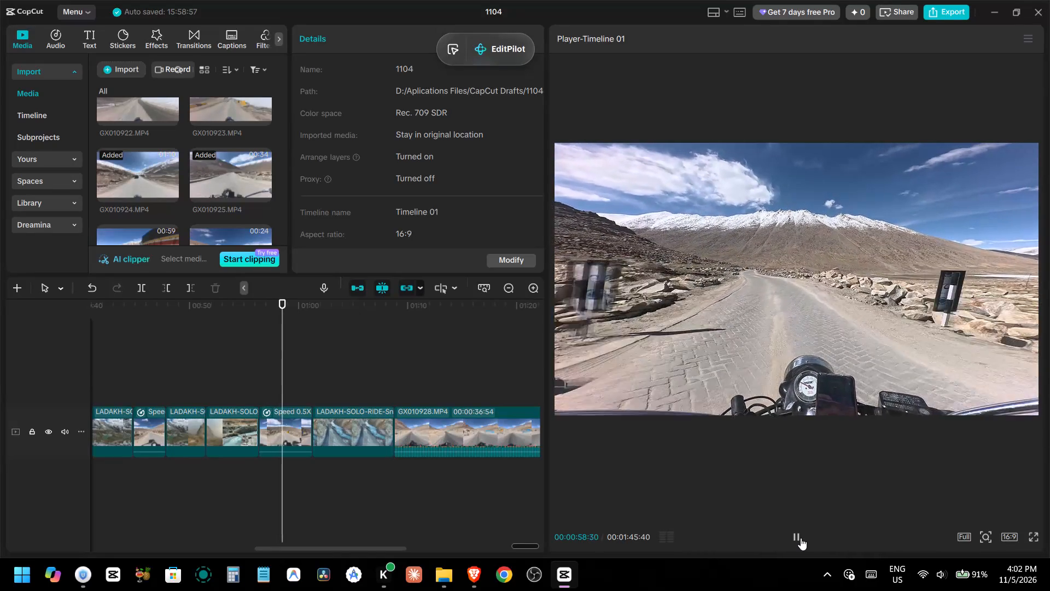
Trim off the end of the 0.5X speed road clip from 00:00:59:30 onward.
{"action": "left_click", "coordinate": [209, 383]}
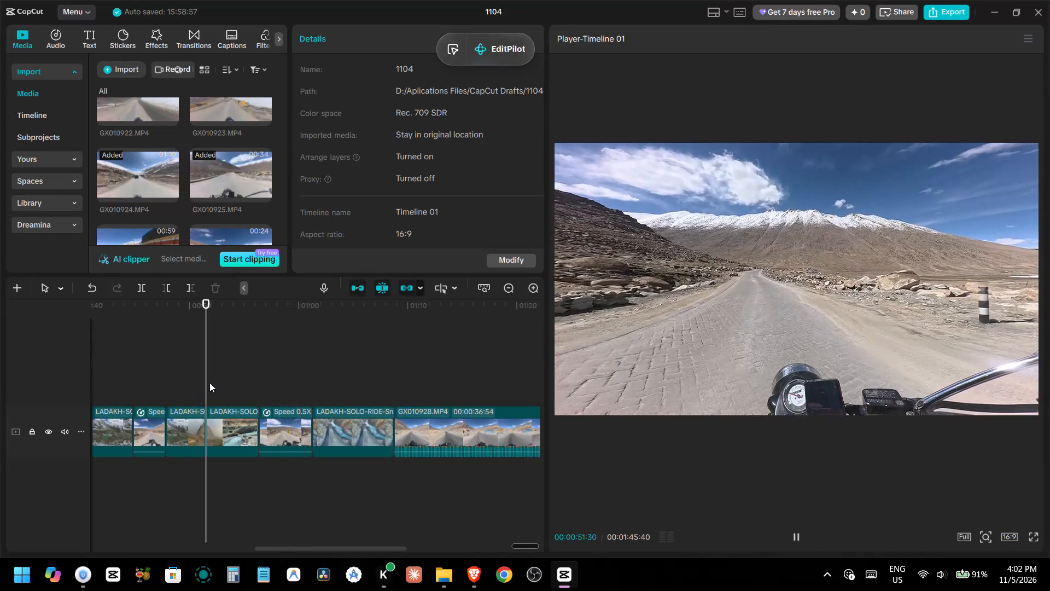
{"action": "left_click", "coordinate": [787, 533]}
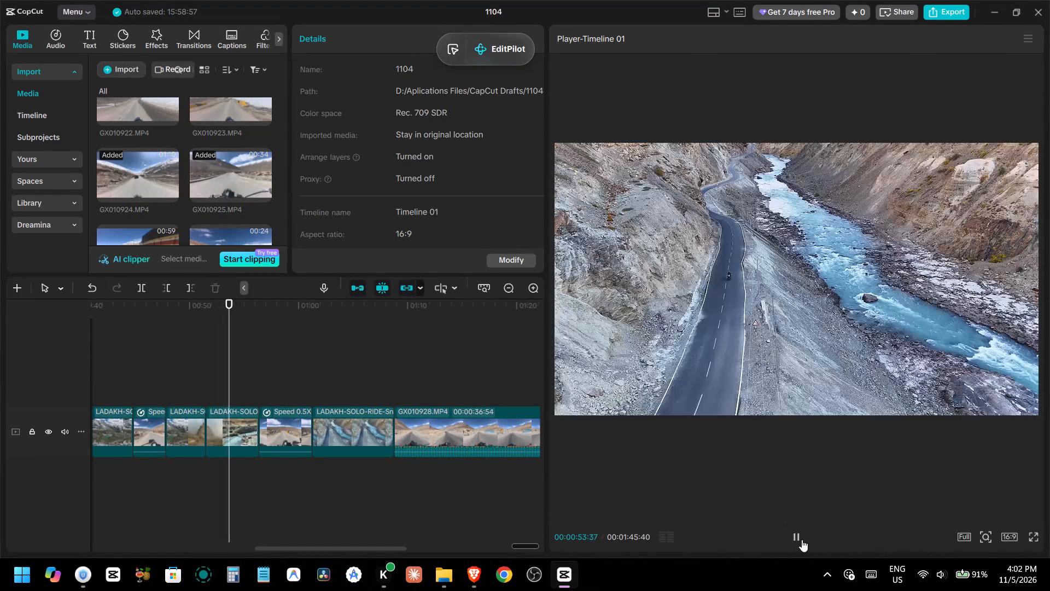
{"action": "left_click", "coordinate": [796, 519]}
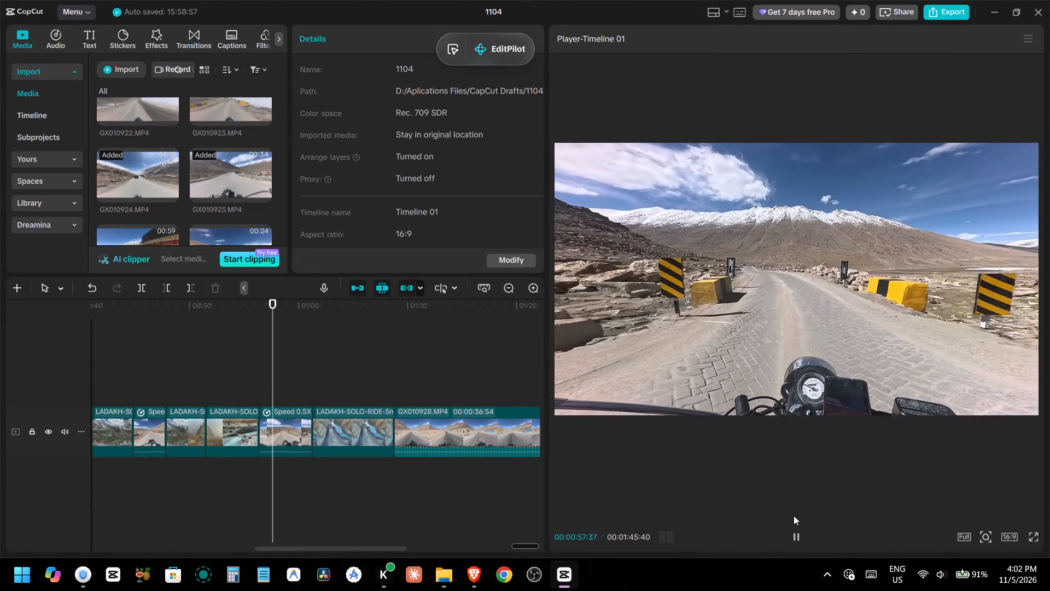
{"action": "left_click", "coordinate": [794, 515]}
{"action": "left_click", "coordinate": [795, 536]}
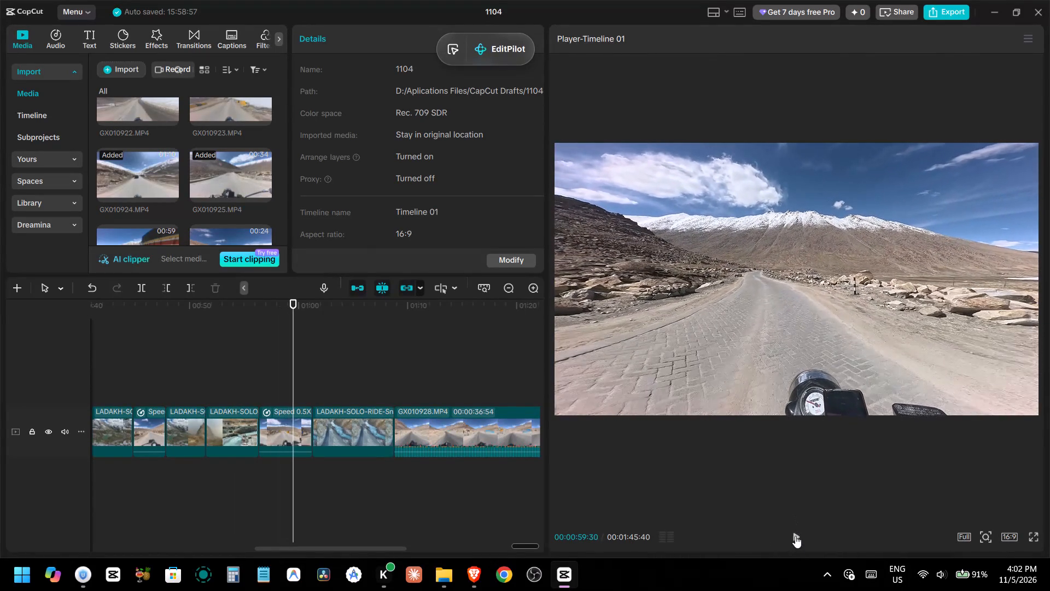
{"action": "left_click", "coordinate": [281, 409]}
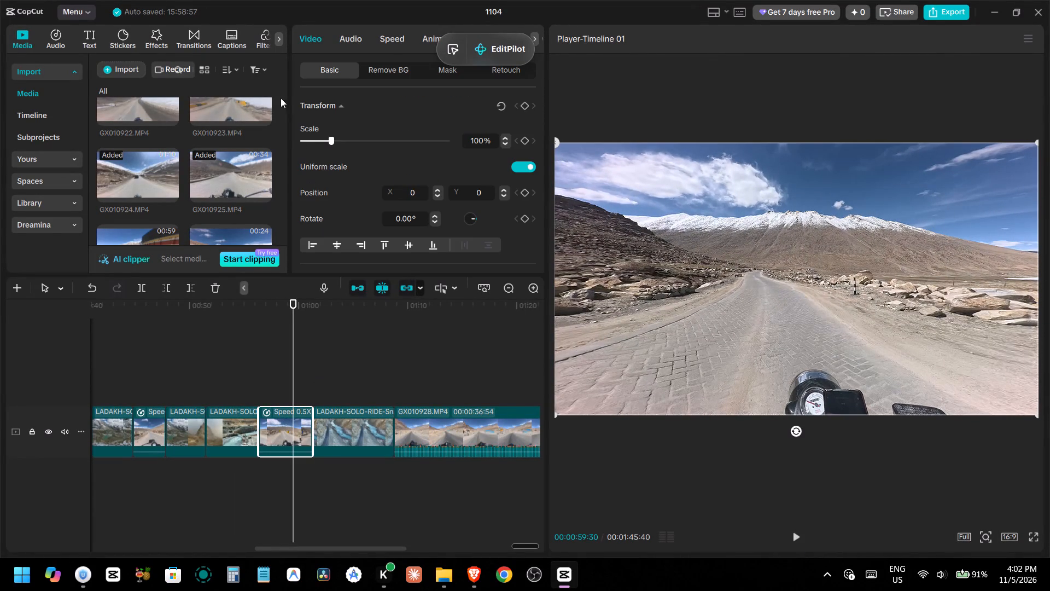
{"action": "left_click", "coordinate": [193, 286]}
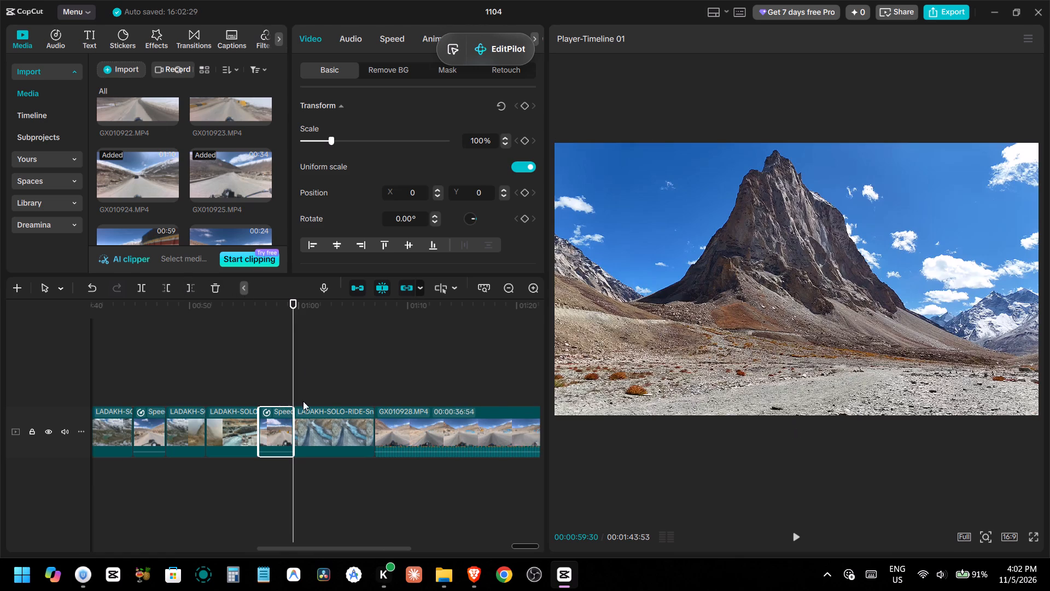
Play the timeline from the trimmed cut through the drone footage into the GX010928 clip to review the sequence.
{"action": "left_click", "coordinate": [795, 535]}
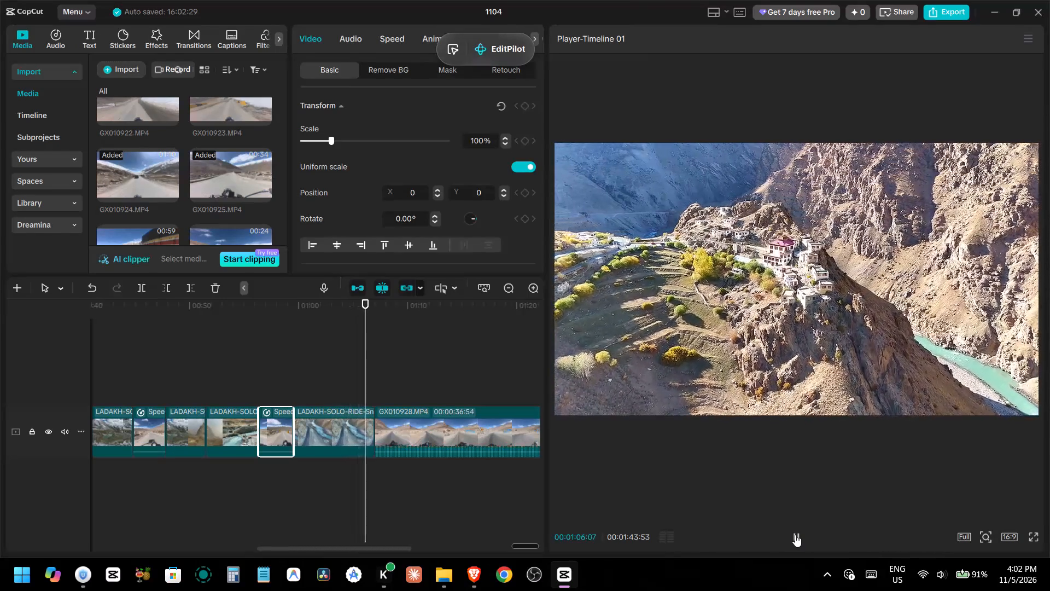
{"action": "left_click", "coordinate": [795, 535]}
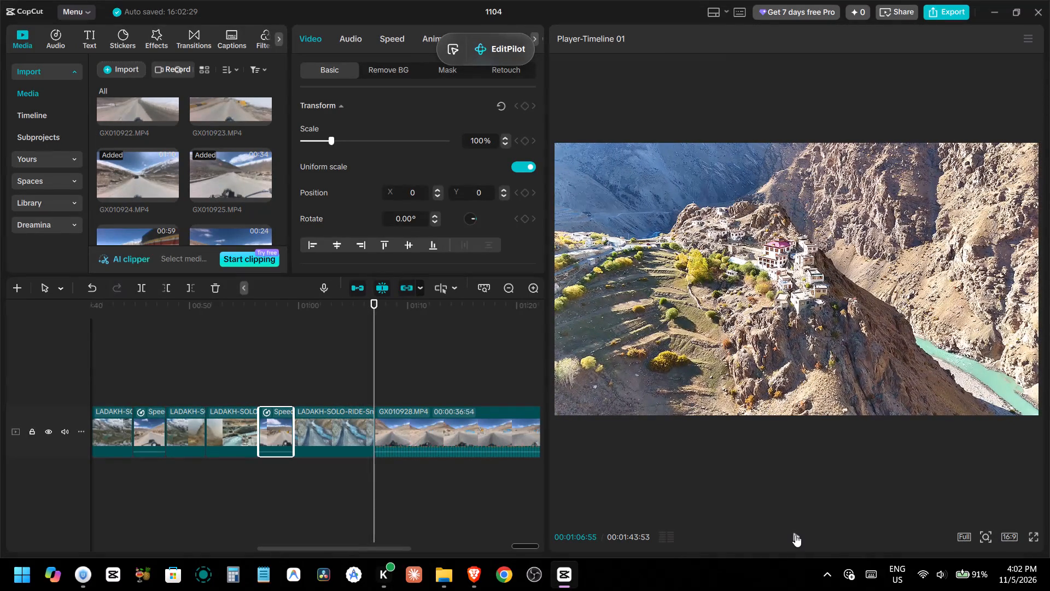
{"action": "left_click", "coordinate": [795, 535]}
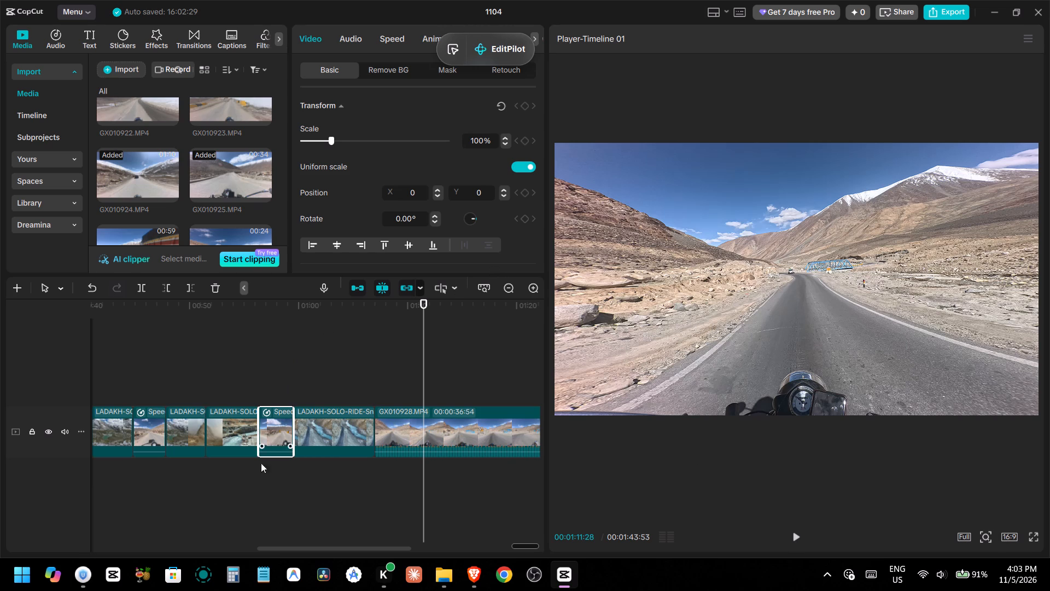
Switch to File Explorer and open the Downloads folder in a new tab.
{"action": "left_click", "coordinate": [469, 586]}
{"action": "left_click", "coordinate": [447, 578]}
{"action": "left_click", "coordinate": [339, 495]}
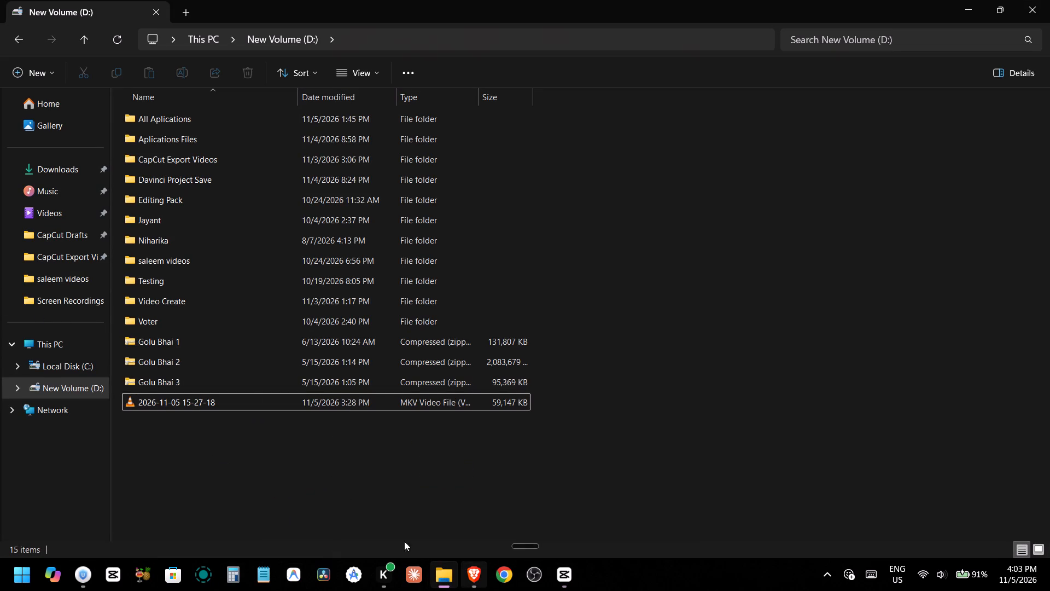
{"action": "left_click", "coordinate": [191, 11]}
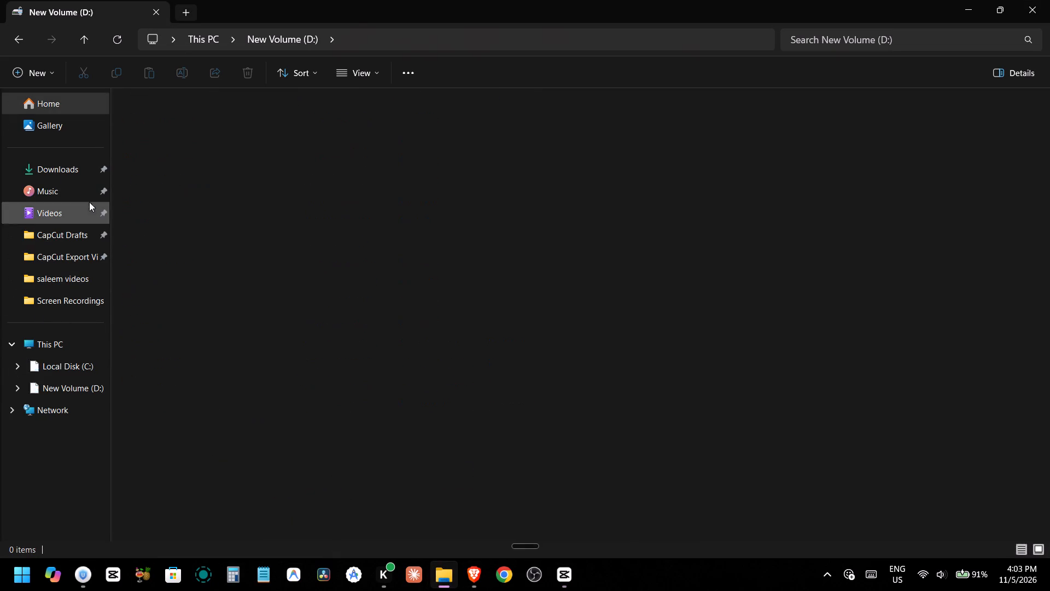
{"action": "left_click", "coordinate": [66, 170]}
Look through the Downloads files with the details preview shown to find a background music track.
{"action": "scroll", "coordinate": [207, 322], "scroll_direction": "down", "scroll_amount": 4}
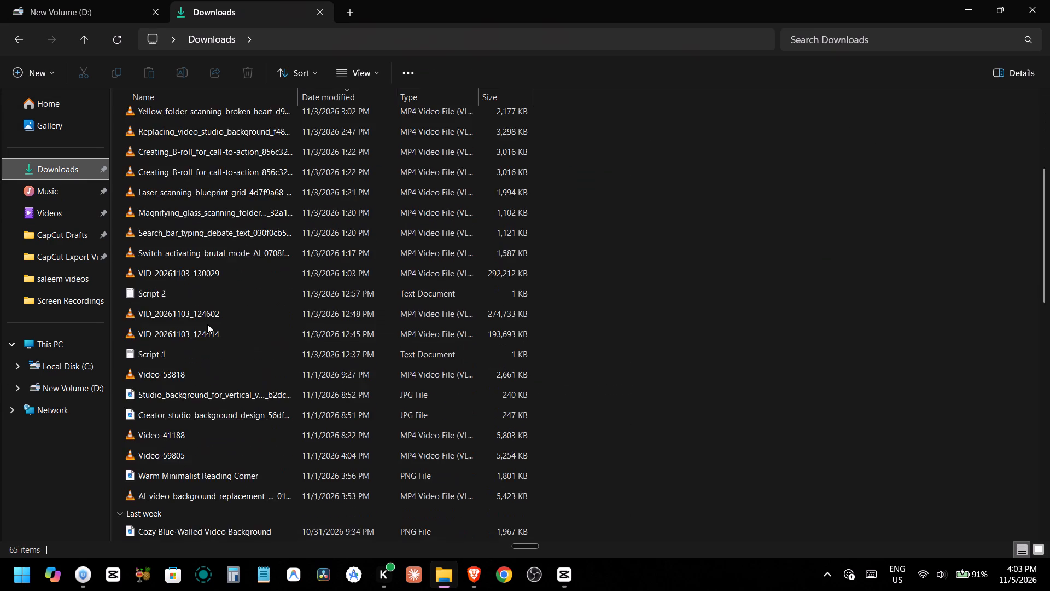
{"action": "scroll", "coordinate": [207, 324], "scroll_direction": "down", "scroll_amount": 20}
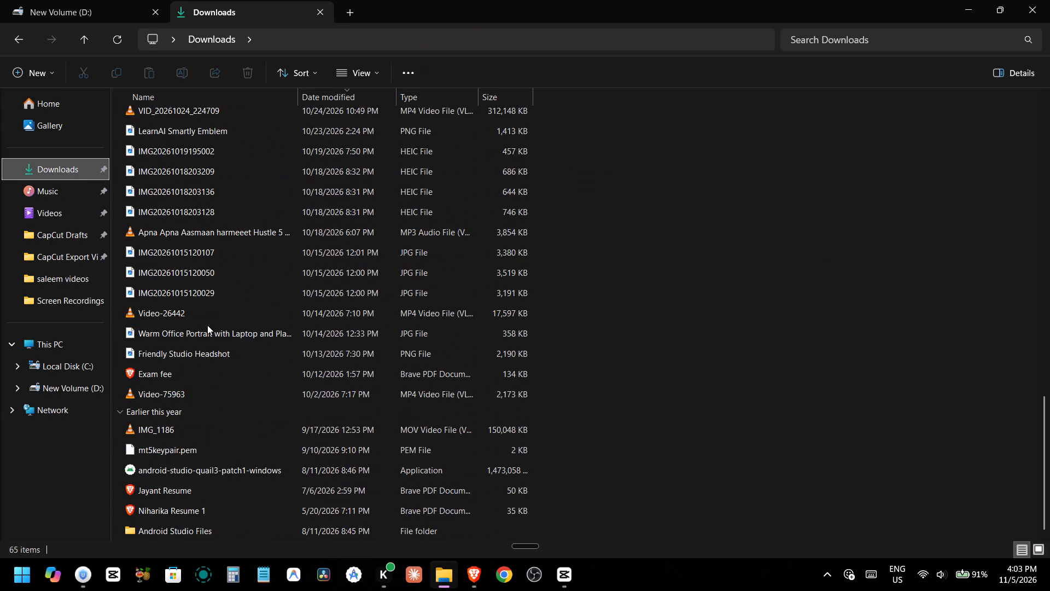
{"action": "scroll", "coordinate": [207, 325], "scroll_direction": "up", "scroll_amount": 1}
{"action": "left_click", "coordinate": [206, 254]}
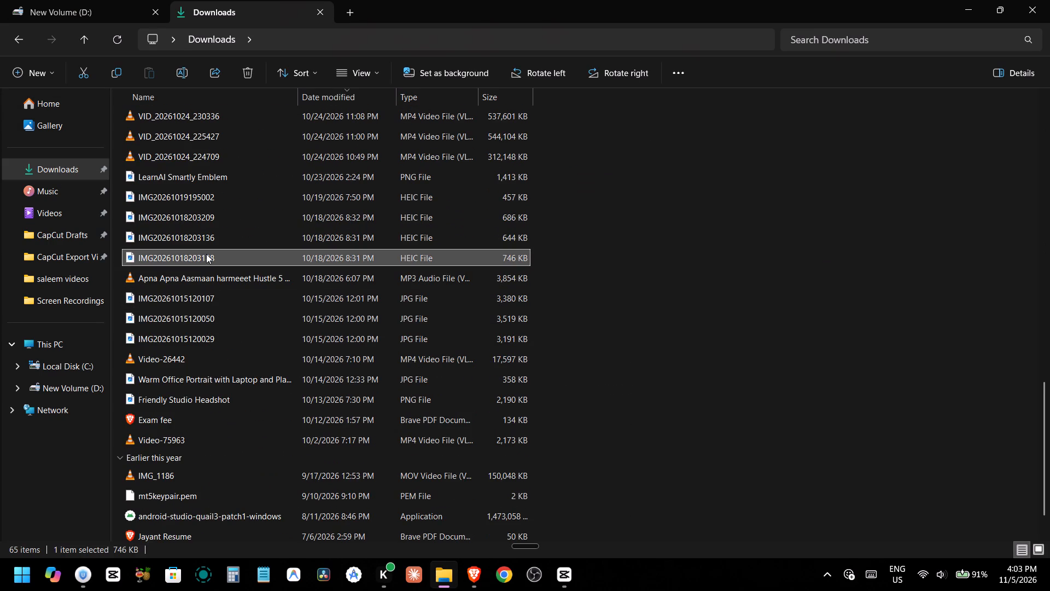
{"action": "left_click", "coordinate": [1017, 78]}
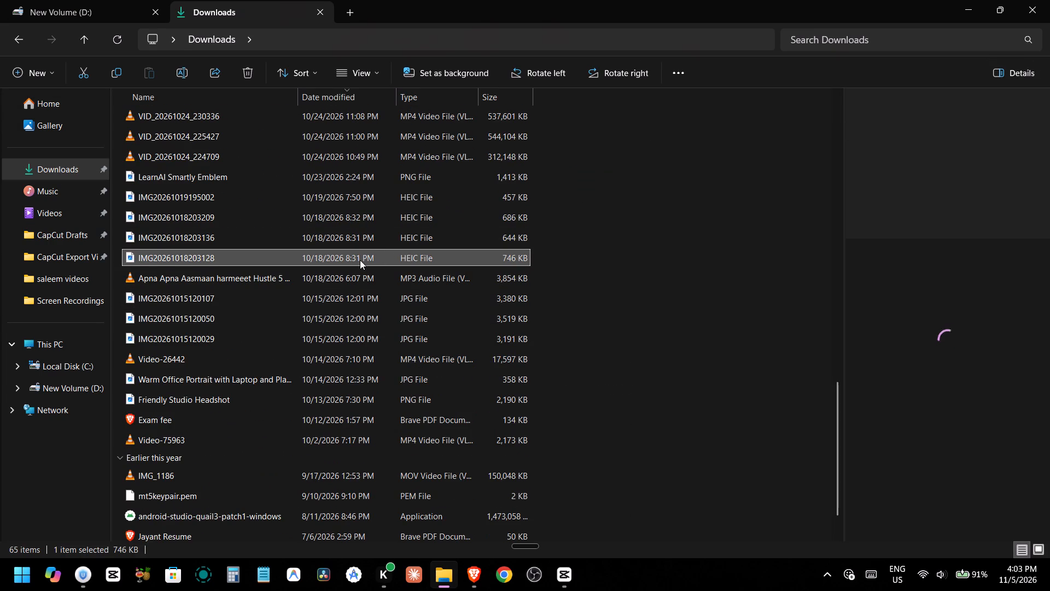
{"action": "left_click", "coordinate": [310, 278]}
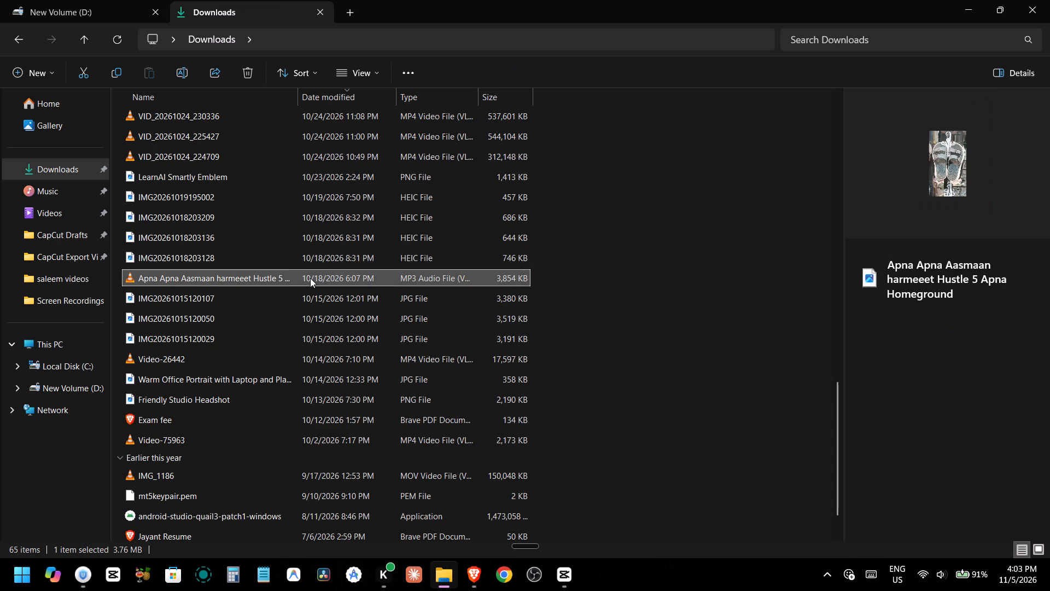
{"action": "scroll", "coordinate": [304, 278], "scroll_direction": "up", "scroll_amount": 3}
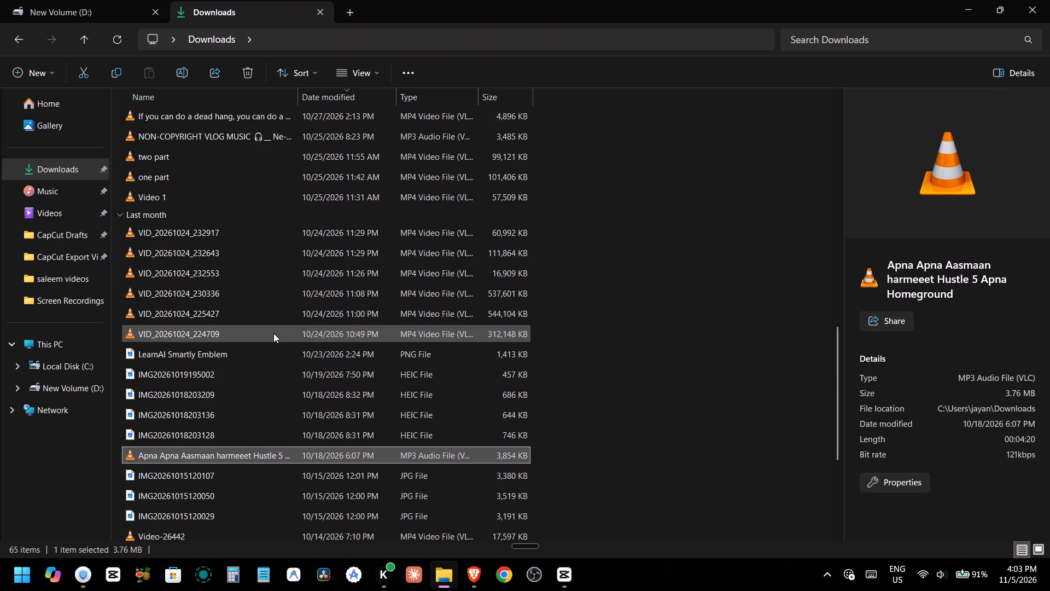
{"action": "left_click", "coordinate": [274, 335]}
{"action": "scroll", "coordinate": [266, 235], "scroll_direction": "up", "scroll_amount": 2}
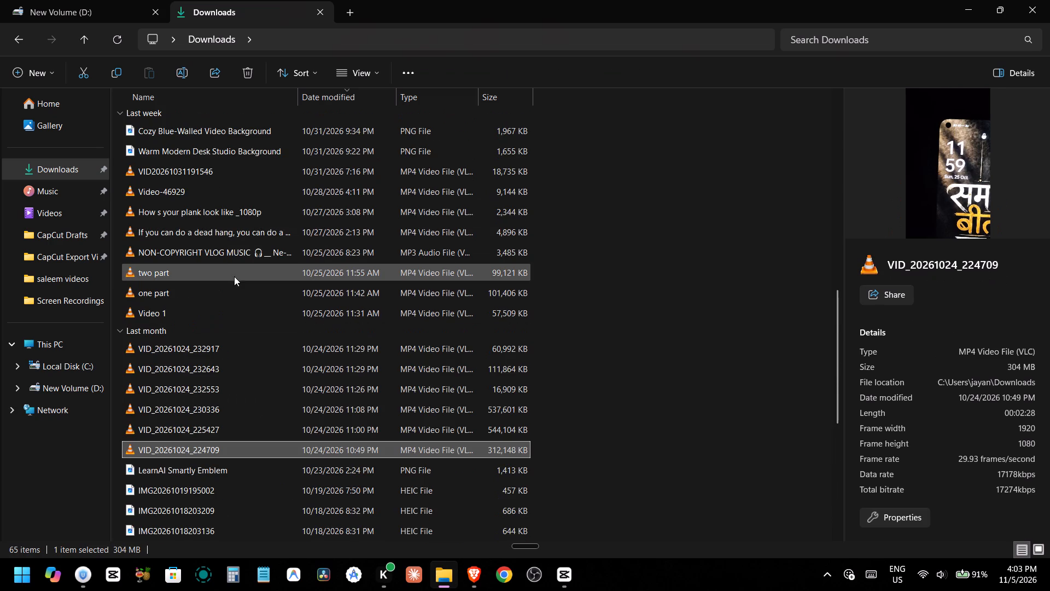
{"action": "scroll", "coordinate": [235, 271], "scroll_direction": "up", "scroll_amount": 1}
{"action": "left_click", "coordinate": [244, 310]}
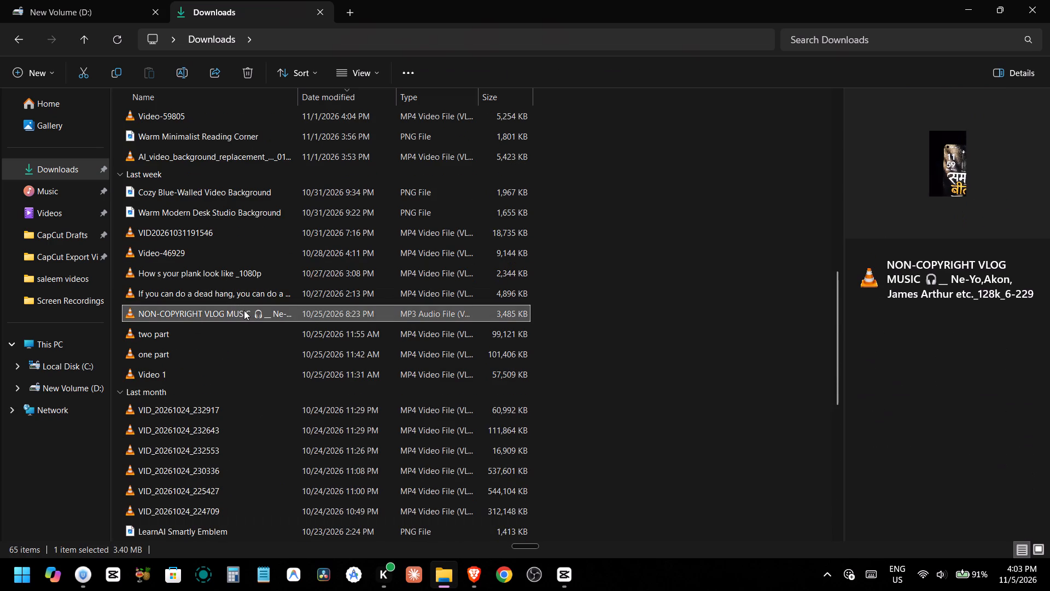
Preview the NON-COPYRIGHT VLOG MUSIC MP3 in VLC from about 00:31, then close the player.
{"action": "double_click", "coordinate": [244, 310]}
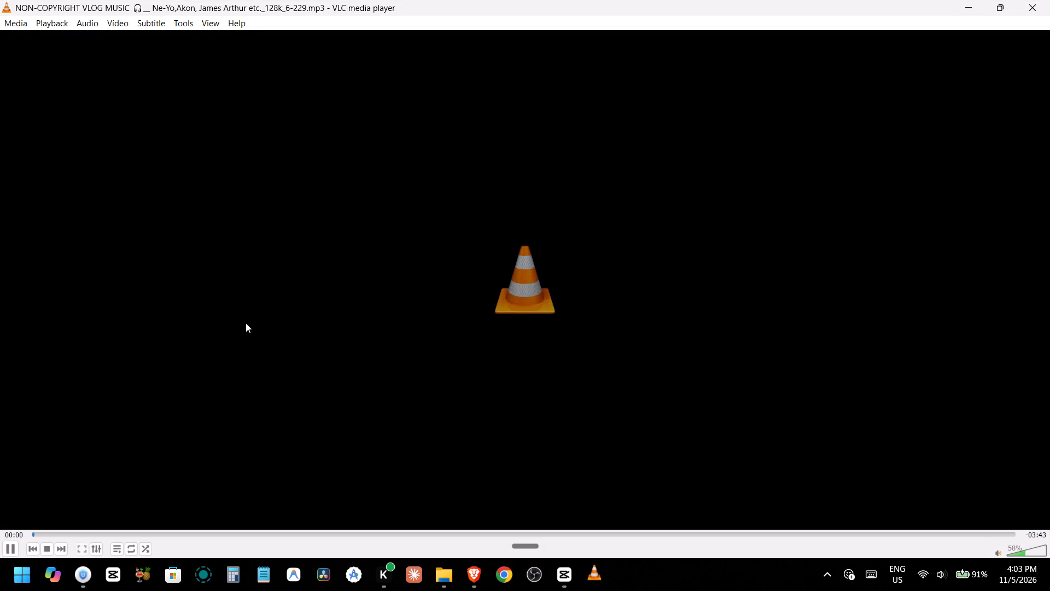
{"action": "left_click", "coordinate": [167, 535]}
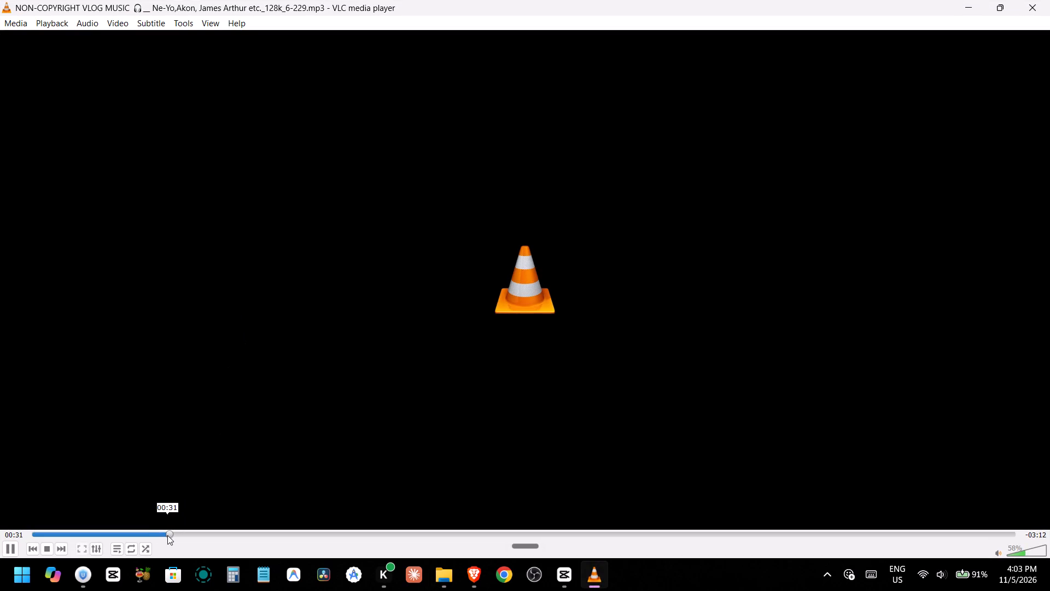
{"action": "left_click", "coordinate": [1049, 0]}
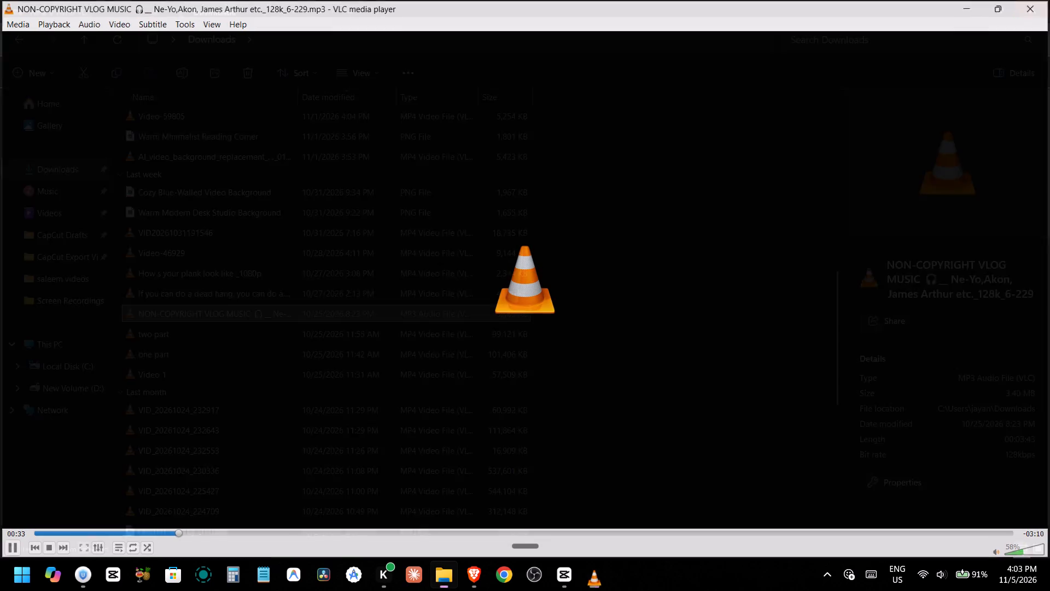
Add the NON-COPYRIGHT VLOG MUSIC MP3 from Downloads to the CapCut timeline as an audio track.
{"action": "left_click_drag", "start_coordinate": [231, 312], "coordinate": [569, 576]}
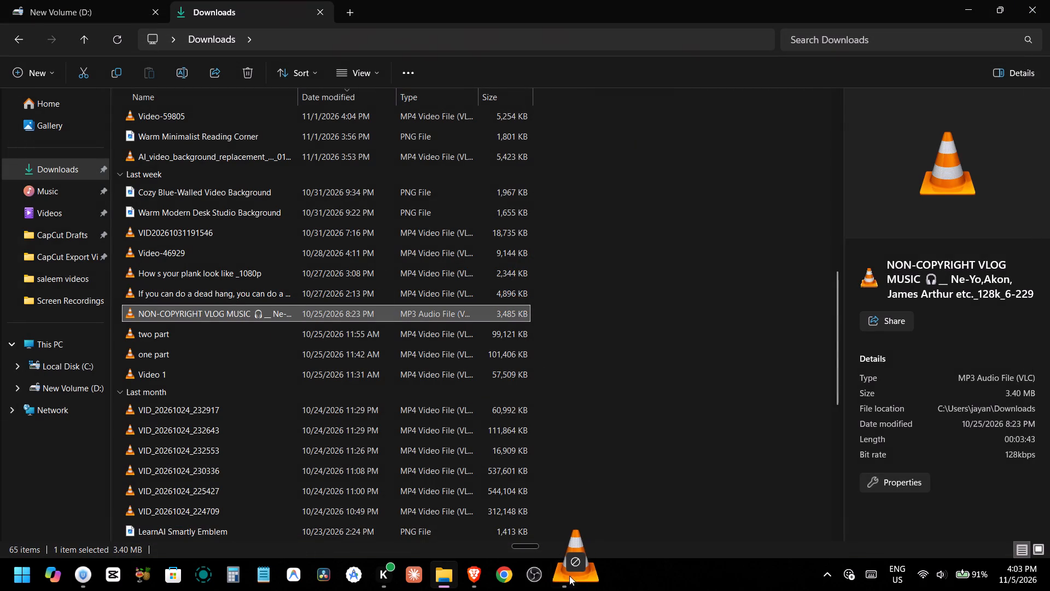
{"action": "left_click_drag", "start_coordinate": [569, 576], "coordinate": [154, 379]}
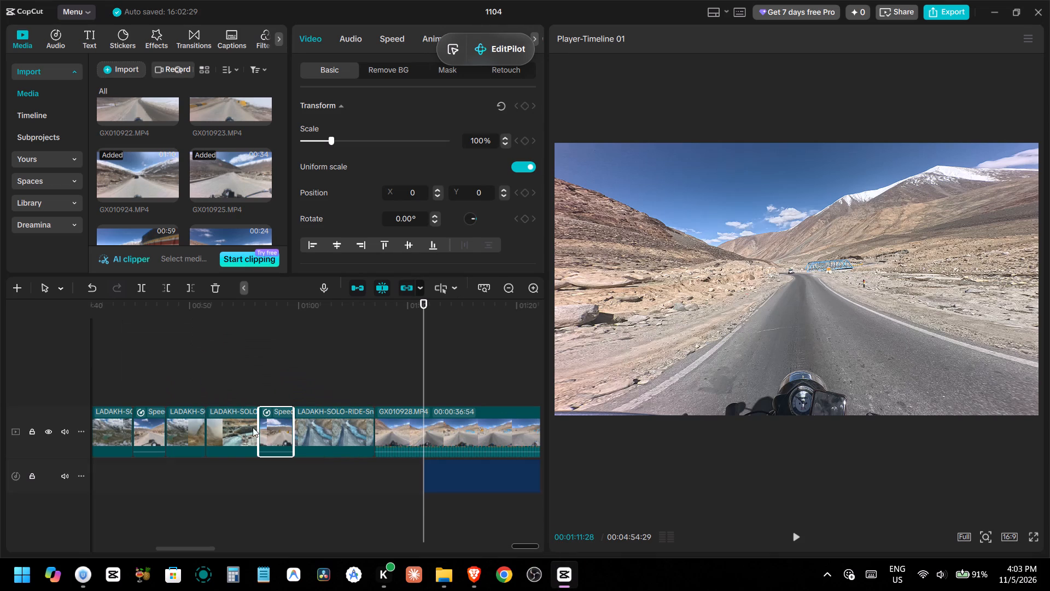
Move the music clip earlier on the audio track so it starts at about 00:31.
{"action": "scroll", "coordinate": [311, 506], "scroll_direction": "down", "scroll_amount": 5, "text": "ctrl"}
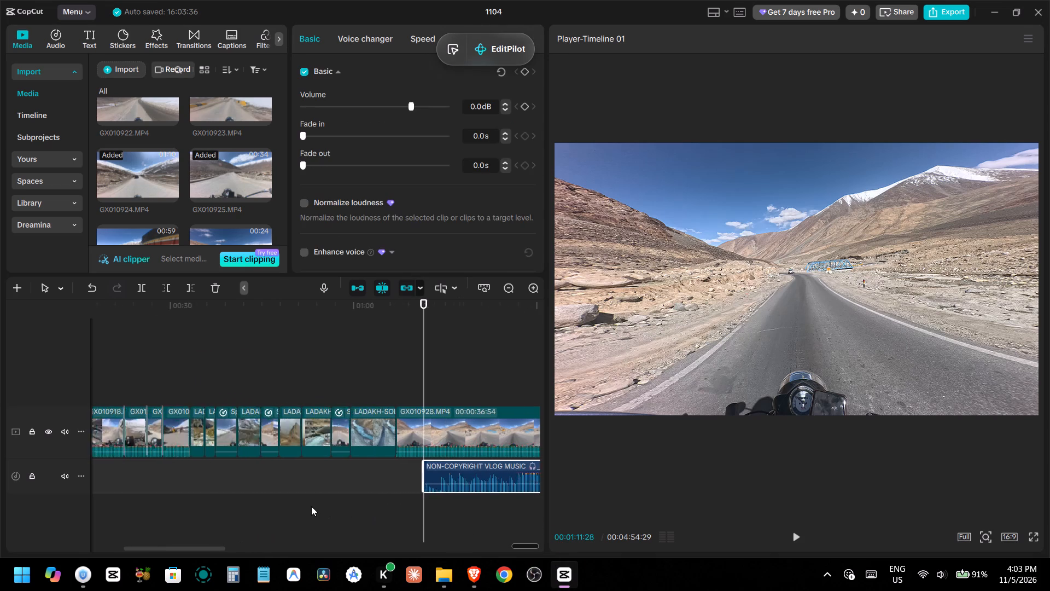
{"action": "scroll", "coordinate": [311, 506], "scroll_direction": "down", "scroll_amount": 2, "text": "ctrl"}
{"action": "left_click_drag", "start_coordinate": [479, 473], "coordinate": [329, 472]}
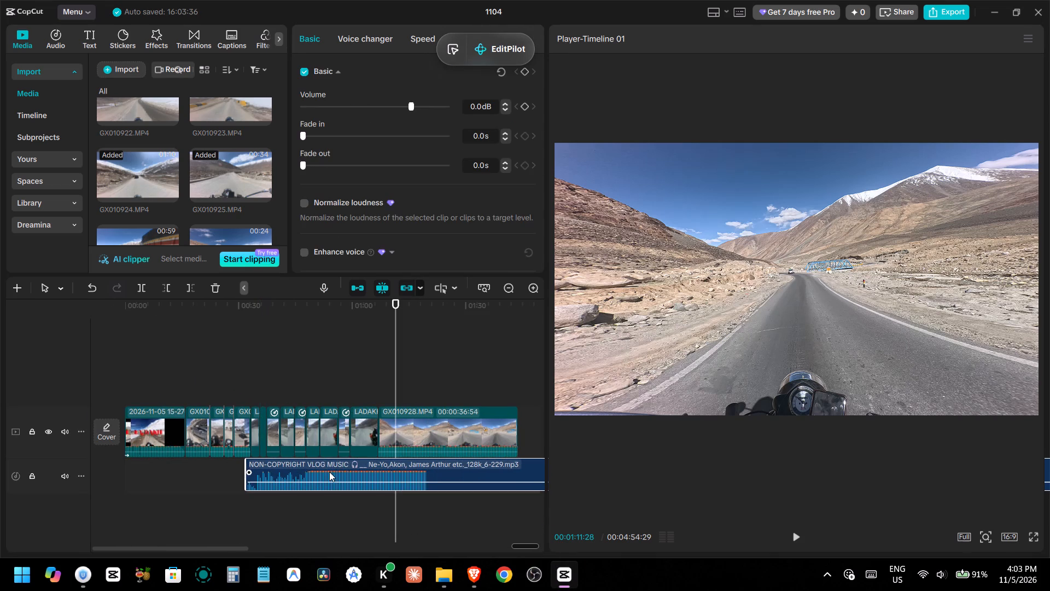
{"action": "left_click_drag", "start_coordinate": [329, 472], "coordinate": [327, 472]}
Play back the music's opening against the footage and shift the music clip earlier to start at about 00:30.
{"action": "scroll", "coordinate": [213, 375], "scroll_direction": "up", "scroll_amount": 10, "text": "ctrl"}
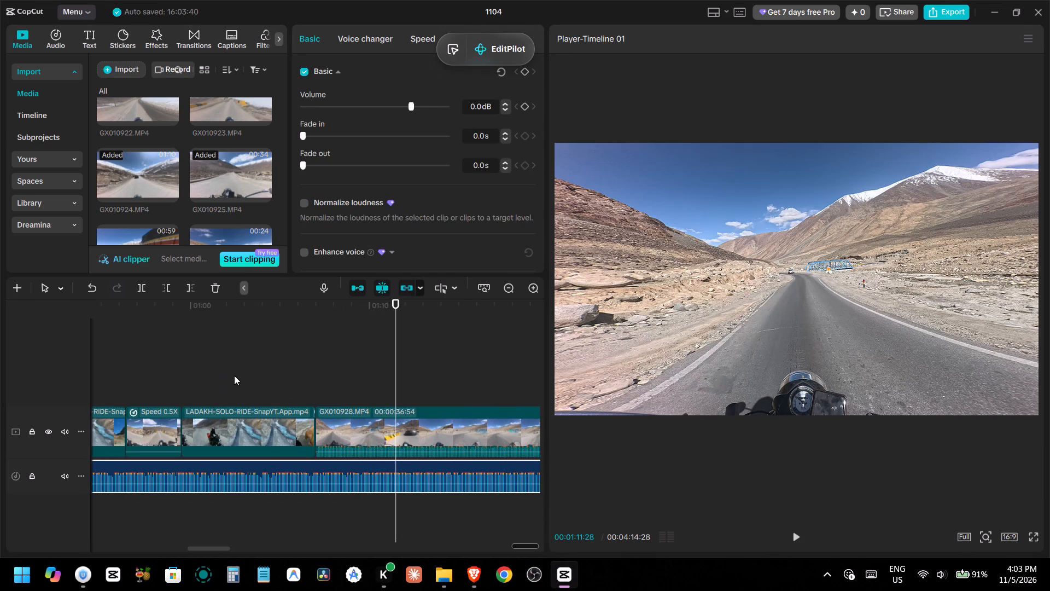
{"action": "left_click_drag", "start_coordinate": [213, 549], "coordinate": [163, 552]}
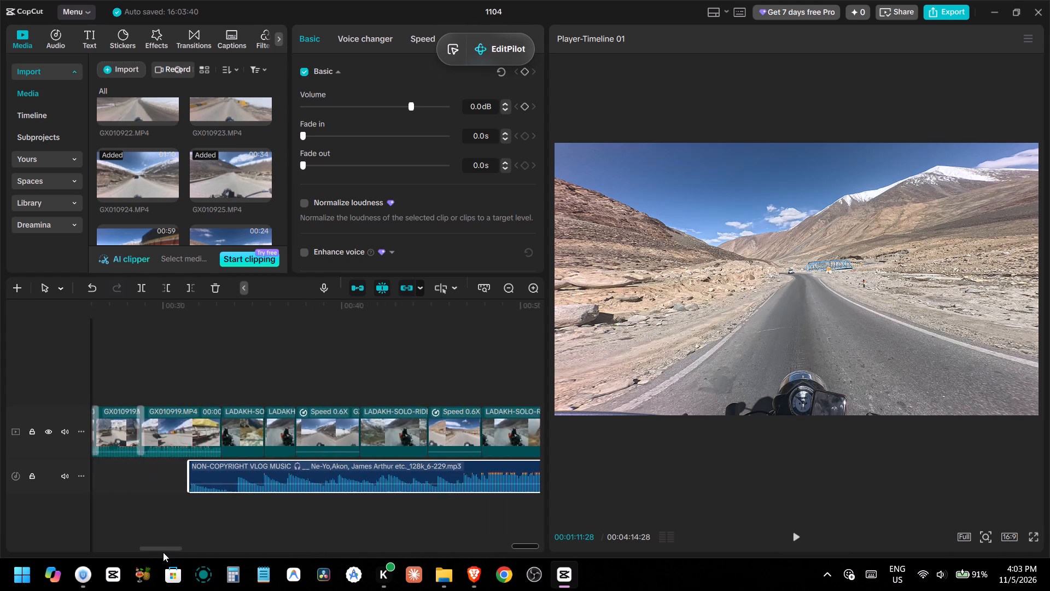
{"action": "left_click_drag", "start_coordinate": [163, 552], "coordinate": [157, 548]}
{"action": "left_click", "coordinate": [301, 366]}
{"action": "key", "text": "space"}
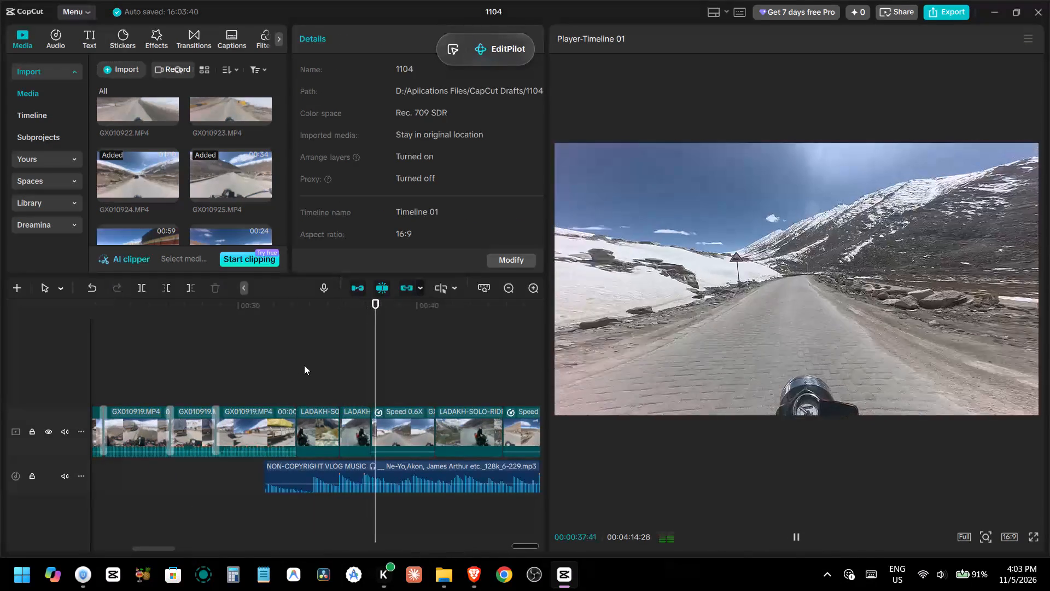
{"action": "key", "text": "space"}
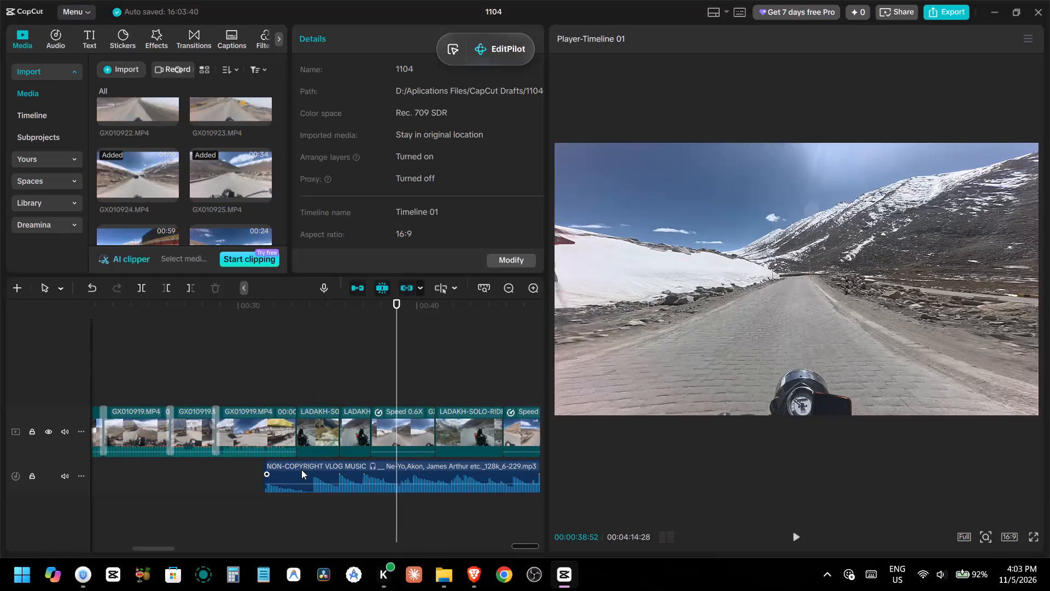
{"action": "left_click", "coordinate": [301, 470]}
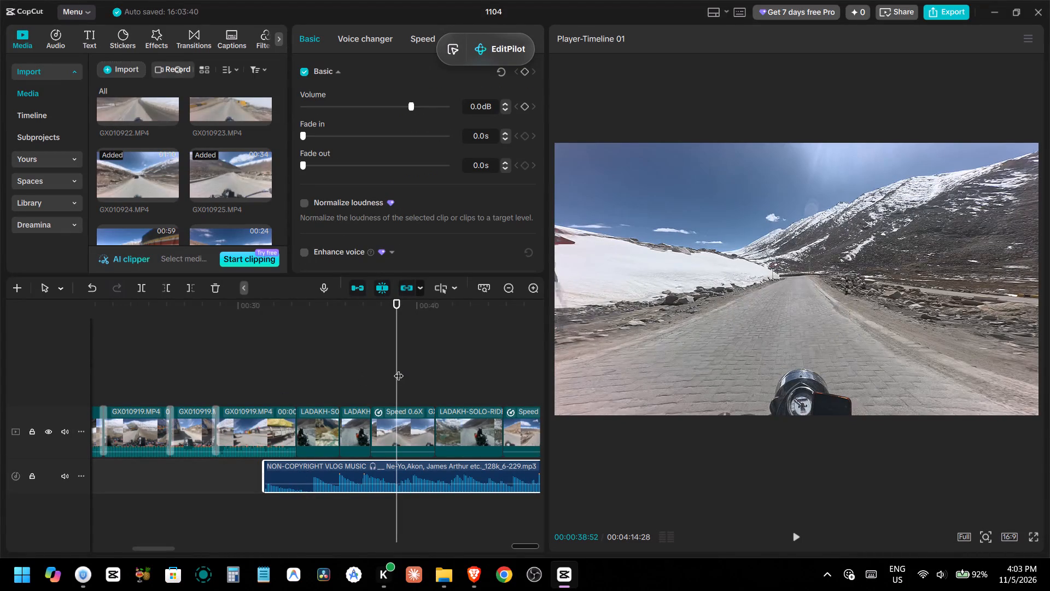
{"action": "left_click_drag", "start_coordinate": [398, 369], "coordinate": [262, 399]}
{"action": "key", "text": "space"}
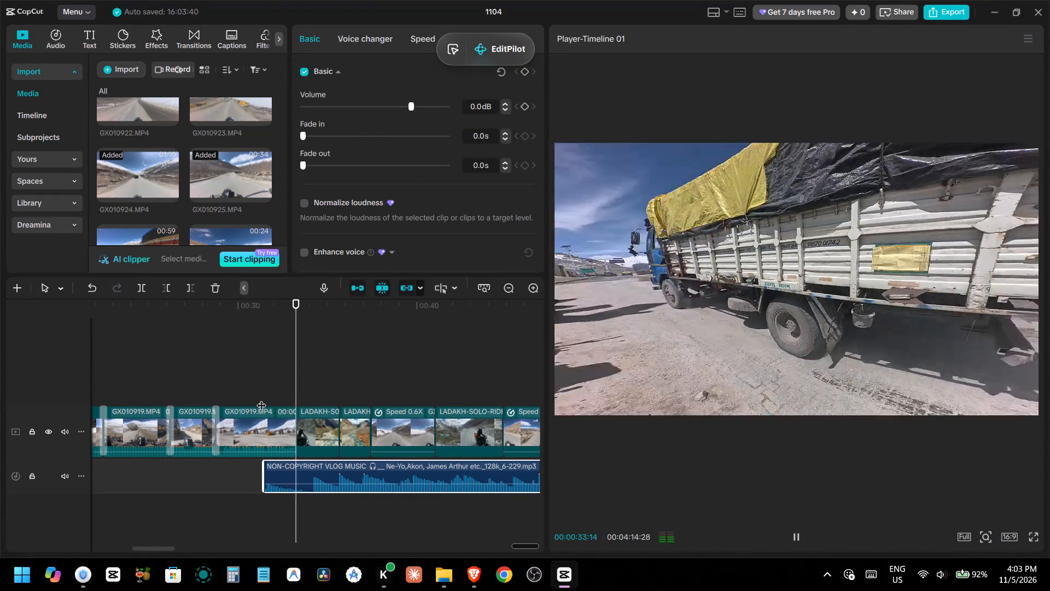
{"action": "key", "text": "space"}
{"action": "left_click_drag", "start_coordinate": [328, 466], "coordinate": [323, 466]}
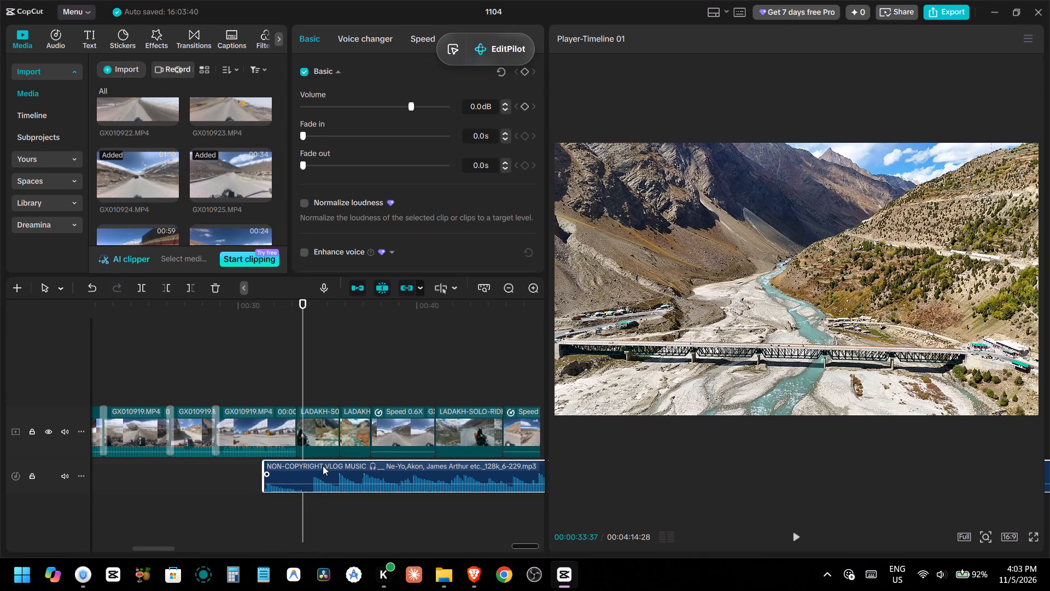
{"action": "left_click_drag", "start_coordinate": [323, 466], "coordinate": [308, 466]}
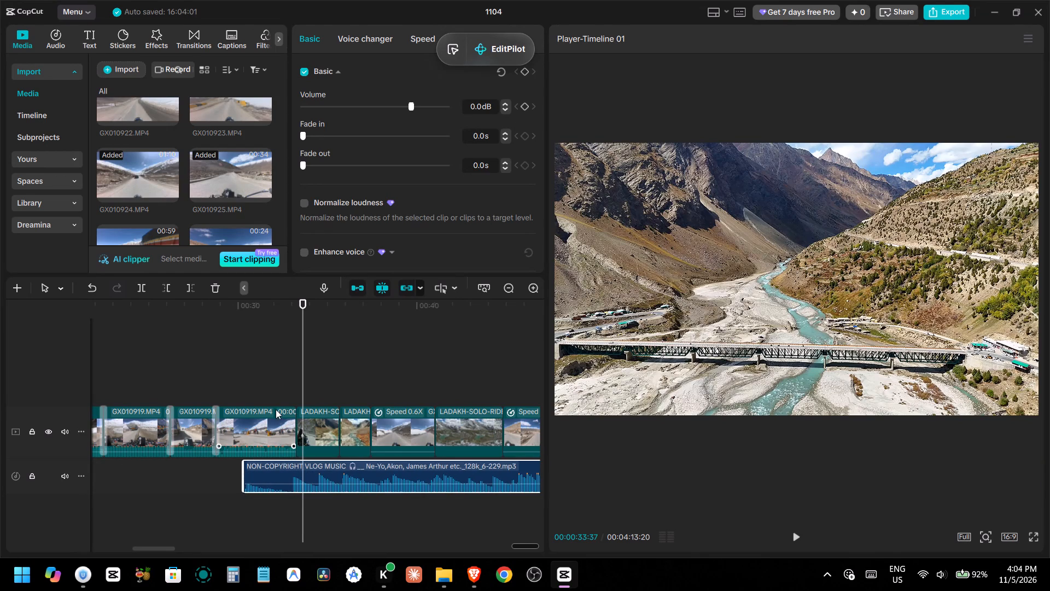
Play back the music under the LADAKH-SOLO-RIDE bridge clip and cut off that clip's end at about 00:34:28.
{"action": "left_click", "coordinate": [273, 394]}
{"action": "key", "text": "space"}
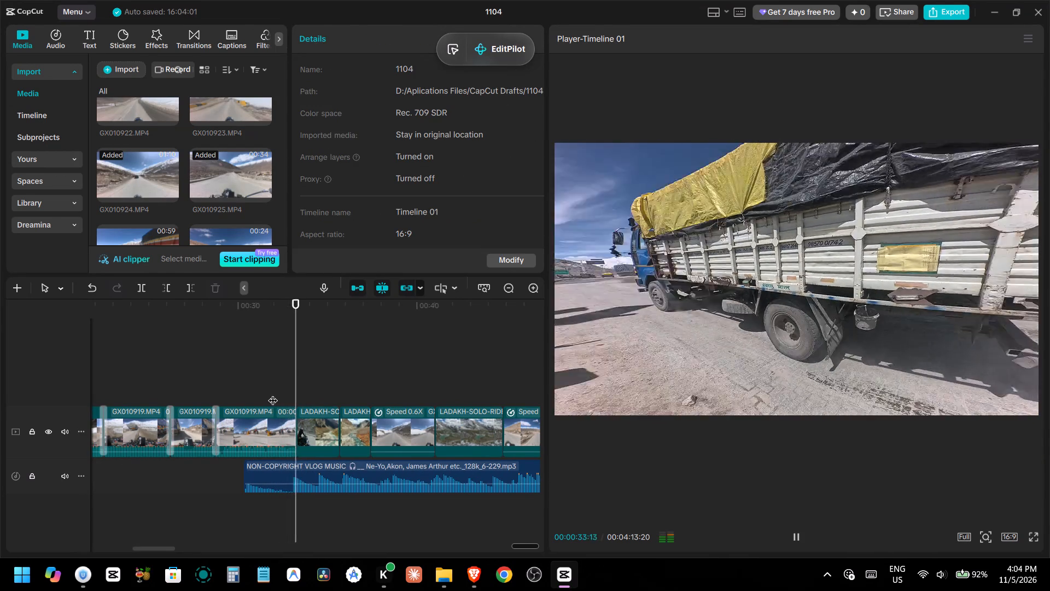
{"action": "key", "text": "space"}
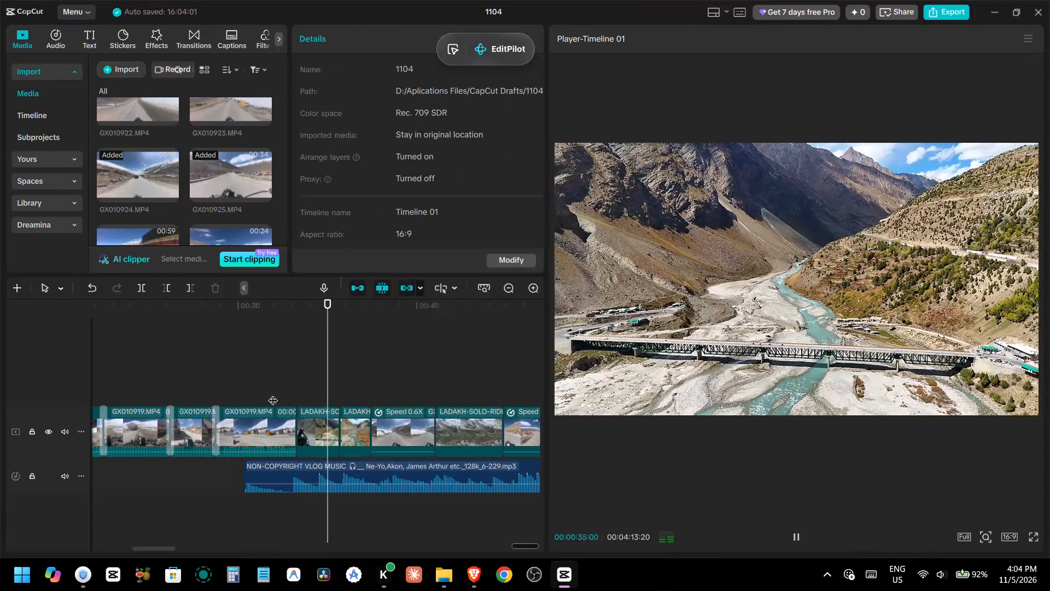
{"action": "left_click", "coordinate": [270, 393]}
{"action": "key", "text": "space"}
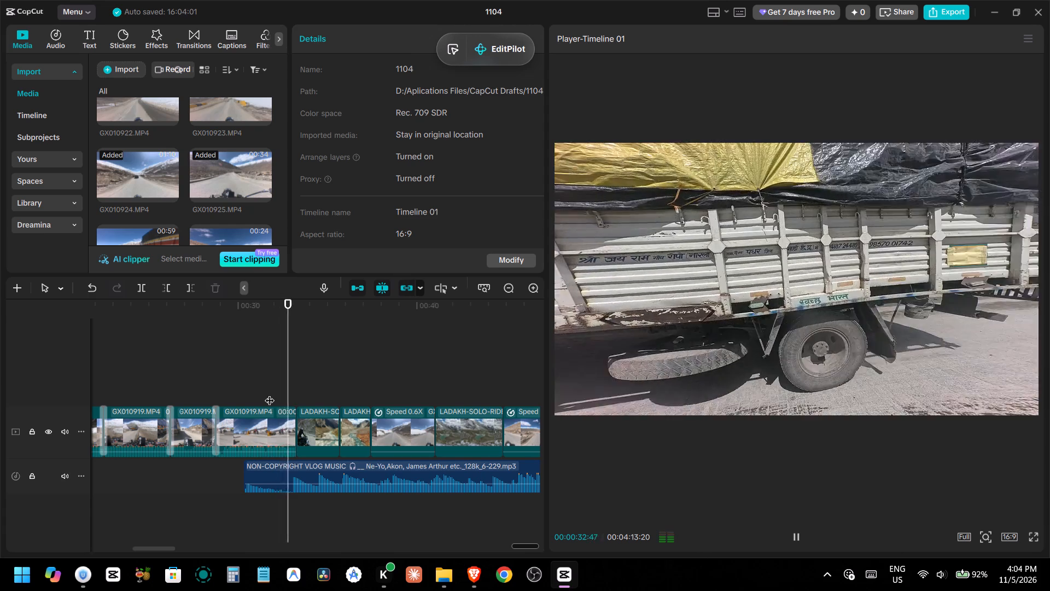
{"action": "key", "text": "space"}
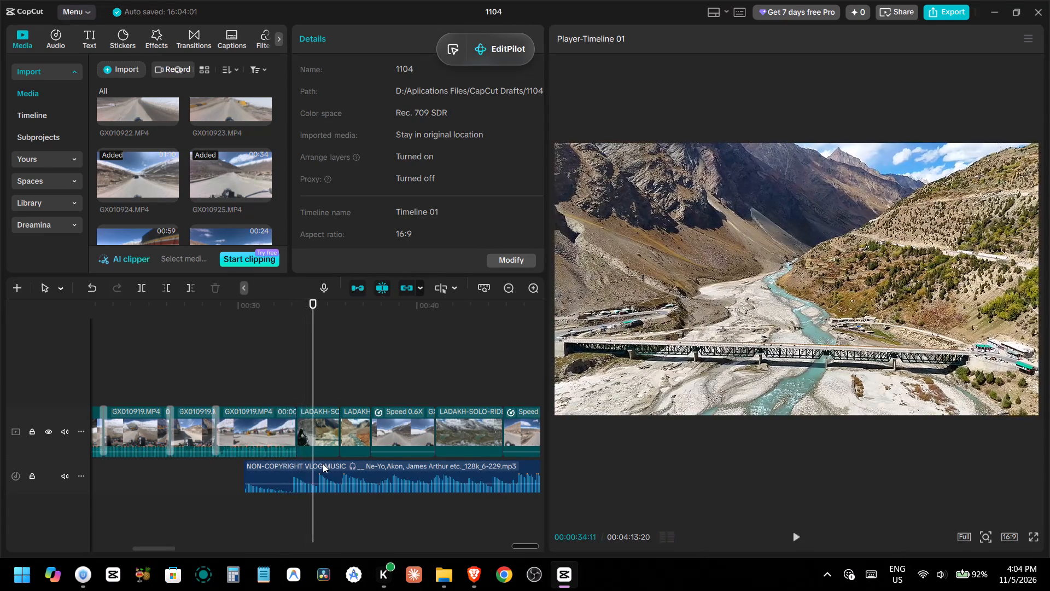
{"action": "scroll", "coordinate": [324, 466], "scroll_direction": "up", "scroll_amount": 7, "text": "ctrl"}
{"action": "key", "text": "space"}
{"action": "key", "text": "space"}
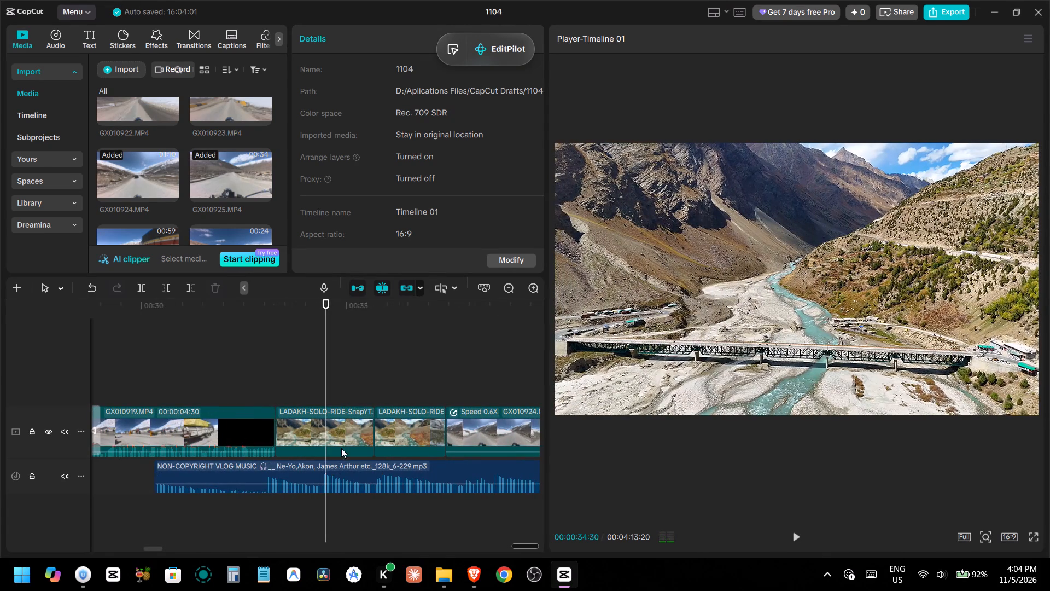
{"action": "left_click", "coordinate": [333, 439]}
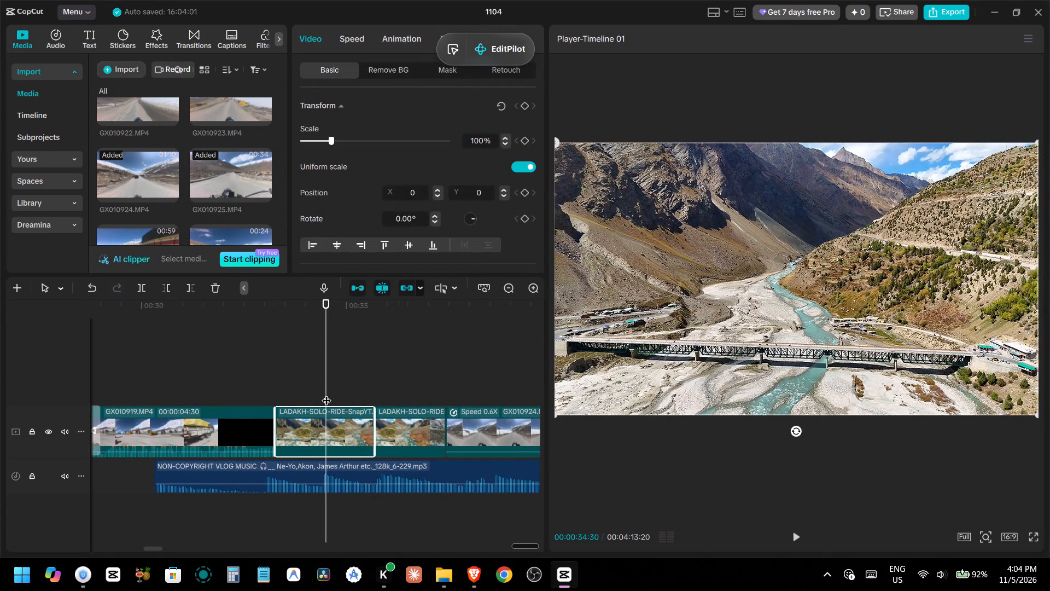
{"action": "left_click", "coordinate": [326, 393]}
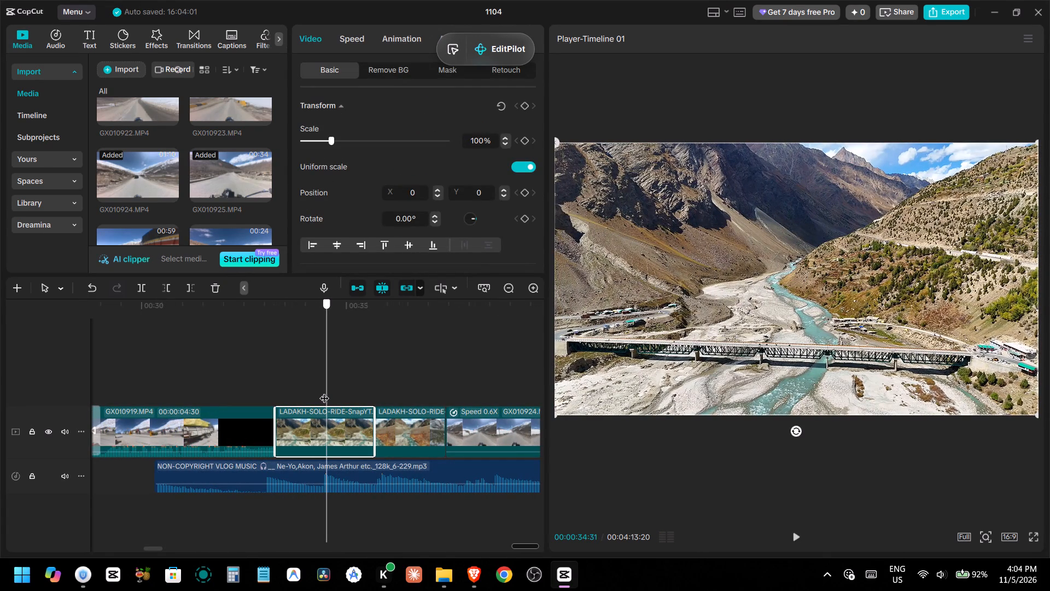
{"action": "key", "text": "w"}
Play back the cut and shift the music clip slightly later so its first beat lines up with the bridge clip's start.
{"action": "left_click", "coordinate": [243, 385]}
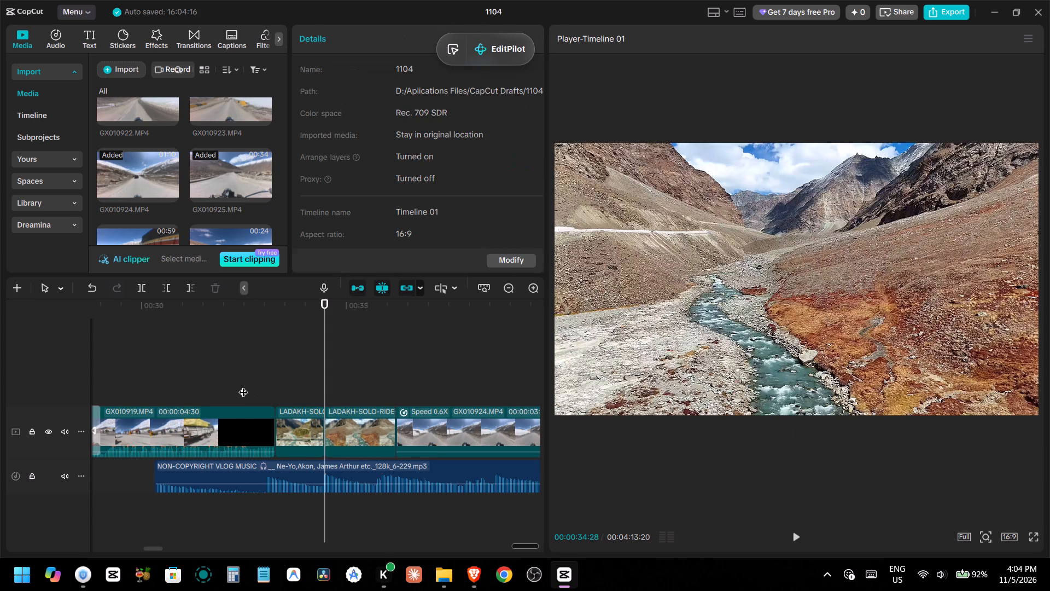
{"action": "key", "text": "space"}
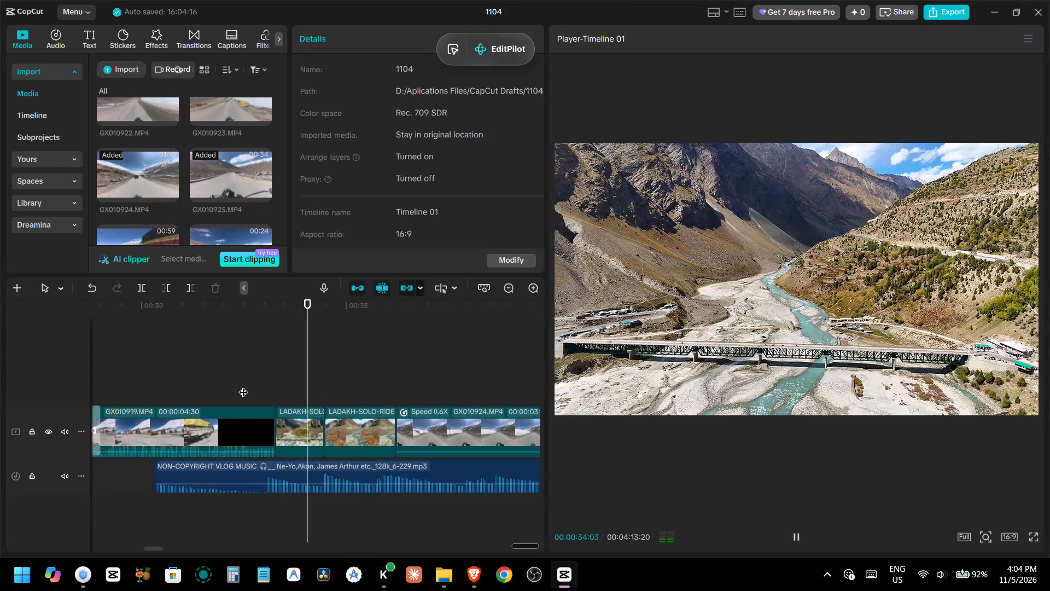
{"action": "key", "text": "space"}
{"action": "left_click_drag", "start_coordinate": [295, 469], "coordinate": [305, 469]}
{"action": "left_click", "coordinate": [226, 373]}
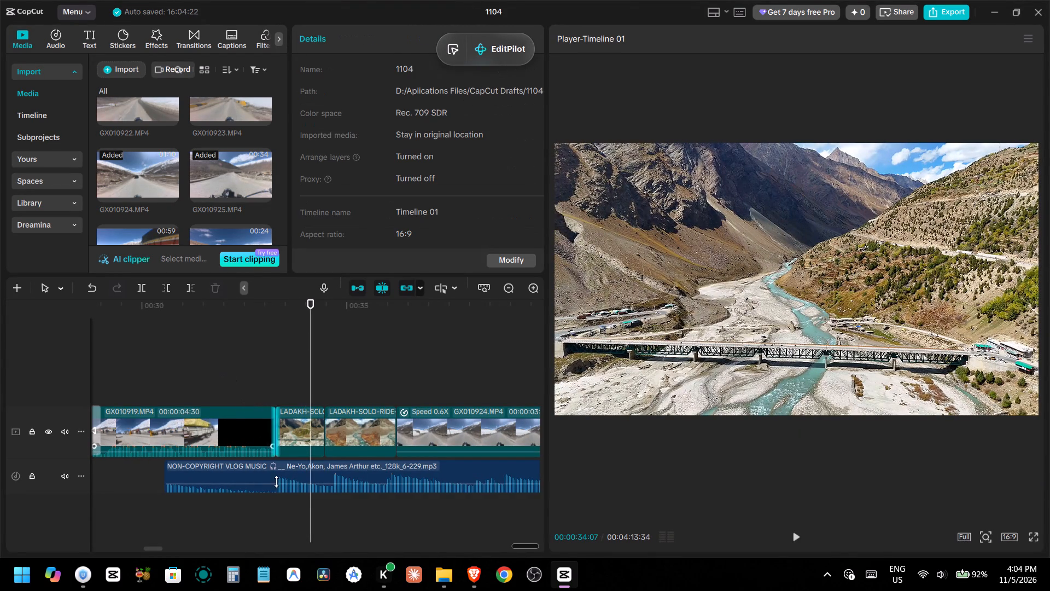
Trim away the quiet beginning of the music clip up to about 00:32:51, just before the bridge clip.
{"action": "left_click", "coordinate": [267, 395]}
{"action": "left_click", "coordinate": [261, 389]}
{"action": "left_click", "coordinate": [262, 473]}
{"action": "type", "text": "q"}
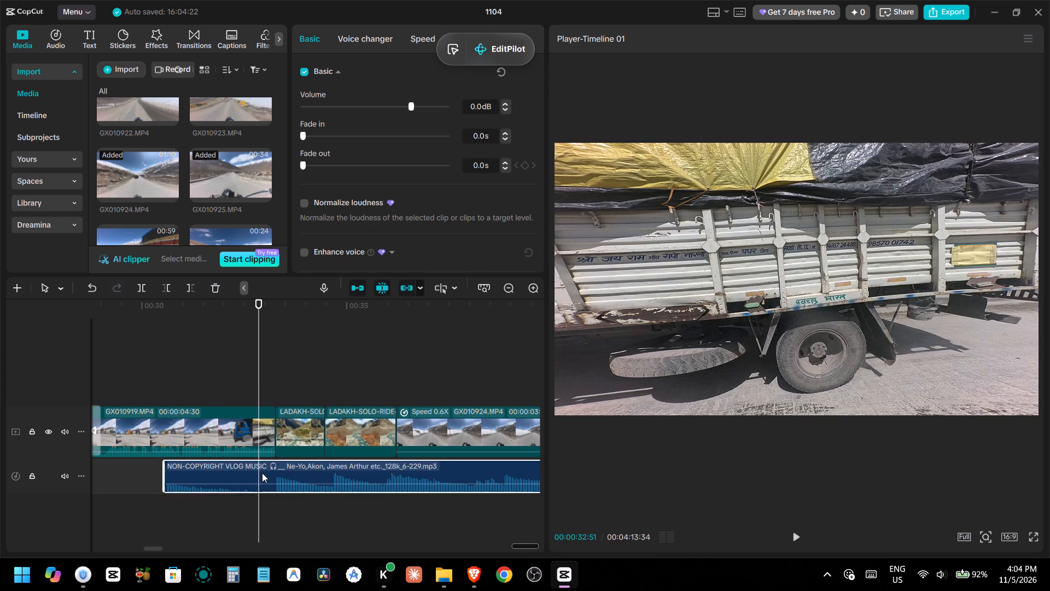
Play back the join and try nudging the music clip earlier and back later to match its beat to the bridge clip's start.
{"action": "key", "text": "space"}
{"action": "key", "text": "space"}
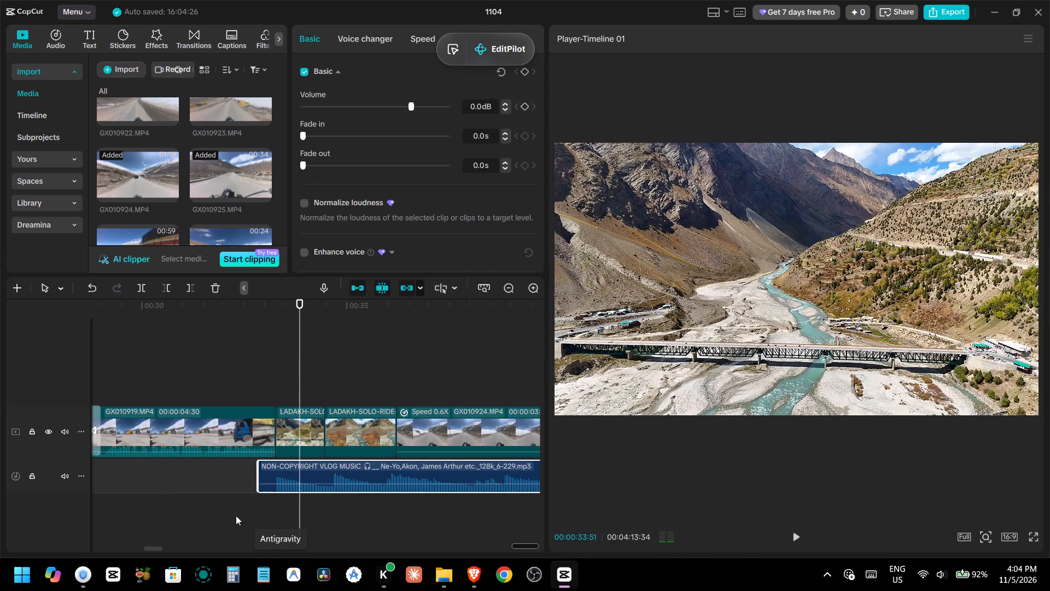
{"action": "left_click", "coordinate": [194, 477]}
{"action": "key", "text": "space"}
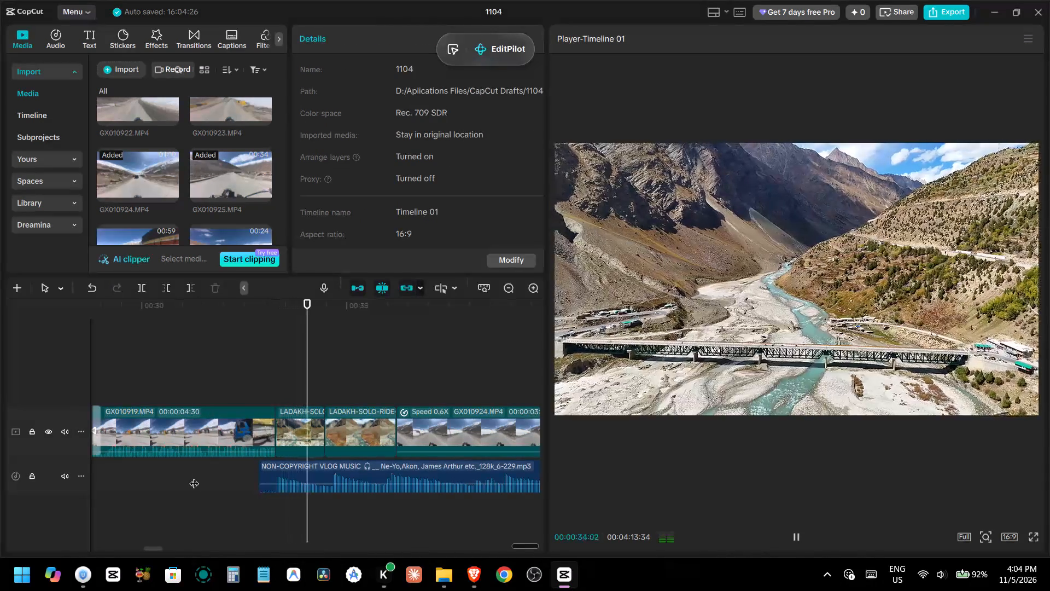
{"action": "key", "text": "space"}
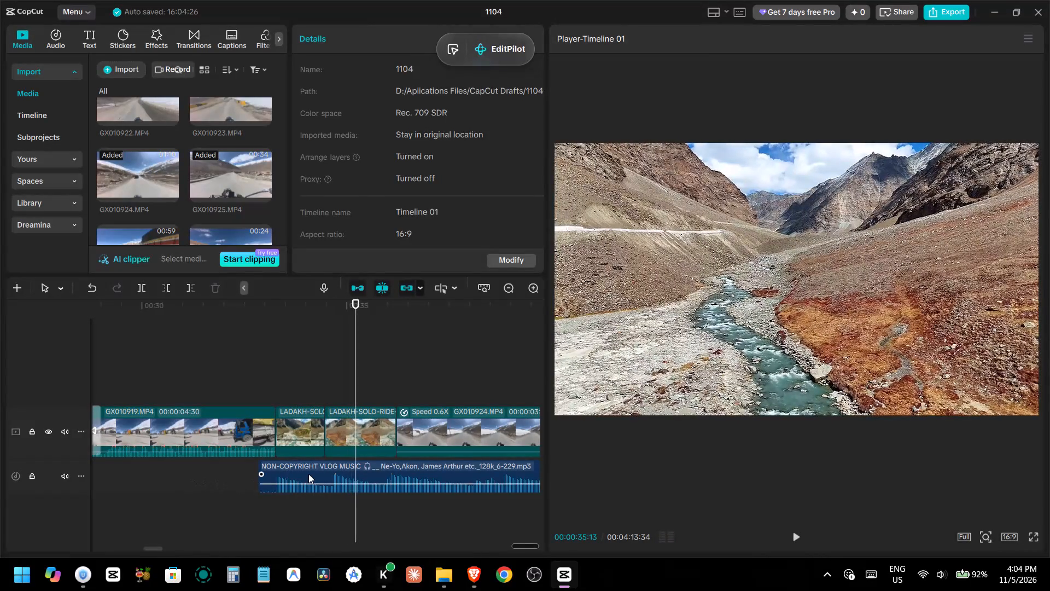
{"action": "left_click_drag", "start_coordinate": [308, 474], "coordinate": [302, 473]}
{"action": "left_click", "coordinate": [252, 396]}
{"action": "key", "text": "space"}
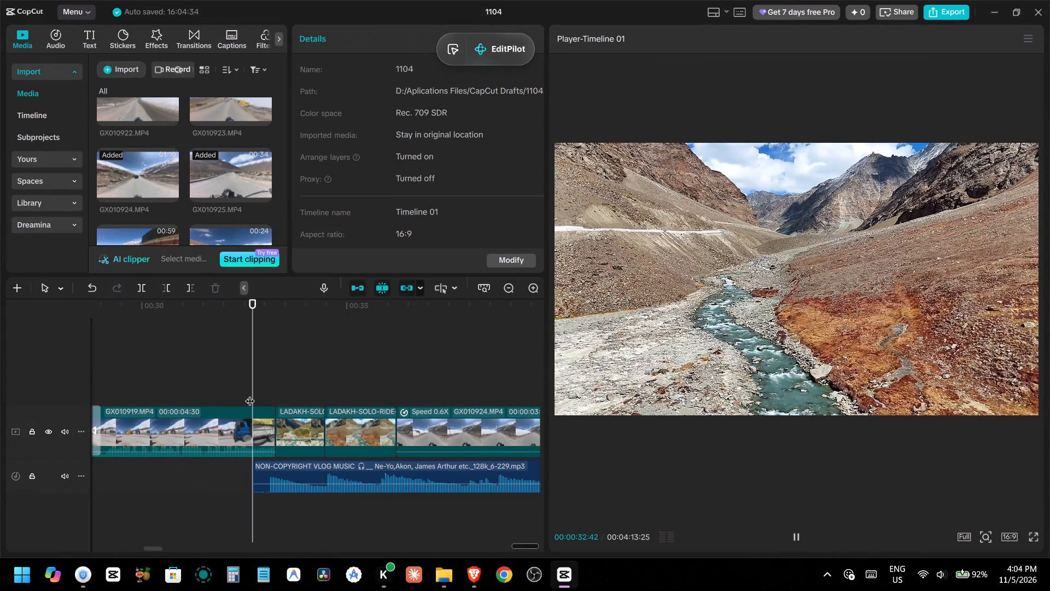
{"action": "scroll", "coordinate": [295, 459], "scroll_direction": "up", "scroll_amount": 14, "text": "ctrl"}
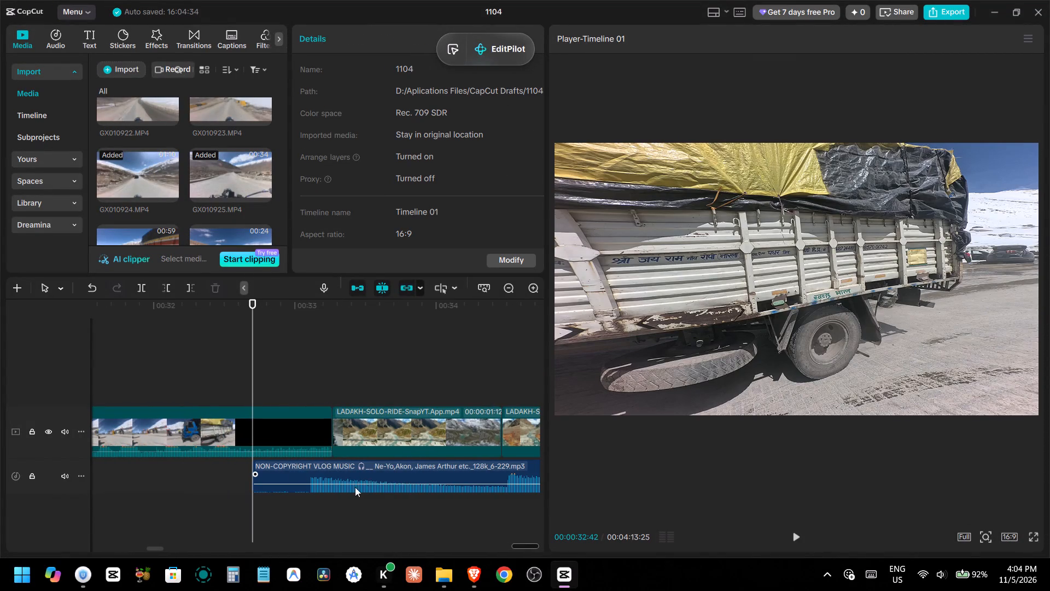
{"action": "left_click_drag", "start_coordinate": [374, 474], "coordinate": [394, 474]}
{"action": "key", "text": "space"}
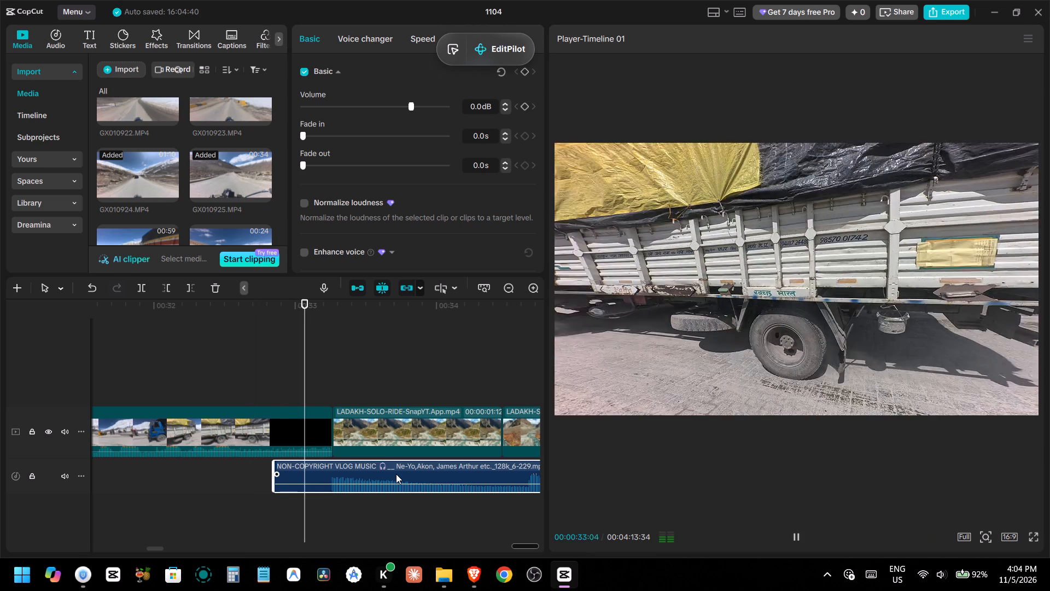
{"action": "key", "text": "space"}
Extend the end of the bridge clip to the music's next beat, making it 00:00:01:25 long, and play back the result.
{"action": "scroll", "coordinate": [382, 444], "scroll_direction": "down", "scroll_amount": 2}
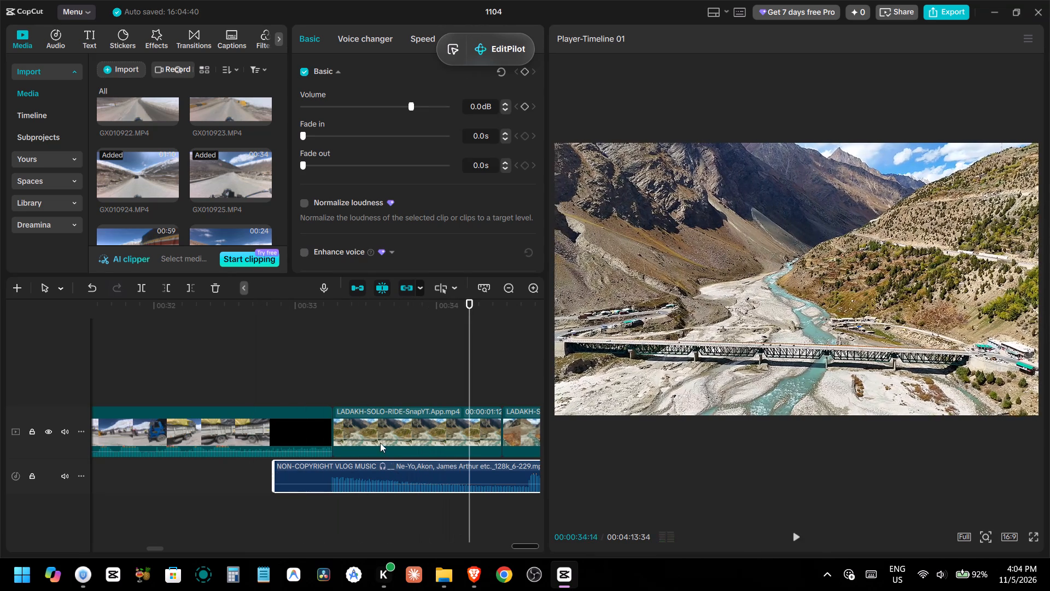
{"action": "scroll", "coordinate": [349, 448], "scroll_direction": "down", "scroll_amount": 2, "text": "alt"}
{"action": "left_click", "coordinate": [331, 432]}
{"action": "left_click_drag", "start_coordinate": [338, 433], "coordinate": [366, 434]}
{"action": "key", "text": "space"}
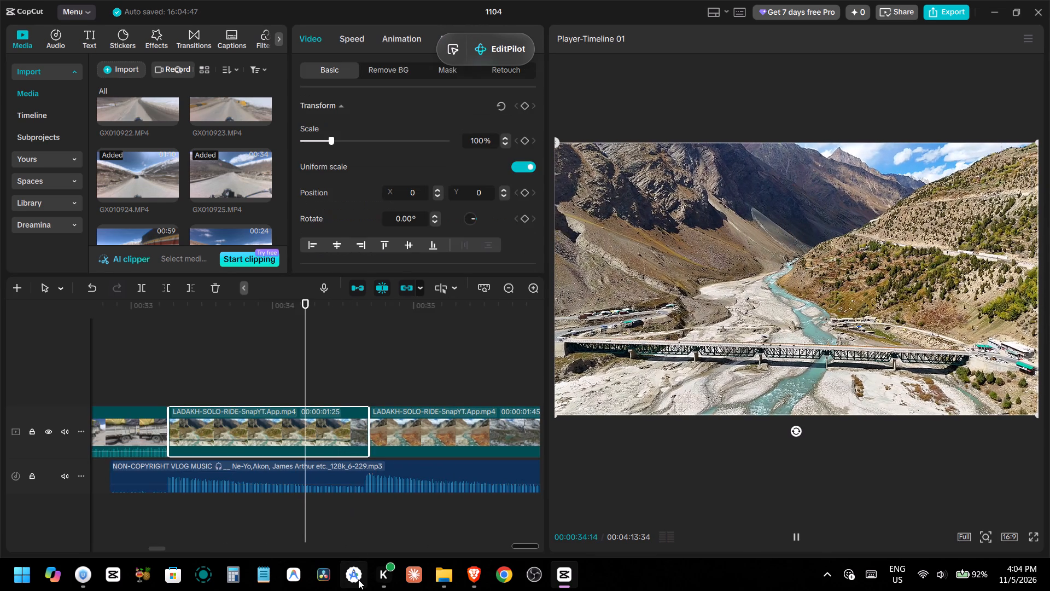
{"action": "key", "text": "space"}
{"action": "left_click", "coordinate": [206, 360]}
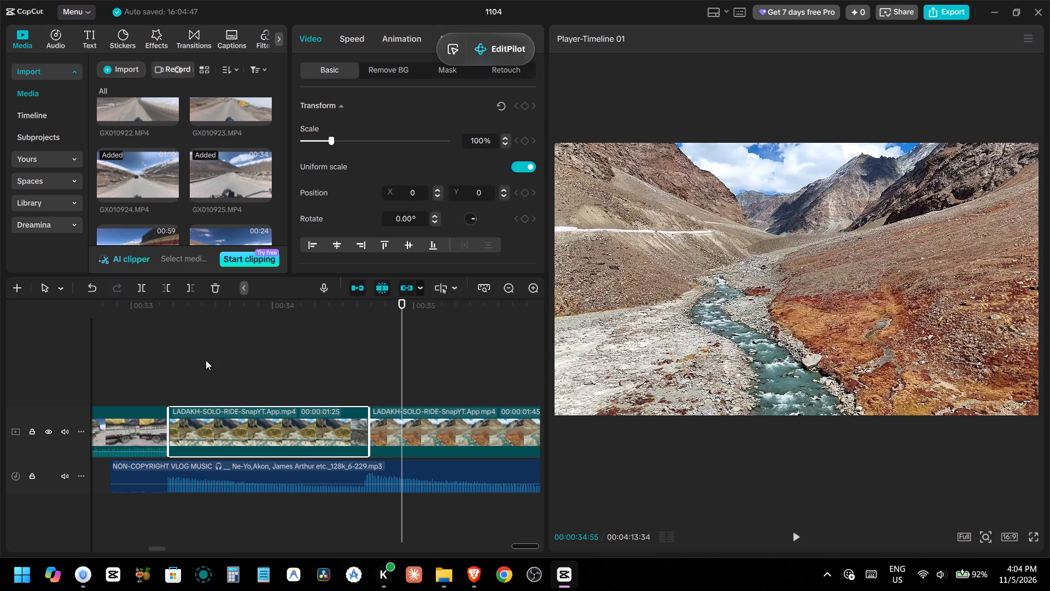
{"action": "key", "text": "space"}
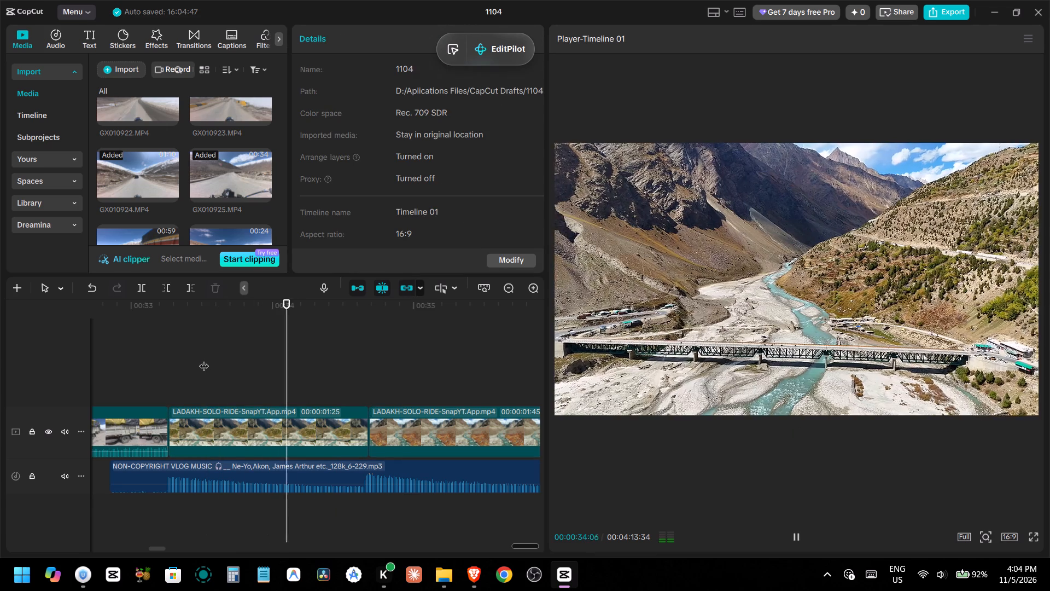
{"action": "key", "text": "space"}
Play back the LADAKH-SOLO-RIDE river clip with the music and trim its end to the next beat at about 00:36:02.
{"action": "scroll", "coordinate": [247, 383], "scroll_direction": "down", "scroll_amount": 4, "text": "ctrl"}
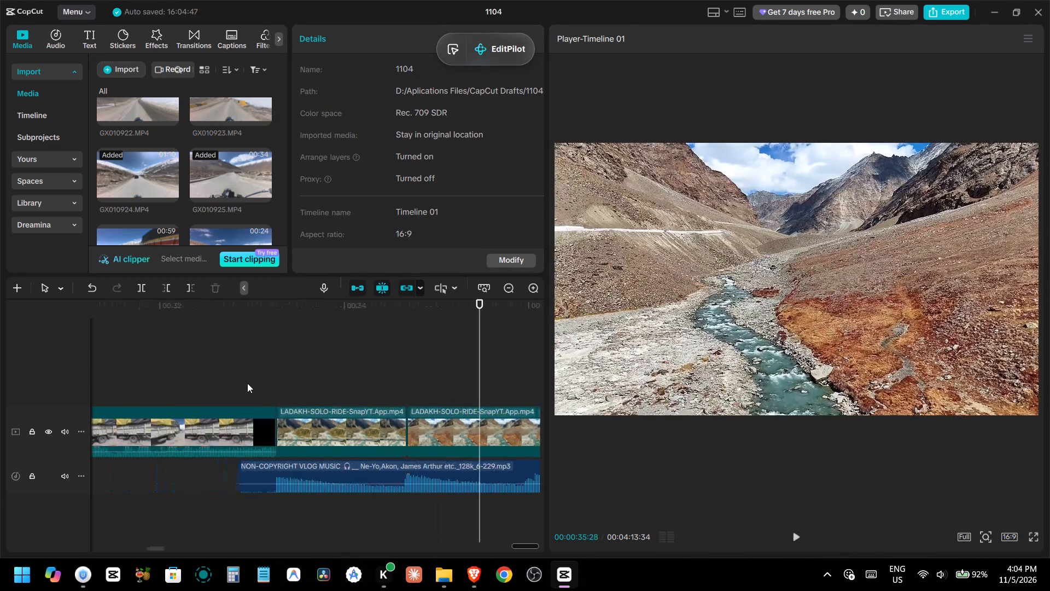
{"action": "scroll", "coordinate": [247, 383], "scroll_direction": "down", "scroll_amount": 3, "text": "alt"}
{"action": "key", "text": "space"}
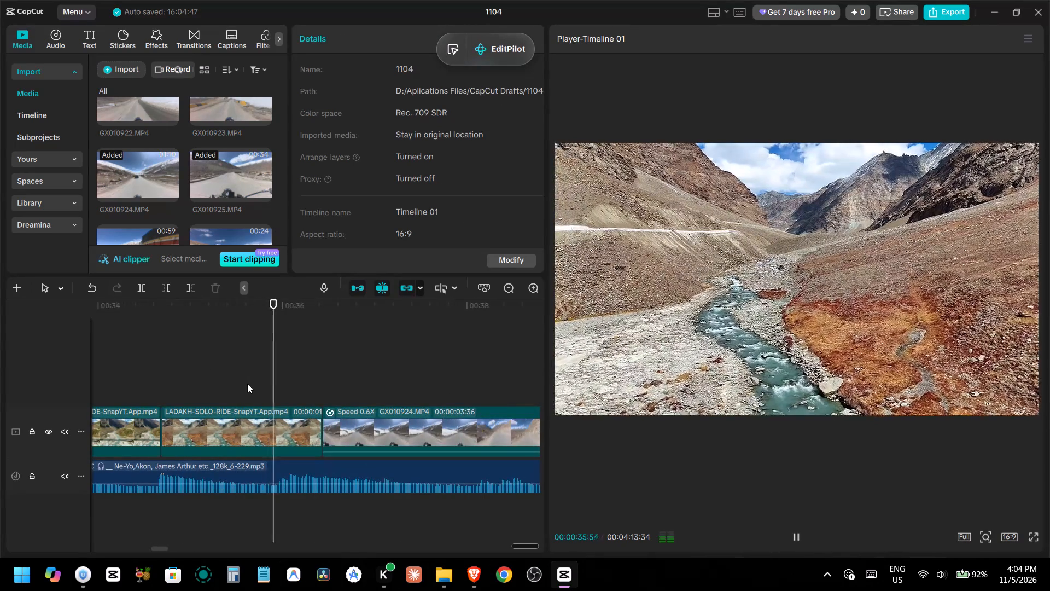
{"action": "key", "text": "space"}
{"action": "left_click", "coordinate": [233, 376]}
{"action": "left_click_drag", "start_coordinate": [233, 376], "coordinate": [159, 397]}
{"action": "key", "text": "space"}
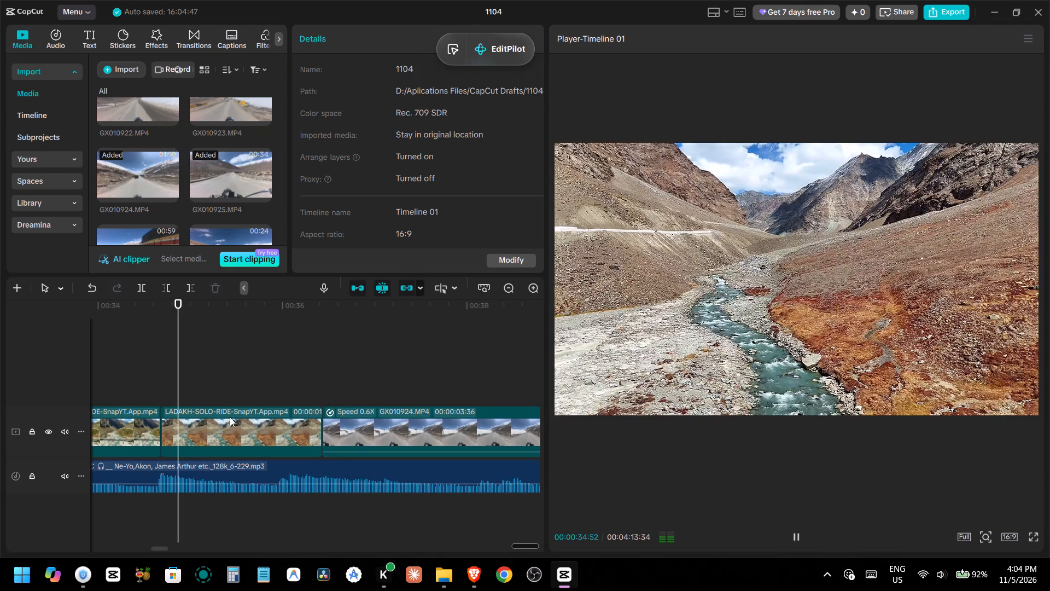
{"action": "left_click", "coordinate": [247, 433]}
{"action": "key", "text": "space"}
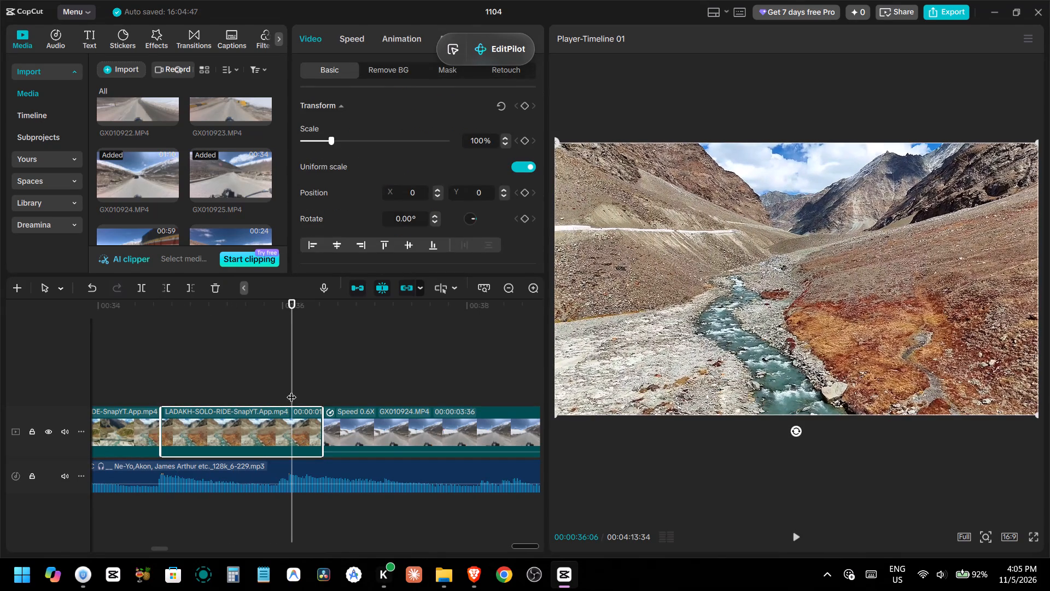
{"action": "left_click_drag", "start_coordinate": [292, 390], "coordinate": [285, 399]}
{"action": "key", "text": "w"}
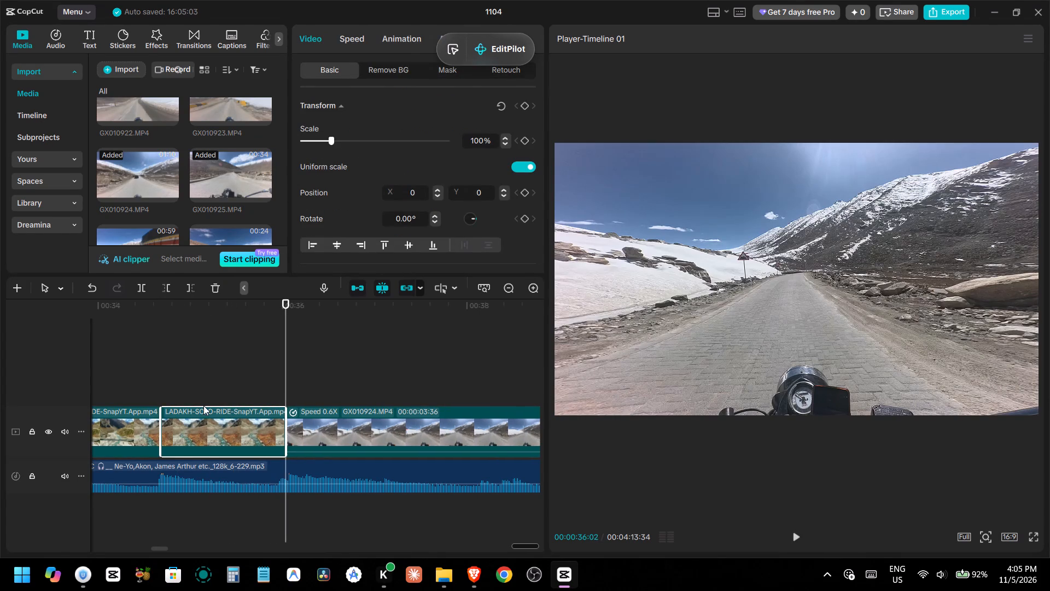
{"action": "left_click", "coordinate": [150, 382]}
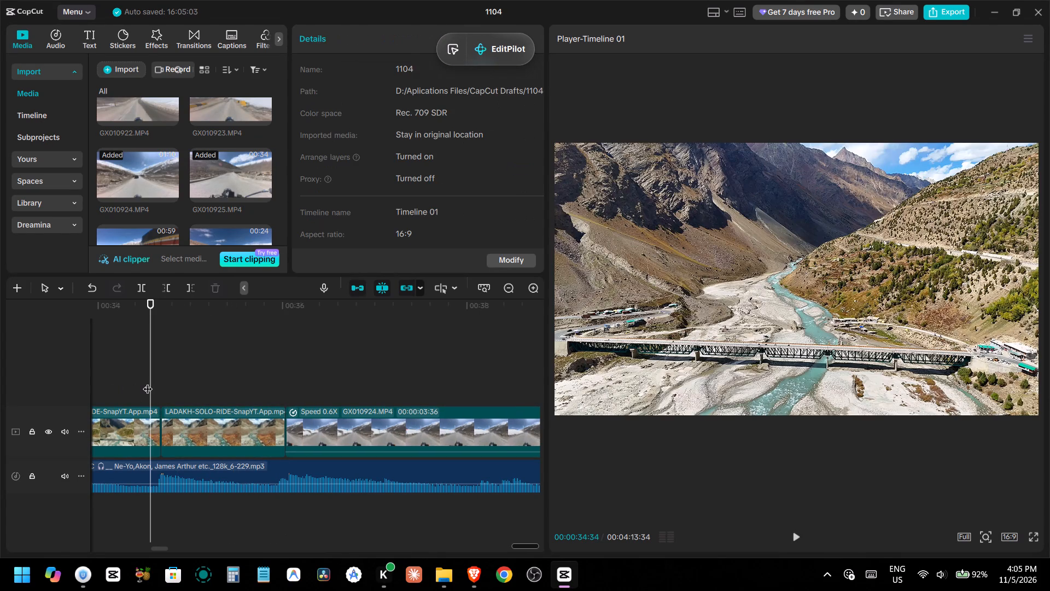
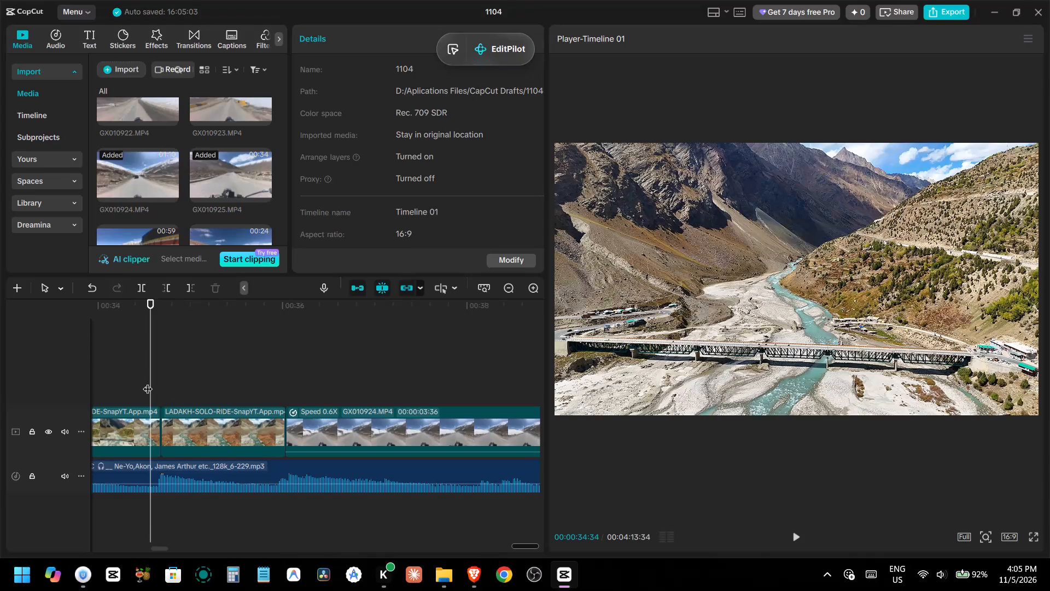
Turn off auto snapping on the timeline.
{"action": "key", "text": "n"}
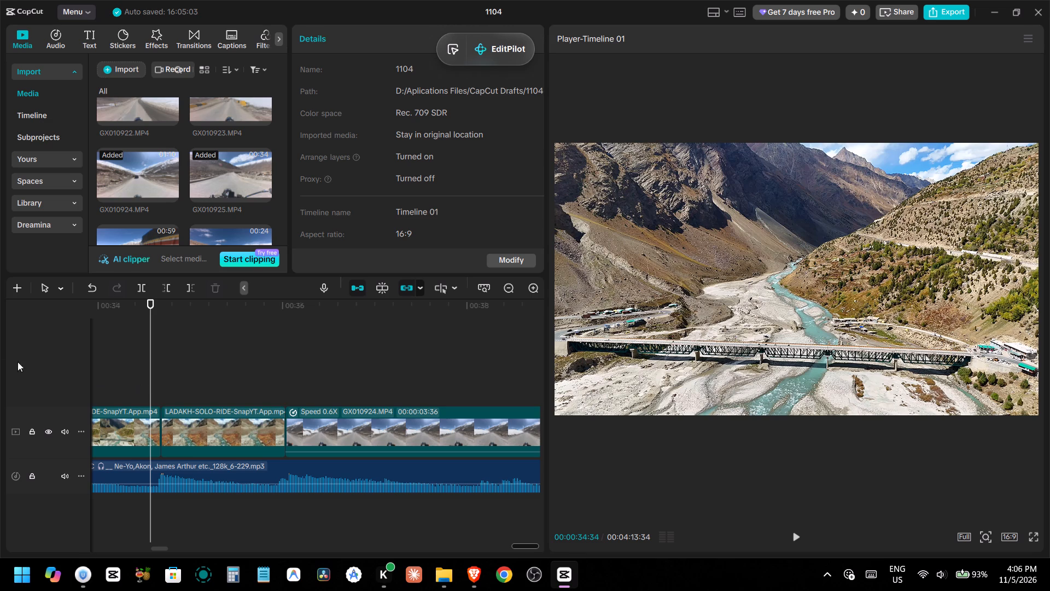
Play back the edit with the music from about 00:34 to 00:53, checking how the cuts match the beats.
{"action": "left_click", "coordinate": [106, 311]}
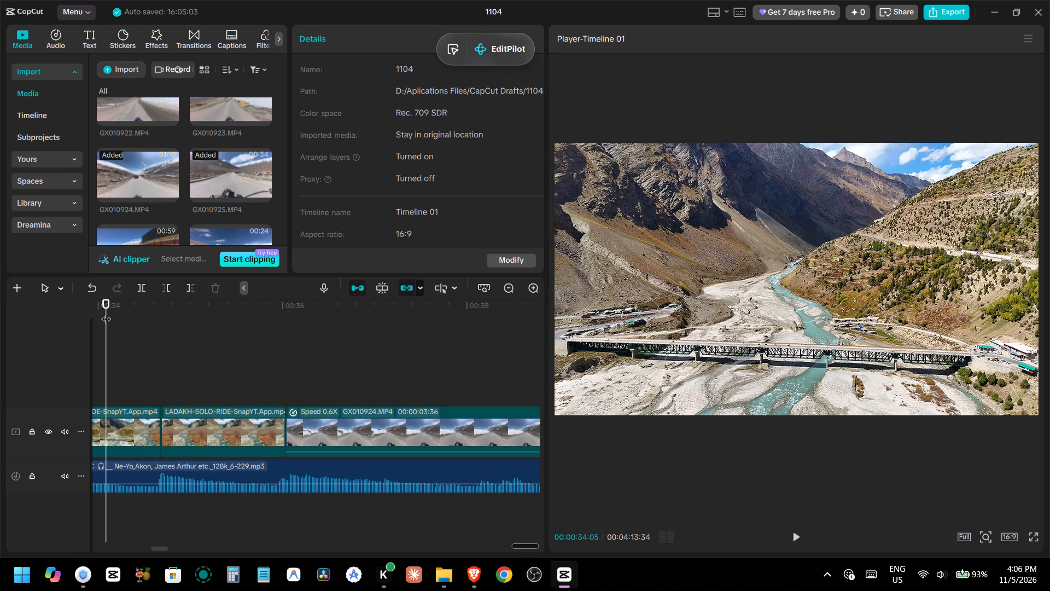
{"action": "key", "text": "space"}
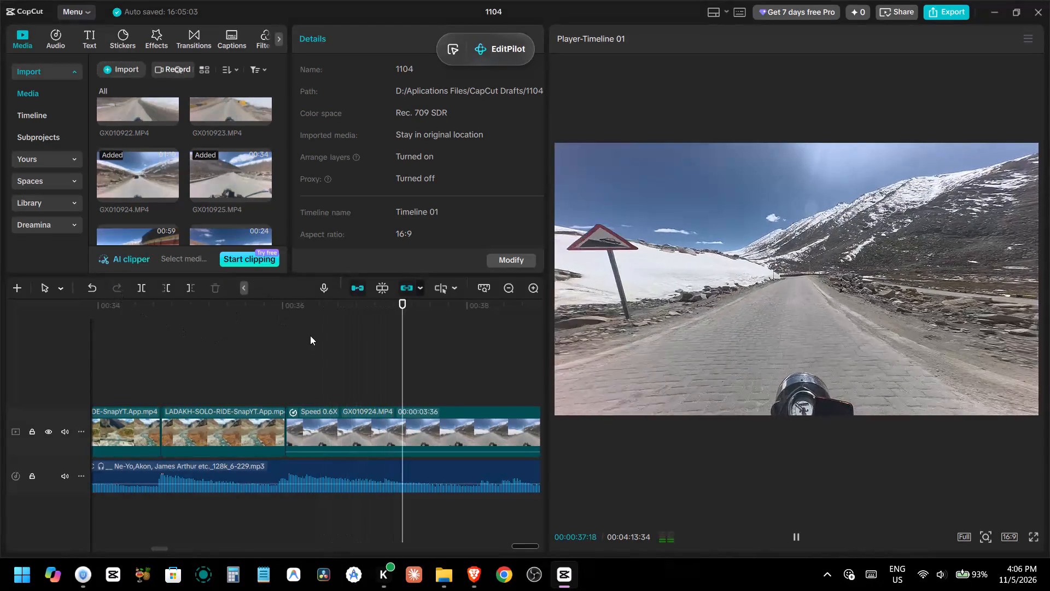
{"action": "scroll", "coordinate": [312, 337], "scroll_direction": "down", "scroll_amount": 5, "text": "ctrl"}
{"action": "scroll", "coordinate": [327, 357], "scroll_direction": "down", "scroll_amount": 3, "text": "alt"}
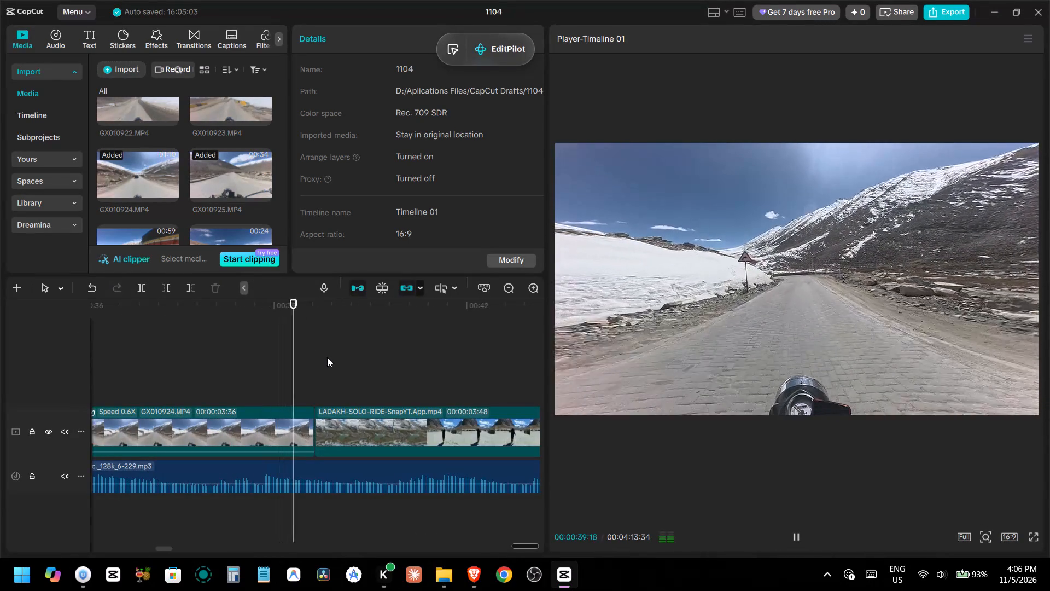
{"action": "scroll", "coordinate": [336, 357], "scroll_direction": "down", "scroll_amount": 4, "text": "ctrl"}
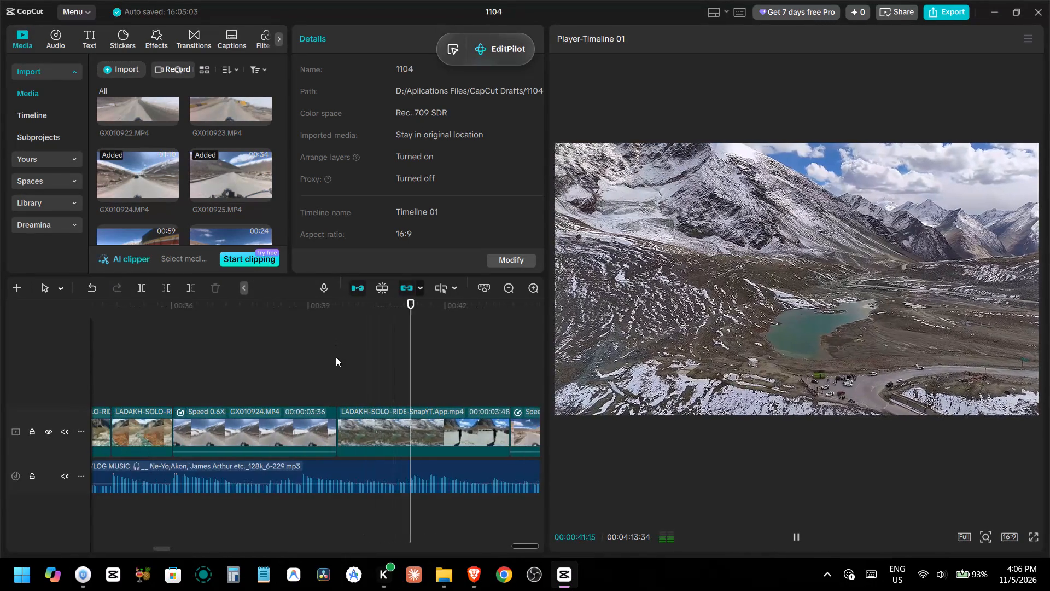
{"action": "scroll", "coordinate": [336, 357], "scroll_direction": "down", "scroll_amount": 5, "text": "alt"}
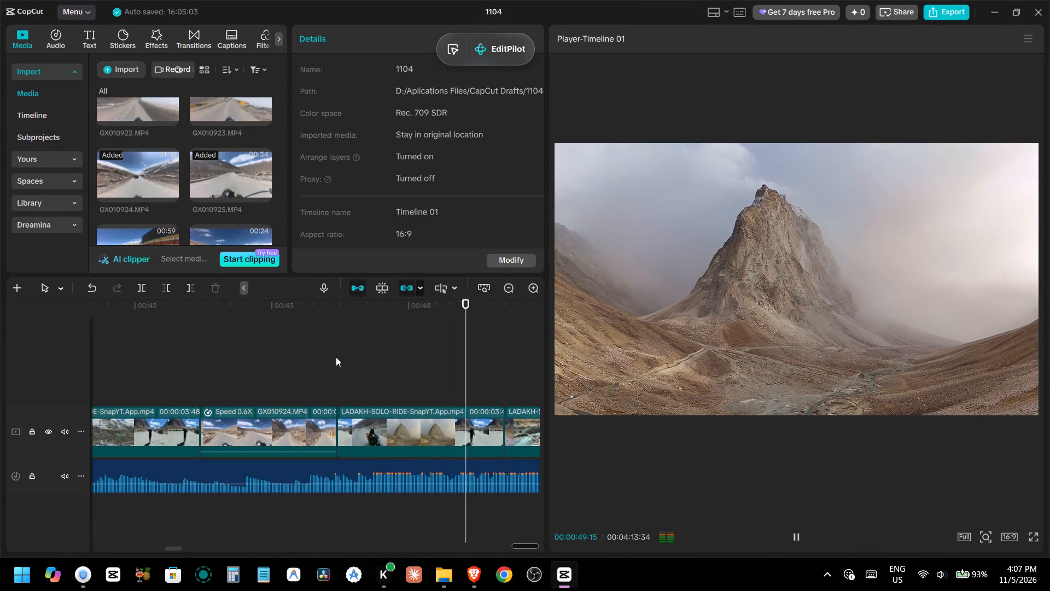
{"action": "scroll", "coordinate": [336, 357], "scroll_direction": "down", "scroll_amount": 4, "text": "ctrl"}
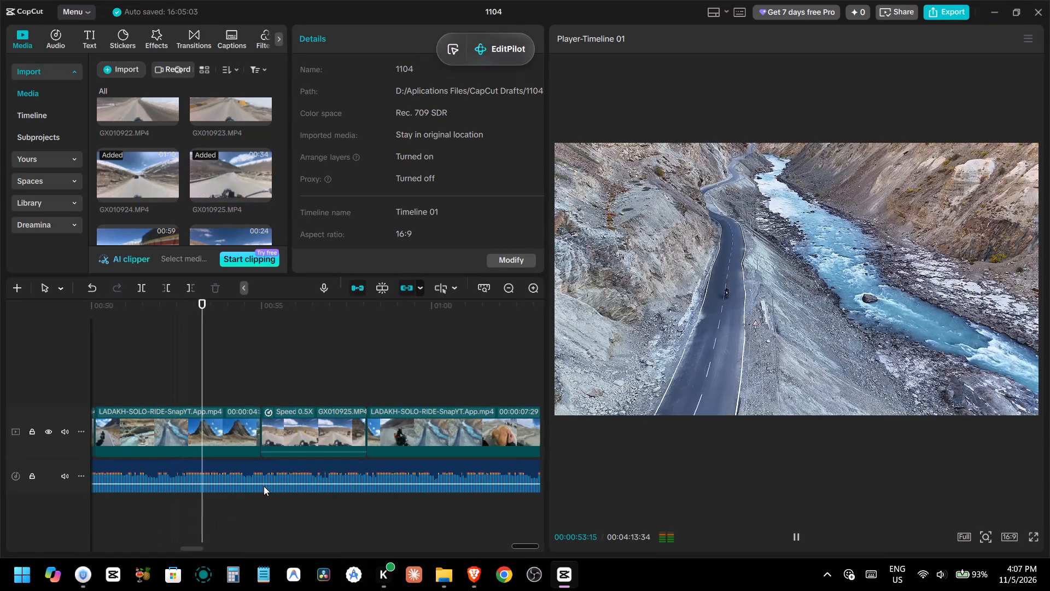
{"action": "key", "text": "space"}
Replay the music from about 00:38:45 to find where its build-up begins, and split the music clip at about 00:42:38.
{"action": "left_click_drag", "start_coordinate": [195, 548], "coordinate": [164, 557]}
{"action": "double_click", "coordinate": [337, 370]}
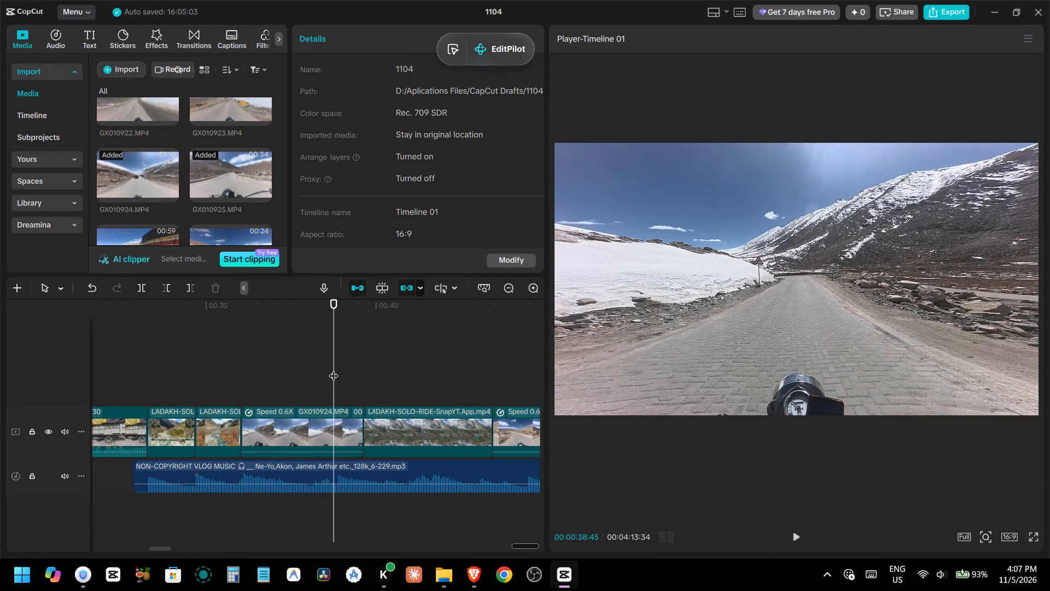
{"action": "key", "text": "space"}
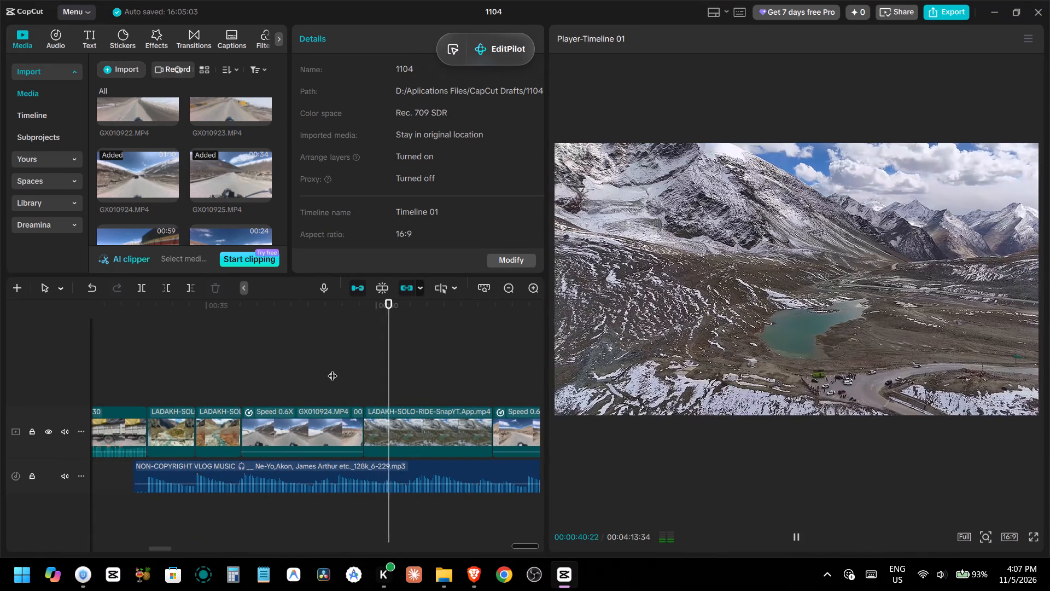
{"action": "key", "text": "space"}
{"action": "scroll", "coordinate": [297, 404], "scroll_direction": "down", "scroll_amount": 3, "text": "alt"}
{"action": "left_click", "coordinate": [256, 358]}
{"action": "key", "text": "space"}
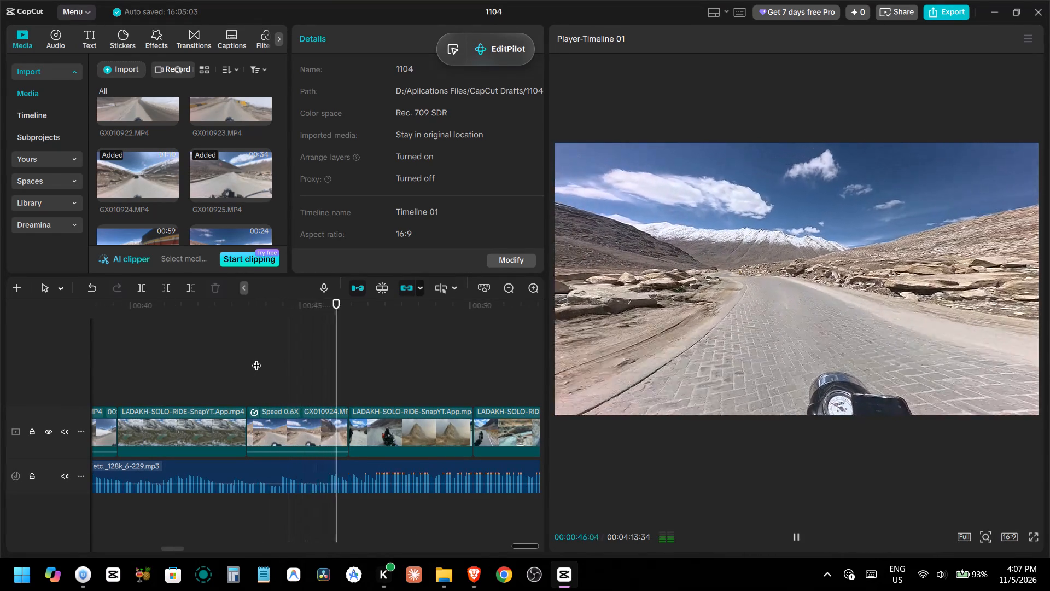
{"action": "key", "text": "space"}
{"action": "left_click", "coordinate": [170, 348]}
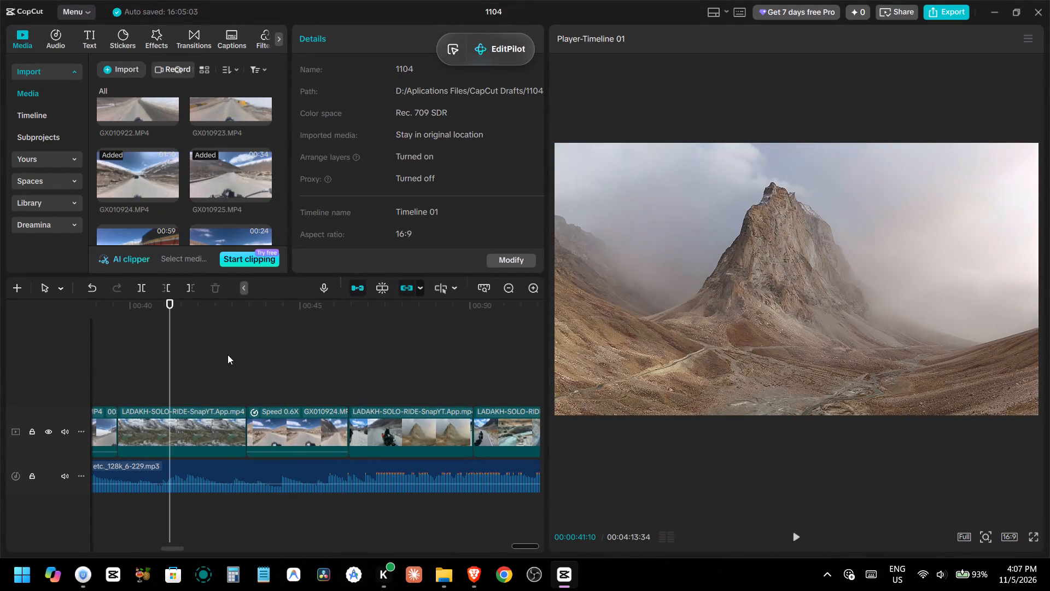
{"action": "left_click", "coordinate": [227, 355]}
{"action": "key", "text": "space"}
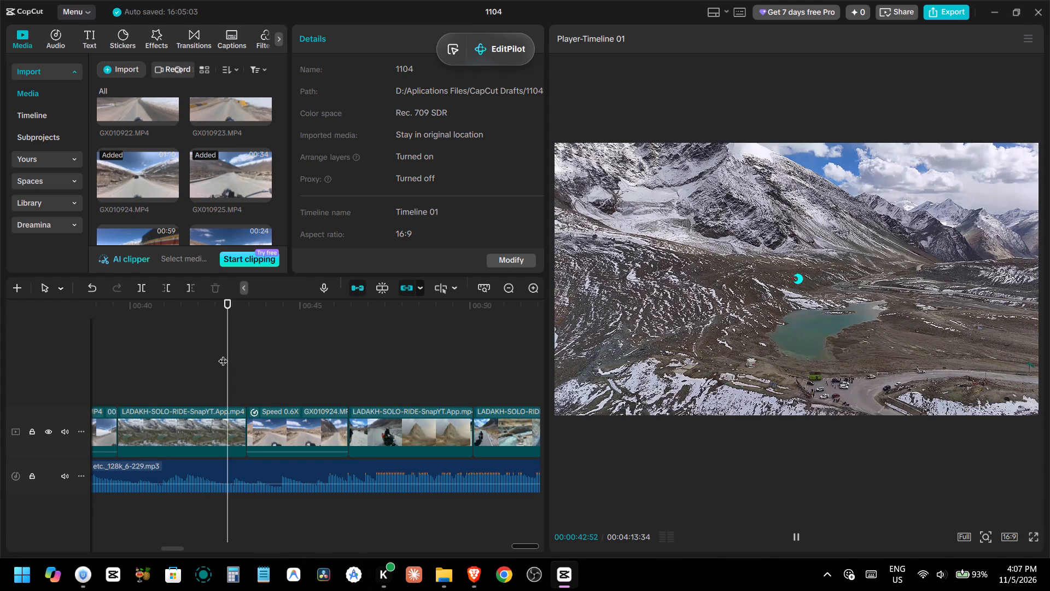
{"action": "key", "text": "space"}
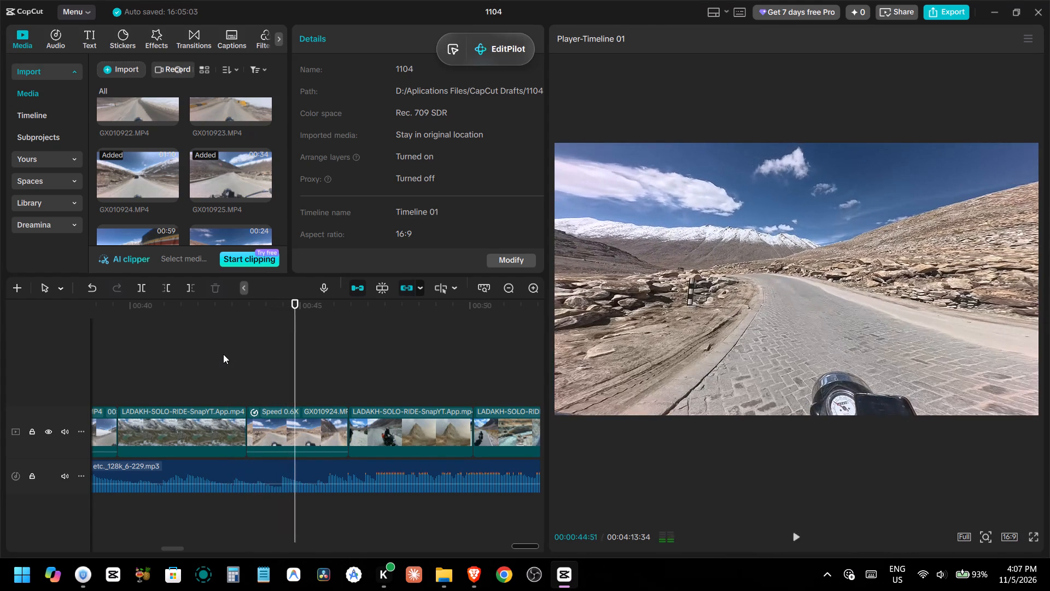
{"action": "double_click", "coordinate": [222, 354]}
{"action": "left_click", "coordinate": [235, 470]}
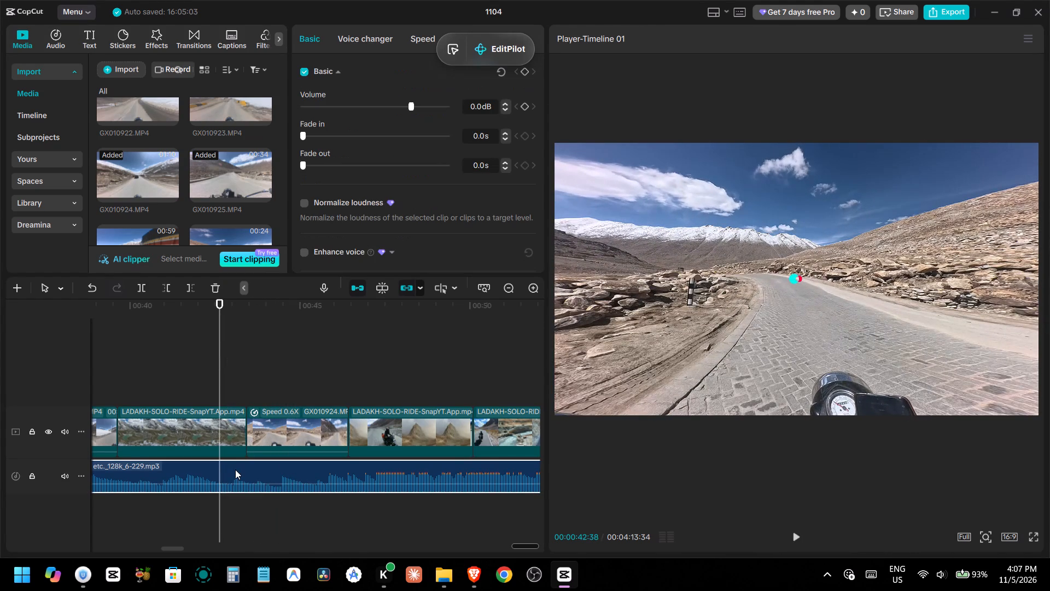
{"action": "key", "text": "ctrl+b"}
Move the first part of the split music onto a separate audio track below and disable it.
{"action": "scroll", "coordinate": [157, 435], "scroll_direction": "up", "scroll_amount": 3, "text": "alt"}
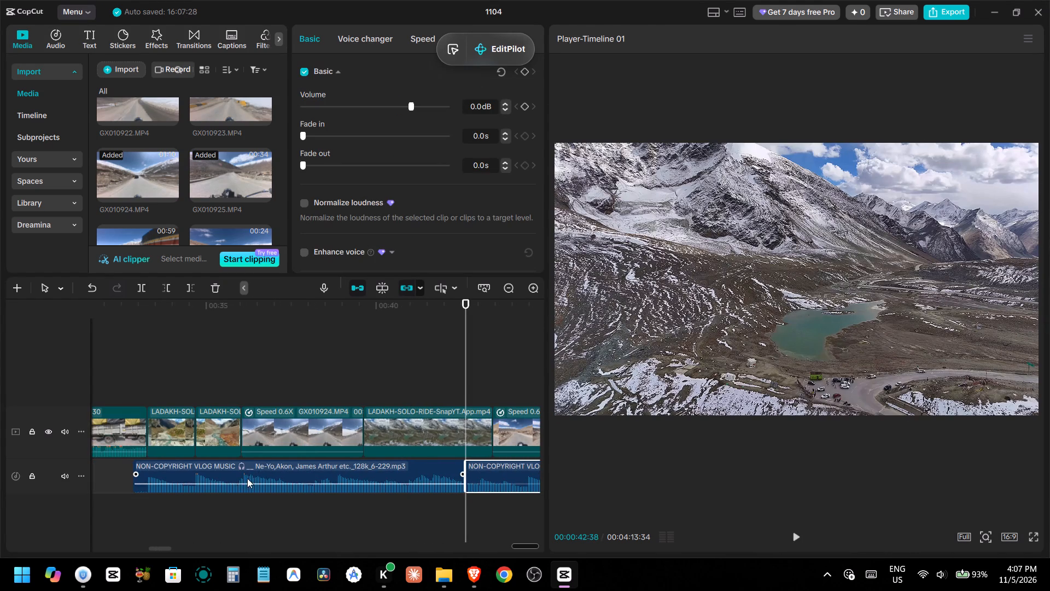
{"action": "left_click", "coordinate": [284, 468]}
{"action": "left_click_drag", "start_coordinate": [285, 468], "coordinate": [260, 506]}
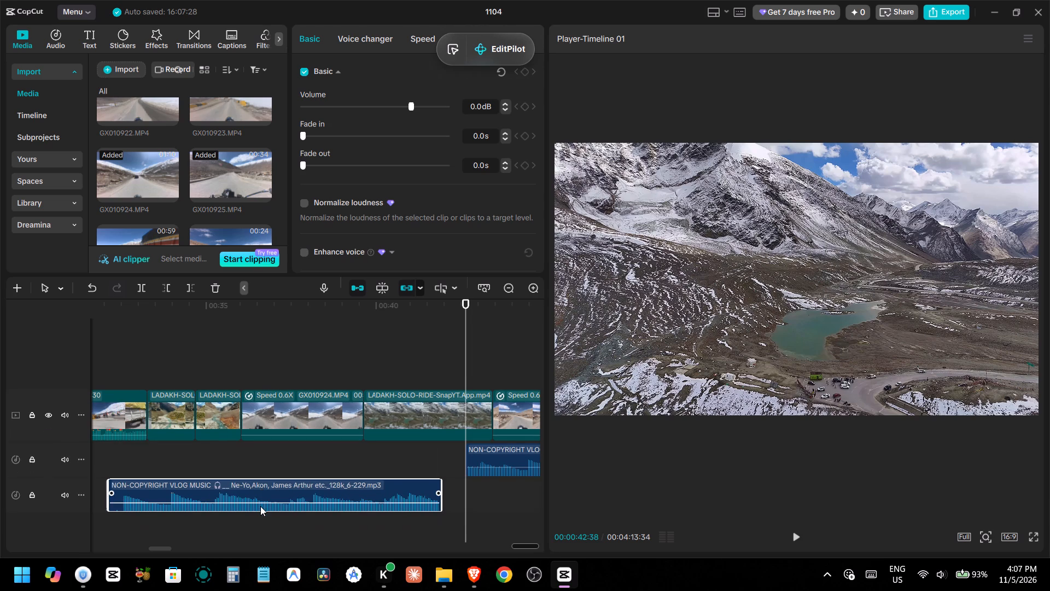
{"action": "key", "text": "v"}
Move the second part of the music earlier so it starts just before the bridge clip, at about 00:32.
{"action": "left_click_drag", "start_coordinate": [501, 456], "coordinate": [287, 452]}
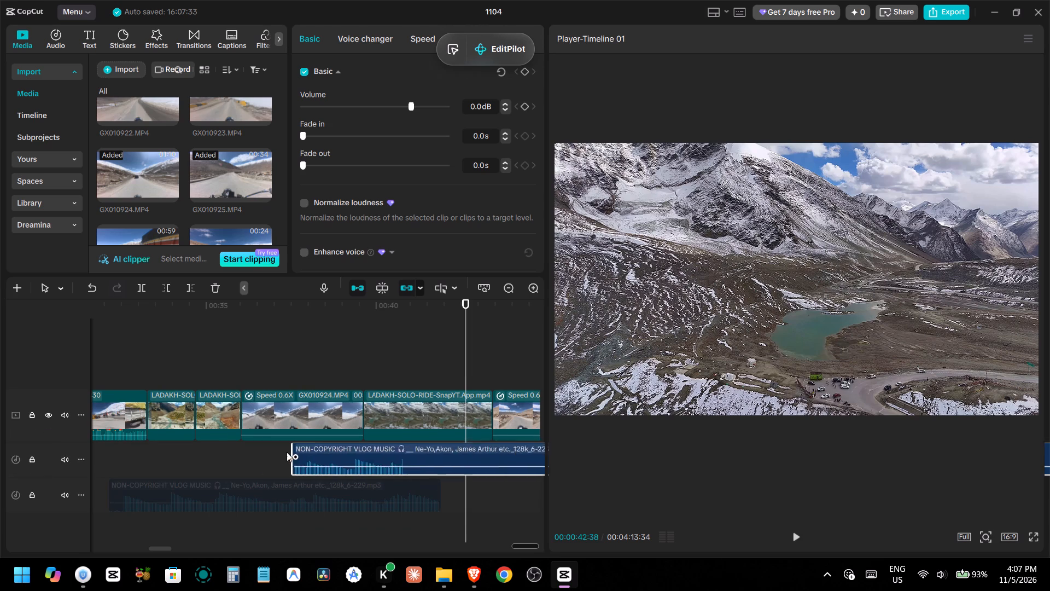
{"action": "left_click_drag", "start_coordinate": [287, 452], "coordinate": [164, 455]}
Play back the edit with the repositioned music from about 00:32 to 01:08, checking its fit into the GX010928.MP4 clip.
{"action": "left_click", "coordinate": [106, 355]}
{"action": "key", "text": "space"}
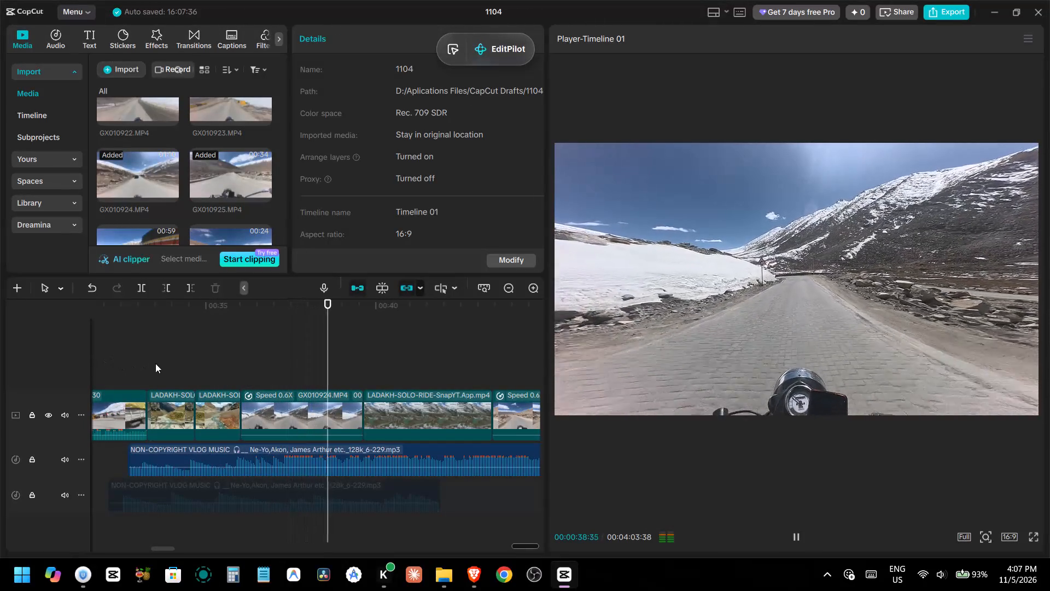
{"action": "scroll", "coordinate": [180, 383], "scroll_direction": "down", "scroll_amount": 2, "text": "alt"}
{"action": "scroll", "coordinate": [180, 383], "scroll_direction": "down", "scroll_amount": 2}
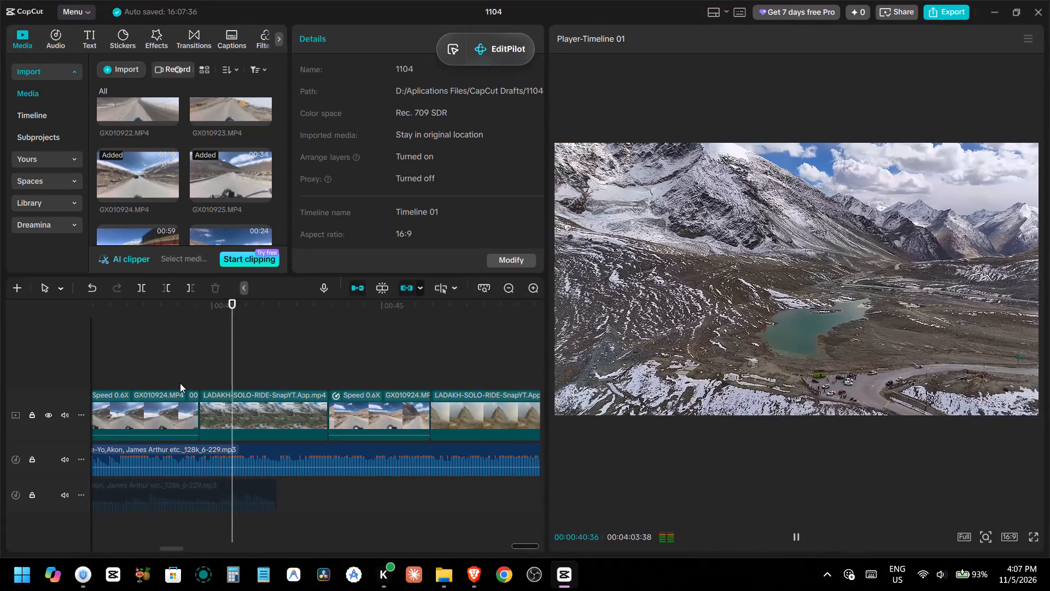
{"action": "scroll", "coordinate": [180, 383], "scroll_direction": "down", "scroll_amount": 3}
{"action": "scroll", "coordinate": [265, 436], "scroll_direction": "down", "scroll_amount": 4, "text": "ctrl"}
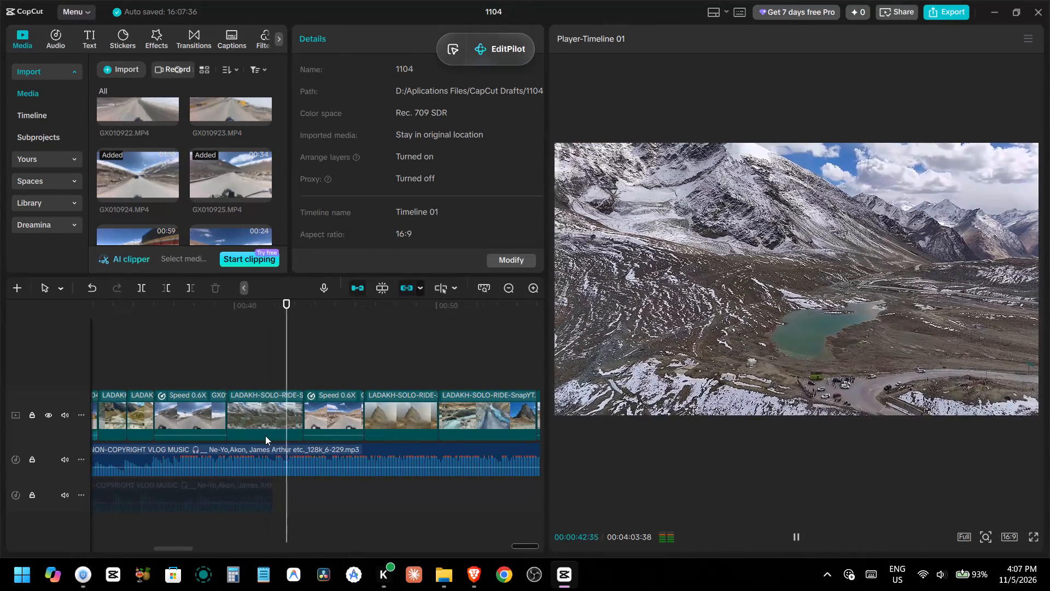
{"action": "scroll", "coordinate": [265, 436], "scroll_direction": "down", "scroll_amount": 3, "text": "alt"}
{"action": "scroll", "coordinate": [265, 436], "scroll_direction": "up", "scroll_amount": 2, "text": "ctrl"}
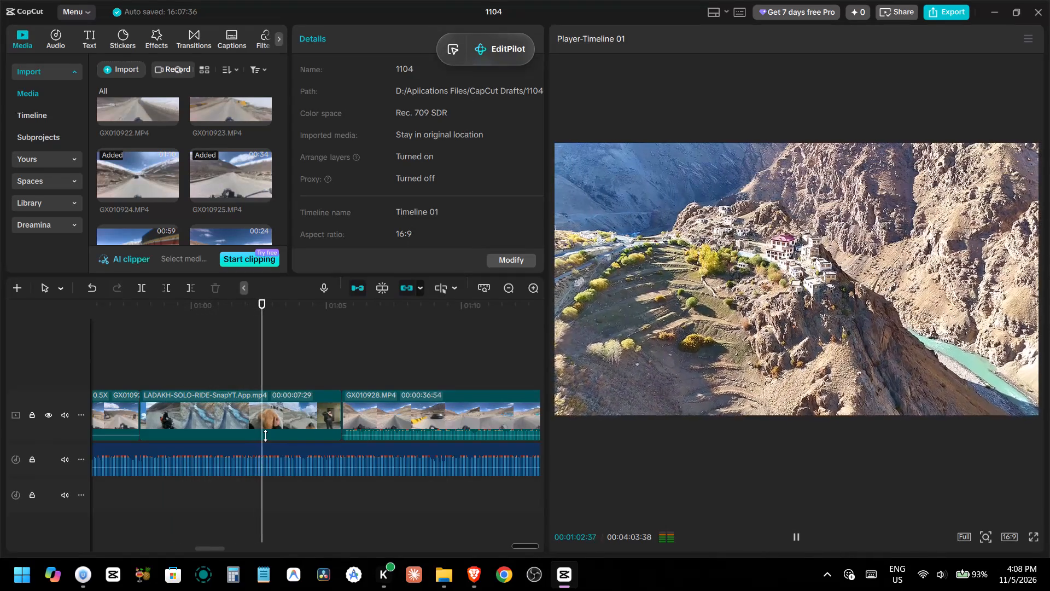
{"action": "key", "text": "space"}
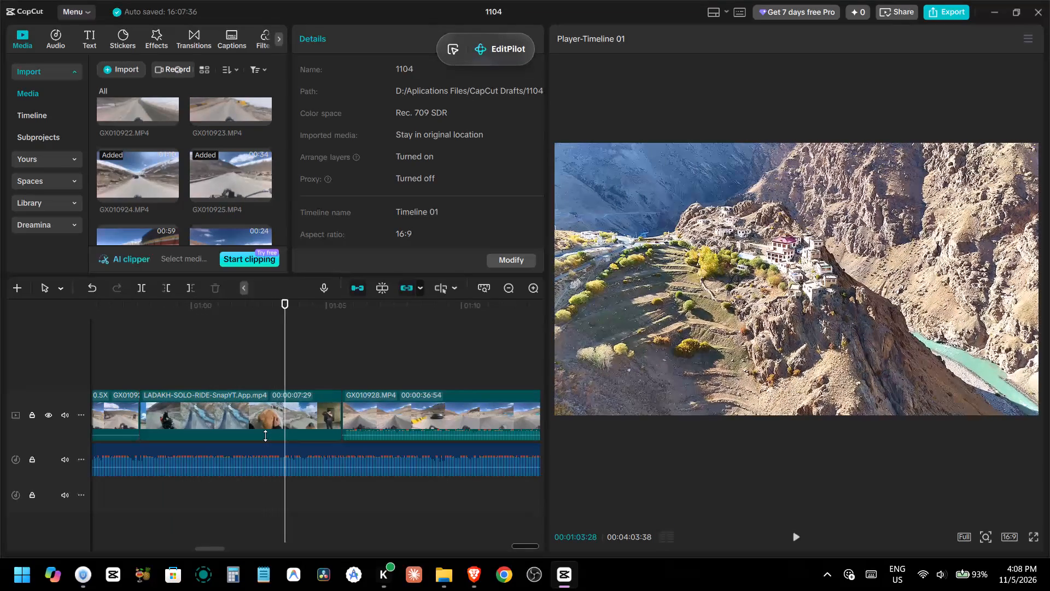
{"action": "key", "text": "space"}
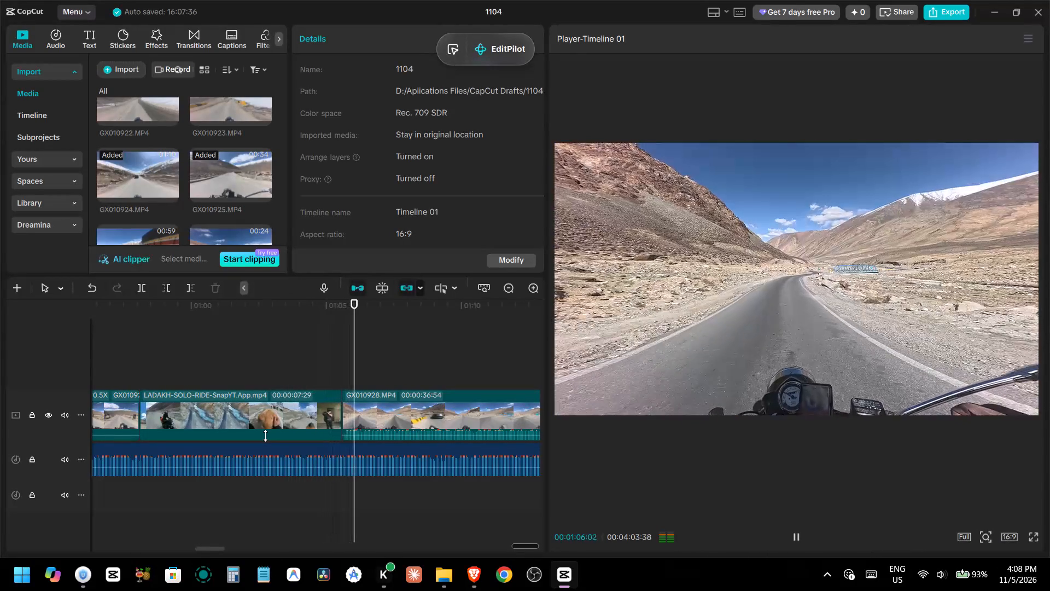
{"action": "key", "text": "space"}
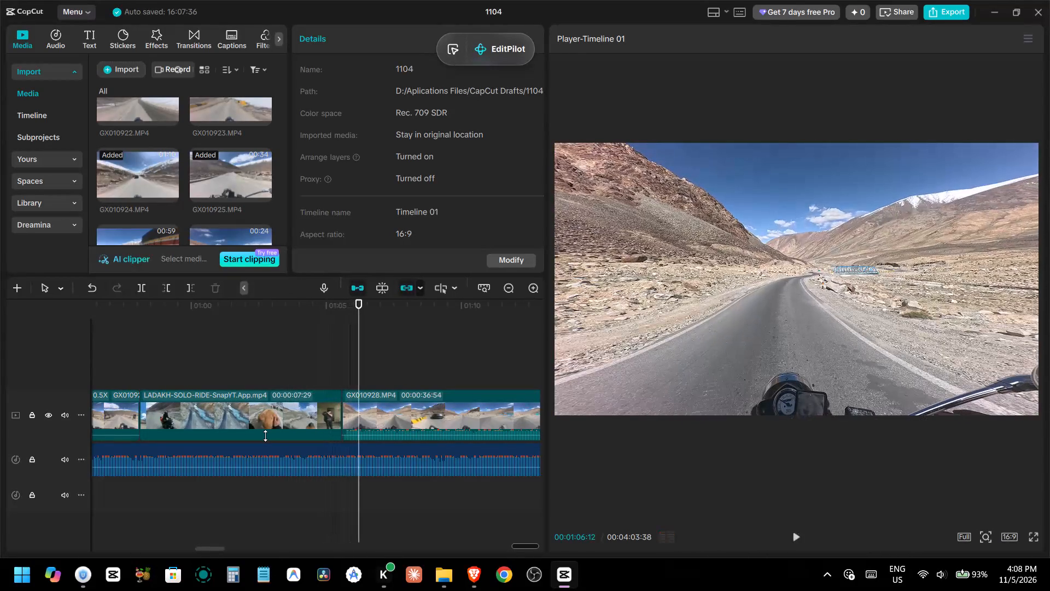
{"action": "key", "text": "space"}
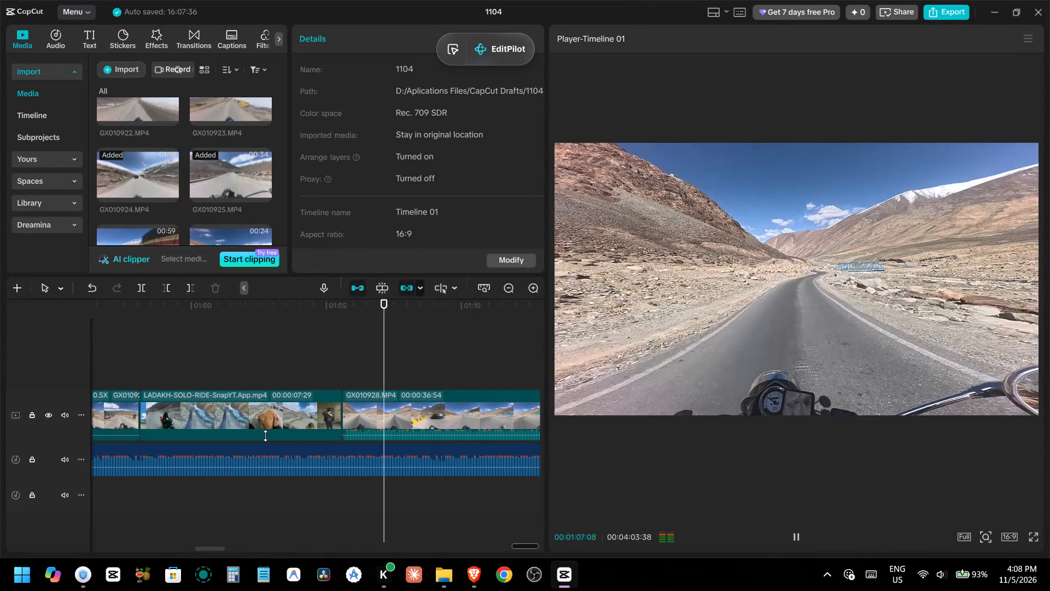
{"action": "key", "text": "space"}
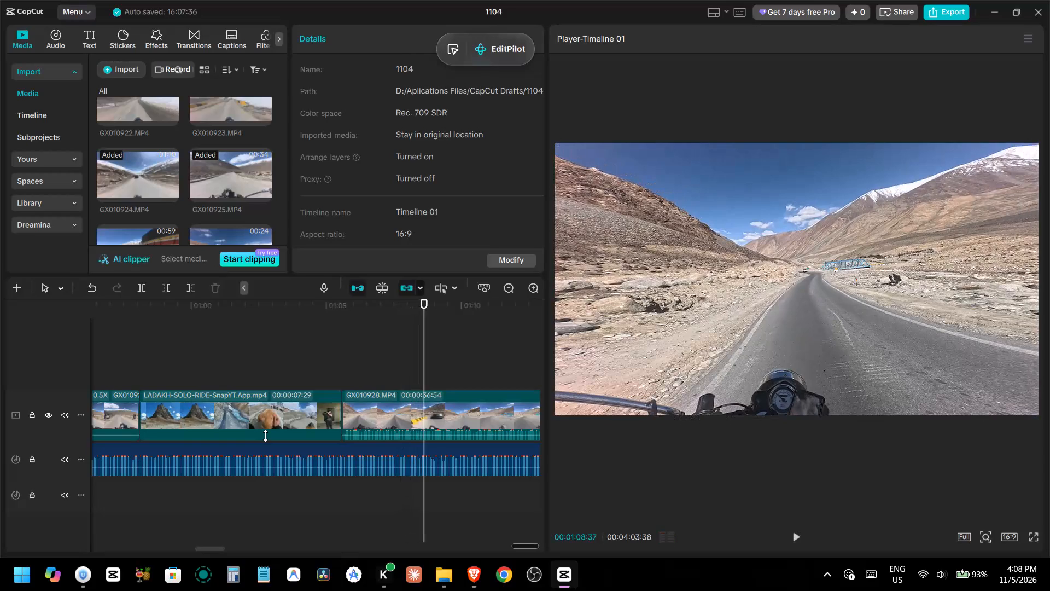
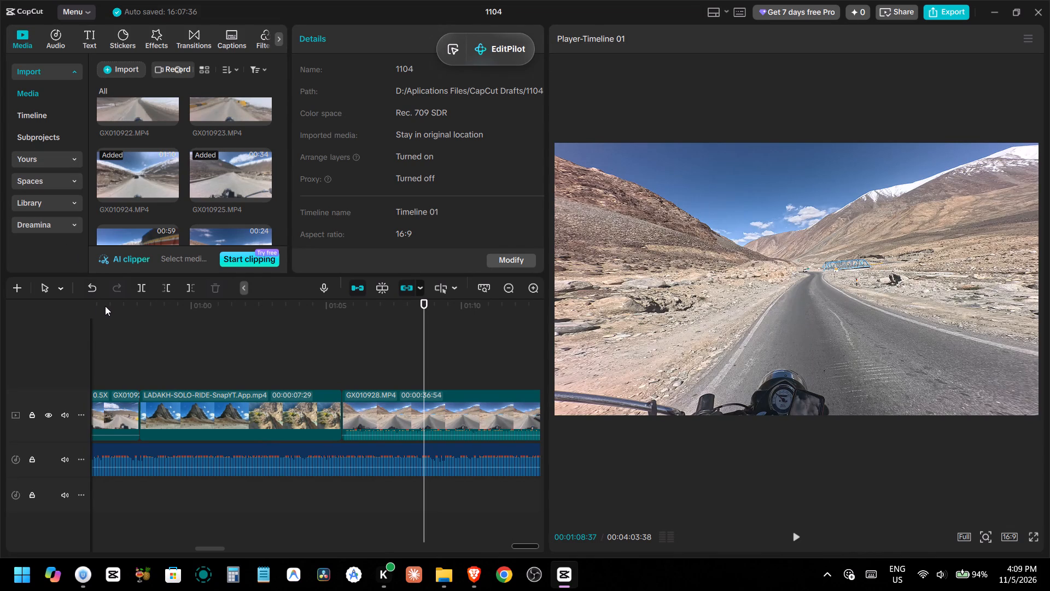
Skim the footage from about 00:01:03 to the end of the GX010928.MP4 clip, playing the bridge section and the clip's last seconds.
{"action": "left_click", "coordinate": [277, 346]}
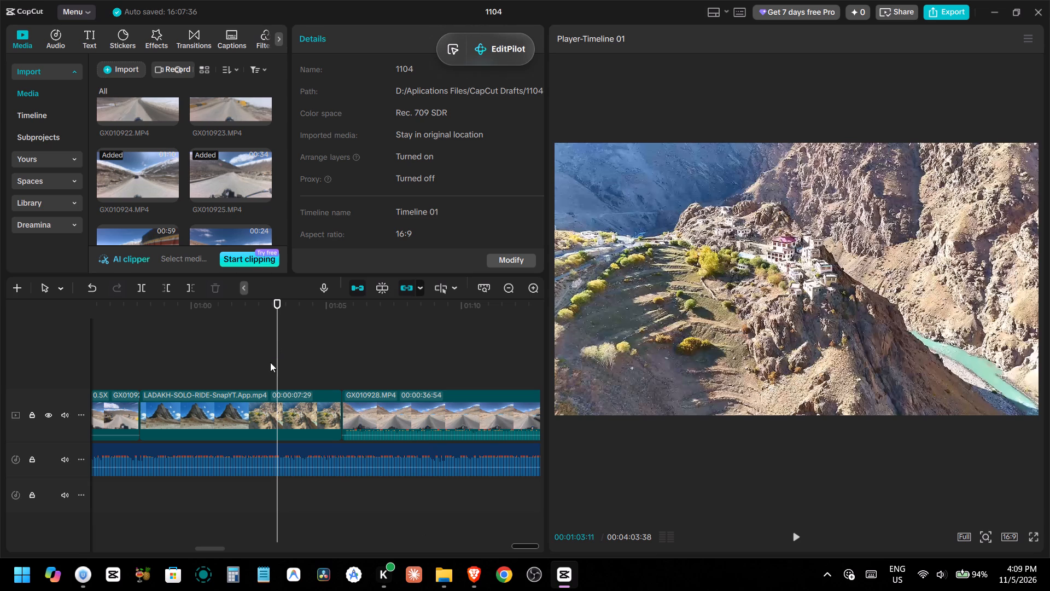
{"action": "scroll", "coordinate": [249, 413], "scroll_direction": "down", "scroll_amount": 6, "text": "alt"}
{"action": "left_click", "coordinate": [341, 350]}
{"action": "left_click_drag", "start_coordinate": [341, 350], "coordinate": [409, 361]}
{"action": "key", "text": "space"}
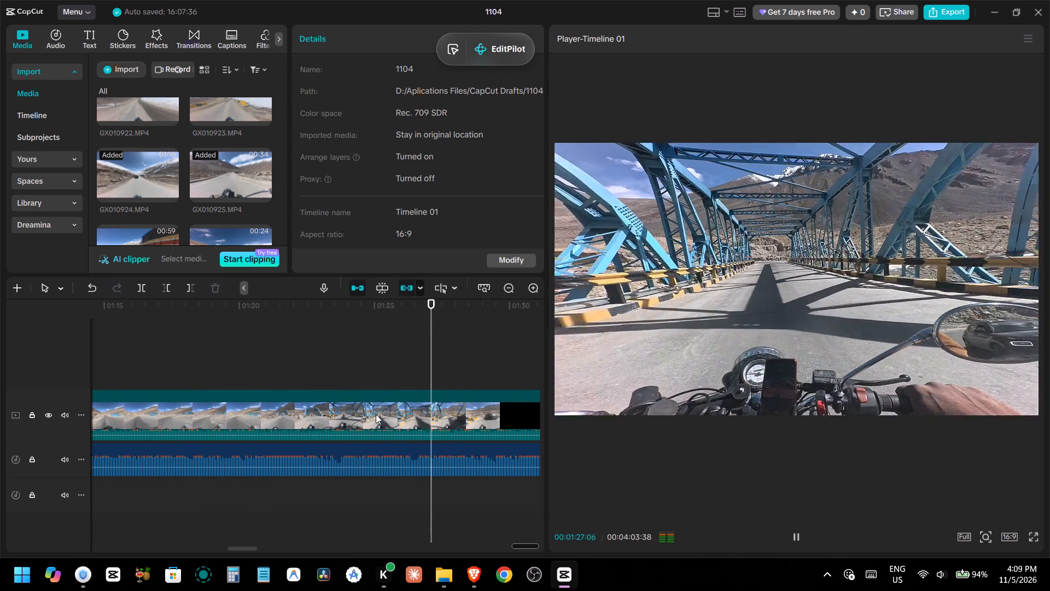
{"action": "scroll", "coordinate": [375, 414], "scroll_direction": "down", "scroll_amount": 7, "text": "alt"}
{"action": "scroll", "coordinate": [345, 401], "scroll_direction": "down", "scroll_amount": 7, "text": "ctrl"}
{"action": "key", "text": "space"}
{"action": "left_click", "coordinate": [218, 357]}
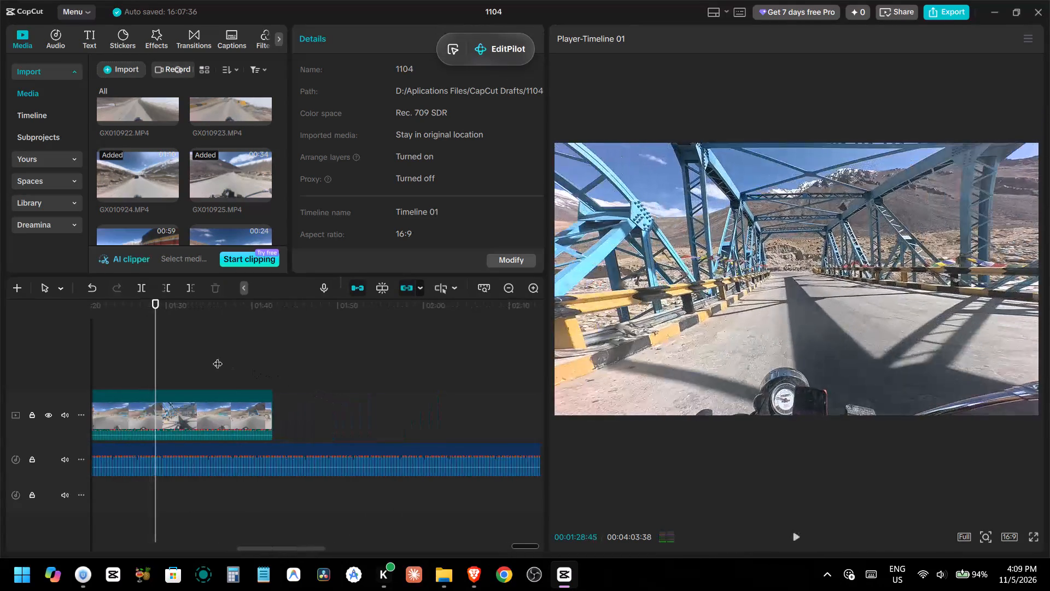
{"action": "left_click_drag", "start_coordinate": [218, 357], "coordinate": [255, 361]}
{"action": "key", "text": "space"}
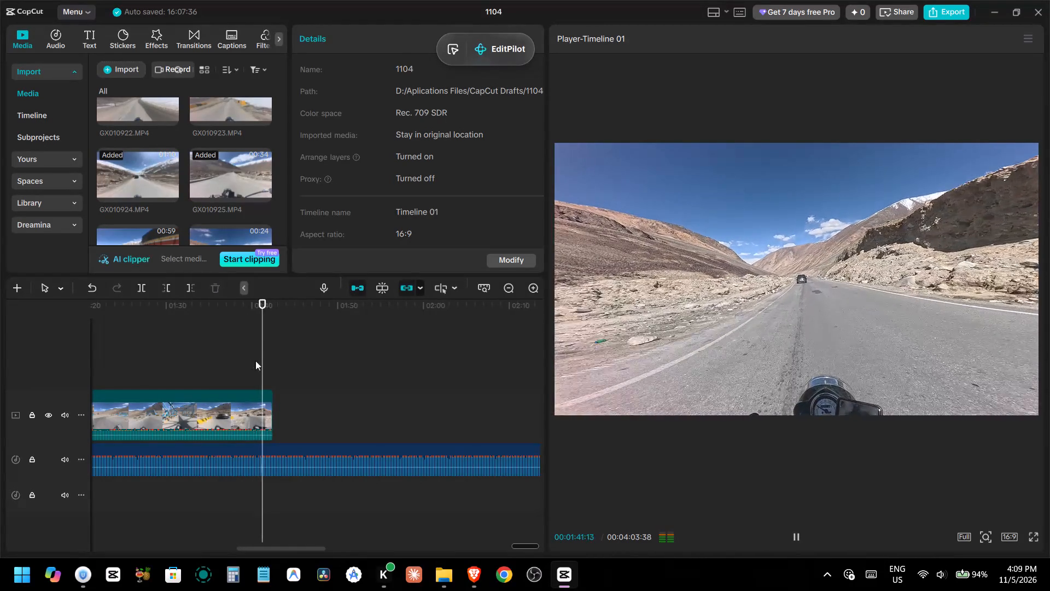
{"action": "key", "text": "space"}
Play the music from about 00:01:04 into the GX010928.MP4 clip and split that clip at 00:01:08:18.
{"action": "scroll", "coordinate": [219, 391], "scroll_direction": "up", "scroll_amount": 4, "text": "alt"}
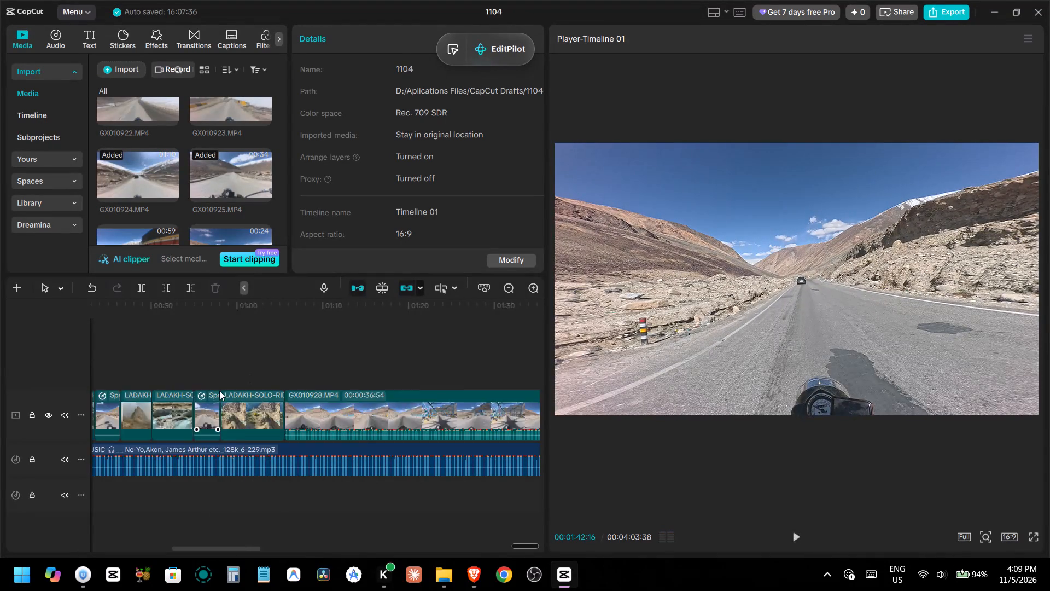
{"action": "scroll", "coordinate": [219, 391], "scroll_direction": "up", "scroll_amount": 3, "text": "alt"}
{"action": "scroll", "coordinate": [338, 394], "scroll_direction": "down", "scroll_amount": 4, "text": "alt"}
{"action": "scroll", "coordinate": [240, 380], "scroll_direction": "up", "scroll_amount": 2, "text": "ctrl"}
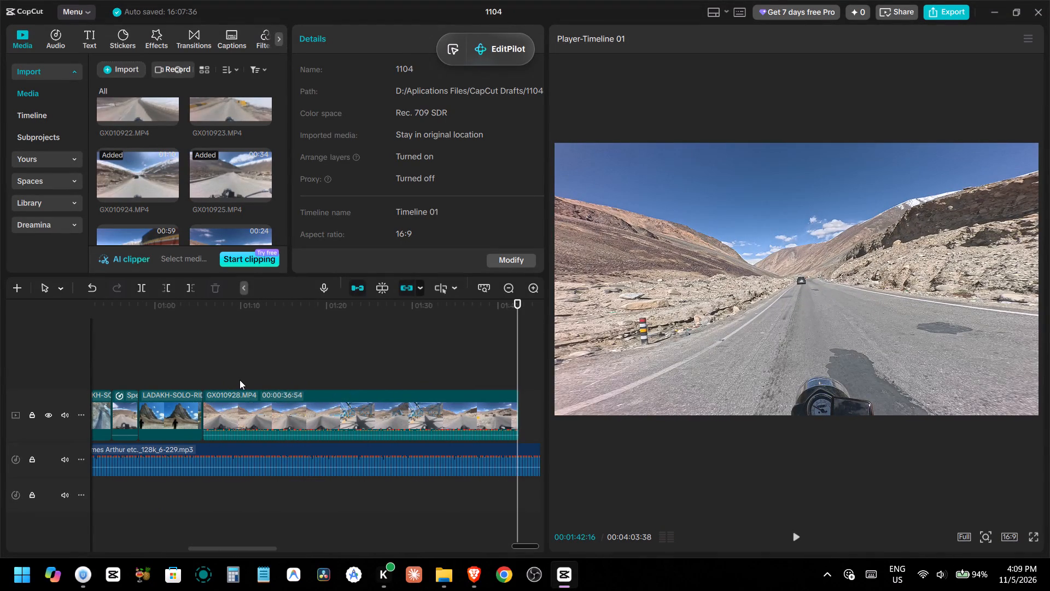
{"action": "scroll", "coordinate": [240, 380], "scroll_direction": "up", "scroll_amount": 4, "text": "ctrl"}
{"action": "scroll", "coordinate": [208, 389], "scroll_direction": "down", "scroll_amount": 2, "text": "alt"}
{"action": "scroll", "coordinate": [210, 389], "scroll_direction": "up", "scroll_amount": 5, "text": "alt"}
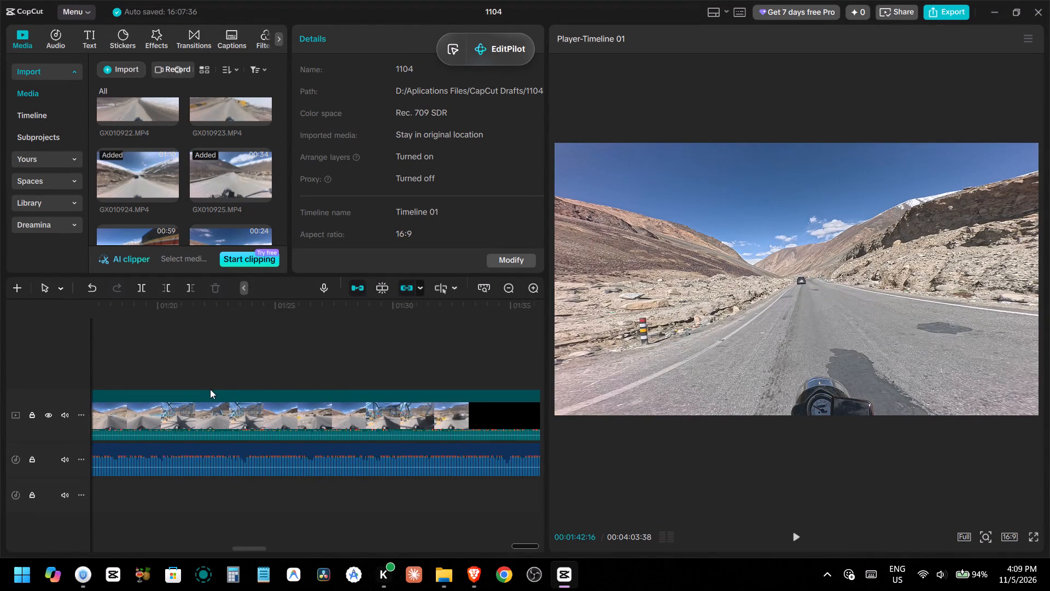
{"action": "scroll", "coordinate": [208, 384], "scroll_direction": "up", "scroll_amount": 5, "text": "alt"}
{"action": "left_click", "coordinate": [276, 358]}
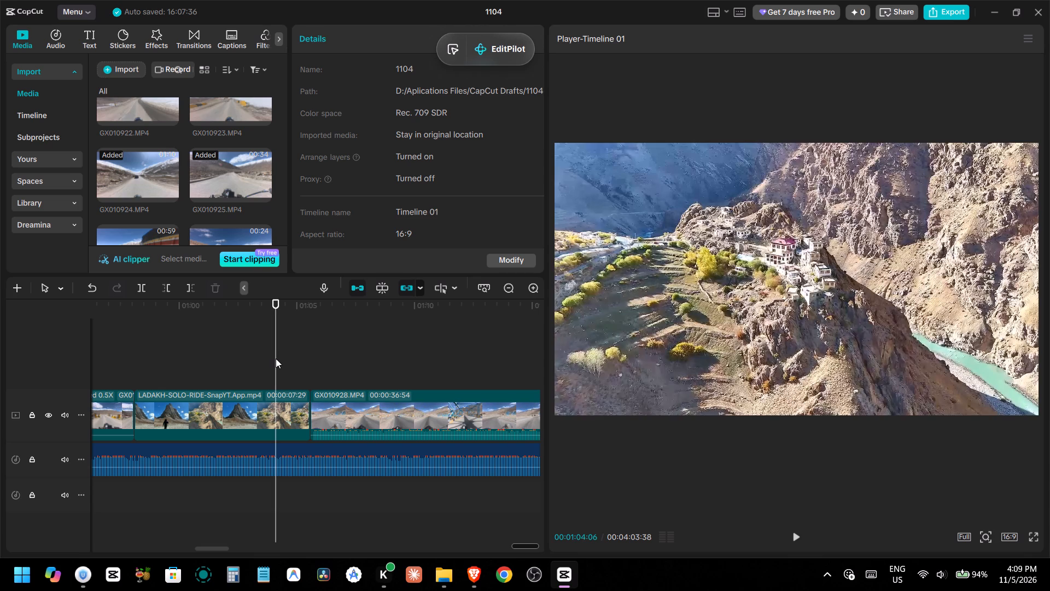
{"action": "key", "text": "space"}
{"action": "key", "text": "space"}
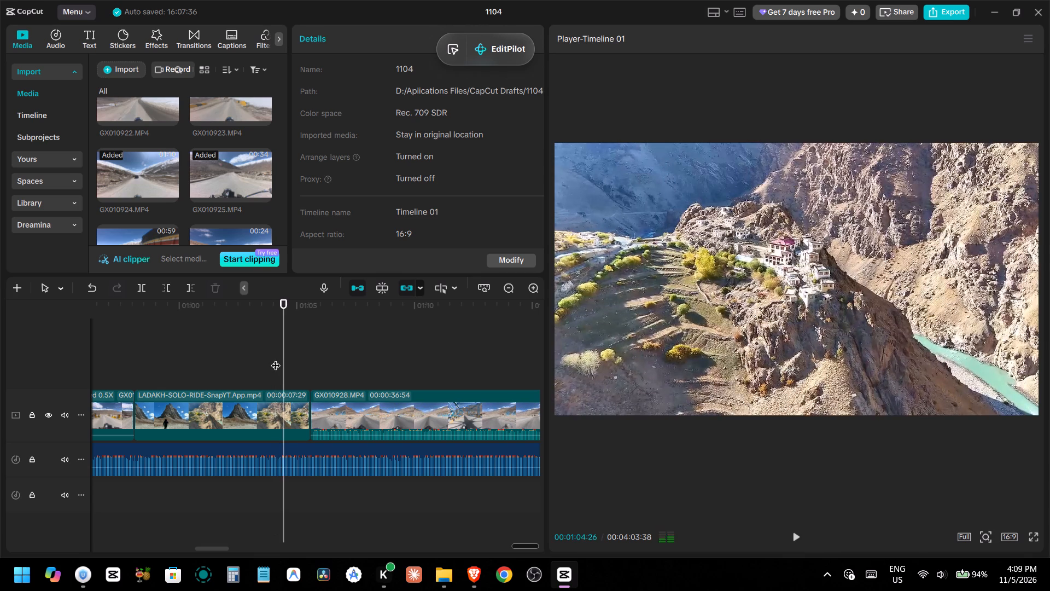
{"action": "key", "text": "space"}
{"action": "key", "text": "space"}
{"action": "key", "text": "space"}
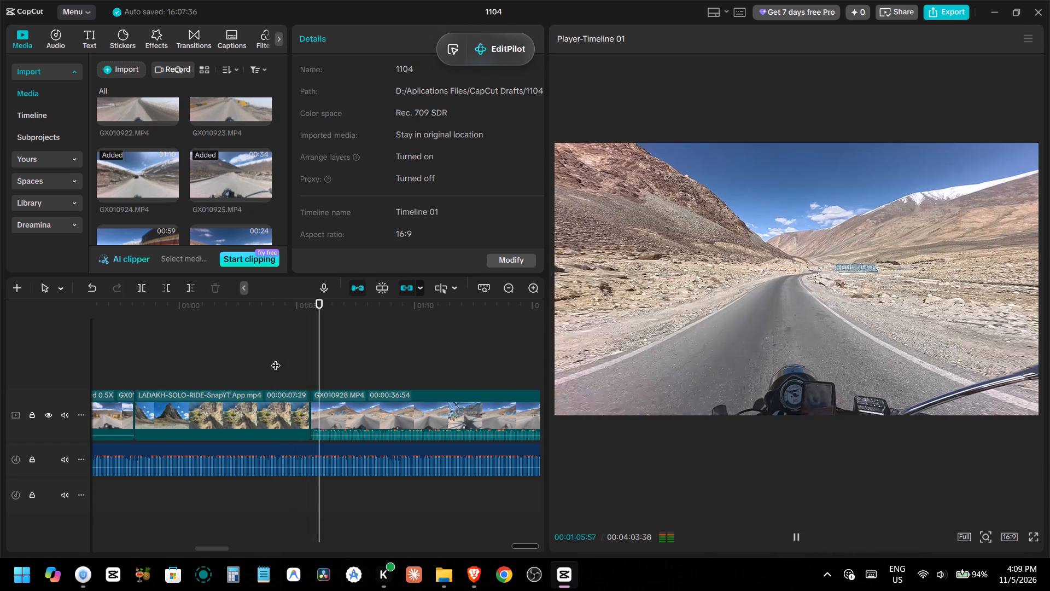
{"action": "left_click", "coordinate": [416, 416]}
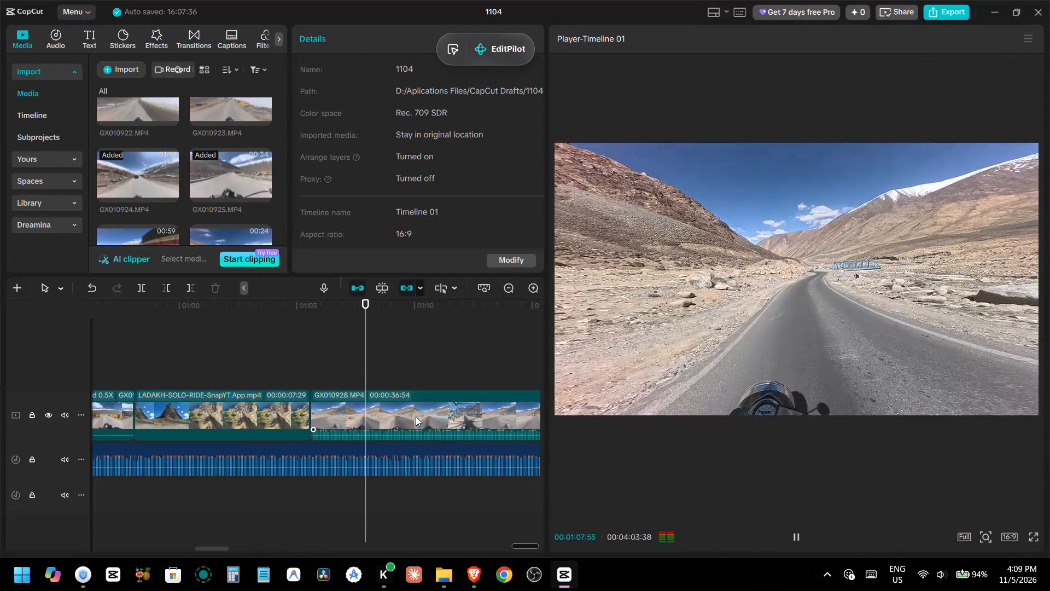
{"action": "key", "text": "space"}
{"action": "key", "text": "ctrl+b"}
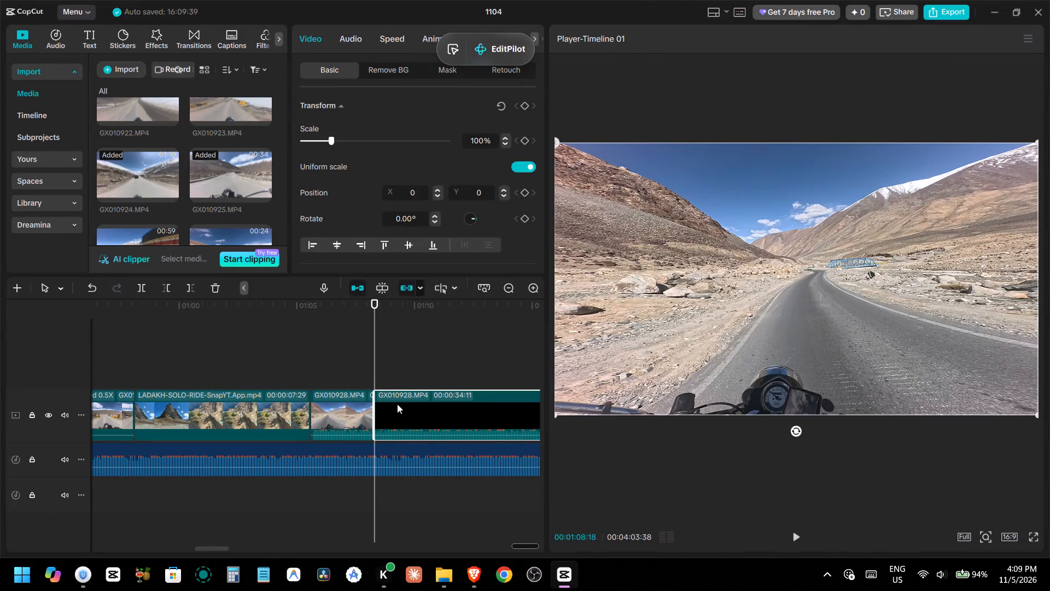
{"action": "scroll", "coordinate": [355, 372], "scroll_direction": "down", "scroll_amount": 3, "text": "alt"}
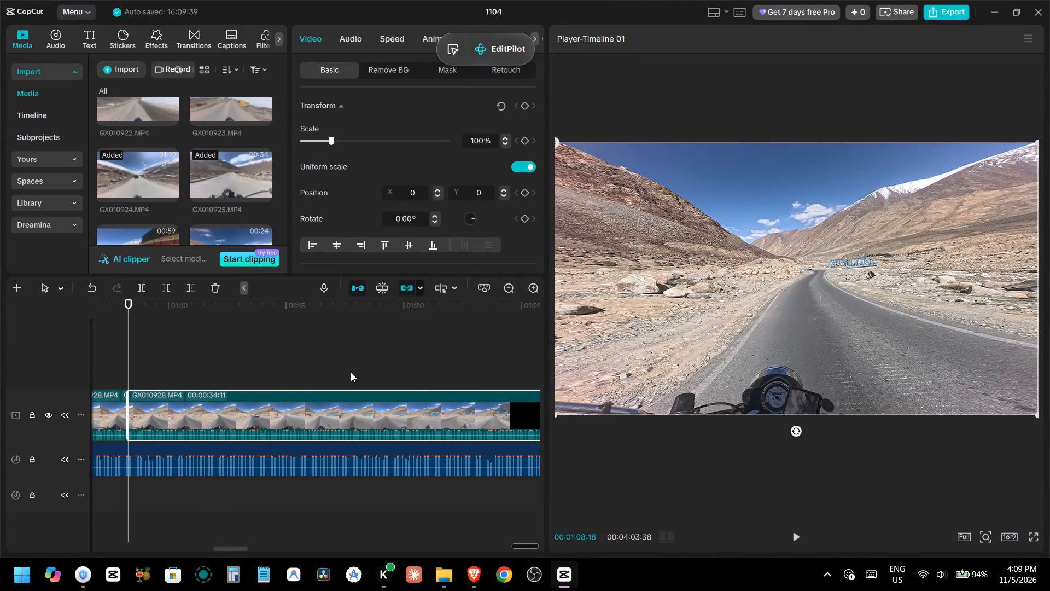
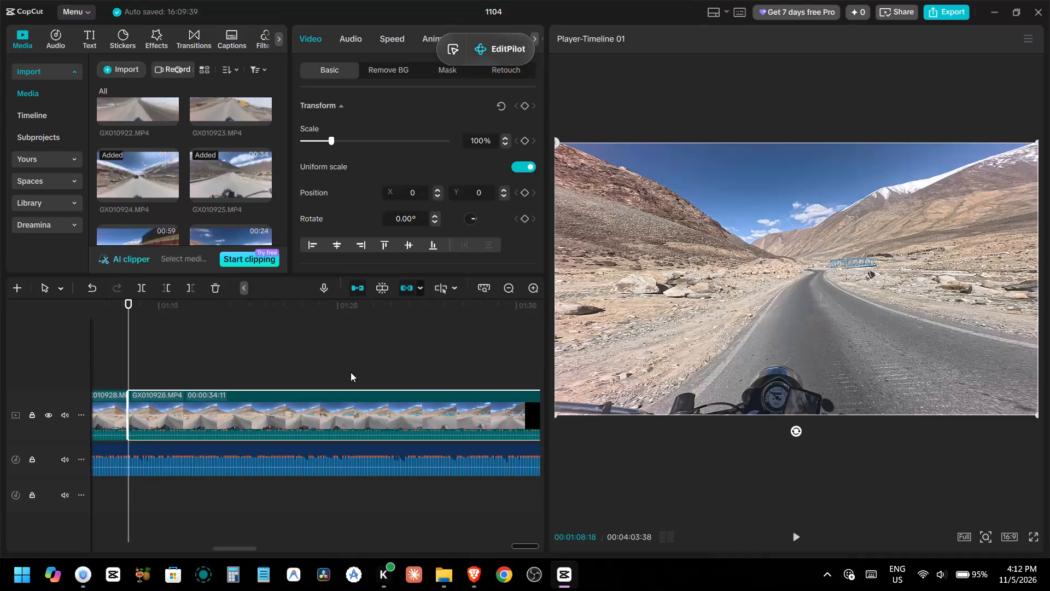
Play the start of the bridge ride footage and cut out the short GX010928.MP4 segment that follows the LADAKH-SOLO-RIDE clip.
{"action": "scroll", "coordinate": [351, 372], "scroll_direction": "down", "scroll_amount": 4, "text": "ctrl"}
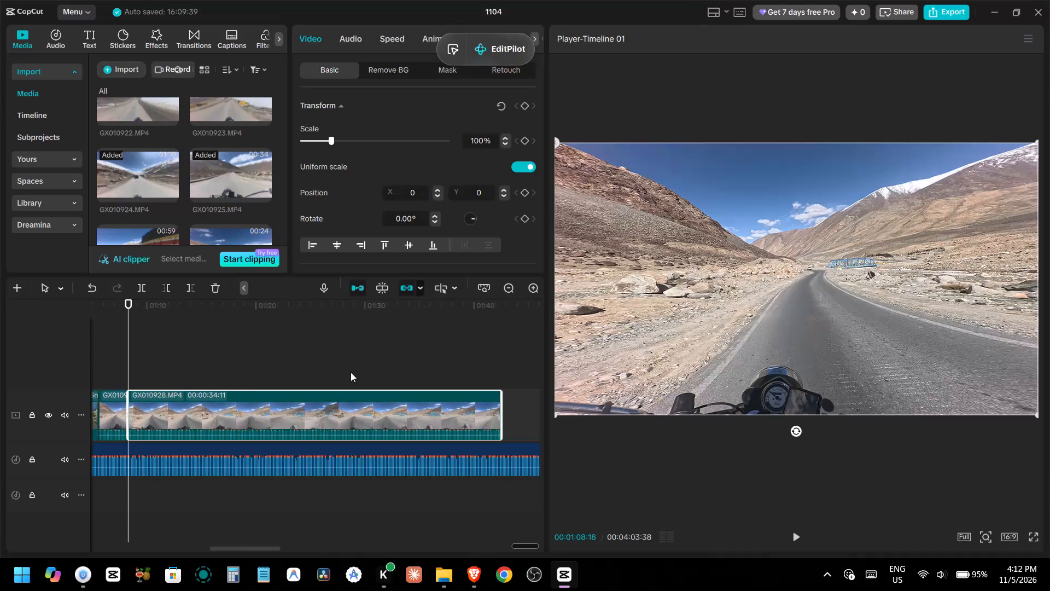
{"action": "scroll", "coordinate": [321, 367], "scroll_direction": "up", "scroll_amount": 2, "text": "ctrl"}
{"action": "scroll", "coordinate": [265, 372], "scroll_direction": "down", "scroll_amount": 4, "text": "ctrl"}
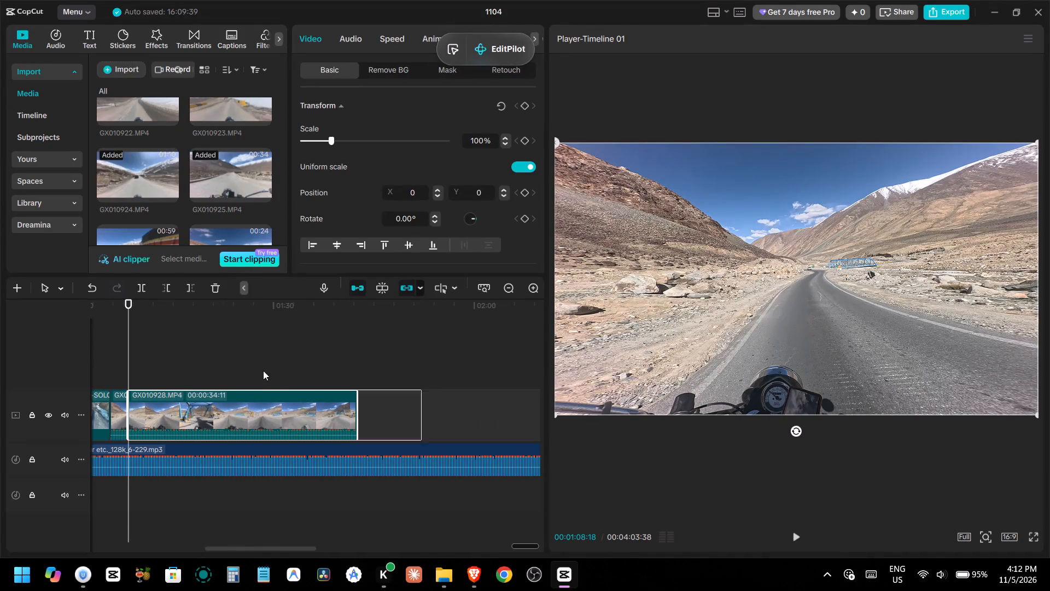
{"action": "left_click_drag", "start_coordinate": [235, 549], "coordinate": [179, 552]}
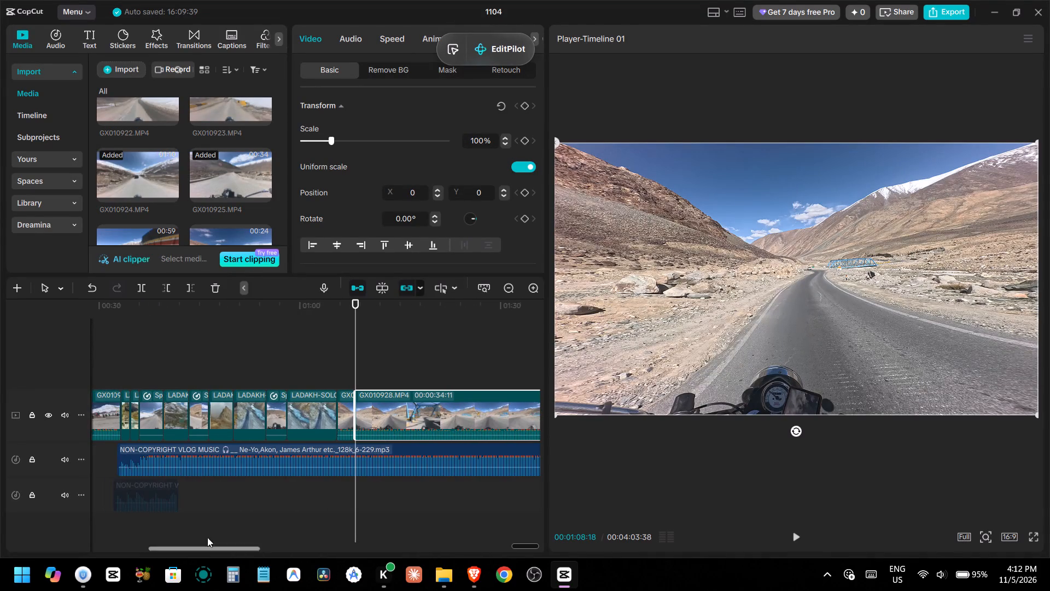
{"action": "scroll", "coordinate": [261, 335], "scroll_direction": "up", "scroll_amount": 6, "text": "ctrl"}
{"action": "left_click", "coordinate": [296, 332]}
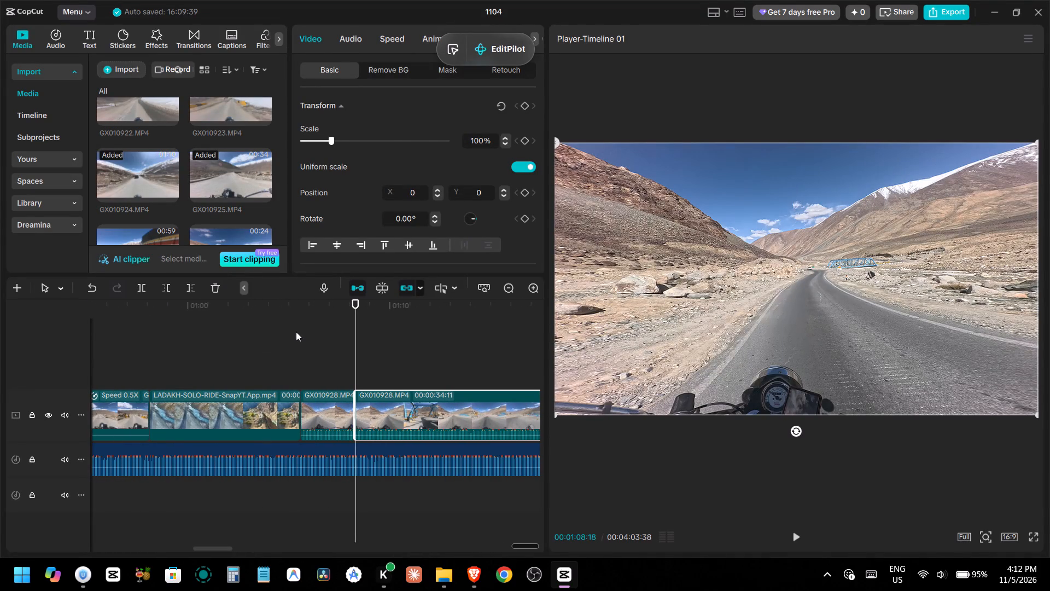
{"action": "key", "text": "space"}
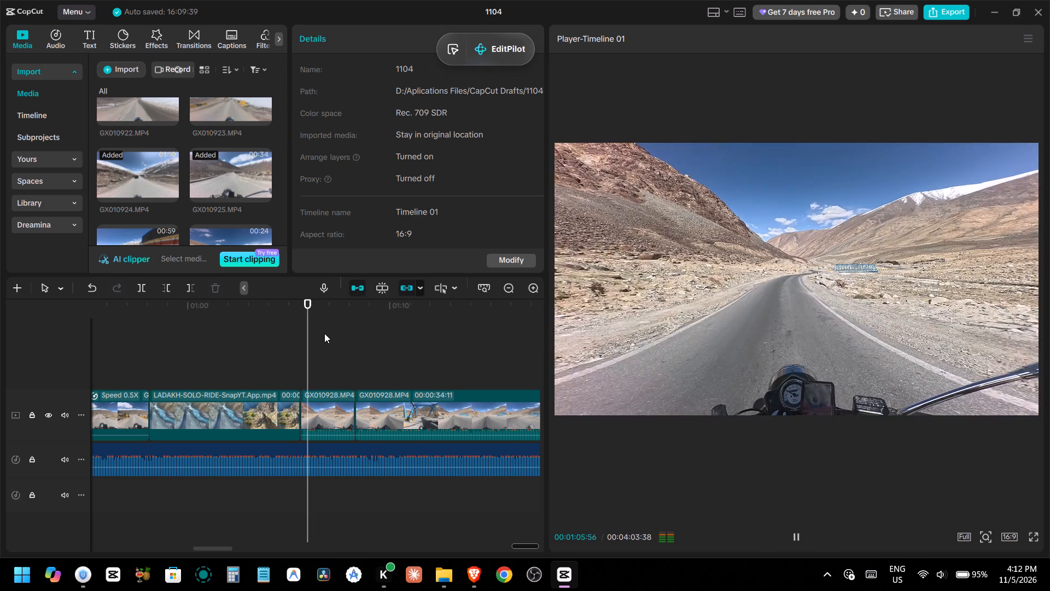
{"action": "key", "text": "space"}
{"action": "left_click", "coordinate": [316, 418]}
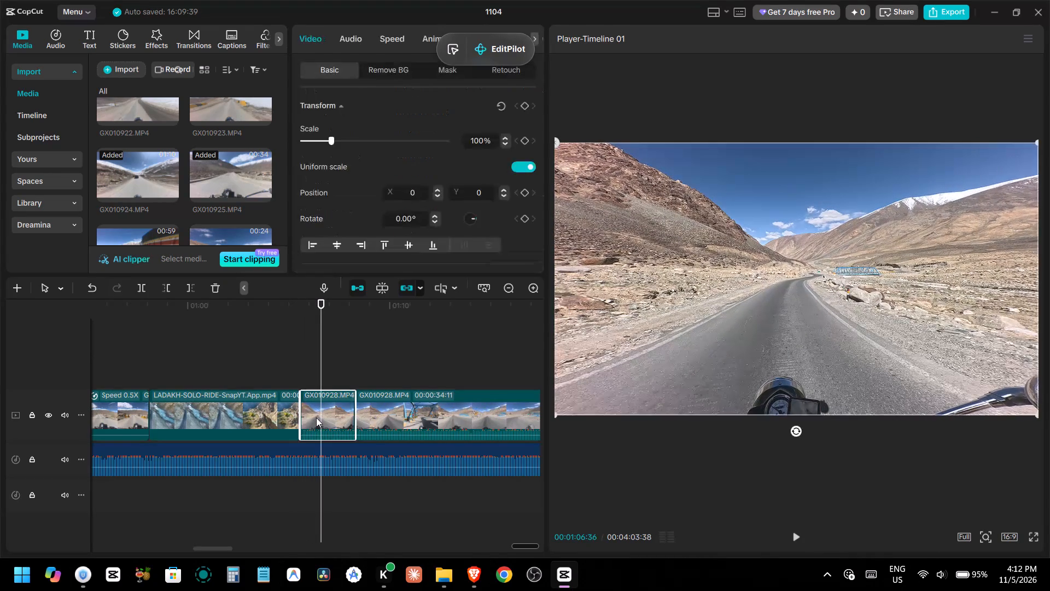
{"action": "key", "text": "ctrl+x"}
Play across the new join and trim away the start of the GX010928.MP4 clip up to 00:01:13:27.
{"action": "left_click", "coordinate": [288, 371]}
{"action": "key", "text": "space"}
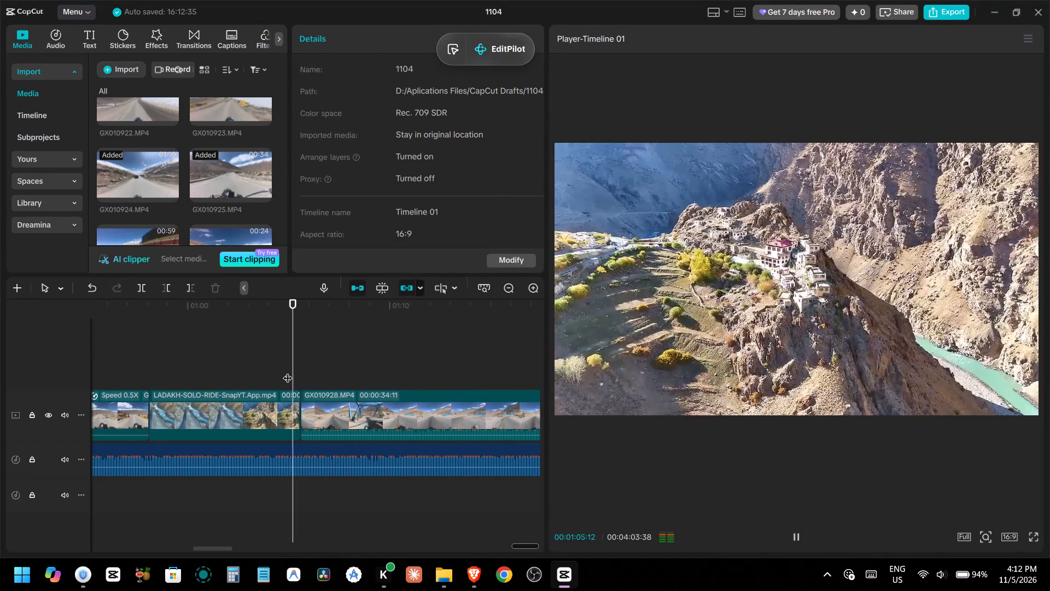
{"action": "key", "text": "space"}
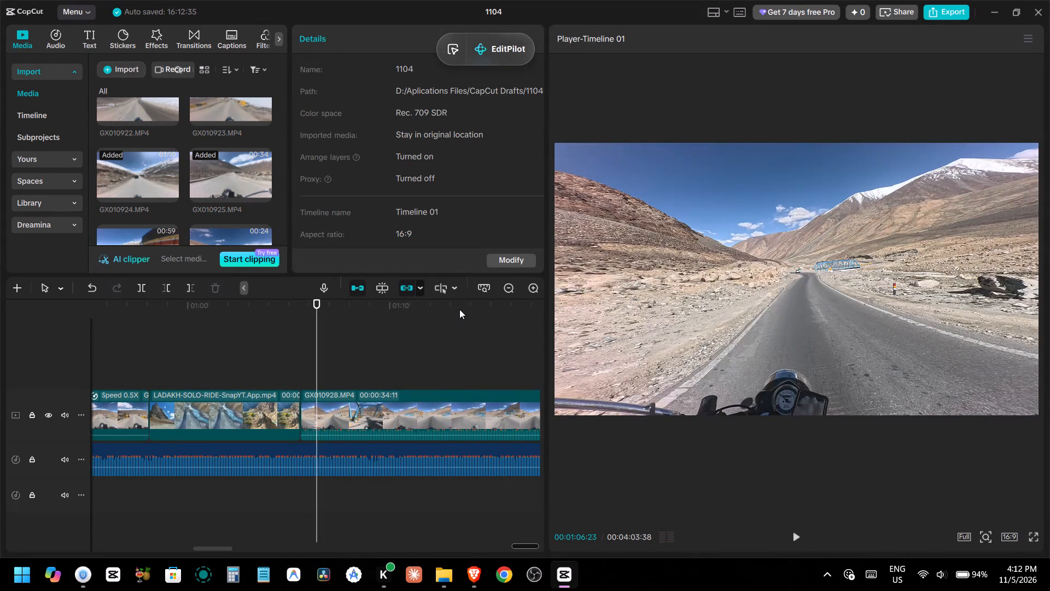
{"action": "left_click", "coordinate": [459, 309]}
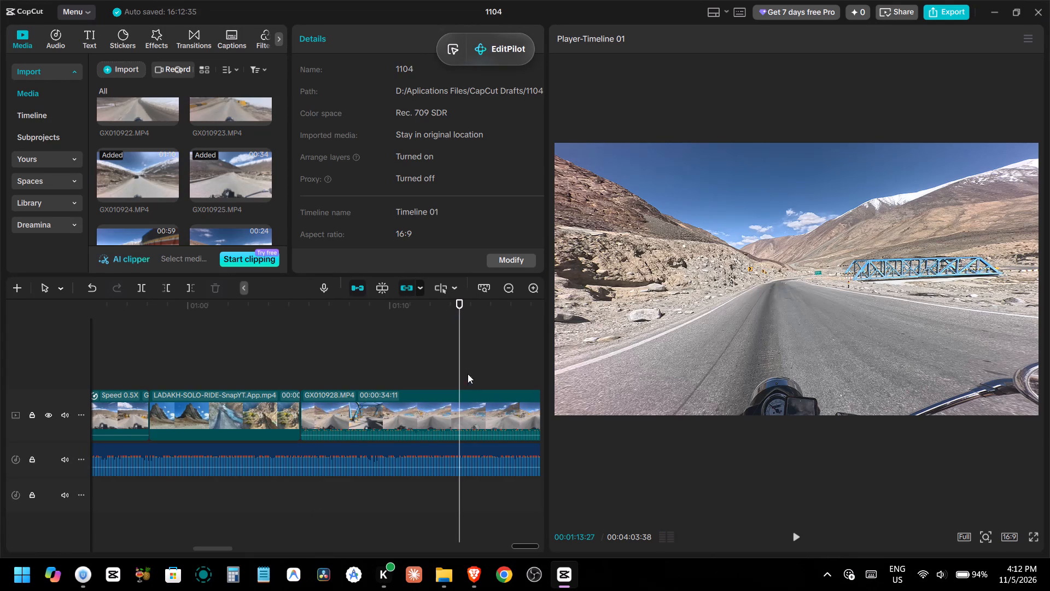
{"action": "left_click", "coordinate": [463, 396]}
{"action": "key", "text": "q"}
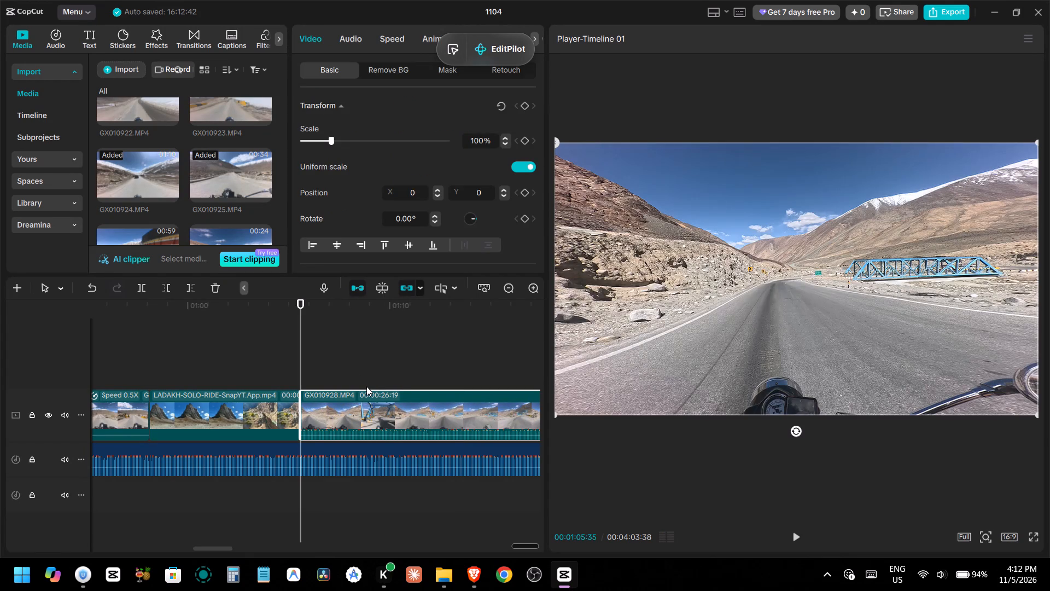
Play the shortened GX010928.MP4 clip and trim its start again up to 00:01:11:56, where the road turns toward the bridge.
{"action": "key", "text": "space"}
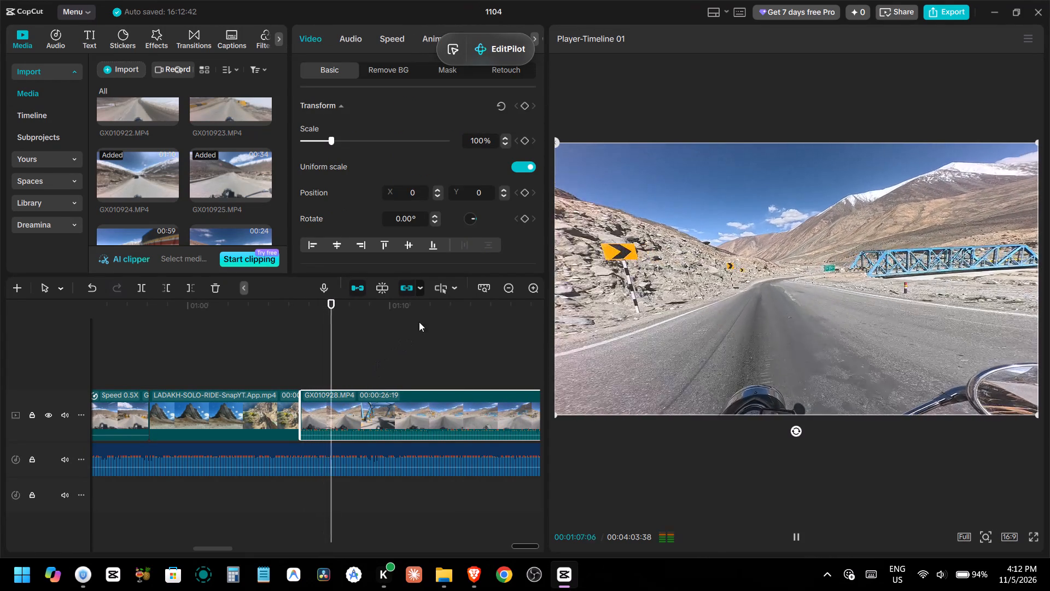
{"action": "key", "text": "space"}
{"action": "left_click", "coordinate": [429, 305]}
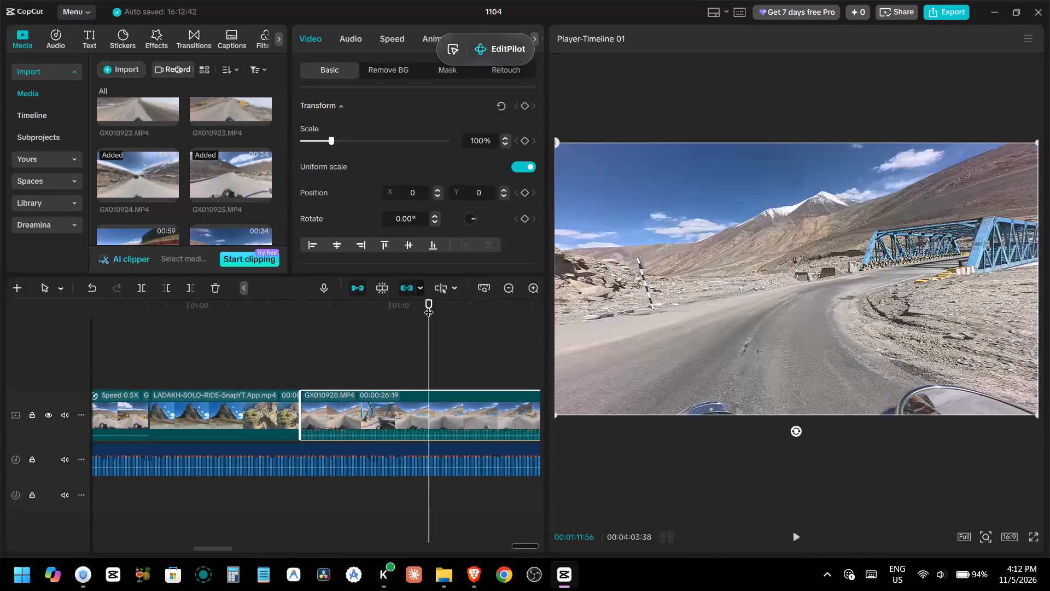
{"action": "double_click", "coordinate": [429, 305]}
{"action": "type", "text": "q"}
Play the bridge approach with the music and split the GX010928.MP4 clip at 00:01:09:39.
{"action": "key", "text": "space"}
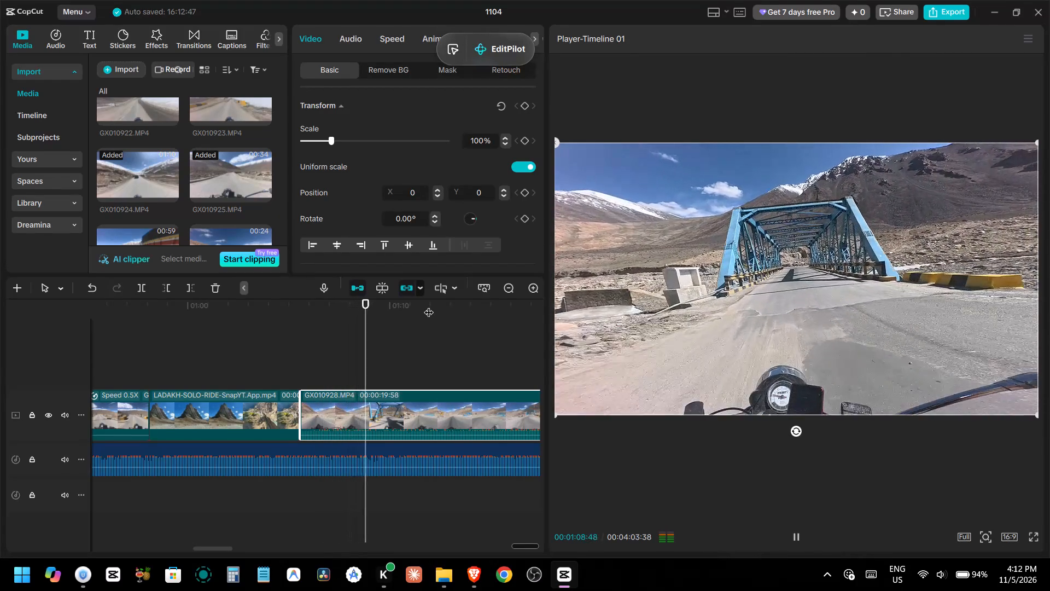
{"action": "key", "text": "space"}
{"action": "key", "text": "ctrl+b"}
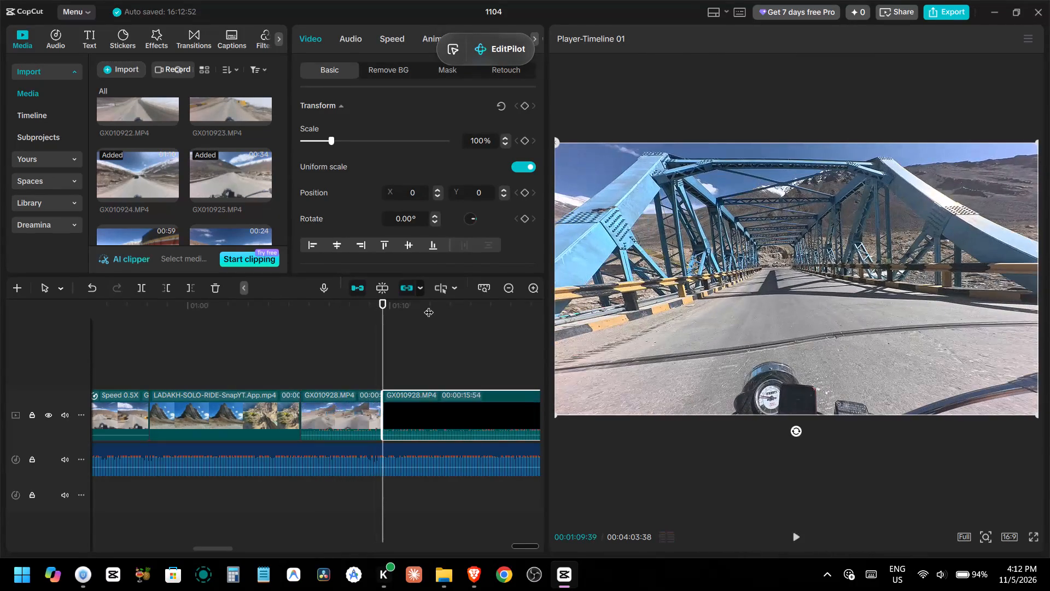
Lower the original audio of the bridge approach segment, before the 00:01:09:39 split, all the way down.
{"action": "left_click", "coordinate": [352, 405]}
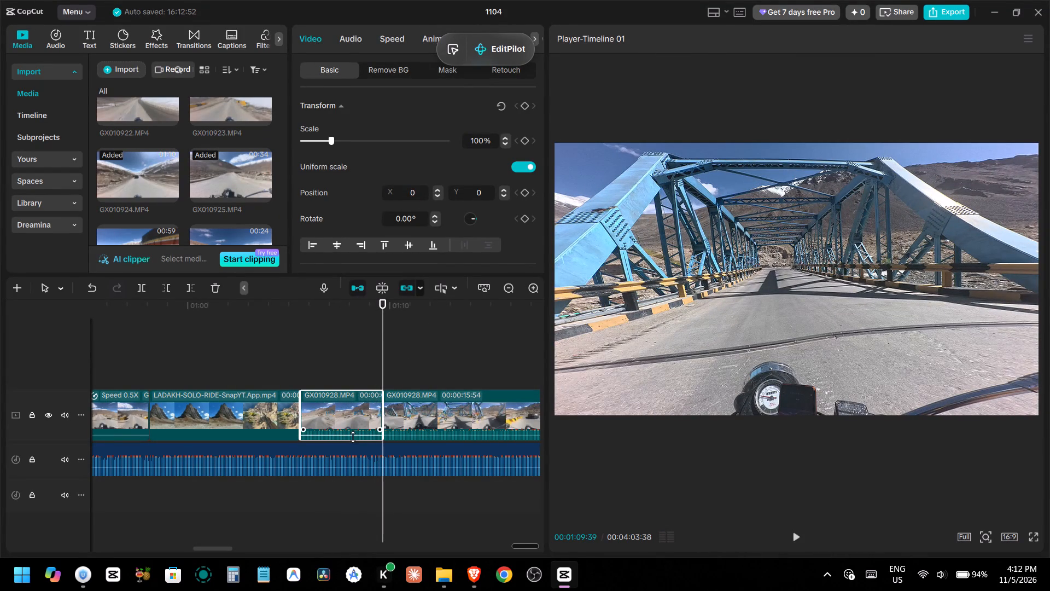
{"action": "left_click_drag", "start_coordinate": [353, 437], "coordinate": [354, 451]}
Check the remaining GX010928.MP4 footage at 00:01:22:23 and browse the imported media, previewing GX010929.MP4 and GX010928.MP4.
{"action": "scroll", "coordinate": [320, 425], "scroll_direction": "down", "scroll_amount": 3, "text": "alt"}
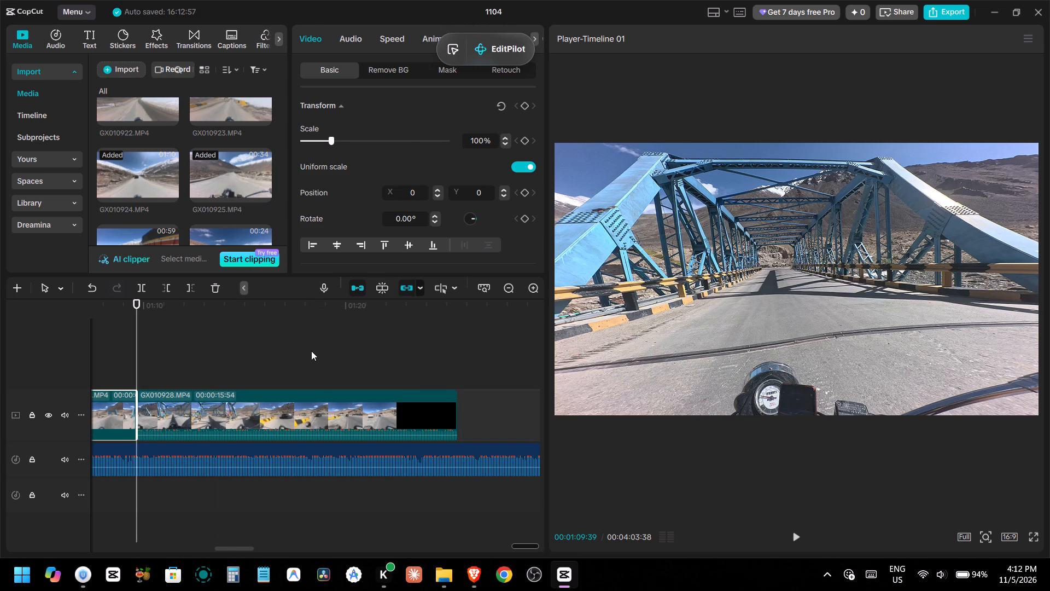
{"action": "left_click", "coordinate": [314, 349]}
{"action": "left_click_drag", "start_coordinate": [314, 349], "coordinate": [394, 363]}
{"action": "left_click", "coordinate": [390, 395]}
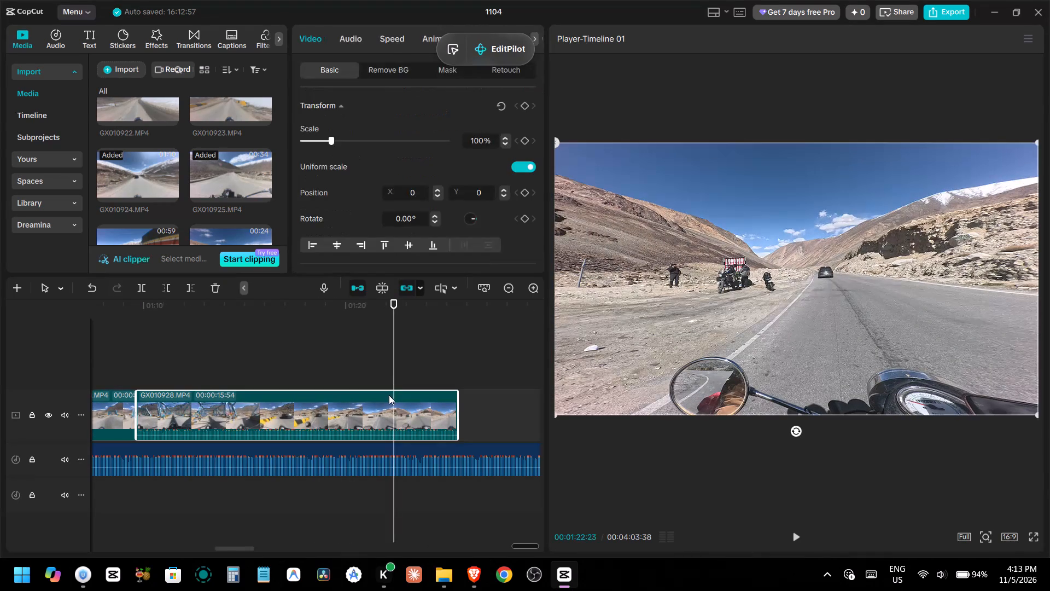
{"action": "scroll", "coordinate": [225, 177], "scroll_direction": "down", "scroll_amount": 2}
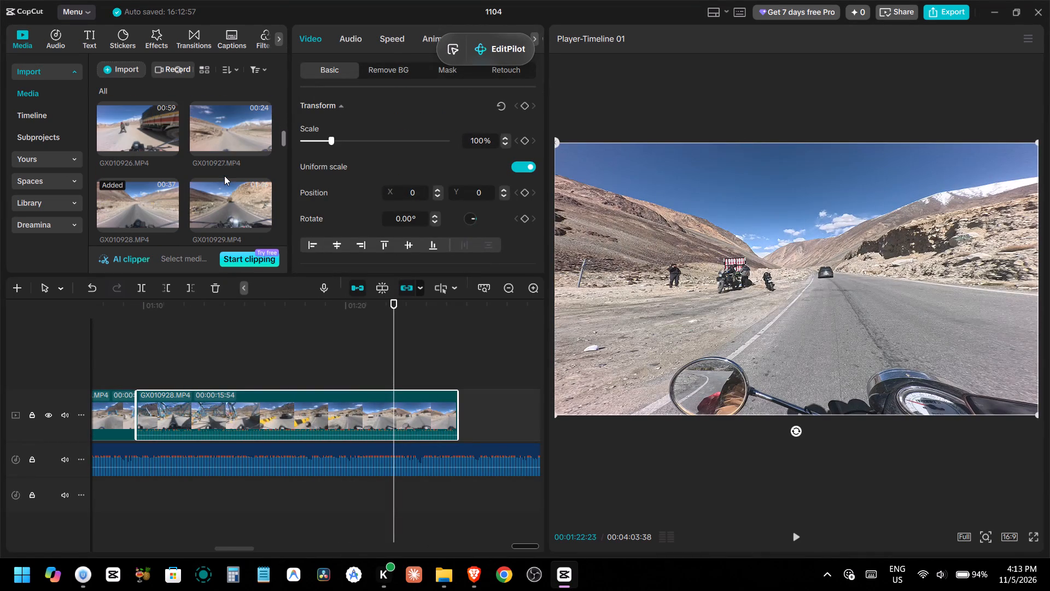
{"action": "scroll", "coordinate": [224, 176], "scroll_direction": "up", "scroll_amount": 1}
{"action": "scroll", "coordinate": [207, 190], "scroll_direction": "down", "scroll_amount": 4}
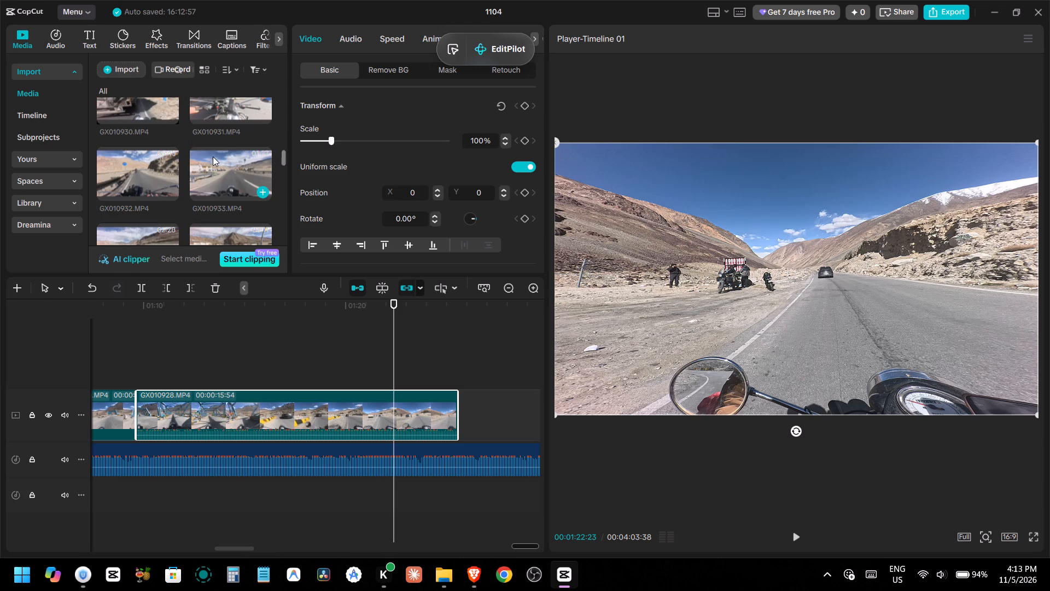
{"action": "scroll", "coordinate": [213, 157], "scroll_direction": "up", "scroll_amount": 2}
{"action": "left_click", "coordinate": [214, 147]}
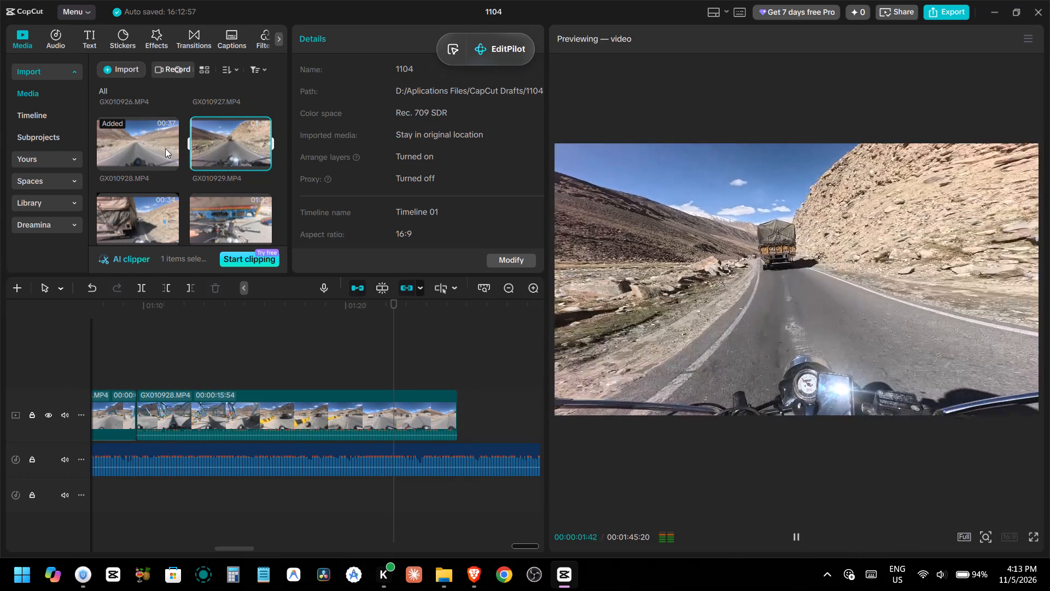
{"action": "left_click", "coordinate": [155, 146]}
{"action": "scroll", "coordinate": [167, 170], "scroll_direction": "up", "scroll_amount": 1}
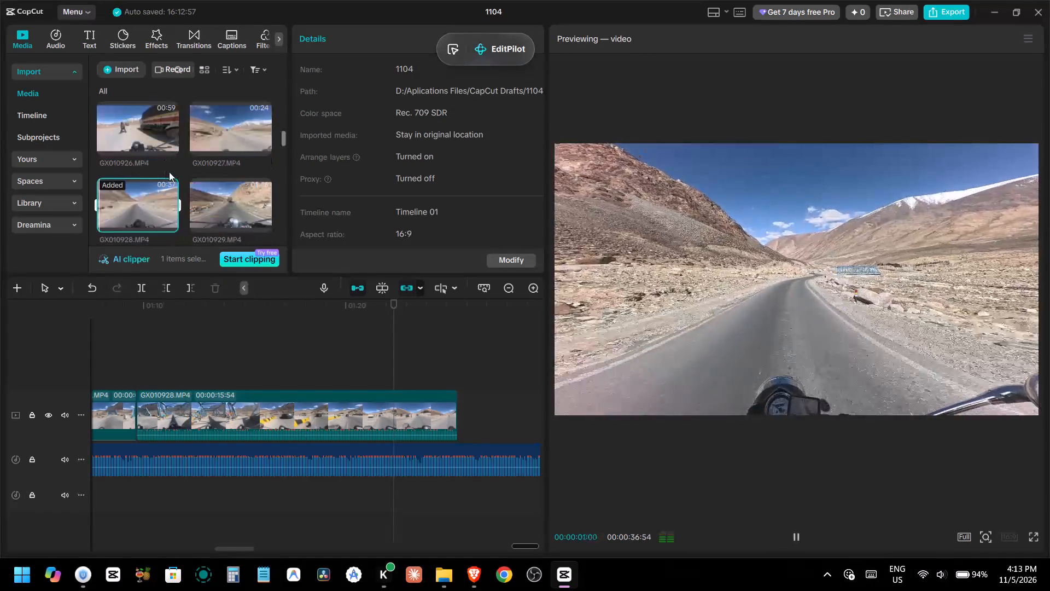
Play the end and start of the remaining GX010928.MP4 segment after 00:01:09:39 and cut that segment from the timeline.
{"action": "left_click", "coordinate": [312, 411]}
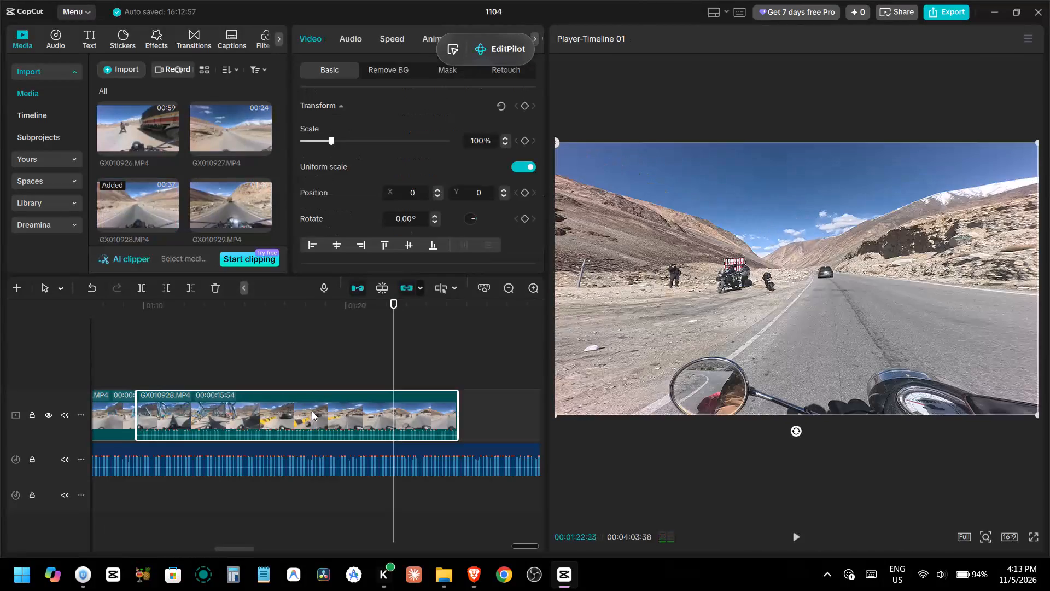
{"action": "key", "text": "space"}
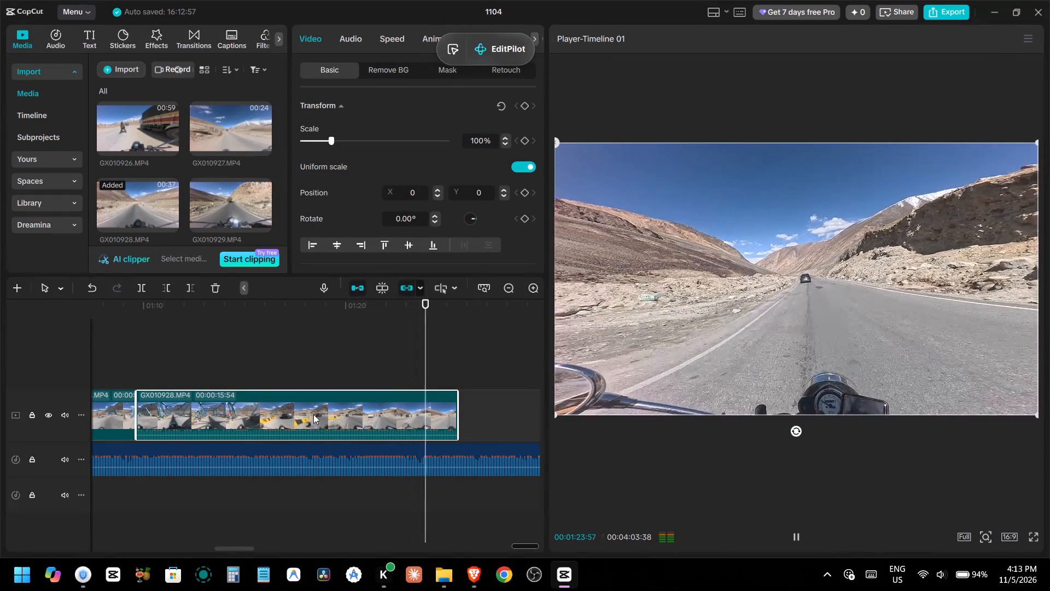
{"action": "key", "text": "space"}
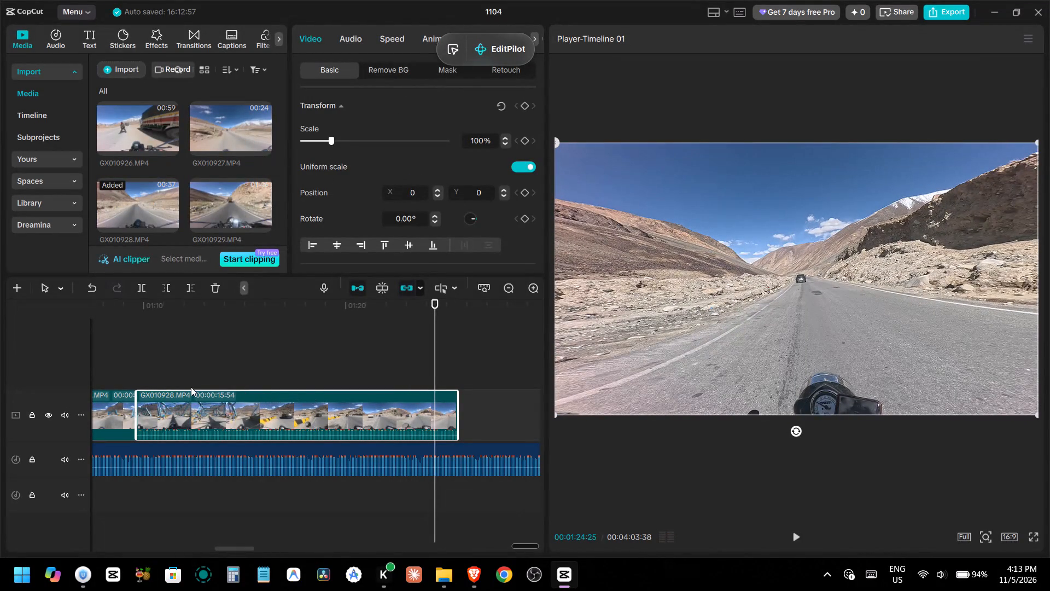
{"action": "left_click", "coordinate": [151, 366]}
{"action": "left_click_drag", "start_coordinate": [151, 366], "coordinate": [142, 366]}
{"action": "key", "text": "space"}
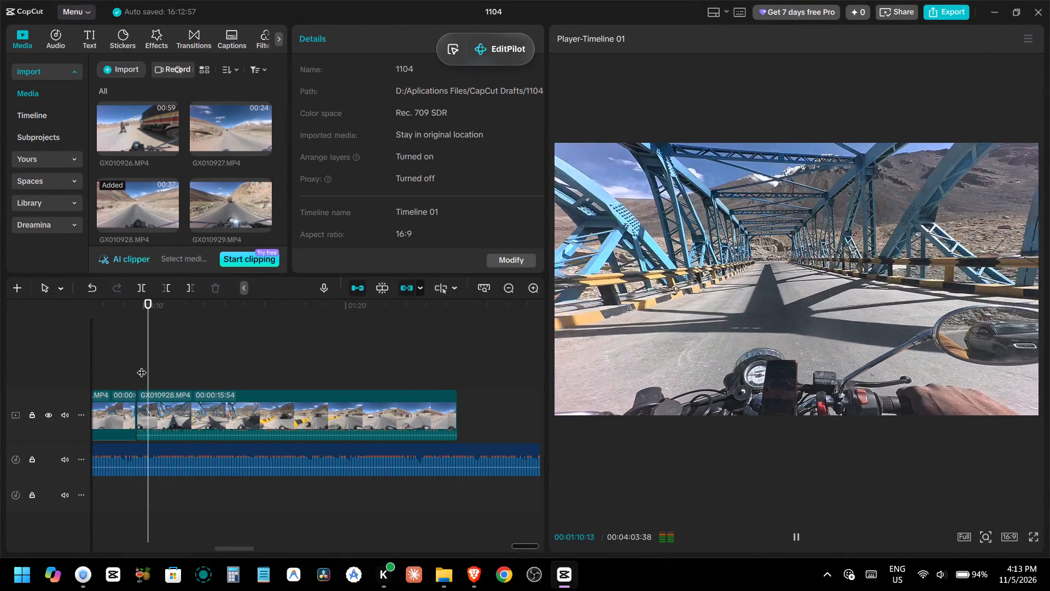
{"action": "key", "text": "space"}
{"action": "left_click", "coordinate": [178, 415]}
{"action": "key", "text": "ctrl+x"}
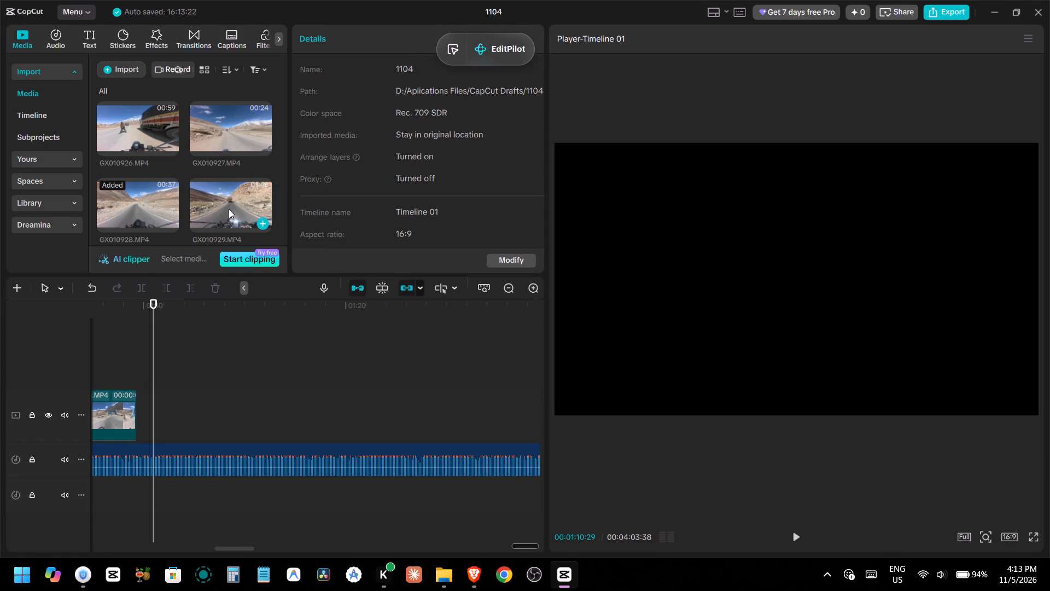
Add GX010929.MP4 to the main video track directly after the bridge approach segment.
{"action": "left_click", "coordinate": [229, 209]}
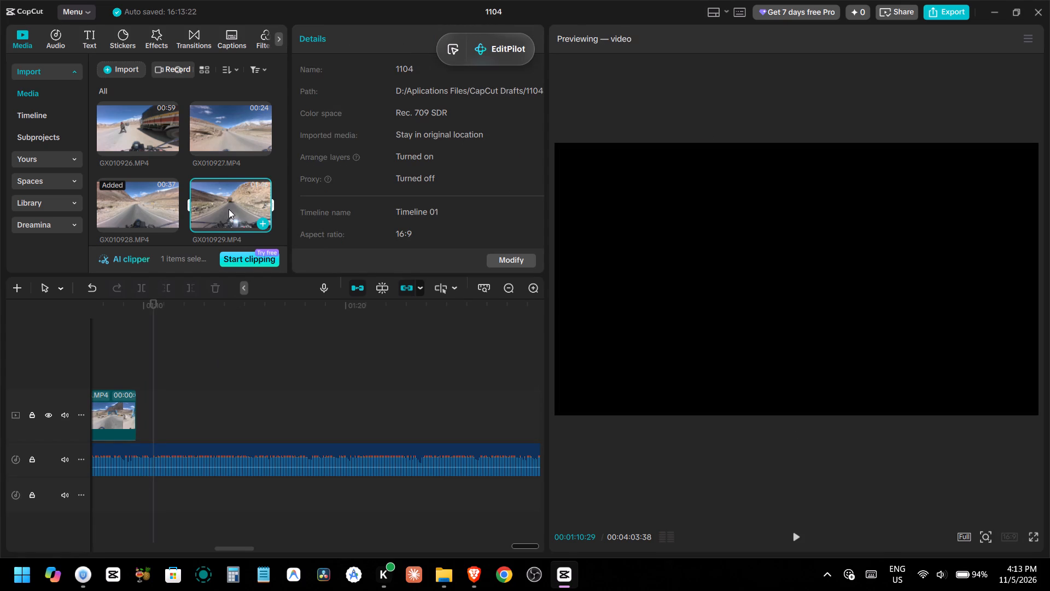
{"action": "left_click_drag", "start_coordinate": [232, 205], "coordinate": [166, 404]}
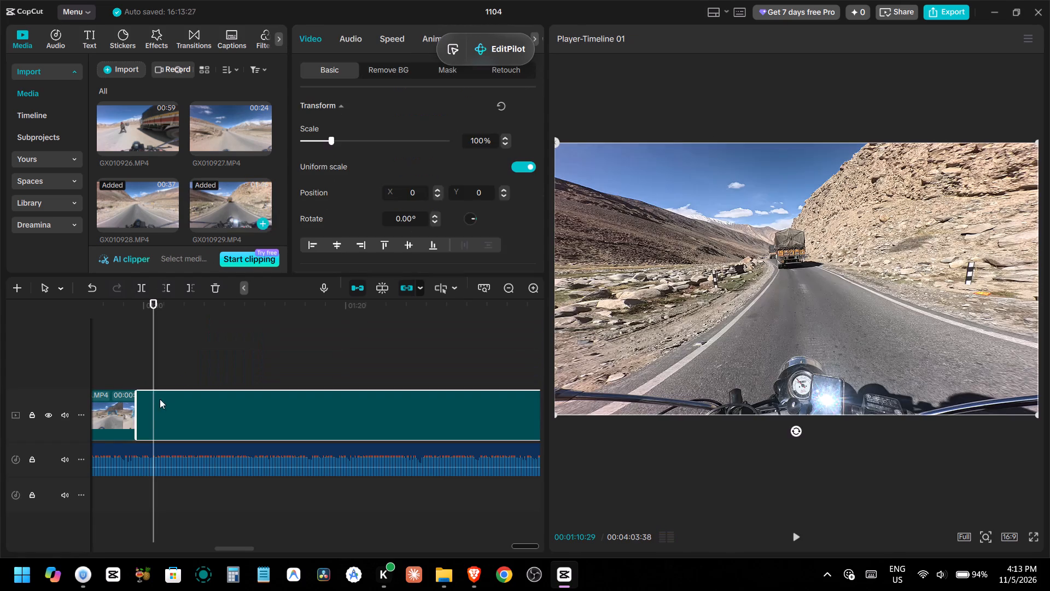
Scrub and repeatedly play the transition from the GX010928.MP4 bridge segment into GX010929.MP4 to find where the music should end.
{"action": "left_click", "coordinate": [125, 370]}
{"action": "left_click", "coordinate": [125, 370]}
{"action": "left_click_drag", "start_coordinate": [125, 370], "coordinate": [162, 373]}
{"action": "left_click_drag", "start_coordinate": [194, 374], "coordinate": [213, 374]}
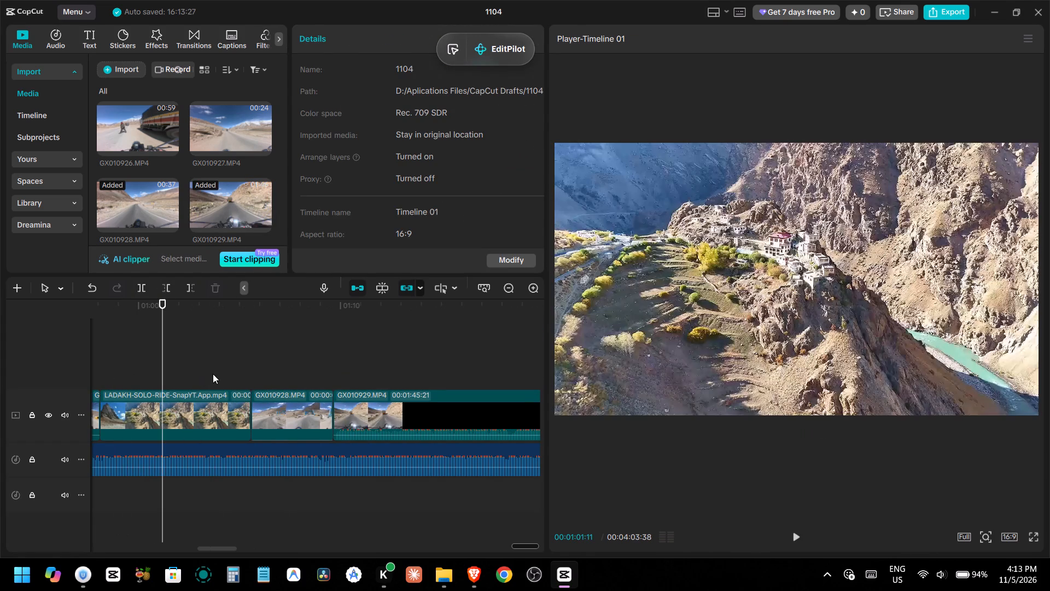
{"action": "left_click_drag", "start_coordinate": [213, 374], "coordinate": [262, 383]}
{"action": "left_click", "coordinate": [312, 302]}
{"action": "key", "text": "space"}
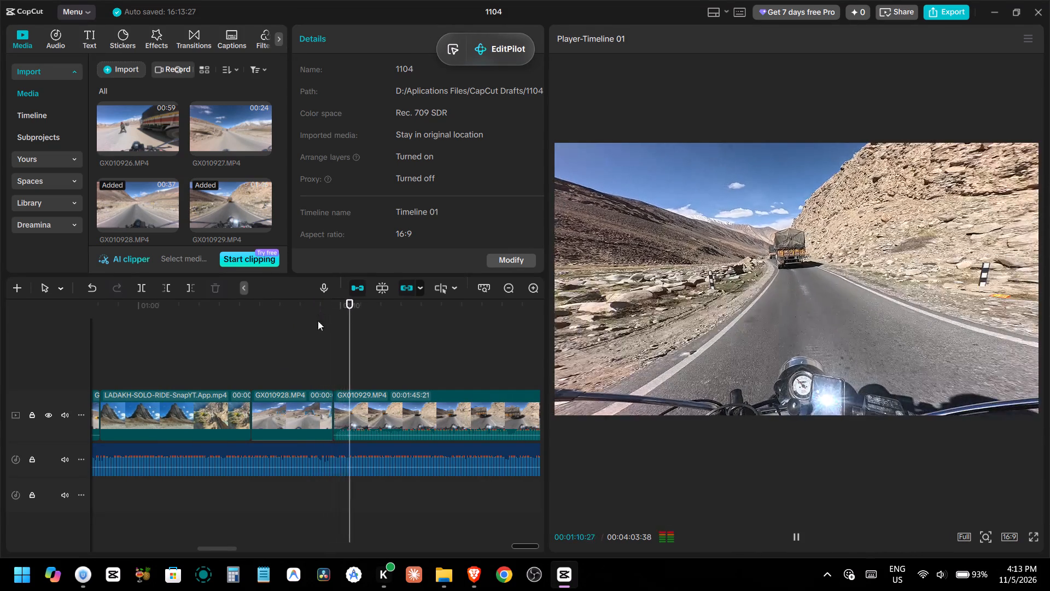
{"action": "key", "text": "space"}
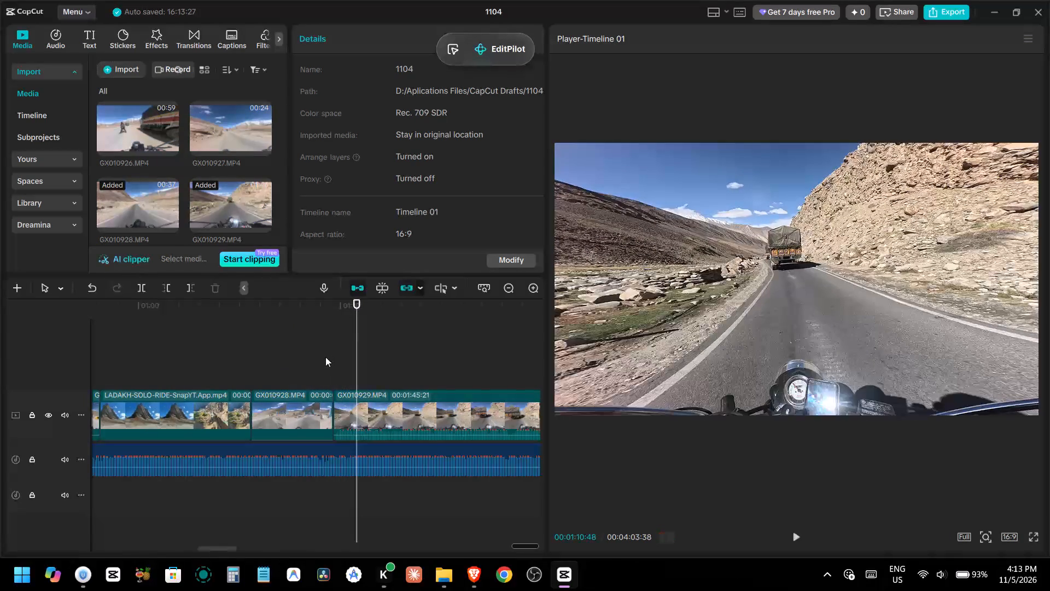
{"action": "left_click", "coordinate": [241, 355]}
{"action": "key", "text": "space"}
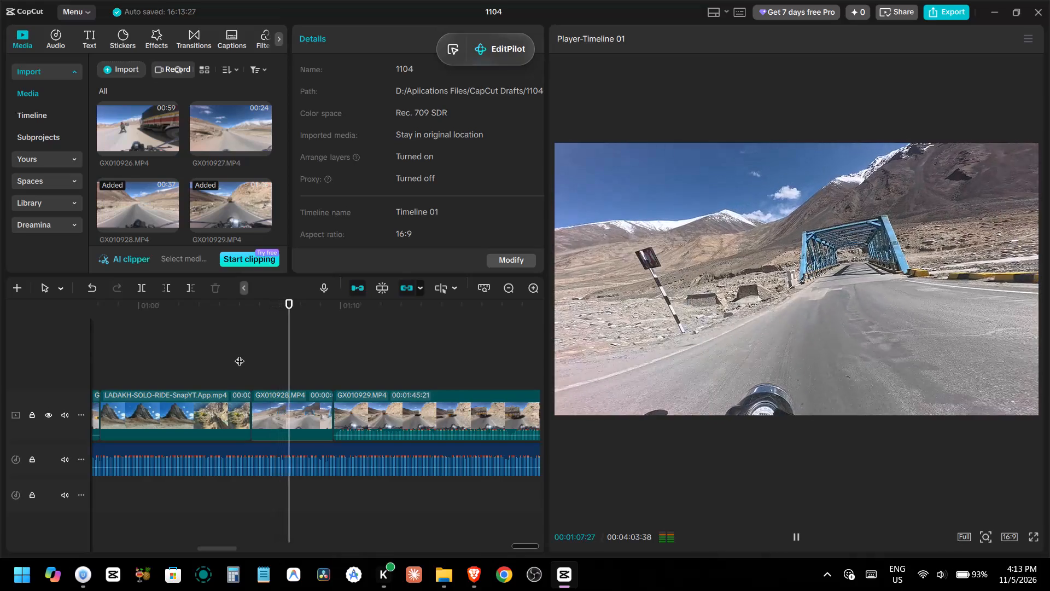
{"action": "key", "text": "space"}
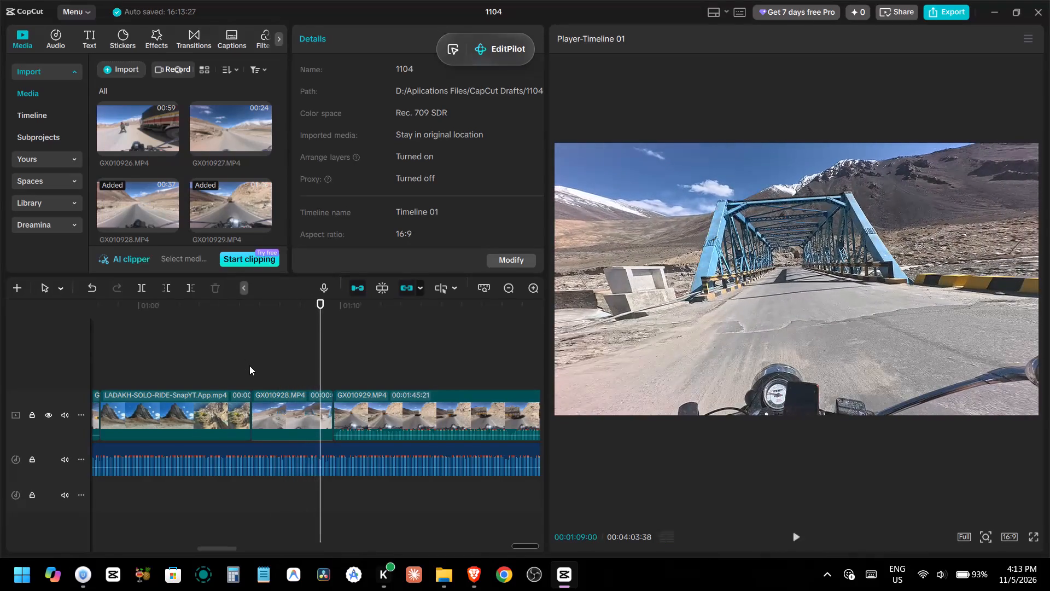
{"action": "key", "text": "space"}
{"action": "key", "text": "space"}
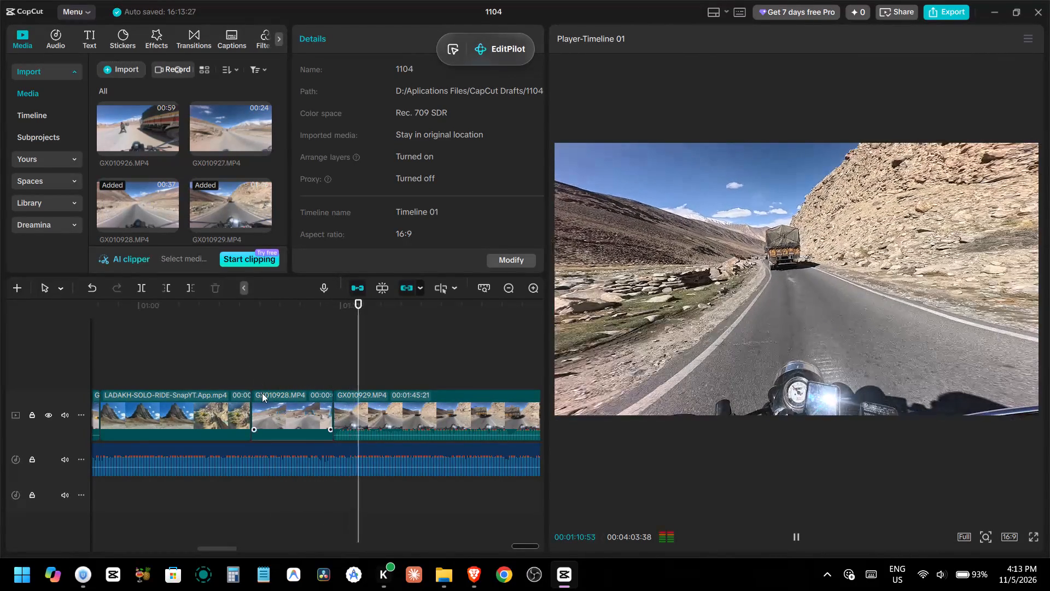
{"action": "left_click", "coordinate": [277, 366]}
{"action": "key", "text": "space"}
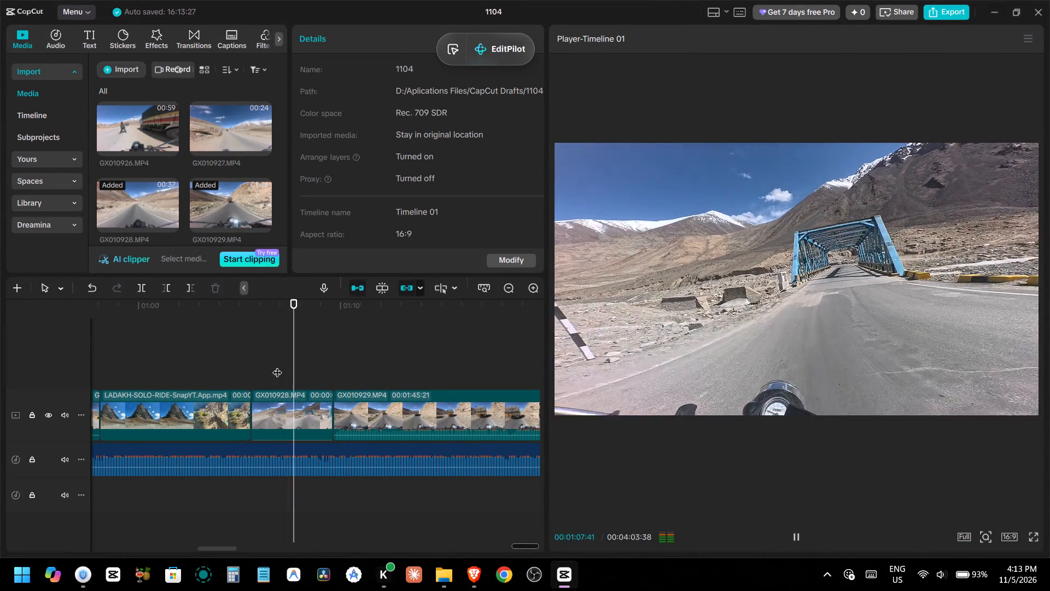
{"action": "key", "text": "space"}
{"action": "key", "text": "space"}
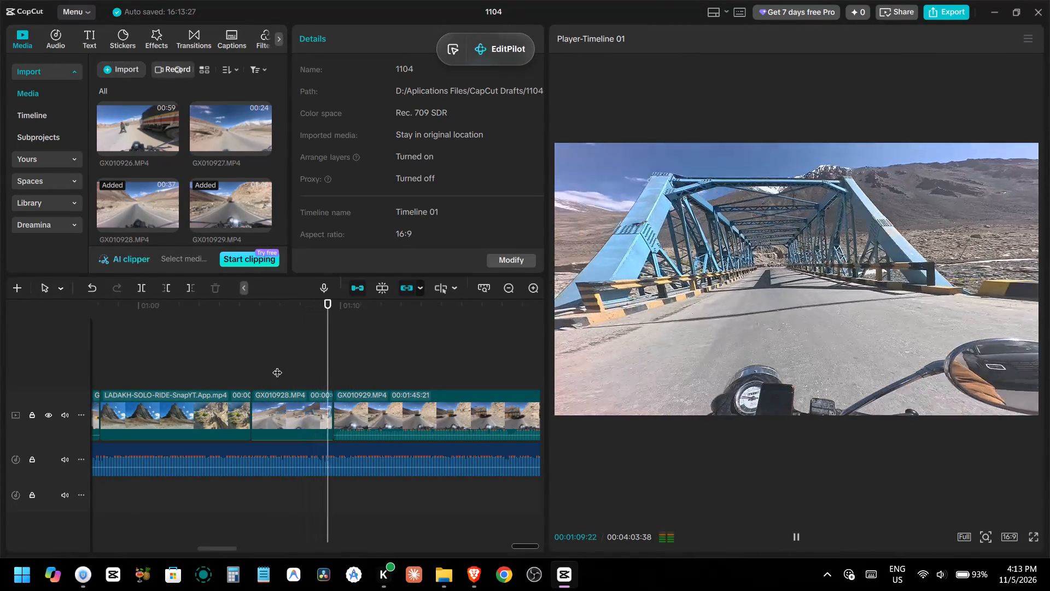
{"action": "key", "text": "space"}
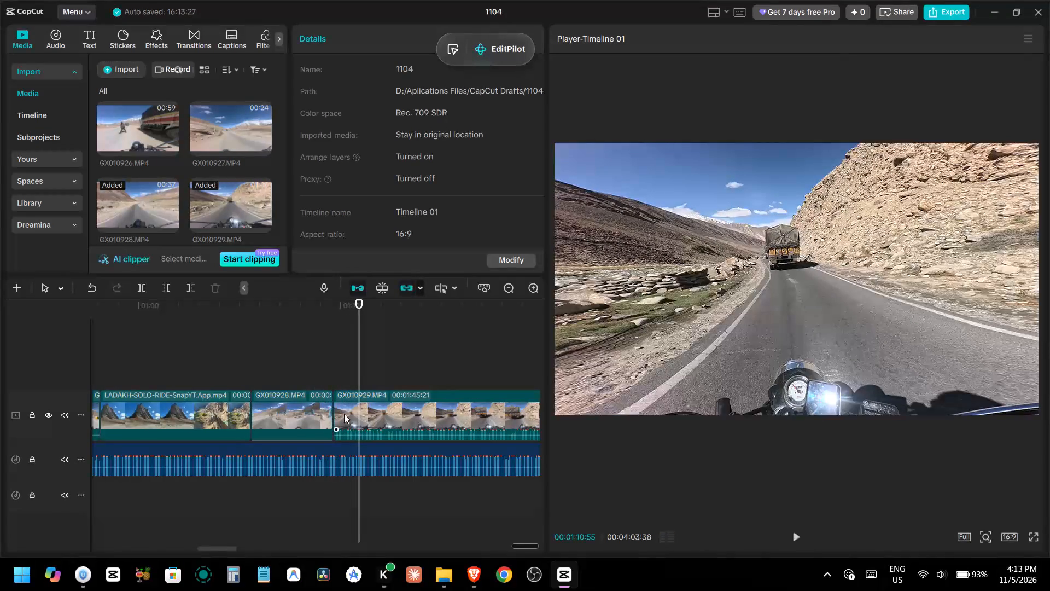
Trim off the background music after 00:01:09:59, just past the start of GX010929.MP4.
{"action": "left_click", "coordinate": [346, 414]}
{"action": "left_click", "coordinate": [367, 448]}
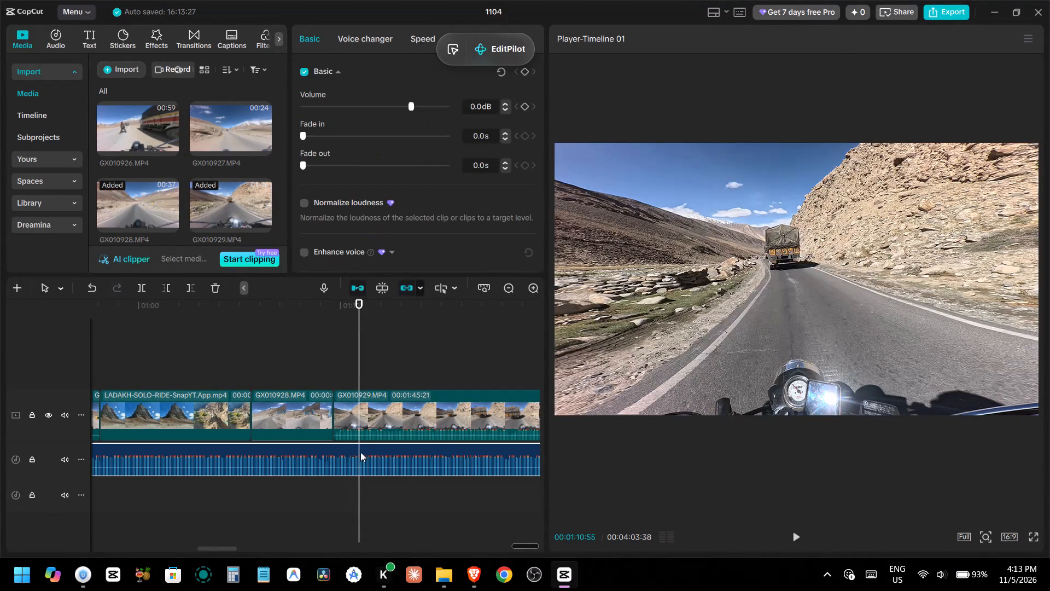
{"action": "left_click_drag", "start_coordinate": [359, 366], "coordinate": [339, 374]}
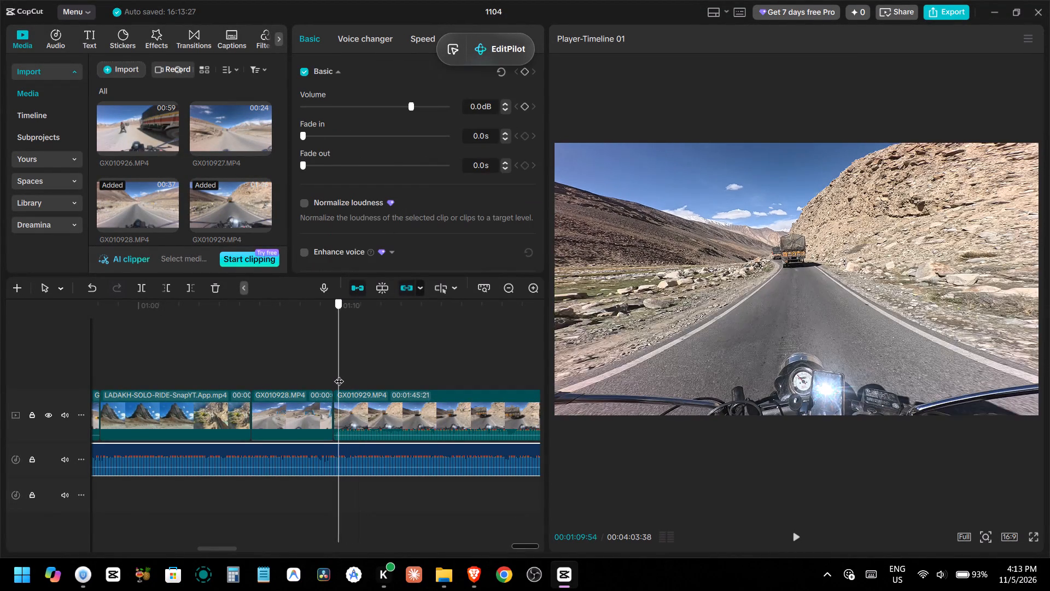
{"action": "left_click_drag", "start_coordinate": [339, 374], "coordinate": [340, 374]}
{"action": "key", "text": "w"}
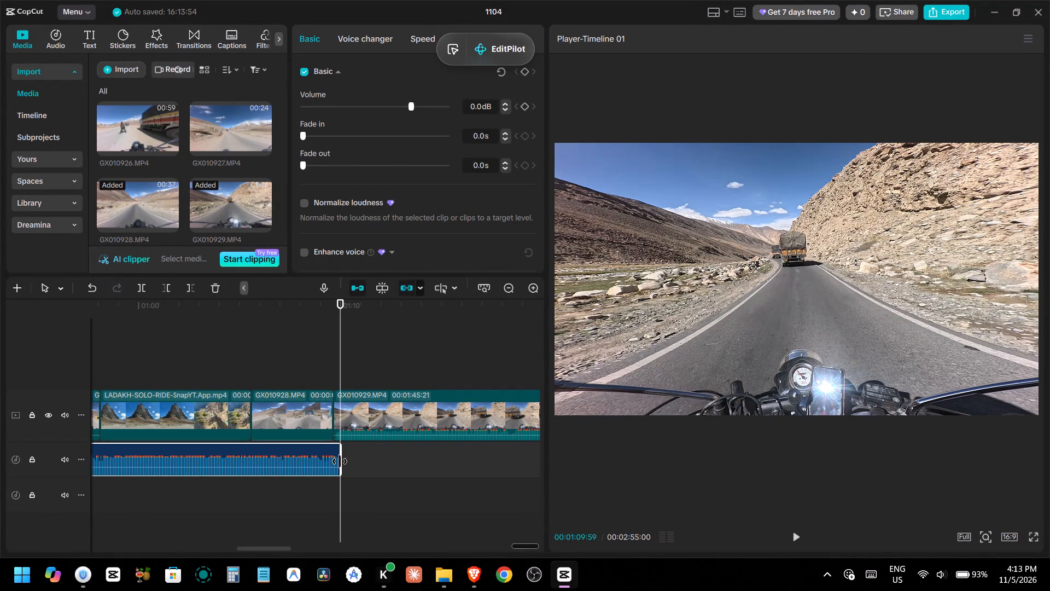
Add a 2.5 s fade-out to the end of the background music.
{"action": "left_click", "coordinate": [330, 453]}
{"action": "left_click_drag", "start_coordinate": [334, 457], "coordinate": [310, 457]}
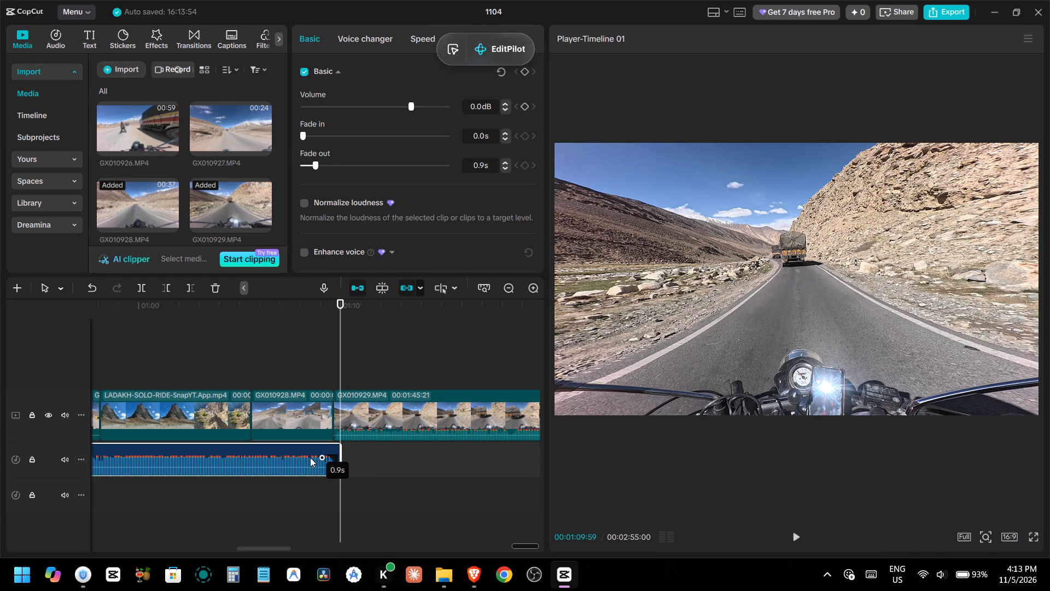
{"action": "left_click_drag", "start_coordinate": [310, 457], "coordinate": [284, 457]}
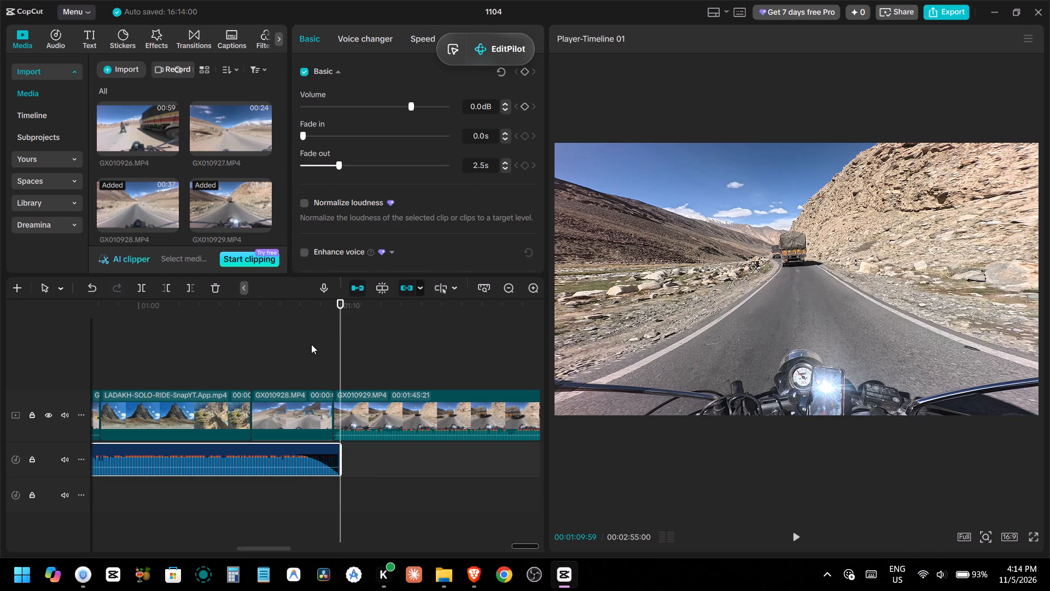
Play the music's fade-out across the bridge cut and review the GX010929.MP4 truck footage up to about 00:01:18:47.
{"action": "left_click", "coordinate": [277, 320]}
{"action": "key", "text": "space"}
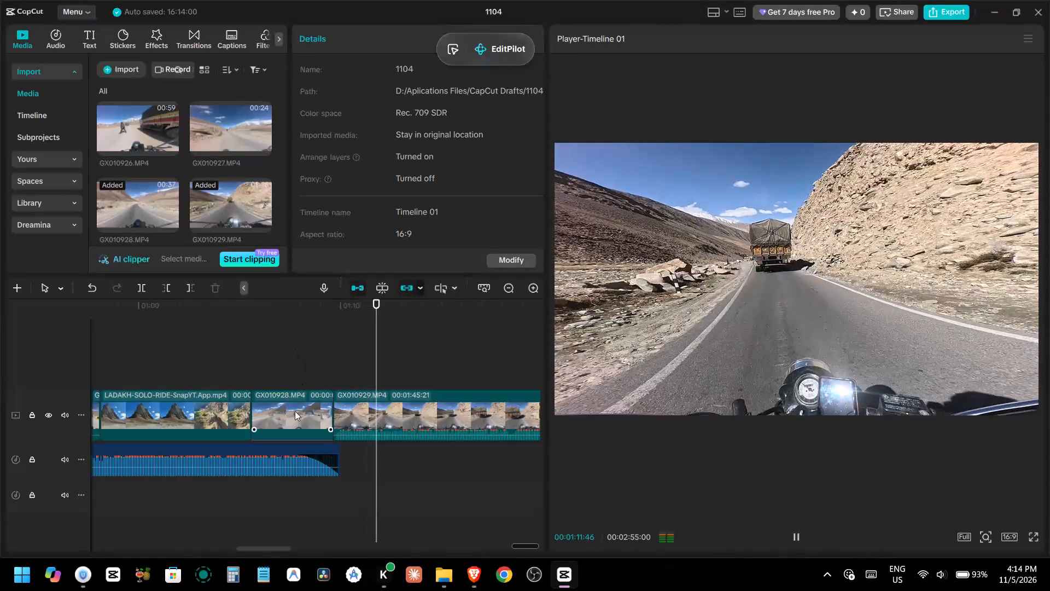
{"action": "scroll", "coordinate": [283, 404], "scroll_direction": "down", "scroll_amount": 3, "text": "ctrl"}
{"action": "key", "text": "space"}
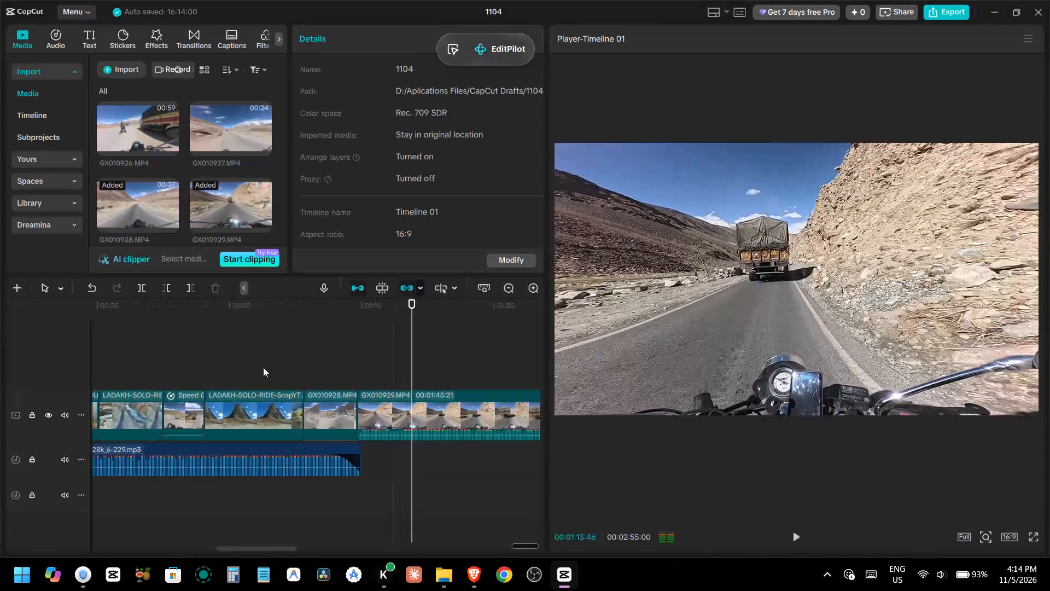
{"action": "left_click", "coordinate": [231, 357]}
{"action": "key", "text": "space"}
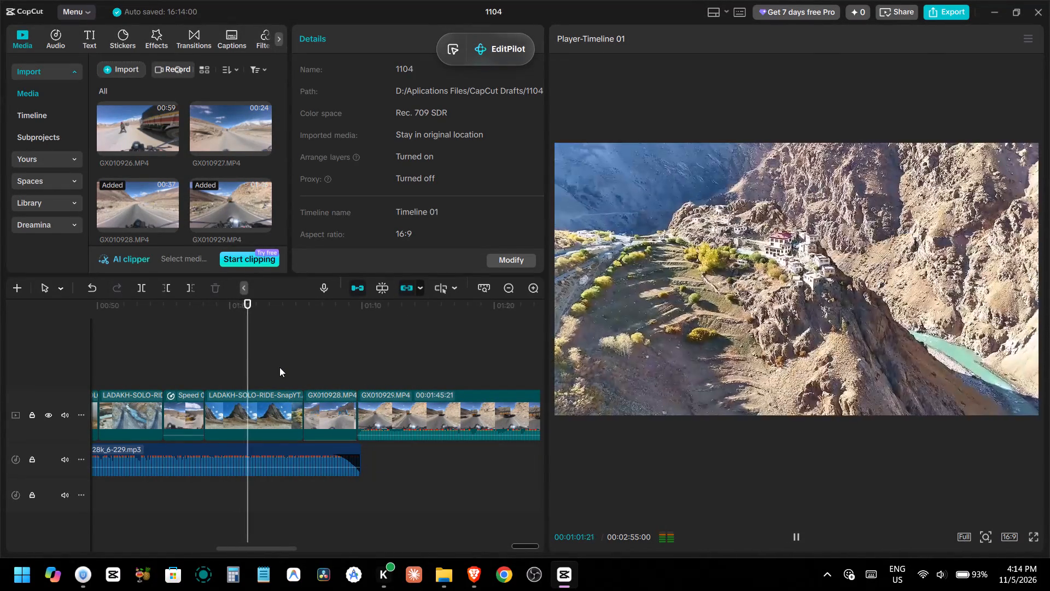
{"action": "left_click", "coordinate": [279, 367]}
{"action": "key", "text": "space"}
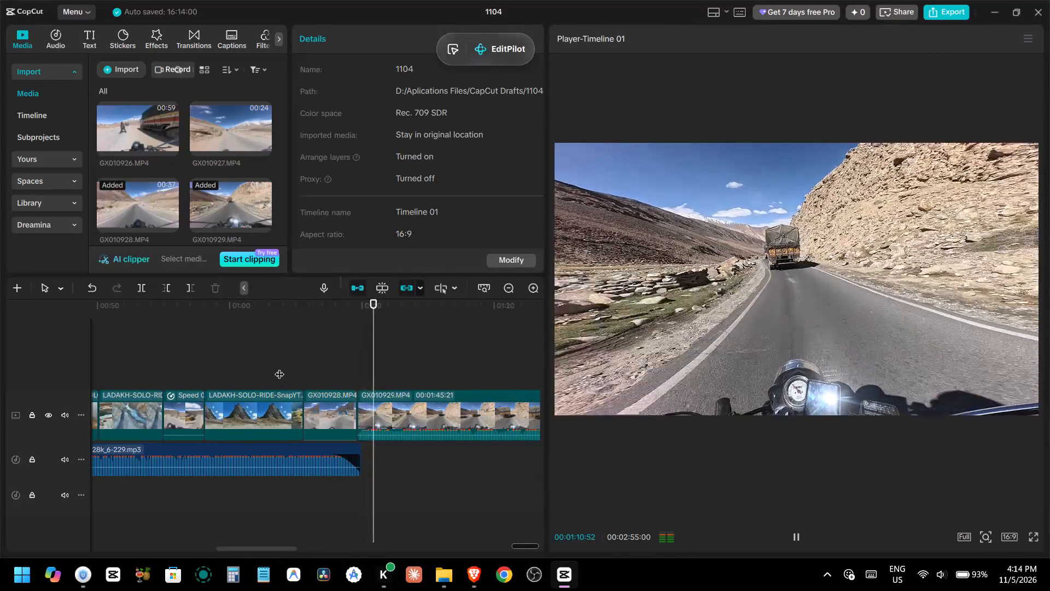
{"action": "key", "text": "space"}
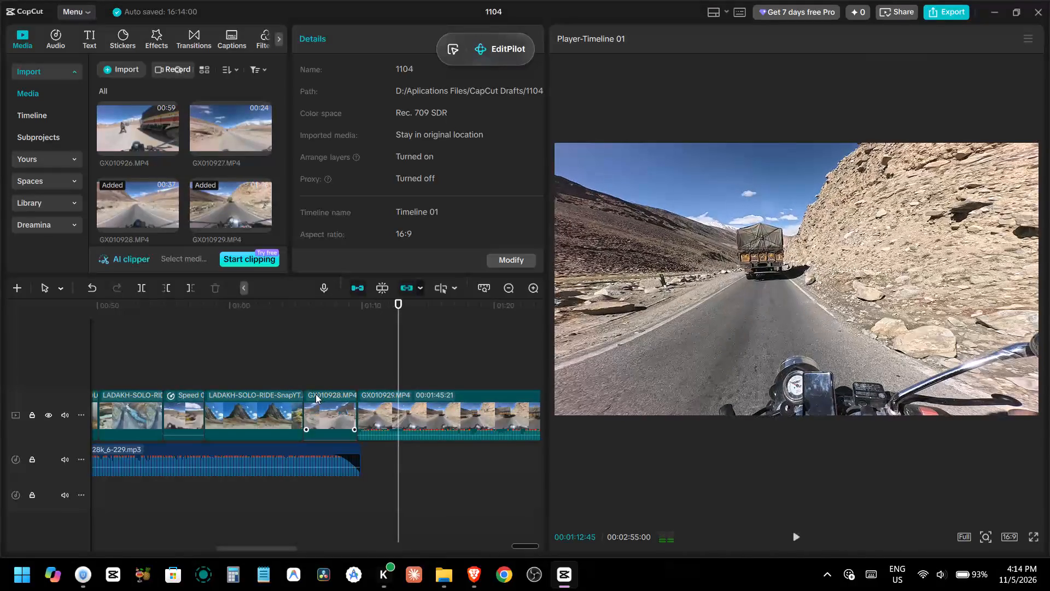
{"action": "key", "text": "space"}
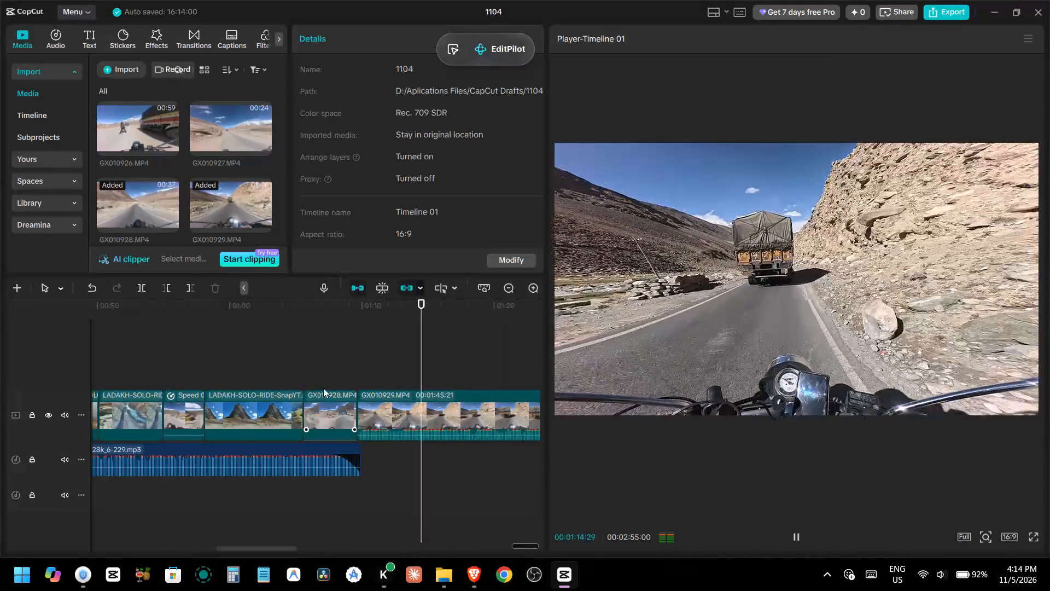
{"action": "scroll", "coordinate": [325, 386], "scroll_direction": "down", "scroll_amount": 1, "text": "ctrl"}
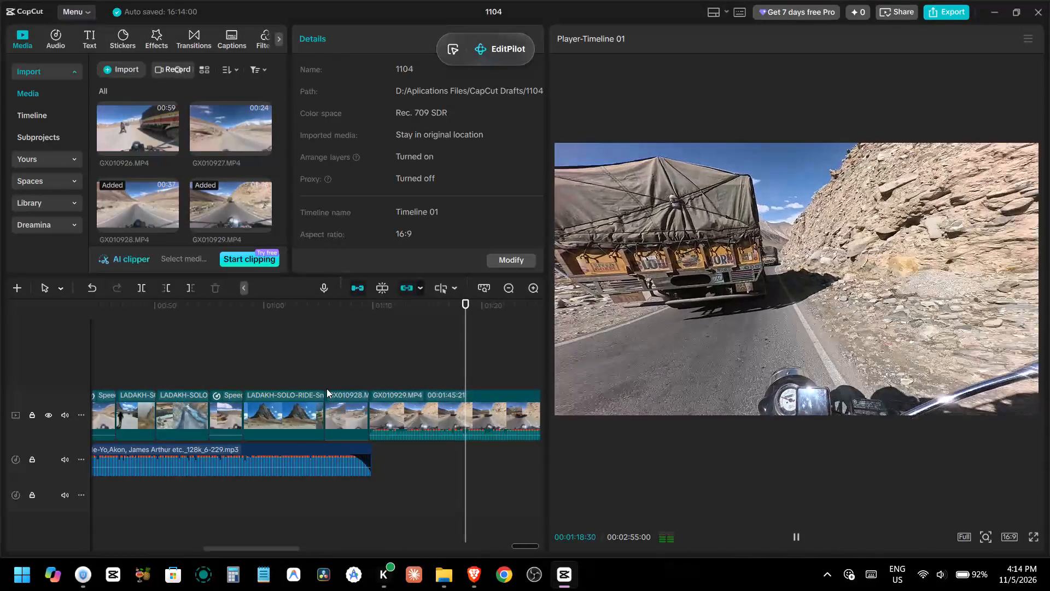
{"action": "key", "text": "space"}
{"action": "scroll", "coordinate": [378, 427], "scroll_direction": "down", "scroll_amount": 3, "text": "alt"}
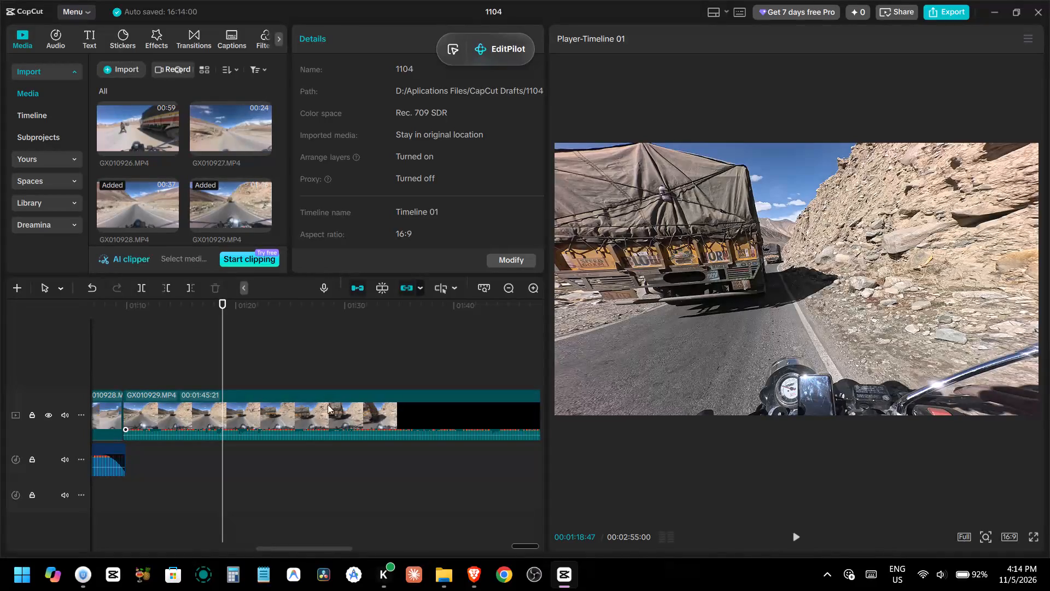
Select the GX010929.MP4 clip and move the floating EditPilot widget clear of the Animation settings heading.
{"action": "left_click", "coordinate": [274, 413]}
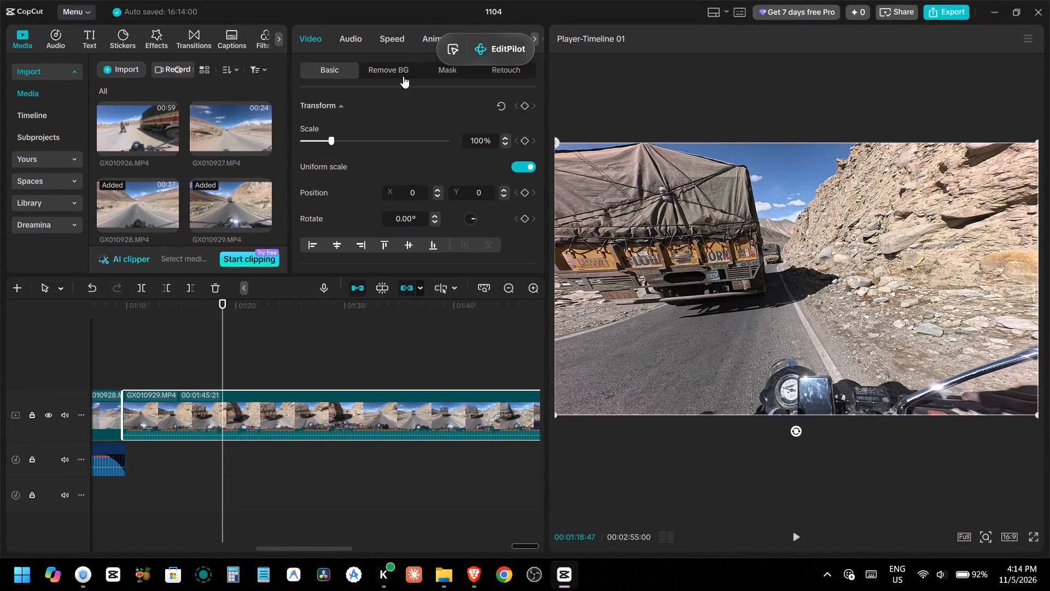
{"action": "left_click_drag", "start_coordinate": [494, 41], "coordinate": [354, 42]}
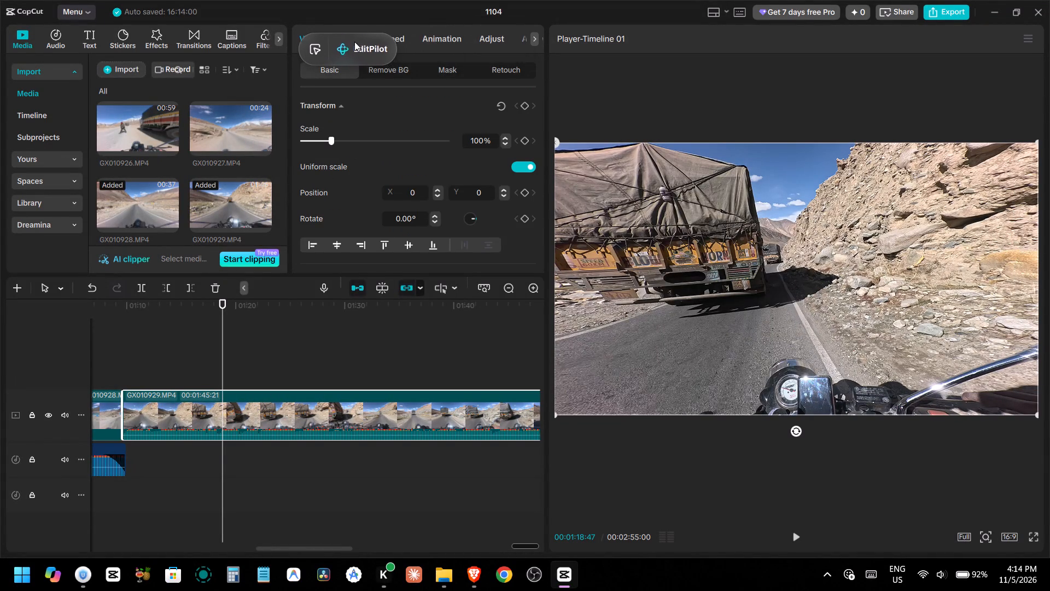
{"action": "left_click_drag", "start_coordinate": [354, 42], "coordinate": [355, 31]}
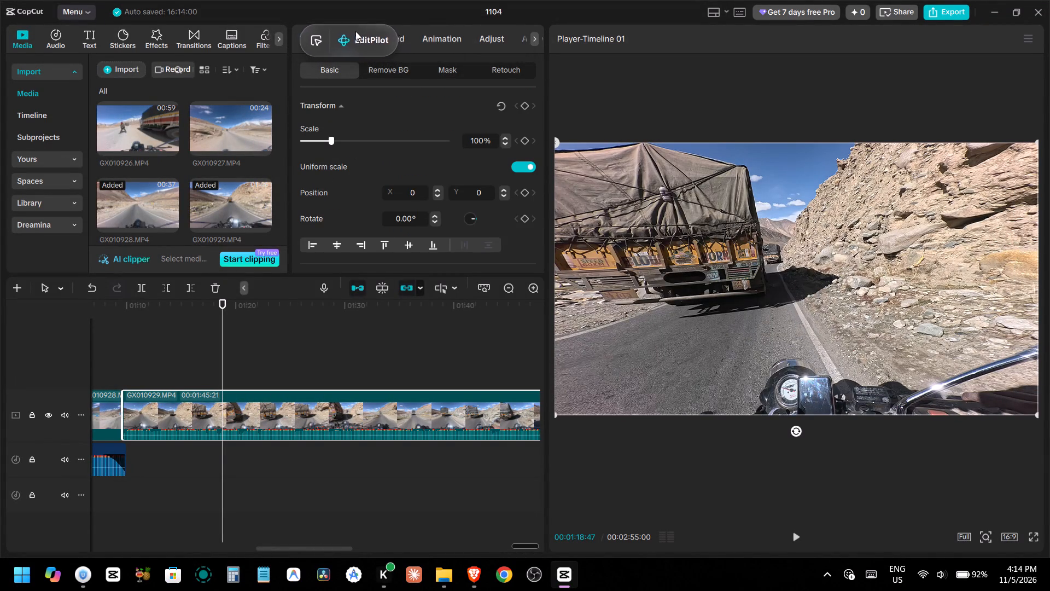
{"action": "left_click_drag", "start_coordinate": [355, 31], "coordinate": [352, 38]}
{"action": "key", "text": "space"}
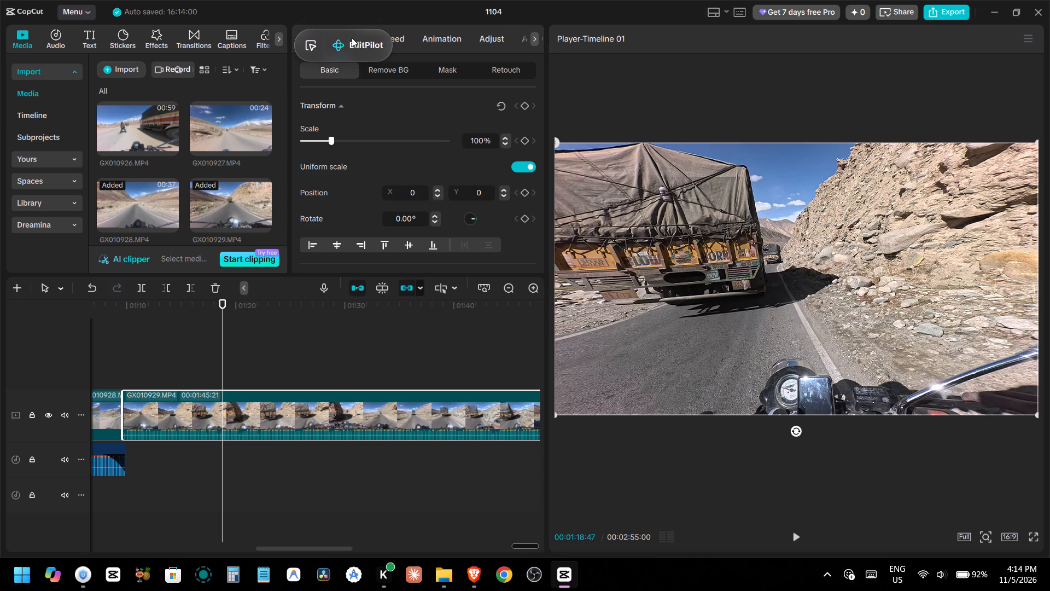
Position the playhead in GX010929.MP4 at about 00:01:18:05, as the motorcycle closes in on the truck.
{"action": "left_click", "coordinate": [224, 363]}
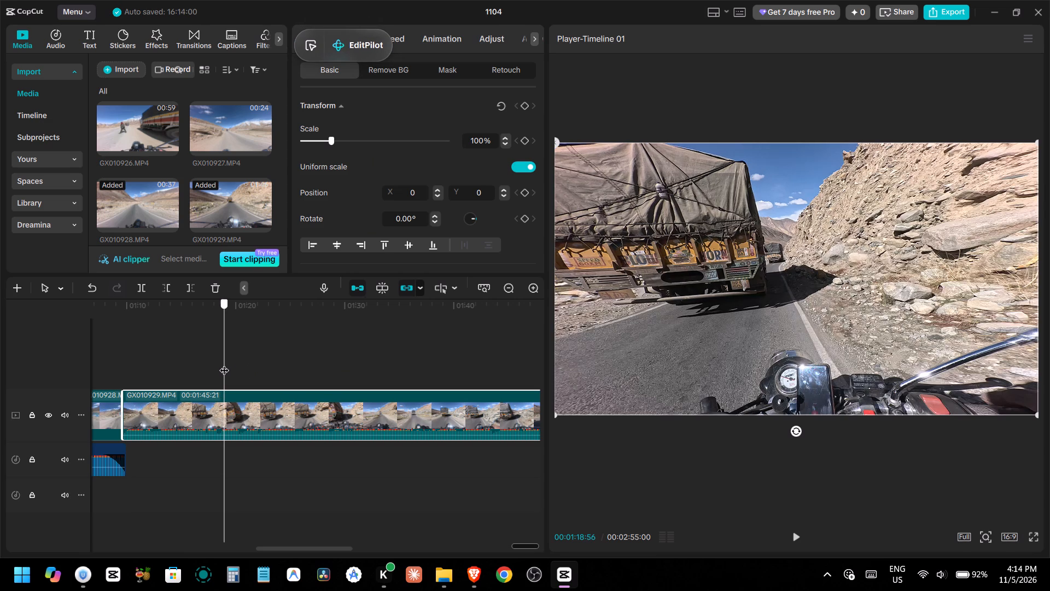
{"action": "left_click_drag", "start_coordinate": [224, 363], "coordinate": [215, 363]}
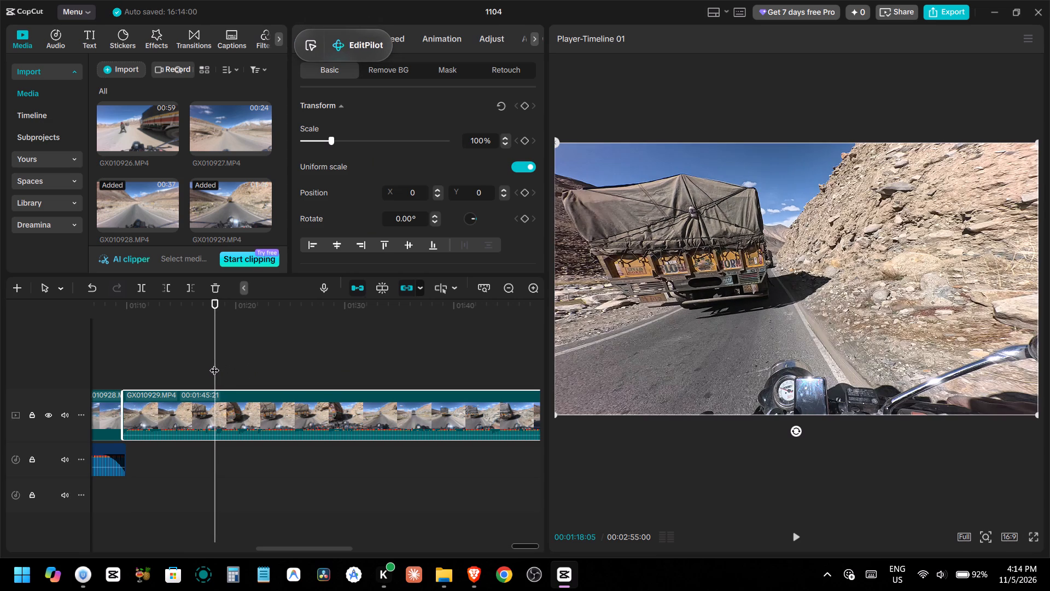
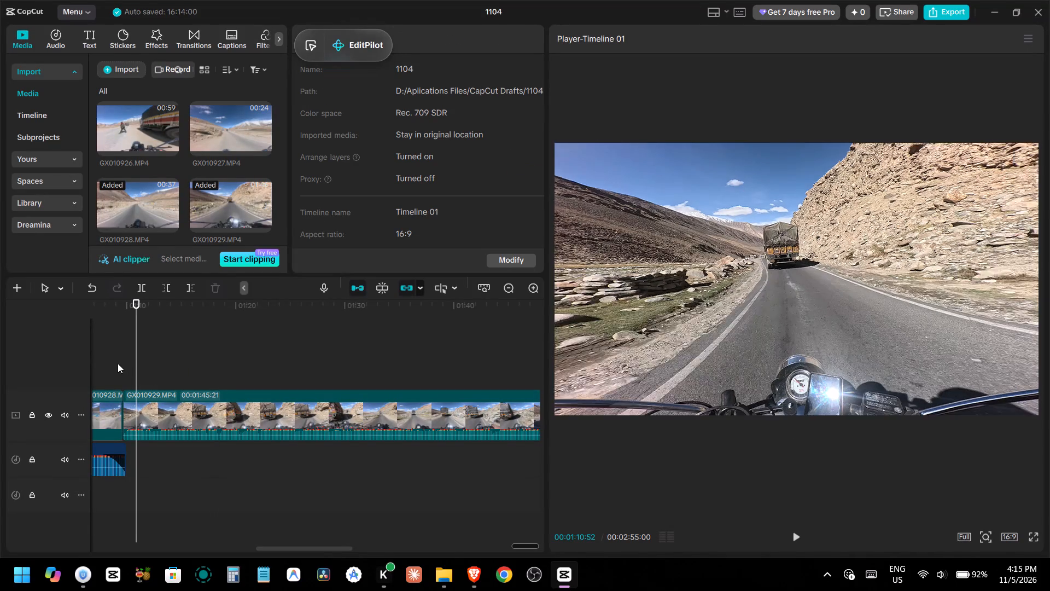
Play the timeline from just before the cut into GX010929.MP4 and select that clip.
{"action": "left_click", "coordinate": [107, 363]}
{"action": "key", "text": "space"}
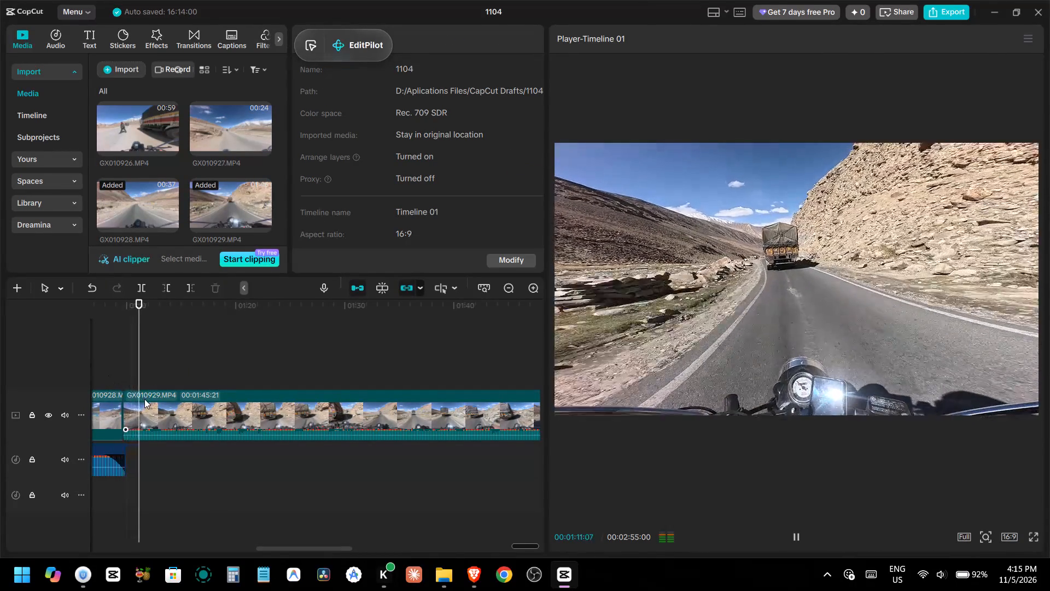
{"action": "left_click", "coordinate": [144, 399]}
Set the system volume to about 38.
{"action": "key", "text": "super+a"}
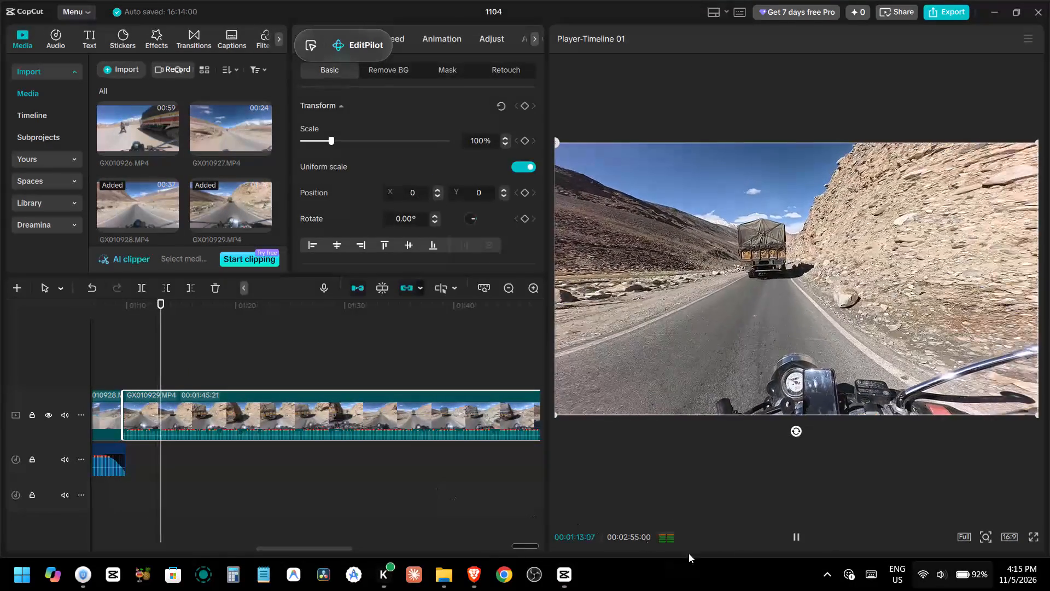
{"action": "left_click", "coordinate": [900, 491]}
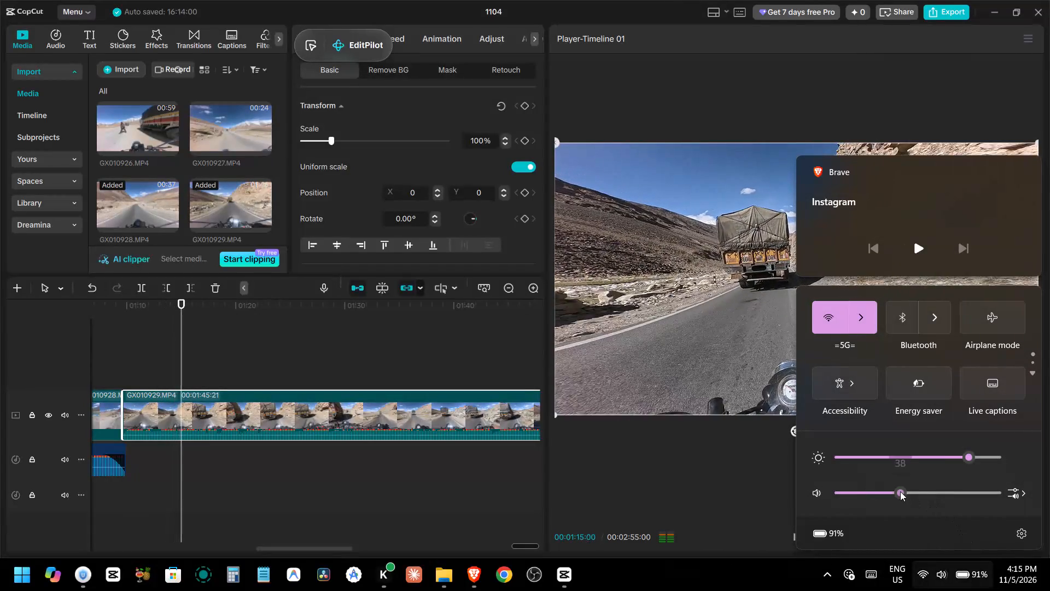
{"action": "key", "text": "super+a"}
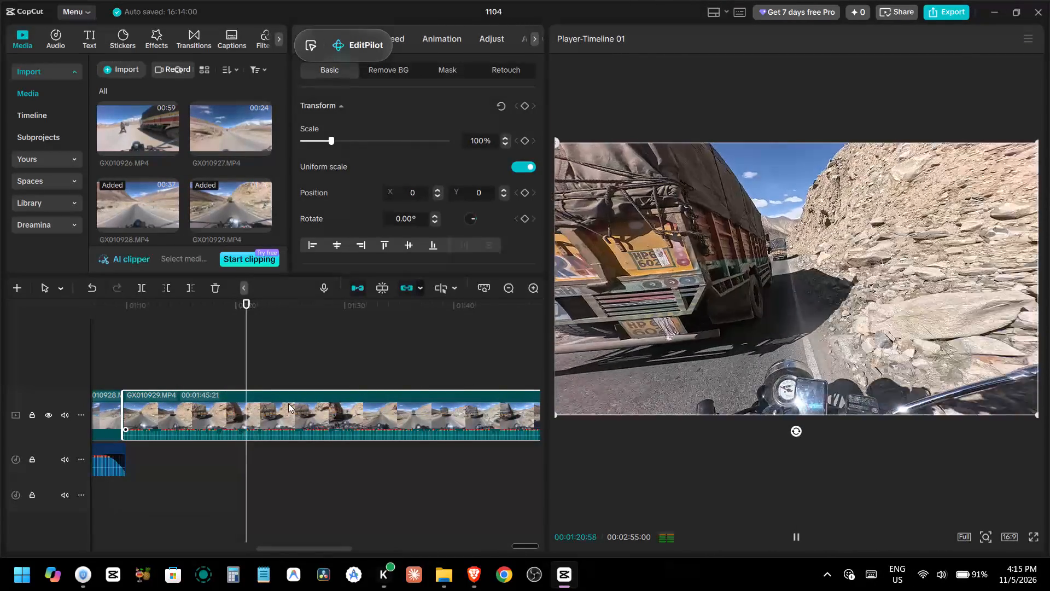
Review the GX010929.MP4 truck-overtaking footage from about 00:01:21 to 00:02:00 and look through the imported media for the following clips.
{"action": "key", "text": "space"}
{"action": "key", "text": "space"}
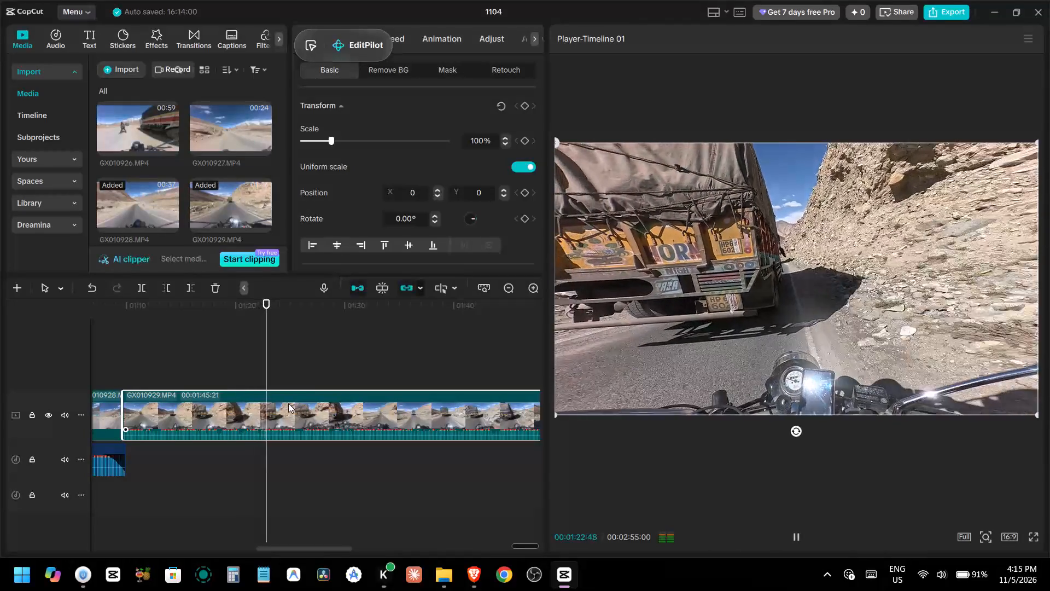
{"action": "scroll", "coordinate": [272, 405], "scroll_direction": "down", "scroll_amount": 3, "text": "ctrl"}
{"action": "scroll", "coordinate": [272, 405], "scroll_direction": "down", "scroll_amount": 2, "text": "alt"}
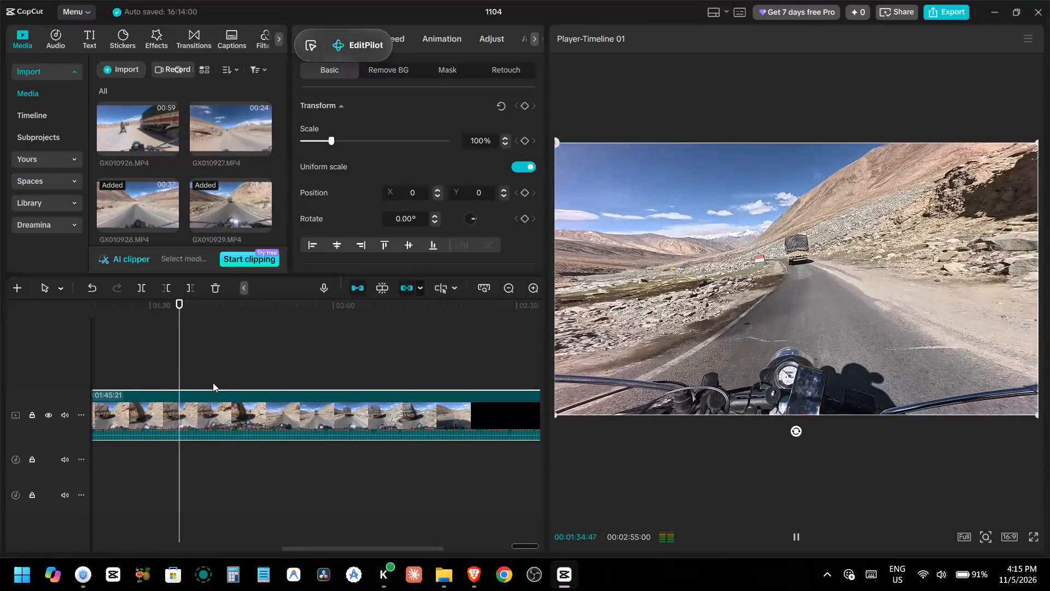
{"action": "key", "text": "space"}
{"action": "key", "text": "space"}
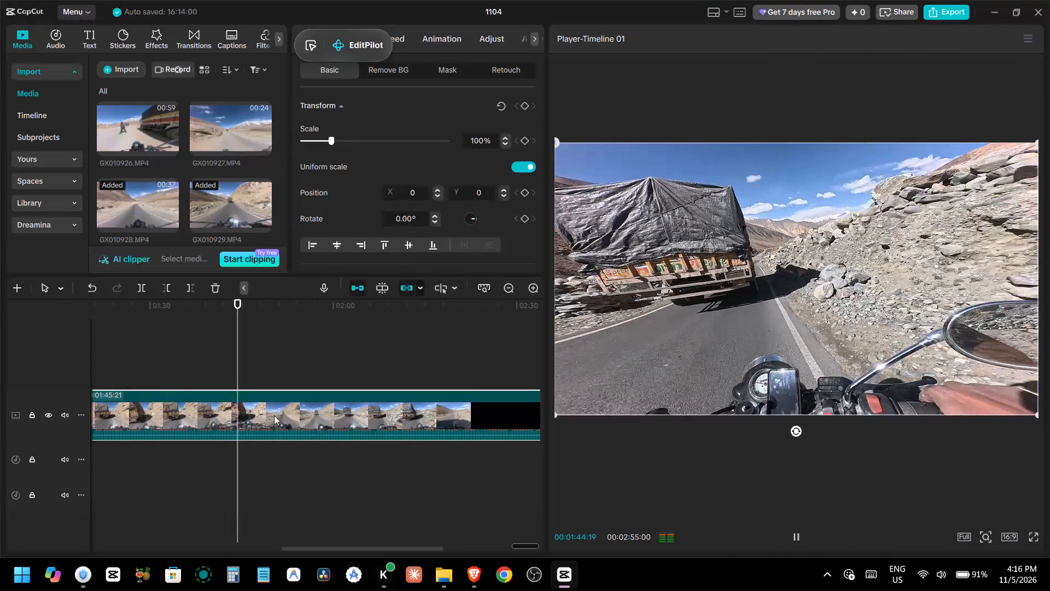
{"action": "scroll", "coordinate": [267, 415], "scroll_direction": "down", "scroll_amount": 5, "text": "ctrl"}
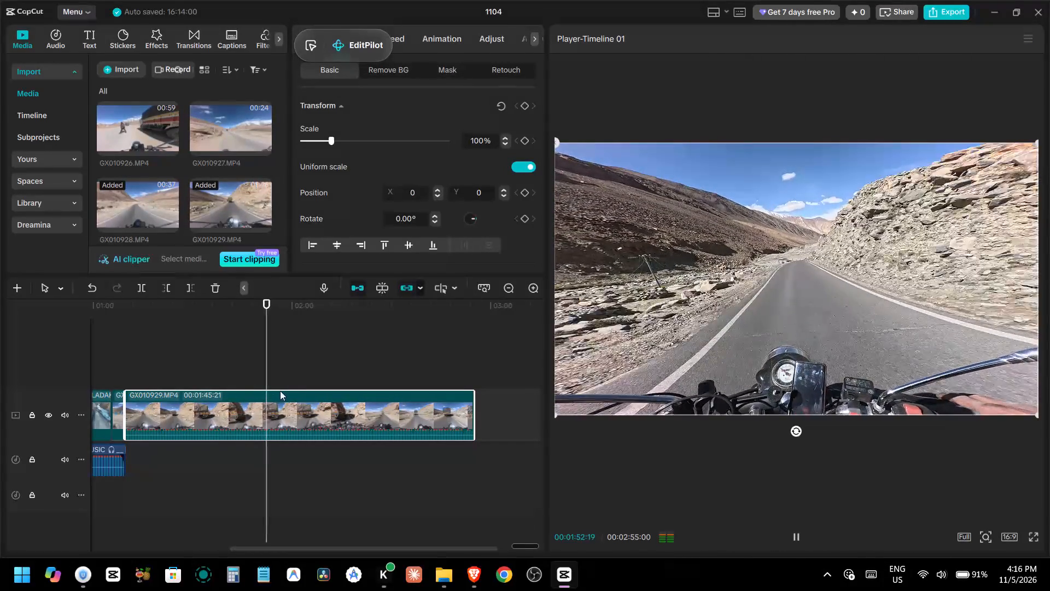
{"action": "scroll", "coordinate": [221, 178], "scroll_direction": "down", "scroll_amount": 1}
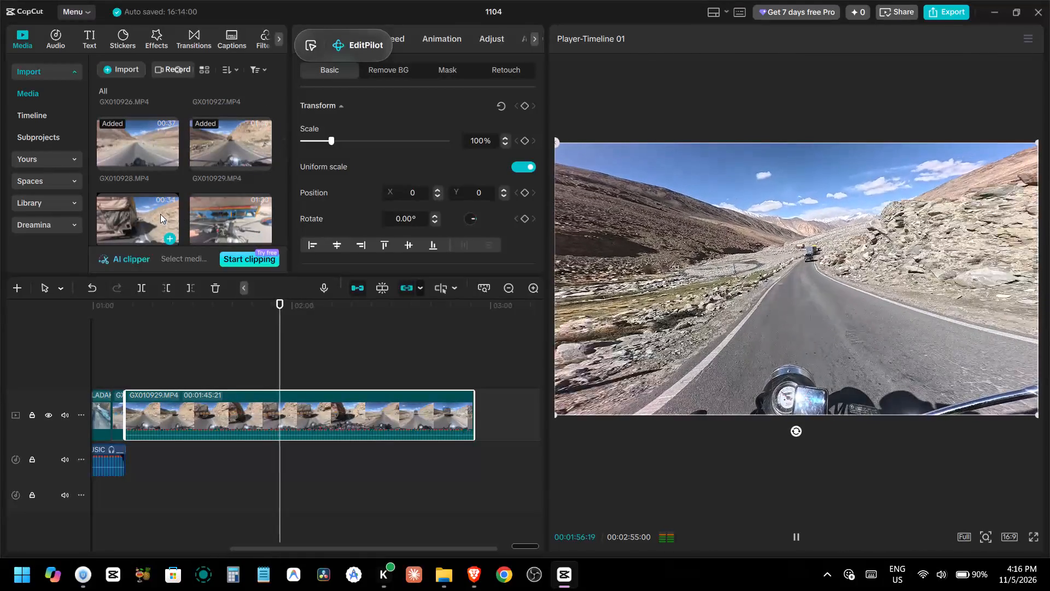
{"action": "scroll", "coordinate": [167, 204], "scroll_direction": "down", "scroll_amount": 1}
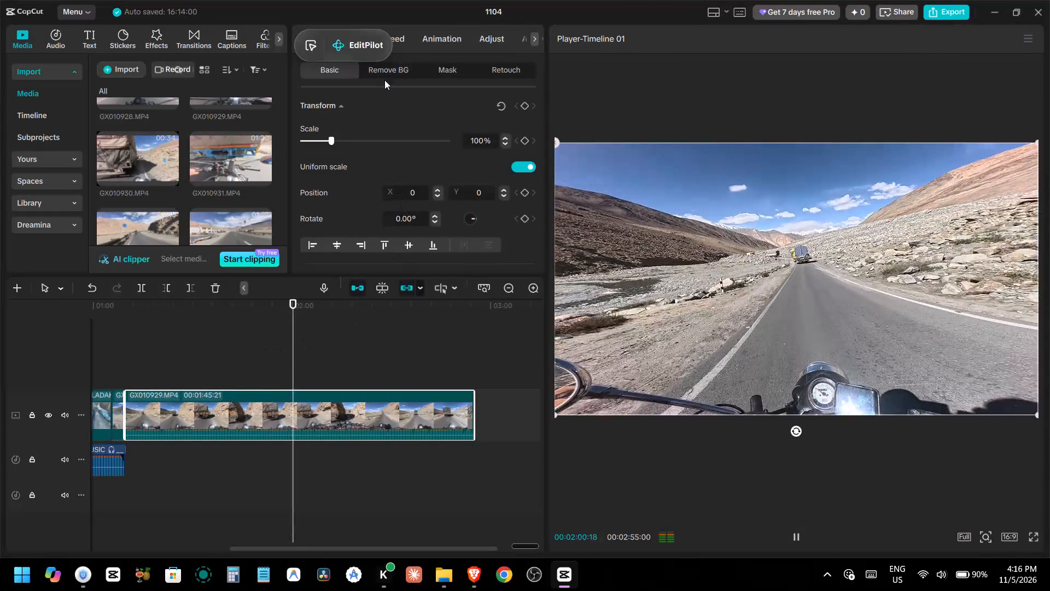
Move the floating EditPilot widget clear of the clip settings headings.
{"action": "left_click_drag", "start_coordinate": [343, 48], "coordinate": [191, 38]}
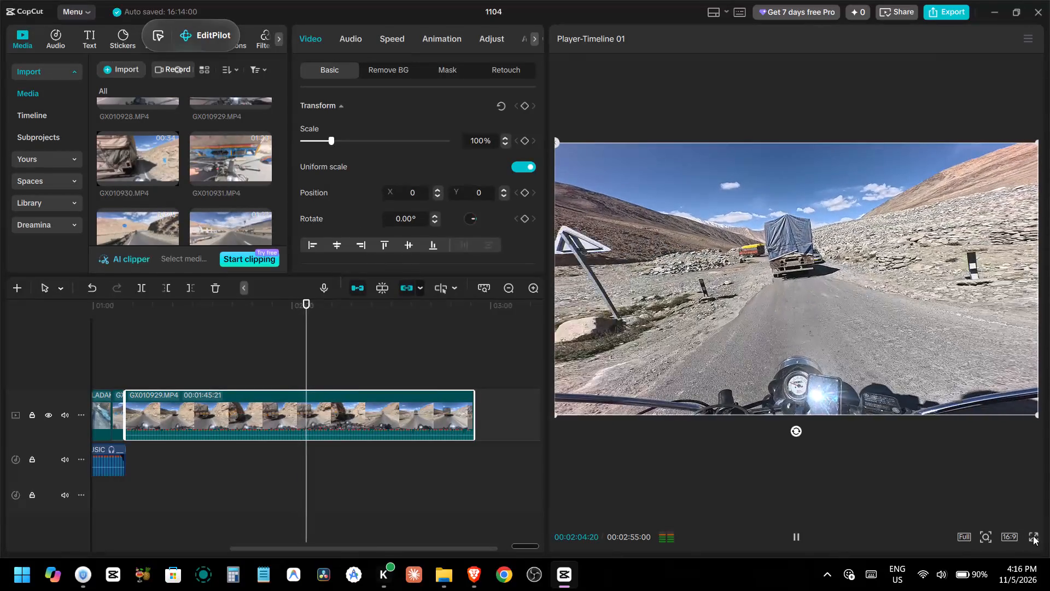
Watch the GX010929.MP4 footage full screen from about 00:02:05, then return to the editor.
{"action": "left_click", "coordinate": [1033, 536]}
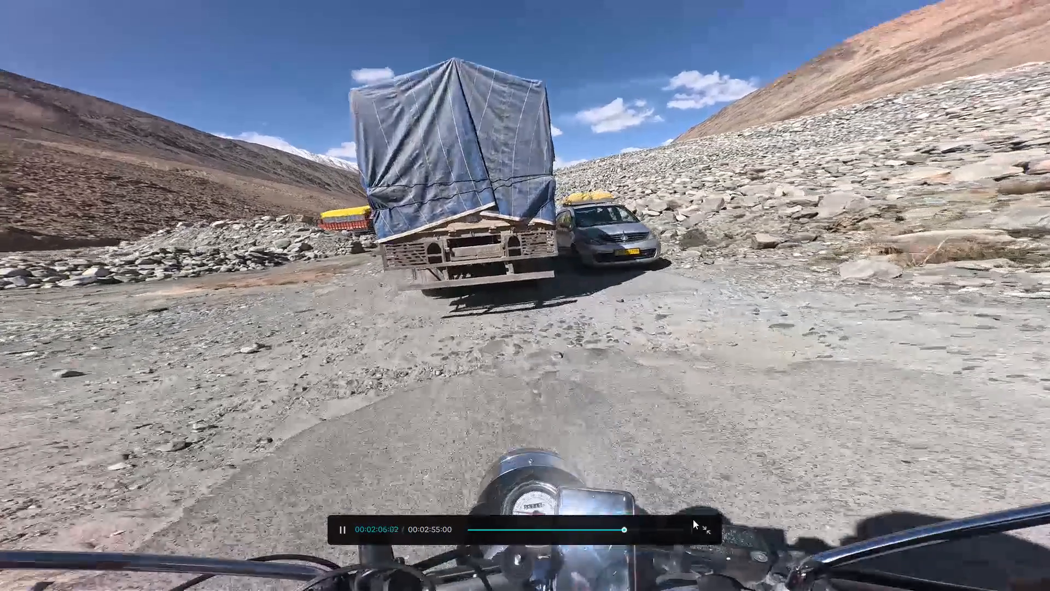
{"action": "left_click", "coordinate": [697, 525]}
{"action": "left_click", "coordinate": [703, 527]}
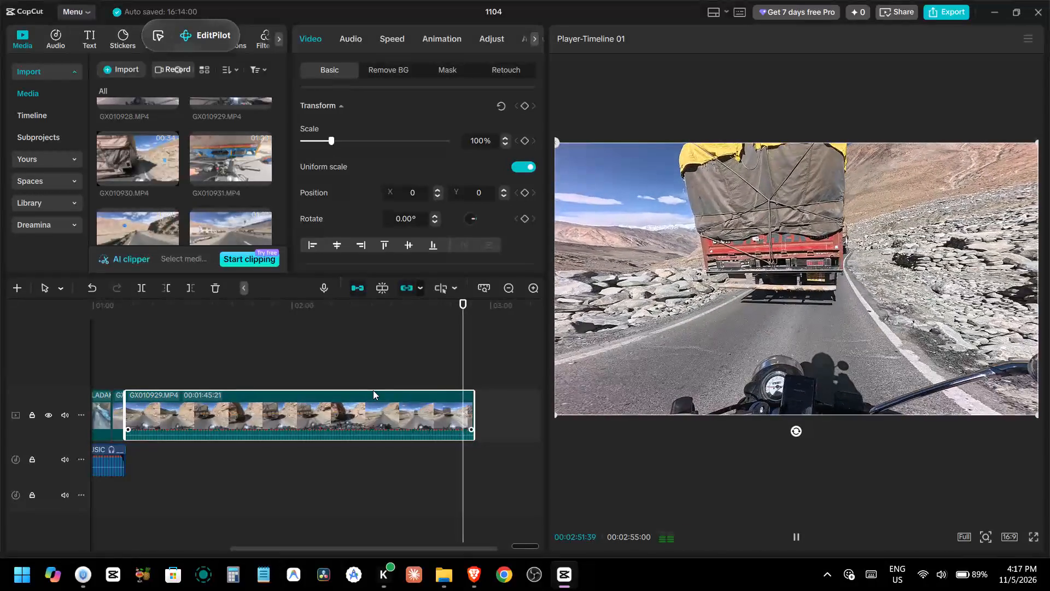
Trim the end of GX010929.MP4 at 00:02:53:10, close behind the red truck.
{"action": "key", "text": "space"}
{"action": "key", "text": "space"}
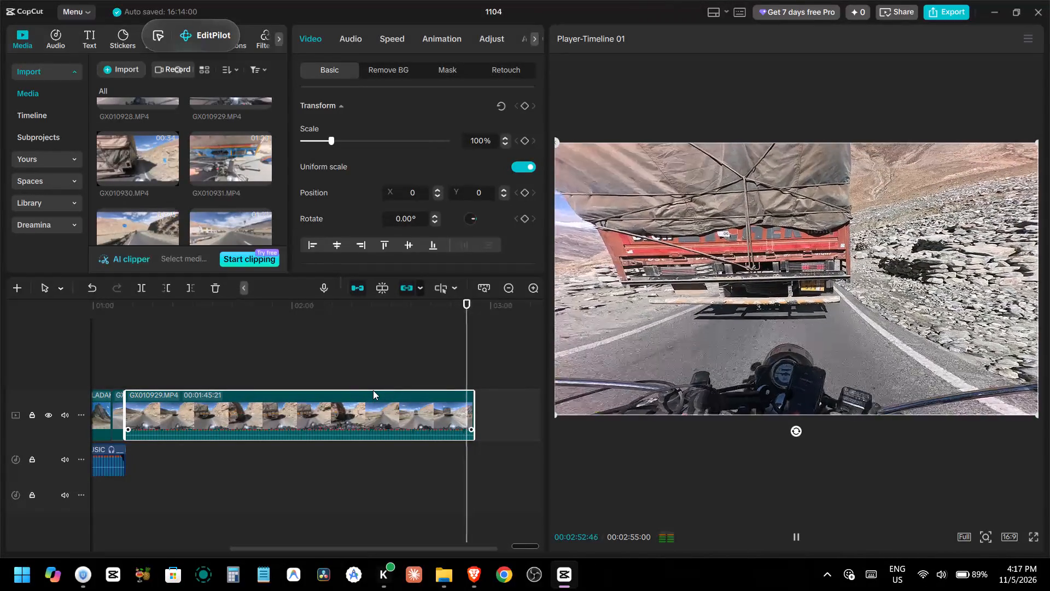
{"action": "key", "text": "space"}
{"action": "key", "text": "w"}
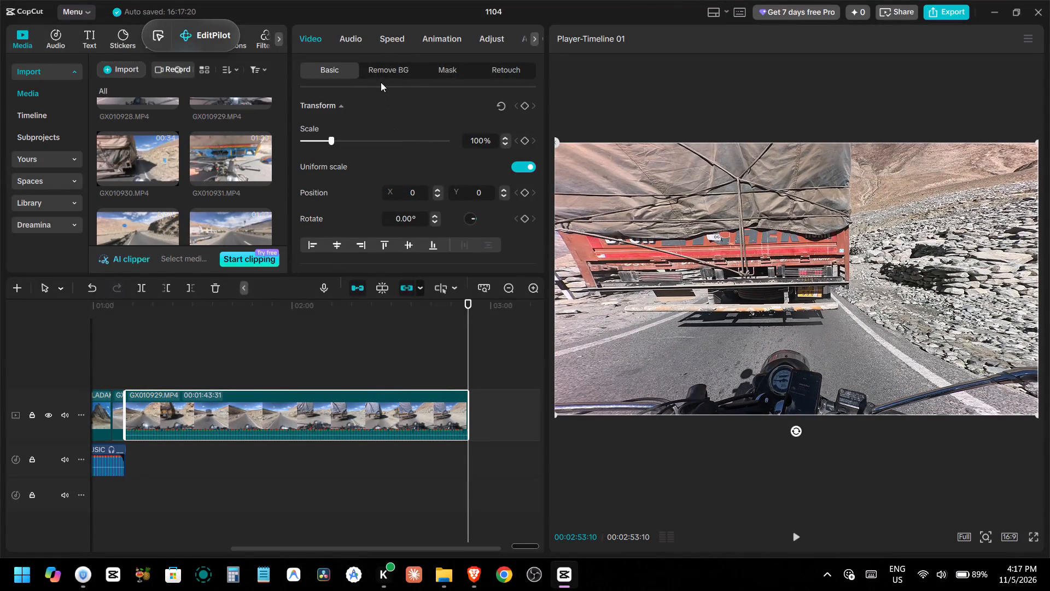
Turn on Isolate voice with Keep vocal for the GX010929.MP4 clip.
{"action": "left_click", "coordinate": [360, 36]}
{"action": "scroll", "coordinate": [390, 127], "scroll_direction": "down", "scroll_amount": 3}
{"action": "scroll", "coordinate": [338, 165], "scroll_direction": "down", "scroll_amount": 1}
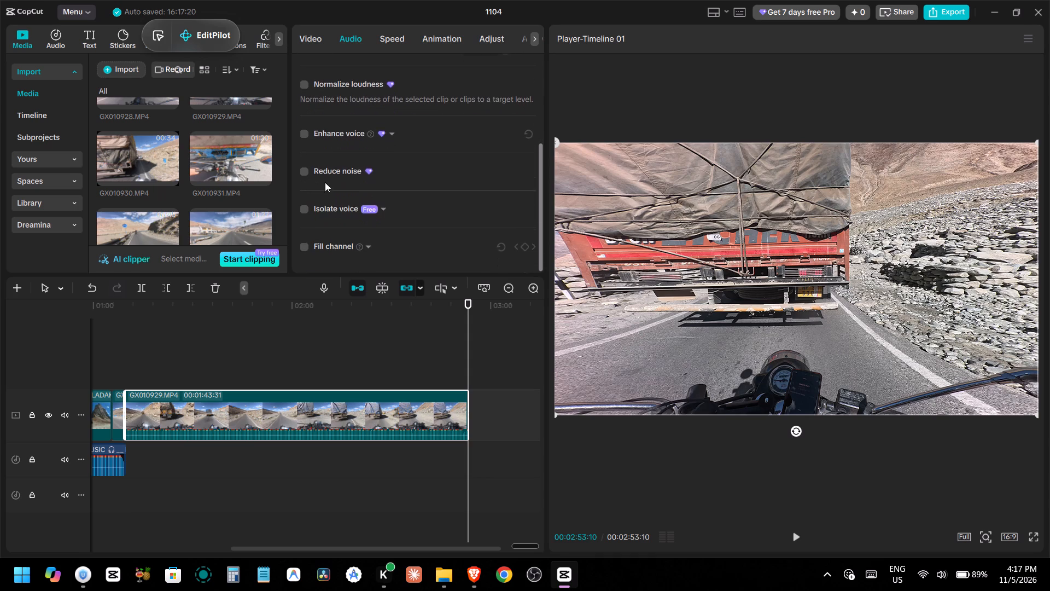
{"action": "left_click", "coordinate": [302, 208]}
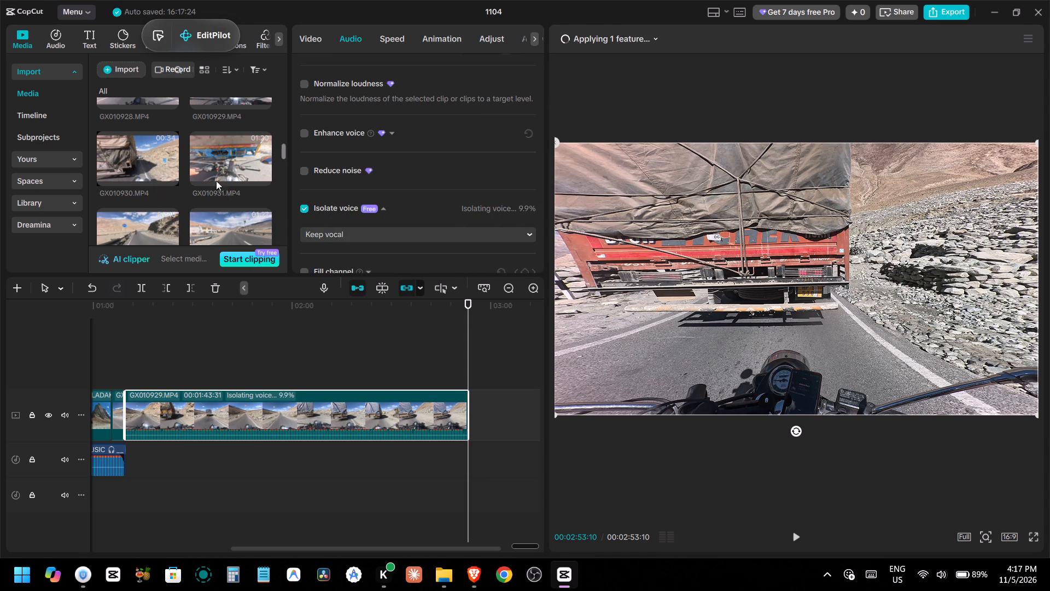
Add GX010930.MP4 to the main track directly after GX010929.MP4.
{"action": "left_click_drag", "start_coordinate": [143, 160], "coordinate": [460, 374]}
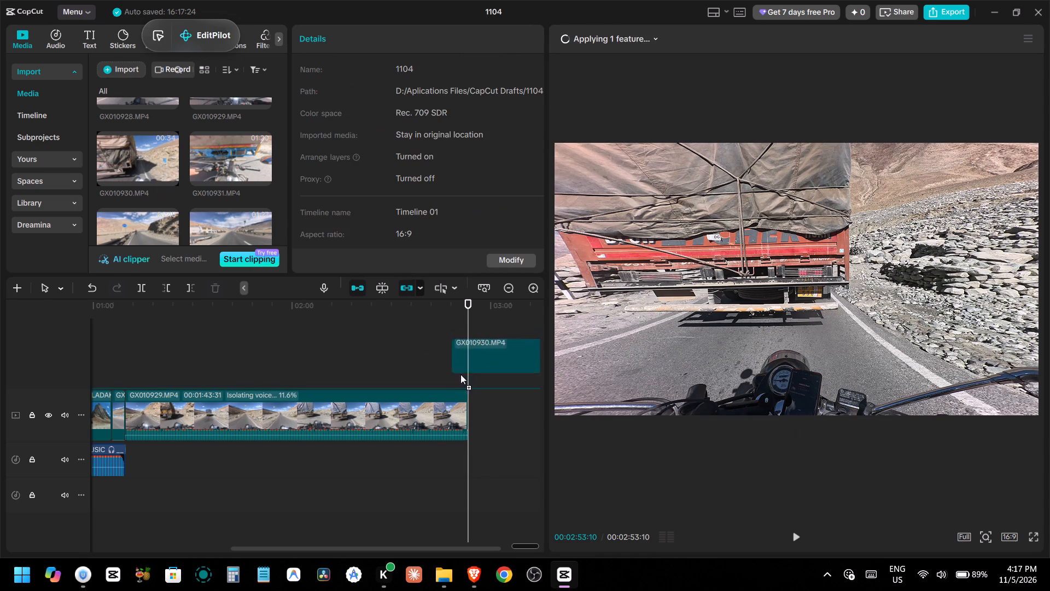
{"action": "left_click_drag", "start_coordinate": [460, 374], "coordinate": [474, 397]}
{"action": "key", "text": "space"}
{"action": "key", "text": "space"}
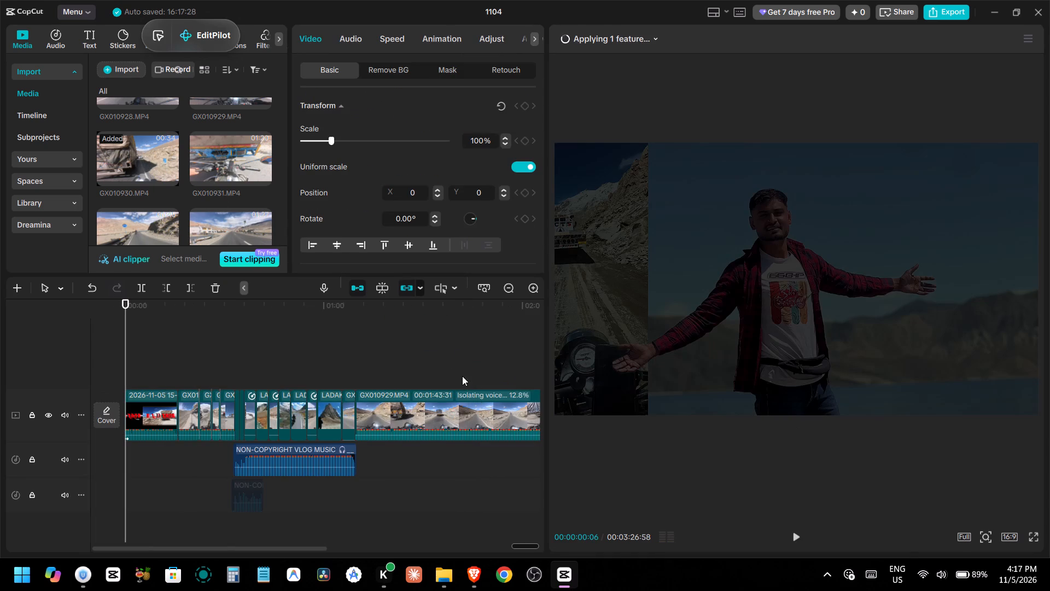
Play from about 00:02:50:36 through GX010930.MP4 and examine the frames around 00:03:20 for a cut point behind the truck.
{"action": "scroll", "coordinate": [393, 357], "scroll_direction": "down", "scroll_amount": 6, "text": "alt"}
{"action": "left_click", "coordinate": [285, 315]}
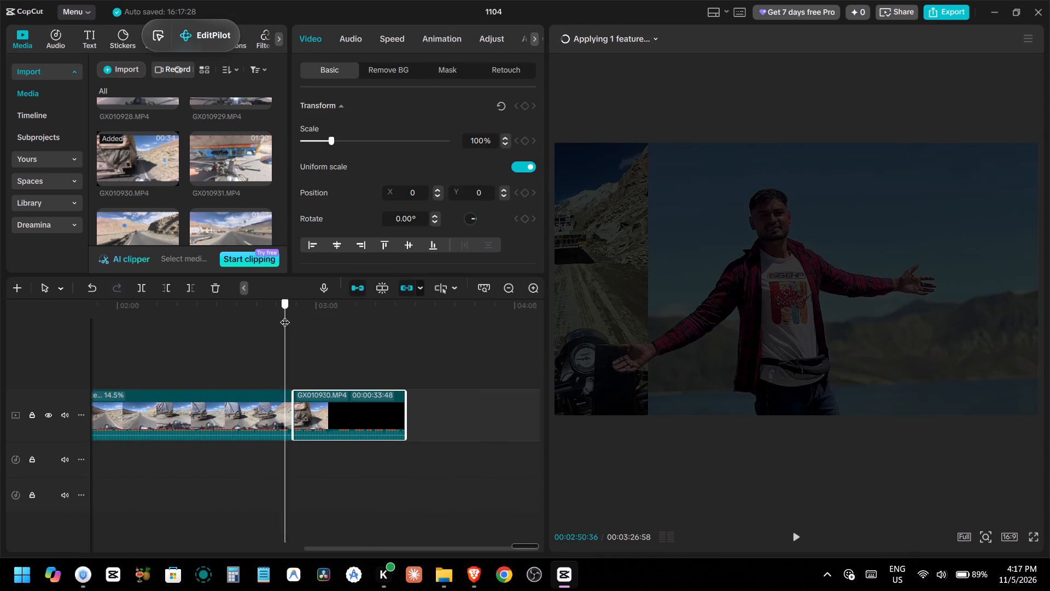
{"action": "key", "text": "space"}
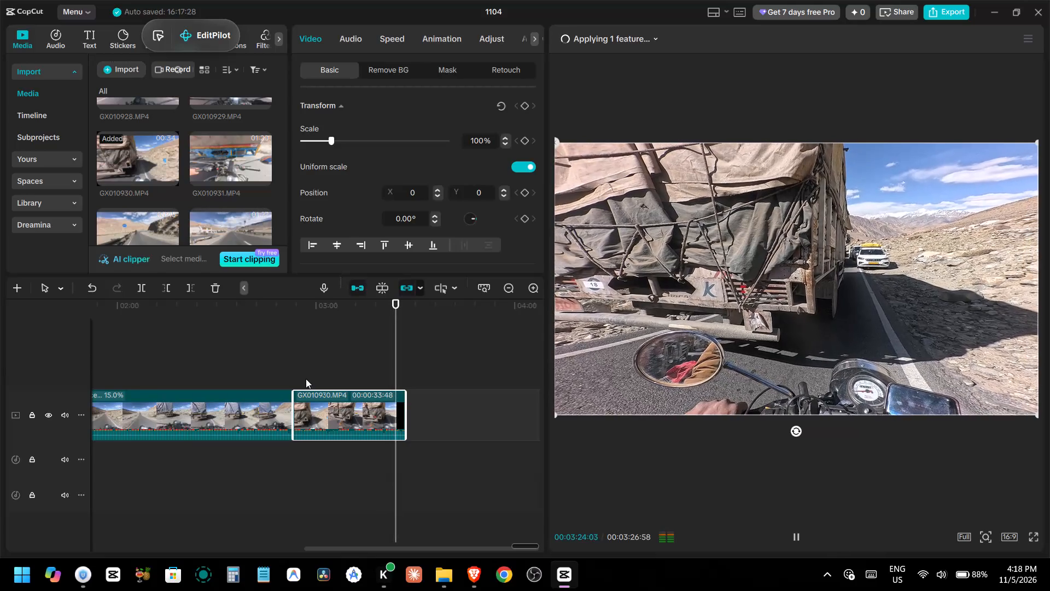
{"action": "key", "text": "space"}
{"action": "left_click", "coordinate": [357, 370]}
{"action": "key", "text": "space"}
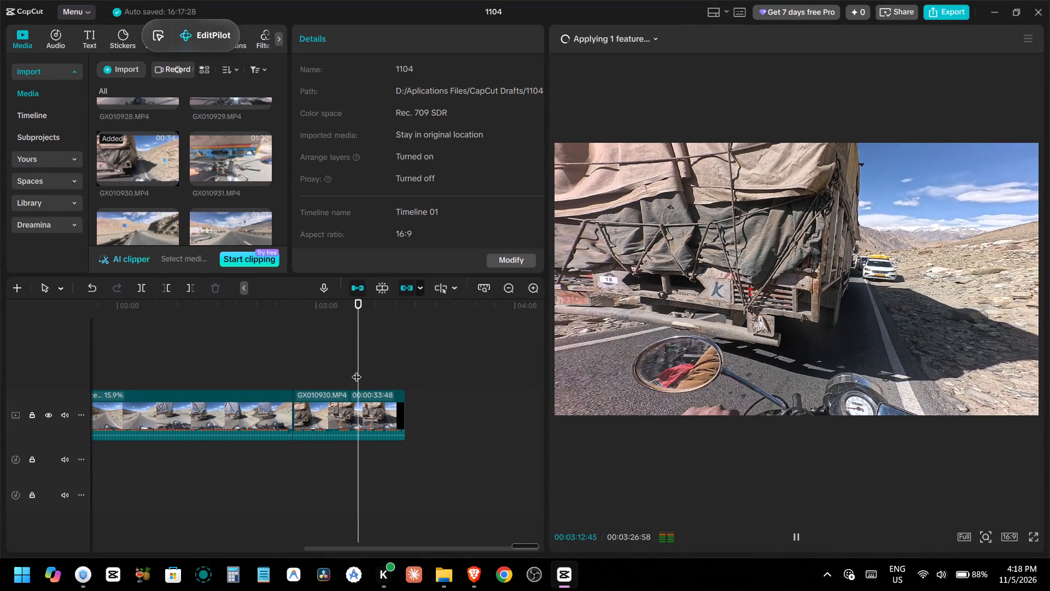
{"action": "left_click", "coordinate": [363, 407]}
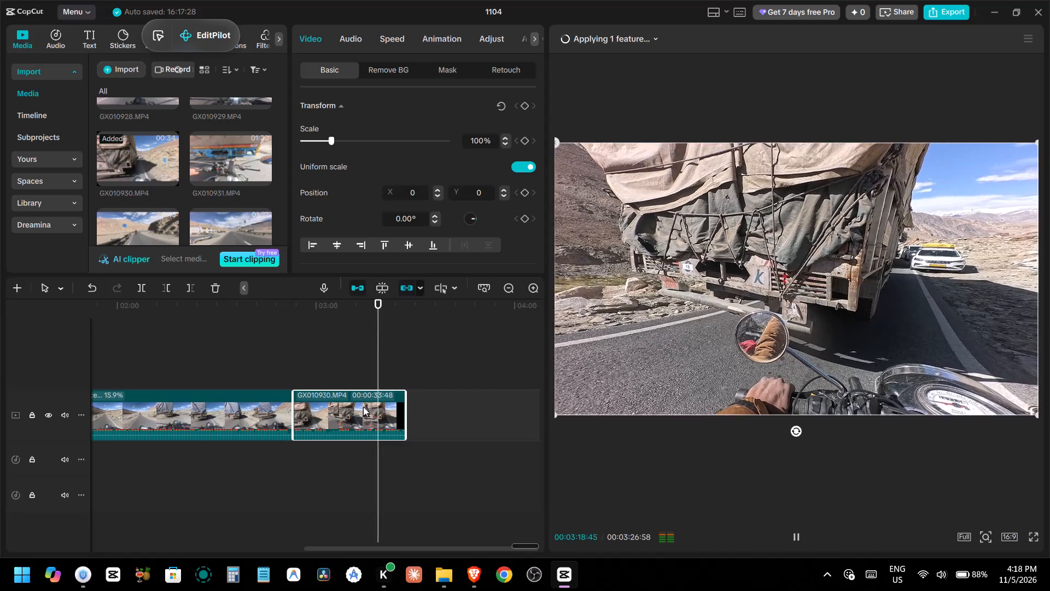
{"action": "key", "text": "space"}
{"action": "key", "text": "space"}
{"action": "key", "text": "space"}
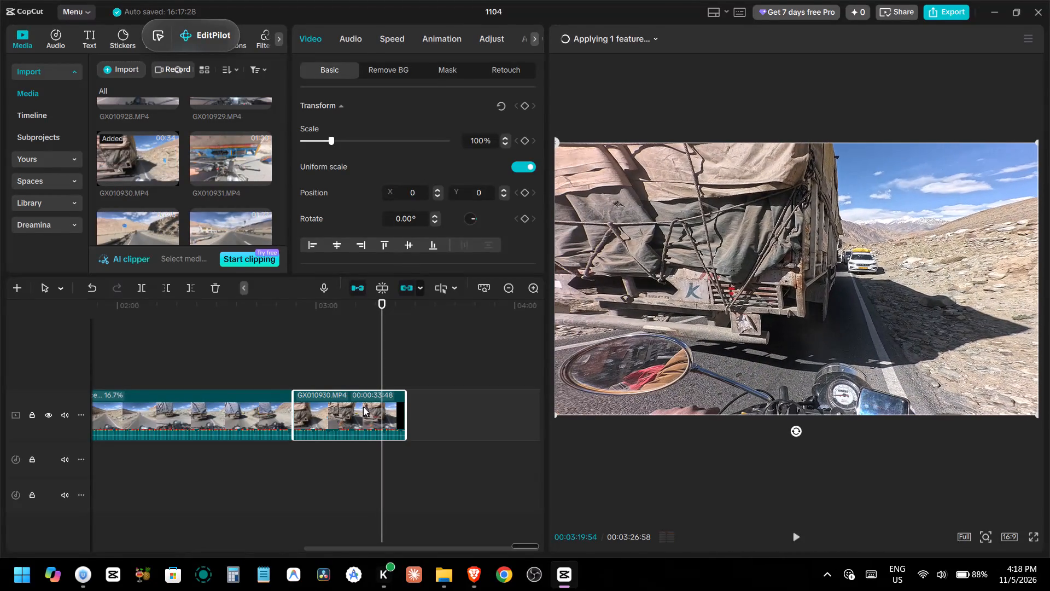
{"action": "key", "text": "space"}
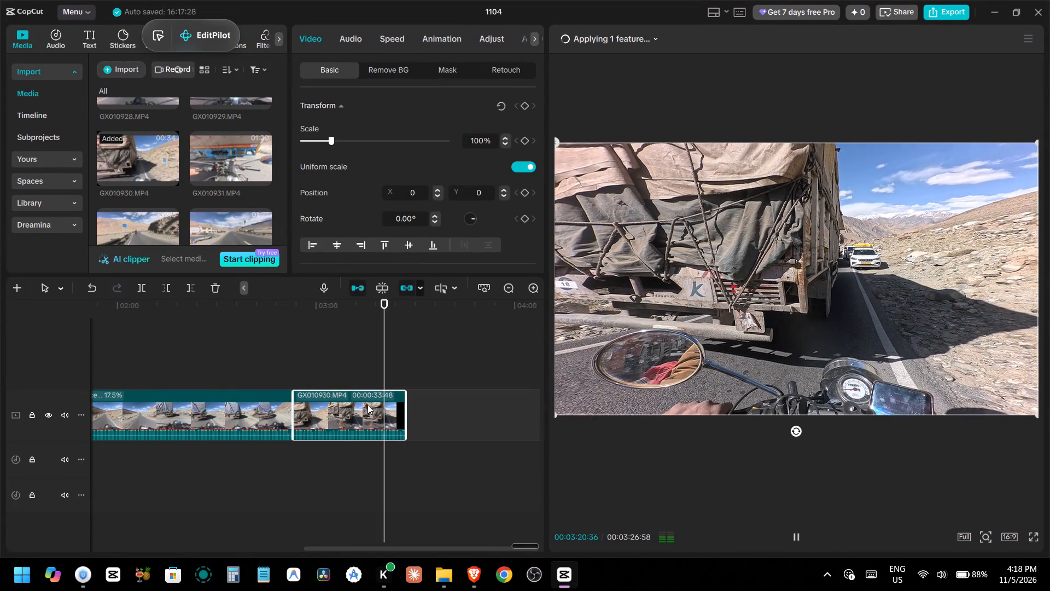
{"action": "key", "text": "space"}
{"action": "key", "text": "Left"}
{"action": "key", "text": "Left"}
{"action": "key", "text": "Left"}
{"action": "key", "text": "Left"}
{"action": "key", "text": "Left"}
{"action": "key", "text": "Left"}
{"action": "key", "text": "Left"}
{"action": "key", "text": "Left"}
{"action": "key", "text": "Left"}
{"action": "key", "text": "Left"}
{"action": "key", "text": "Left"}
{"action": "key", "text": "Left"}
{"action": "key", "text": "Left"}
{"action": "key", "text": "Left"}
{"action": "key", "text": "Left"}
{"action": "key", "text": "Left"}
{"action": "key", "text": "Left"}
{"action": "key", "text": "Left"}
{"action": "key", "text": "Left"}
{"action": "key", "text": "Left"}
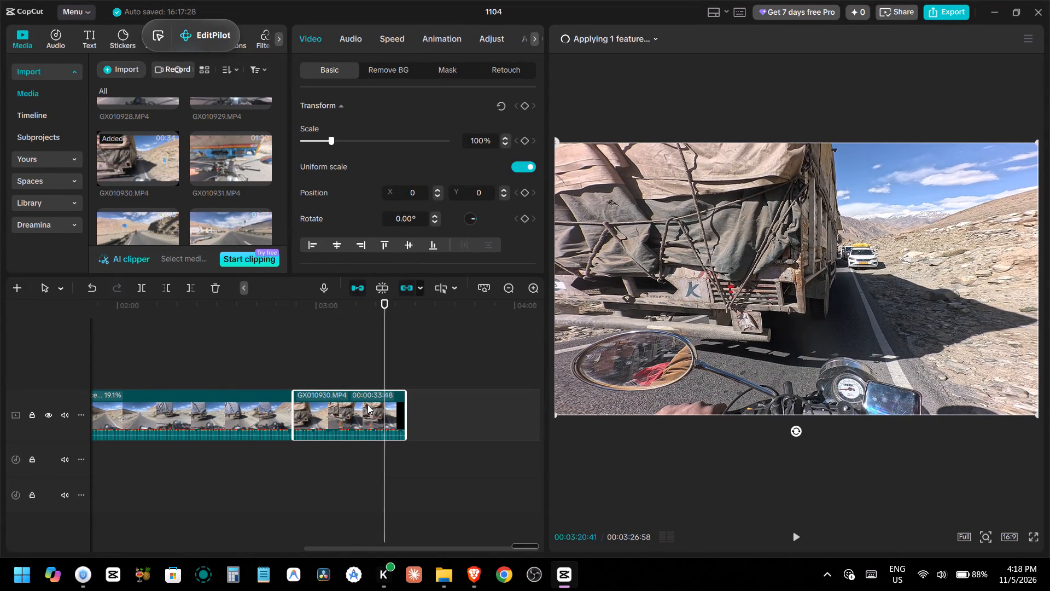
Replay GX010930.MP4 from about 00:03:04 and stop at 00:03:10:13 to examine an earlier cut point.
{"action": "left_click", "coordinate": [347, 364]}
{"action": "key", "text": "space"}
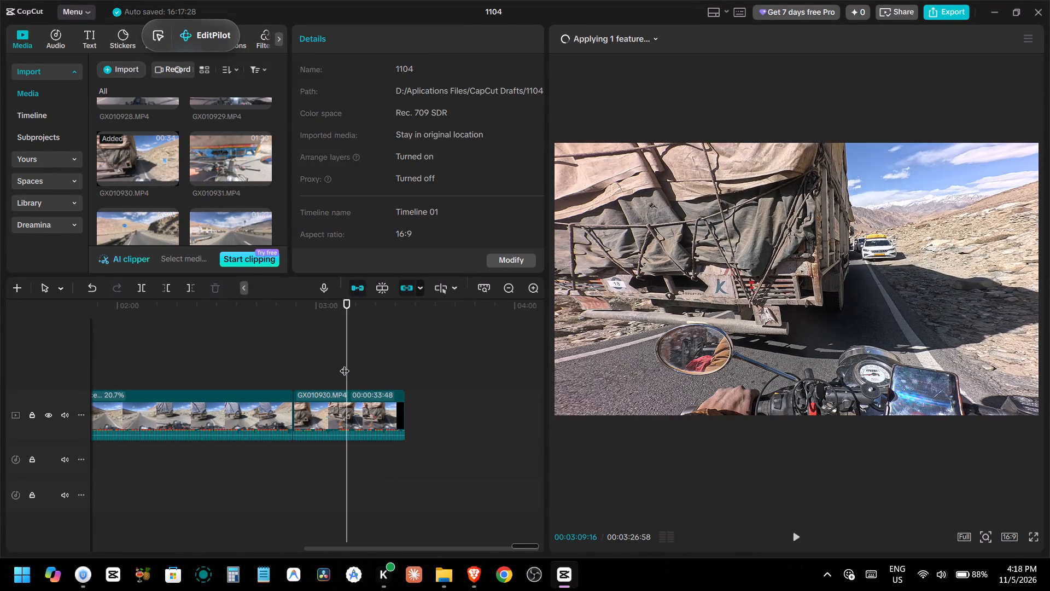
{"action": "key", "text": "space"}
{"action": "left_click", "coordinate": [330, 378]}
{"action": "key", "text": "space"}
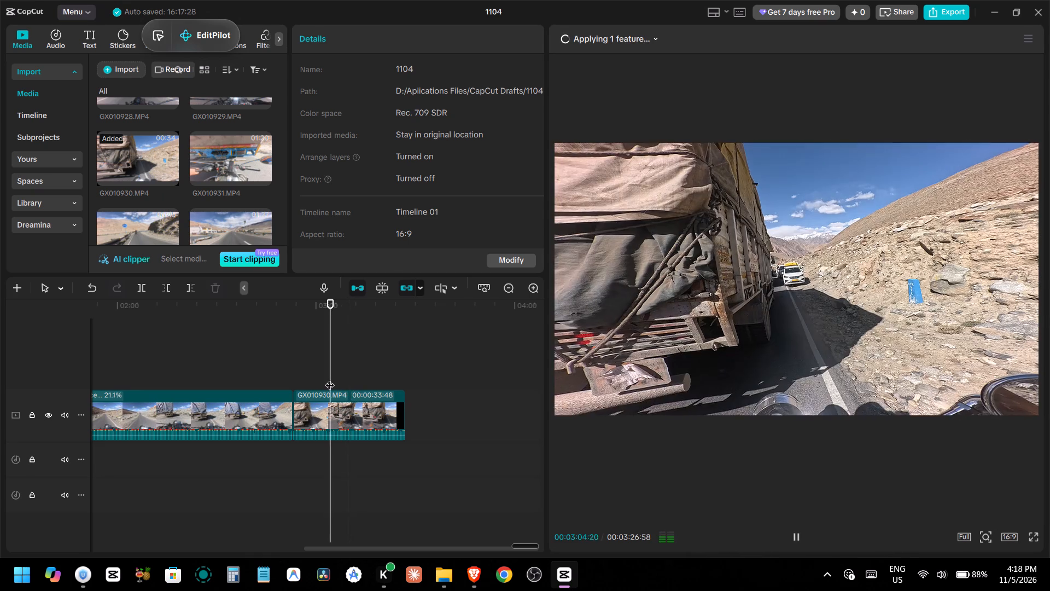
{"action": "left_click", "coordinate": [348, 416]}
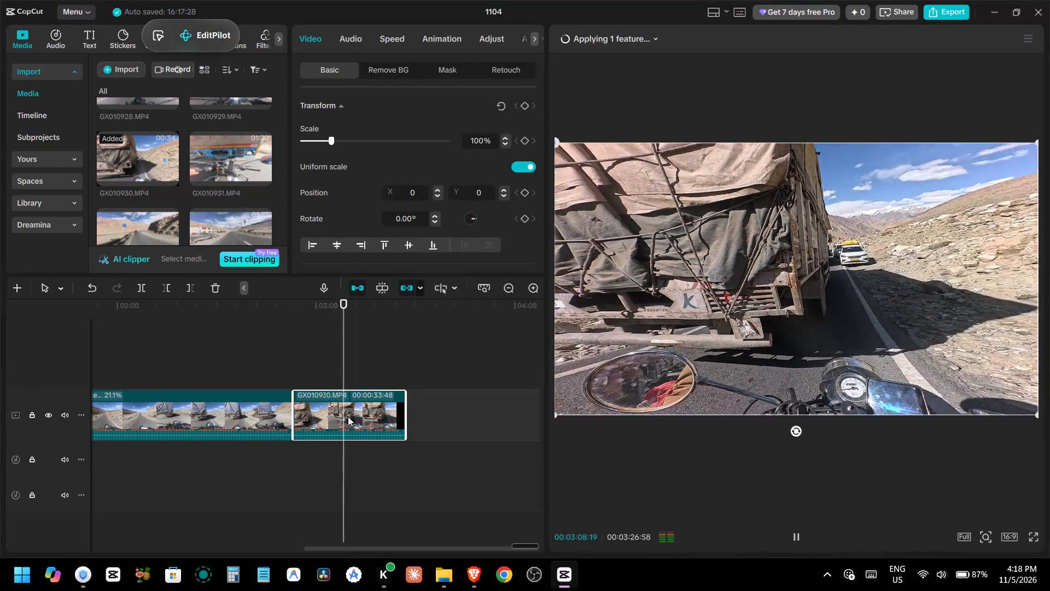
{"action": "scroll", "coordinate": [348, 415], "scroll_direction": "up", "scroll_amount": 7, "text": "ctrl"}
{"action": "key", "text": "space"}
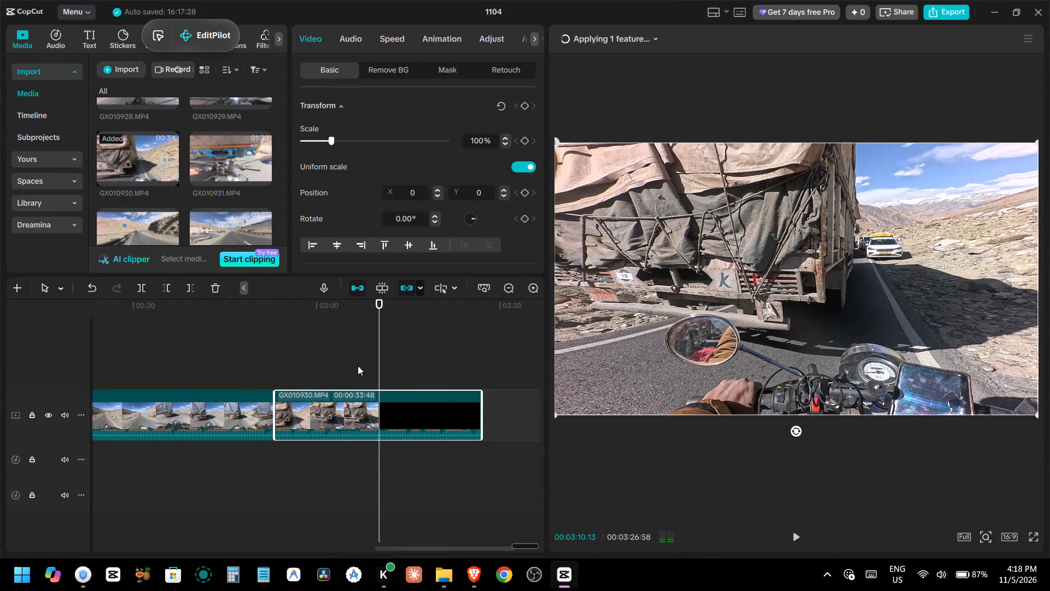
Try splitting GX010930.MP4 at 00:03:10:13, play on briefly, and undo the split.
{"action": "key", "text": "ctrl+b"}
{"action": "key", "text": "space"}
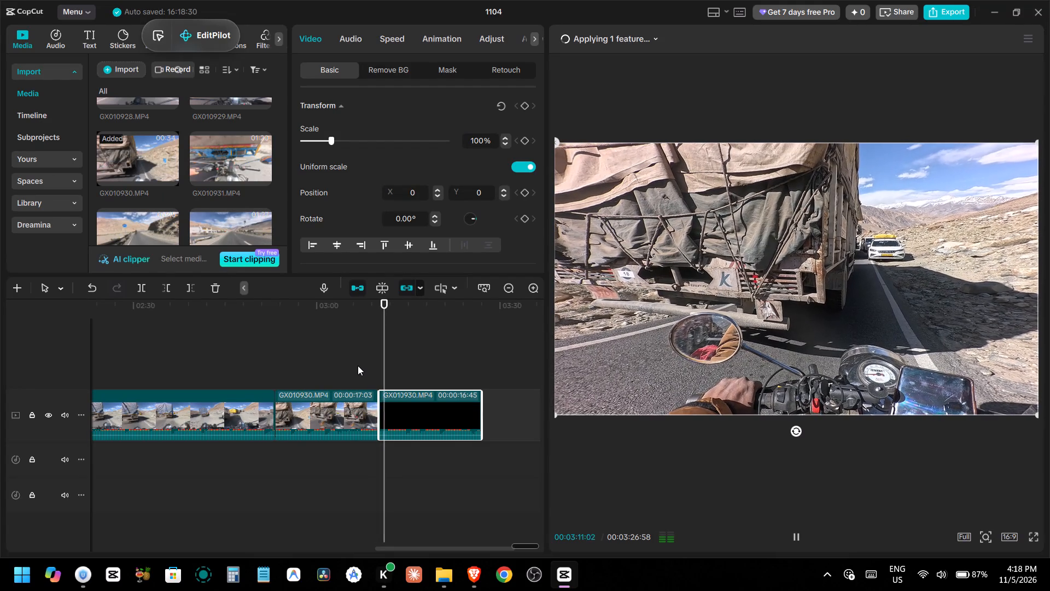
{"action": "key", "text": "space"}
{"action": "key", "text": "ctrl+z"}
Split GX010930.MP4 at 00:03:11:17 and cut the portion after the split from the timeline.
{"action": "key", "text": "ctrl+b"}
{"action": "key", "text": "space"}
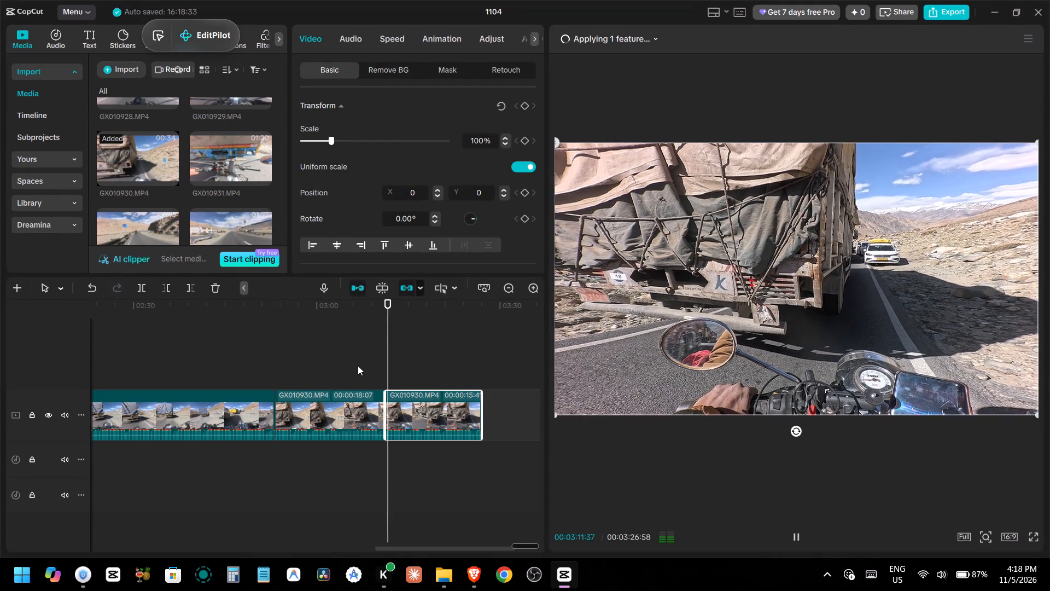
{"action": "key", "text": "space"}
{"action": "key", "text": "x"}
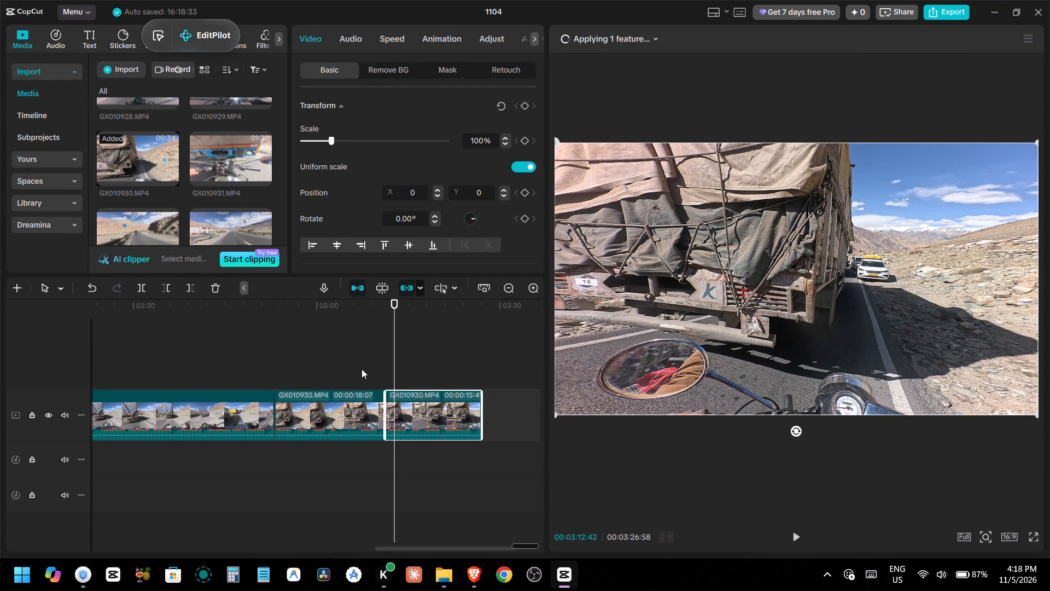
{"action": "key", "text": "ctrl+x"}
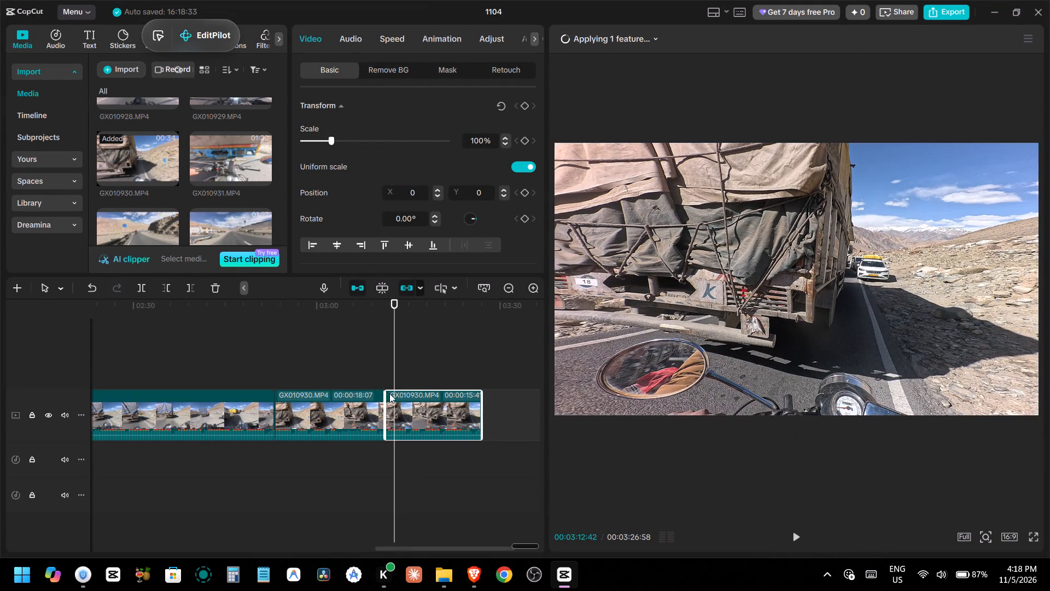
Append GX010931.MP4 to the main video track directly after GX010930.MP4, at 00:03:11:17.
{"action": "left_click_drag", "start_coordinate": [221, 164], "coordinate": [354, 273]}
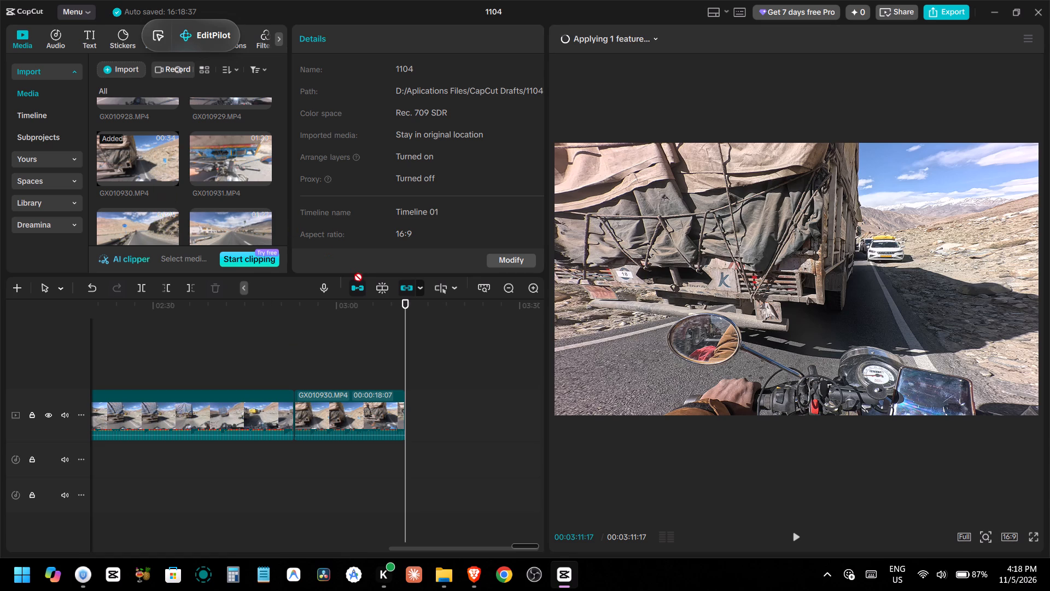
{"action": "left_click_drag", "start_coordinate": [354, 273], "coordinate": [417, 400]}
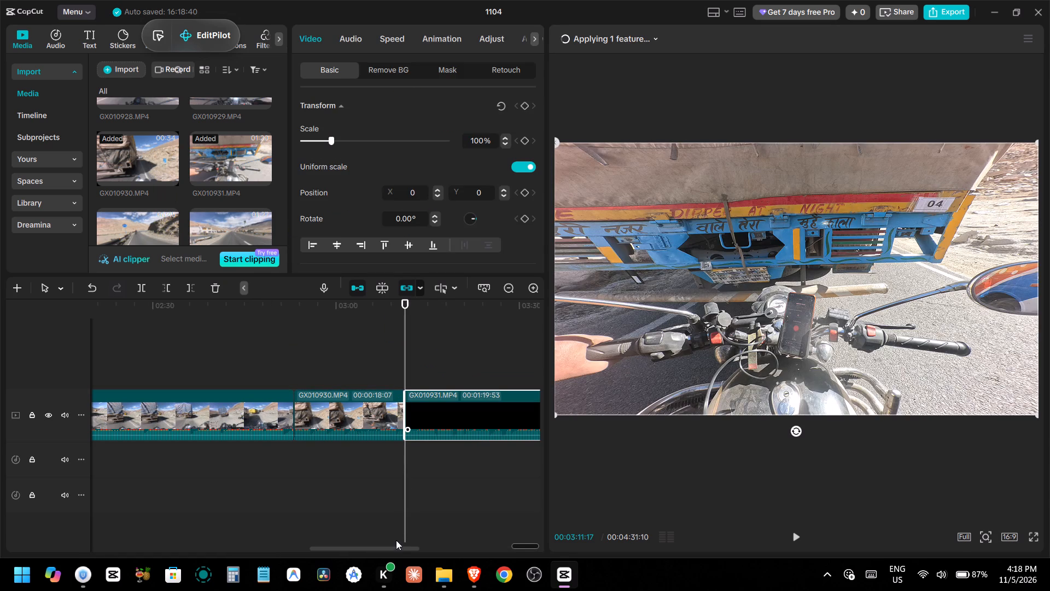
Play across the join after GX010930.MP4 and trim off the start of GX010931.MP4 up to 00:03:13:19.
{"action": "left_click_drag", "start_coordinate": [396, 546], "coordinate": [439, 549]}
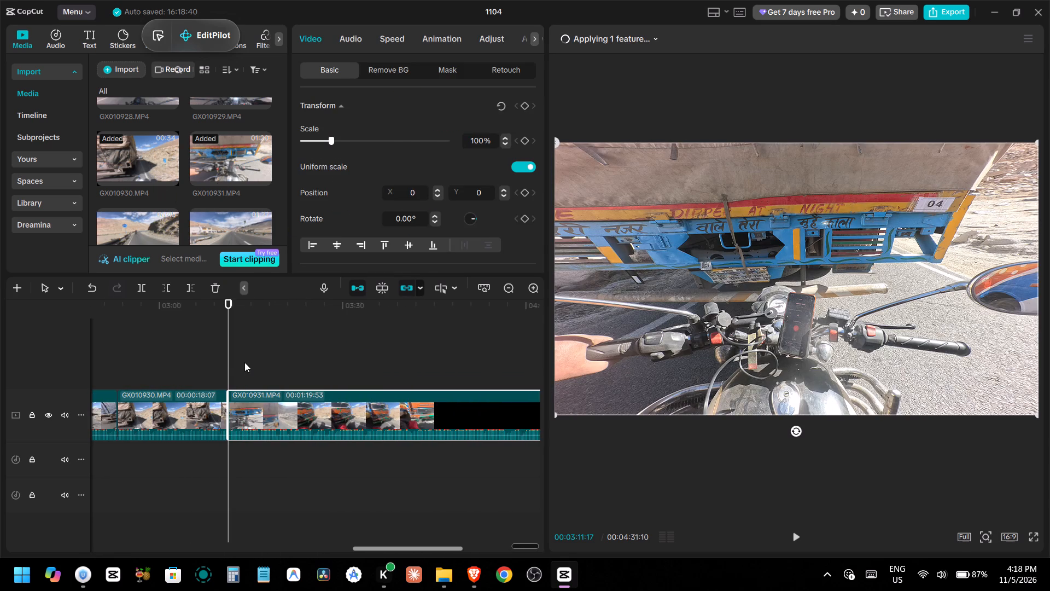
{"action": "left_click", "coordinate": [239, 360]}
{"action": "left_click_drag", "start_coordinate": [239, 360], "coordinate": [228, 369]}
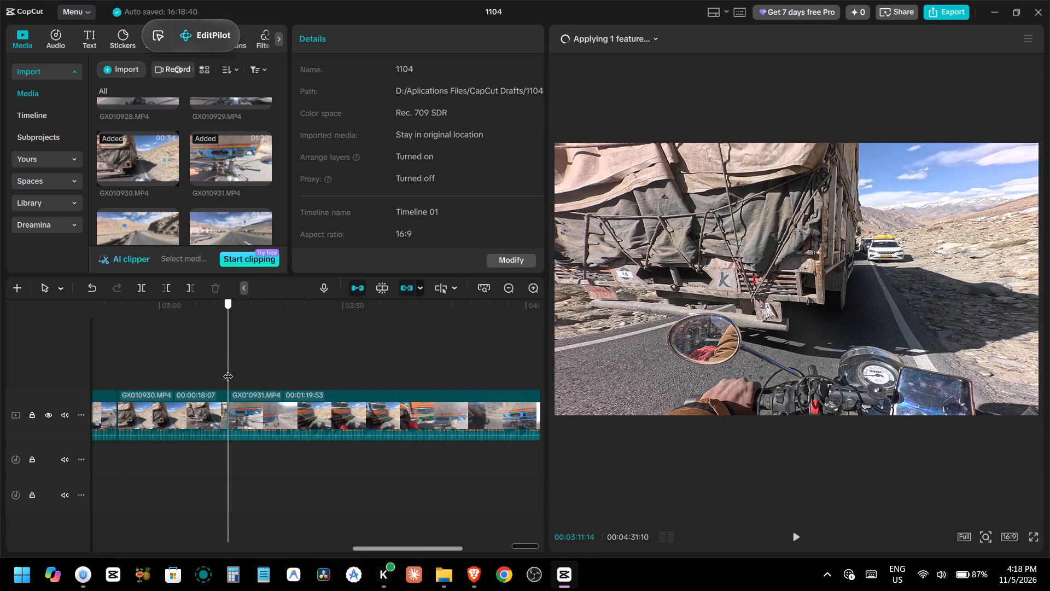
{"action": "key", "text": "space"}
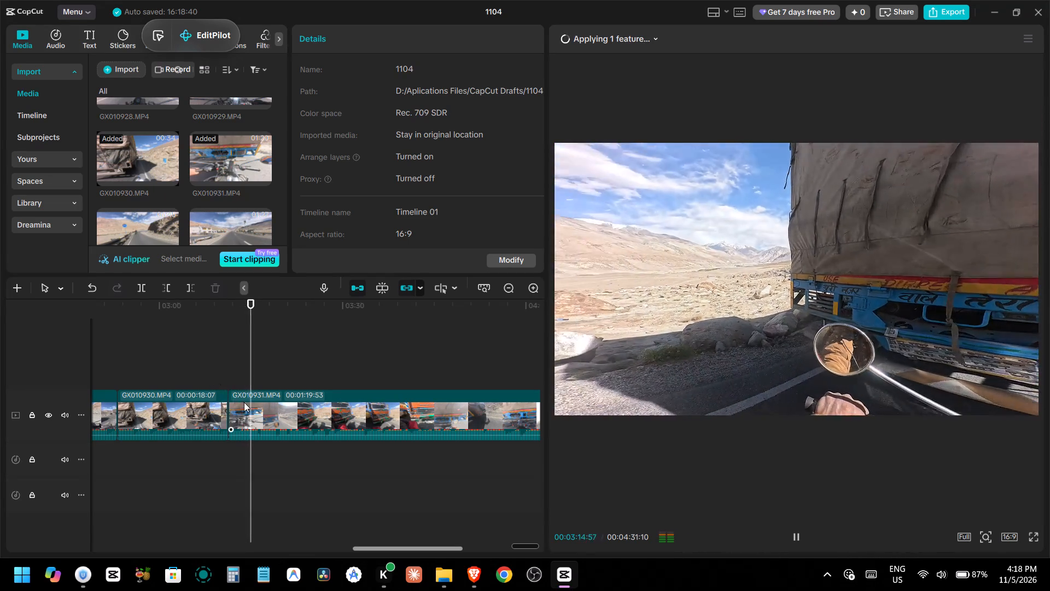
{"action": "double_click", "coordinate": [233, 367]}
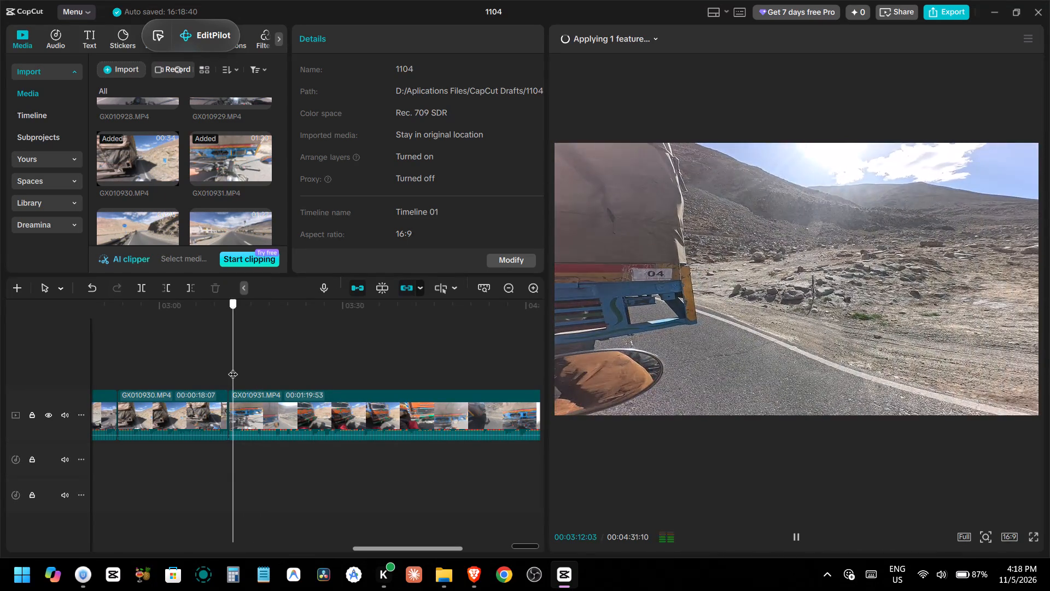
{"action": "key", "text": "space"}
{"action": "left_click", "coordinate": [253, 407]}
{"action": "key", "text": "space"}
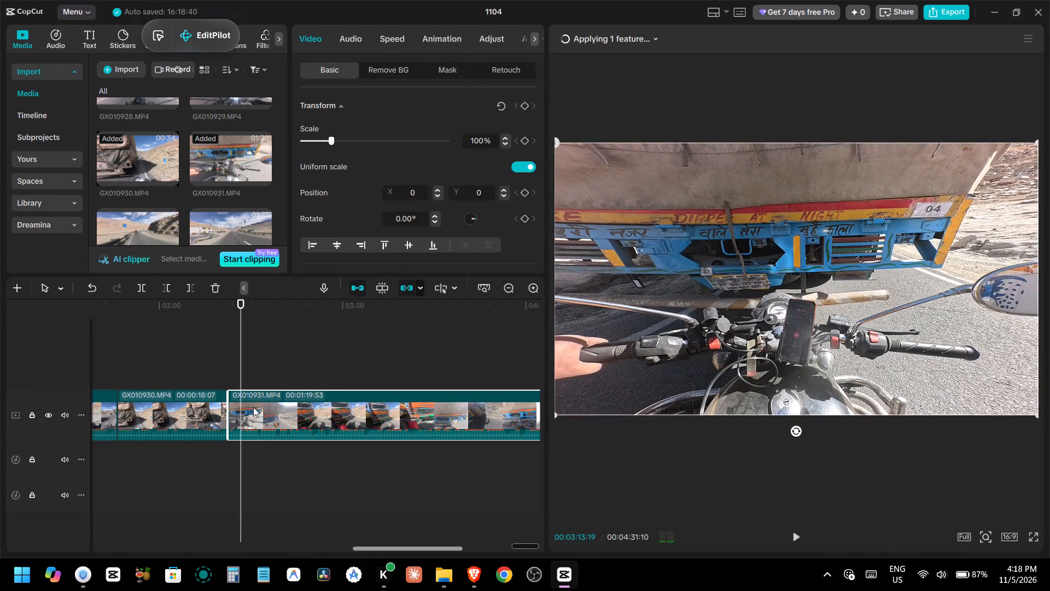
{"action": "type", "text": "q"}
Play GX010931.MP4 through from its start and trim off its end after 00:04:28:19.
{"action": "key", "text": "space"}
{"action": "key", "text": "space"}
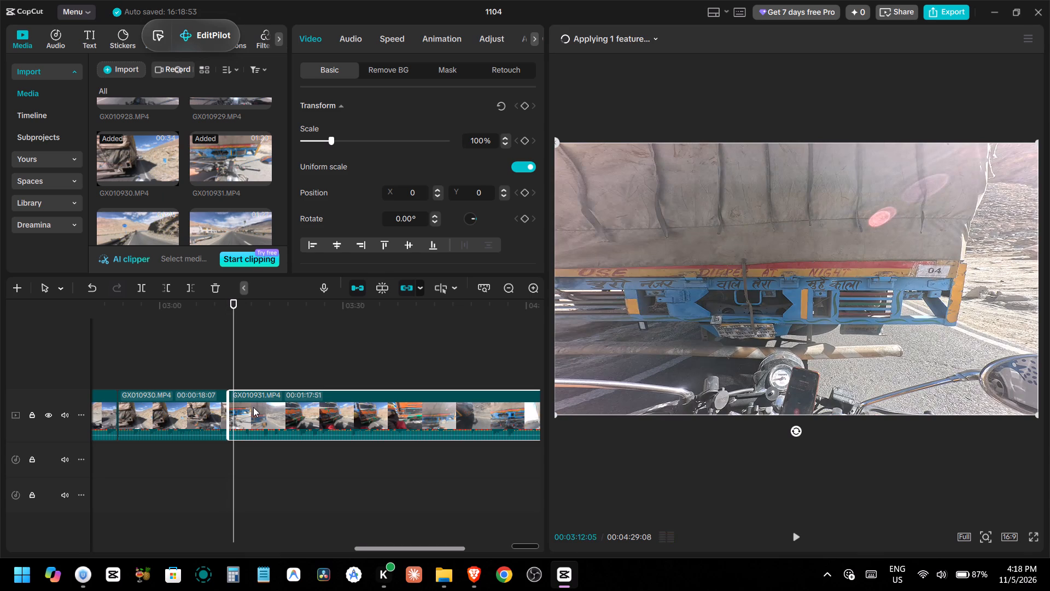
{"action": "key", "text": "Up"}
{"action": "key", "text": "space"}
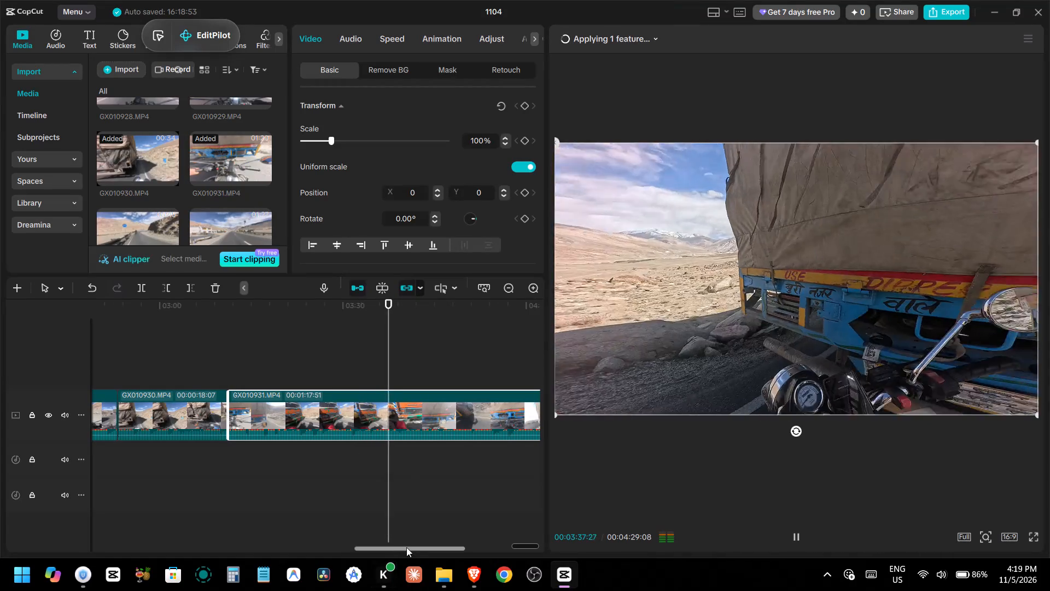
{"action": "left_click_drag", "start_coordinate": [412, 547], "coordinate": [461, 549]}
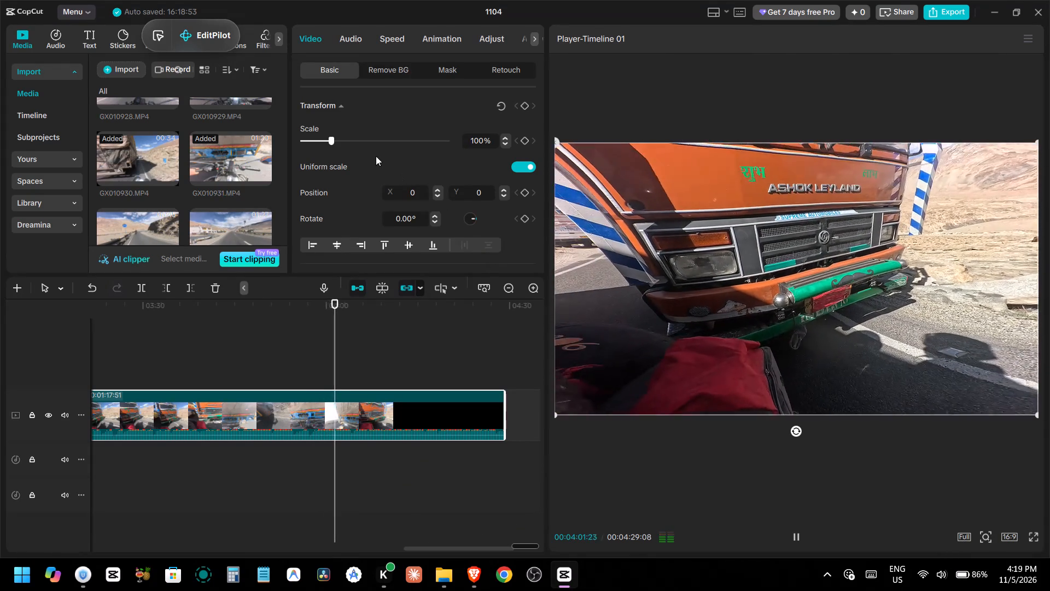
{"action": "scroll", "coordinate": [374, 156], "scroll_direction": "down", "scroll_amount": 10}
{"action": "scroll", "coordinate": [374, 158], "scroll_direction": "up", "scroll_amount": 1}
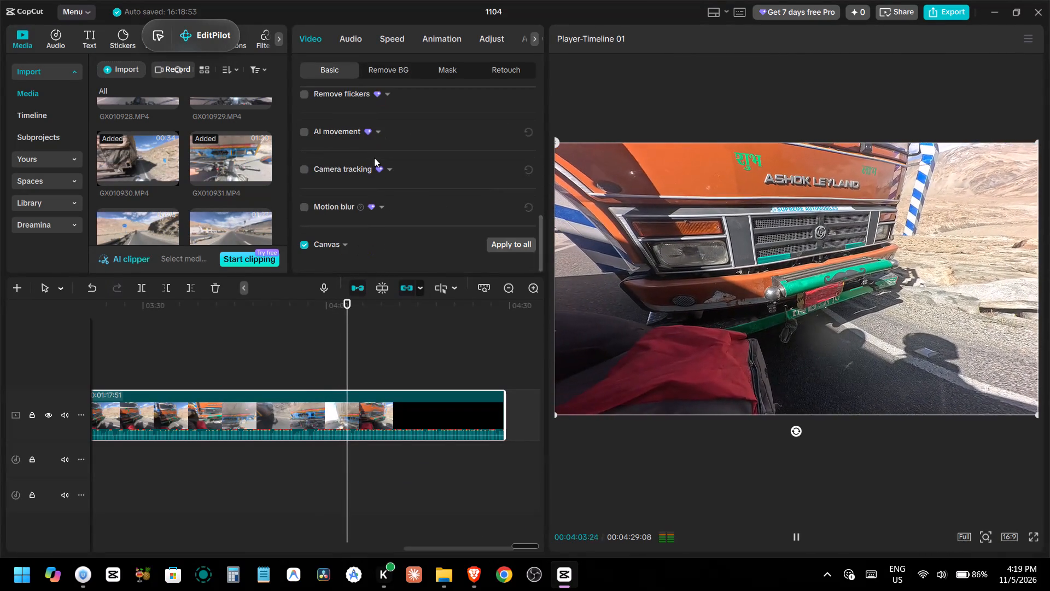
{"action": "scroll", "coordinate": [374, 158], "scroll_direction": "up", "scroll_amount": 11}
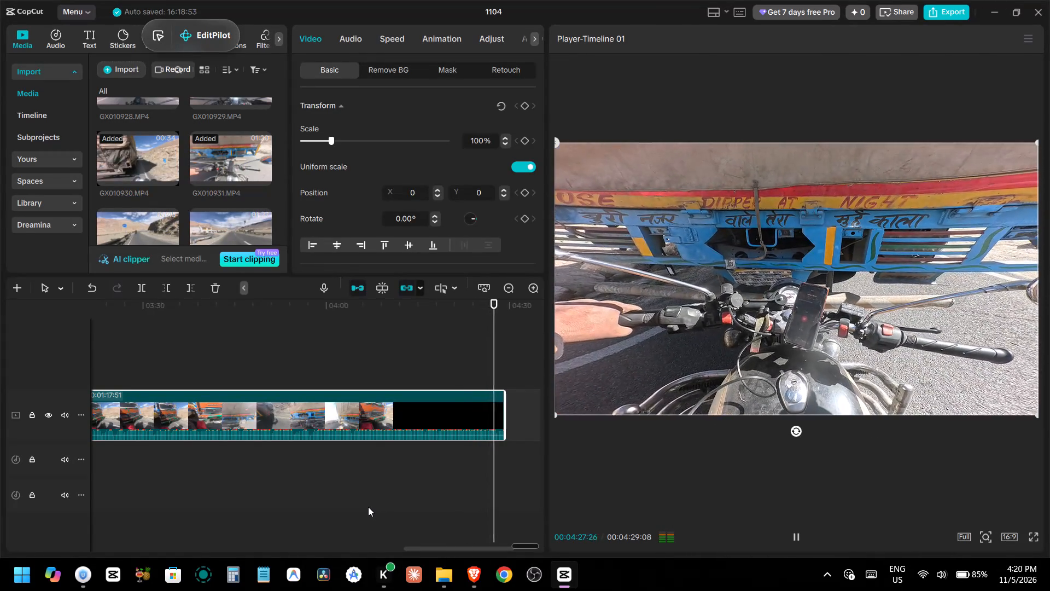
{"action": "key", "text": "space"}
{"action": "key", "text": "w"}
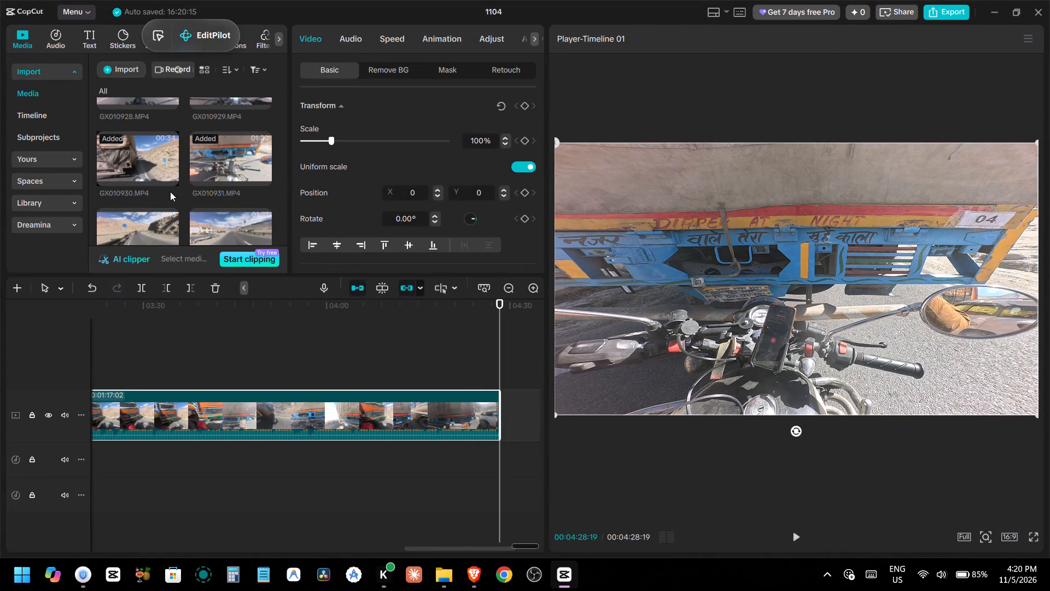
Append GX010932.MP4 to the main video track directly after GX010931.MP4, at 00:04:28:19.
{"action": "scroll", "coordinate": [175, 287], "scroll_direction": "up", "scroll_amount": 1, "text": "alt"}
{"action": "scroll", "coordinate": [184, 350], "scroll_direction": "up", "scroll_amount": 1, "text": "alt"}
{"action": "scroll", "coordinate": [184, 350], "scroll_direction": "down", "scroll_amount": 3, "text": "alt"}
{"action": "scroll", "coordinate": [176, 346], "scroll_direction": "down", "scroll_amount": 4}
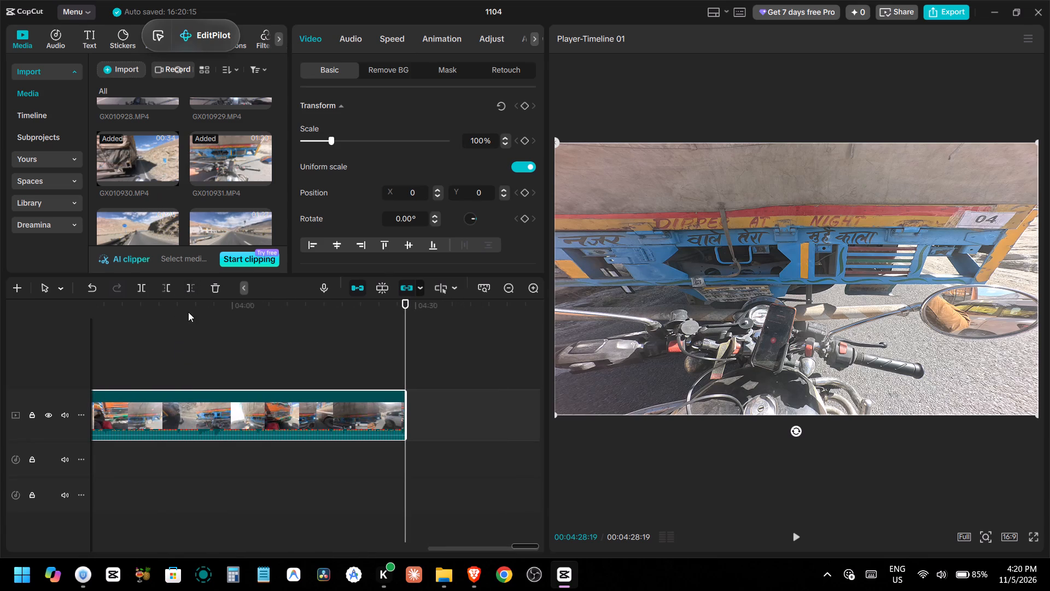
{"action": "scroll", "coordinate": [170, 194], "scroll_direction": "down", "scroll_amount": 1}
{"action": "left_click_drag", "start_coordinate": [148, 168], "coordinate": [168, 189]}
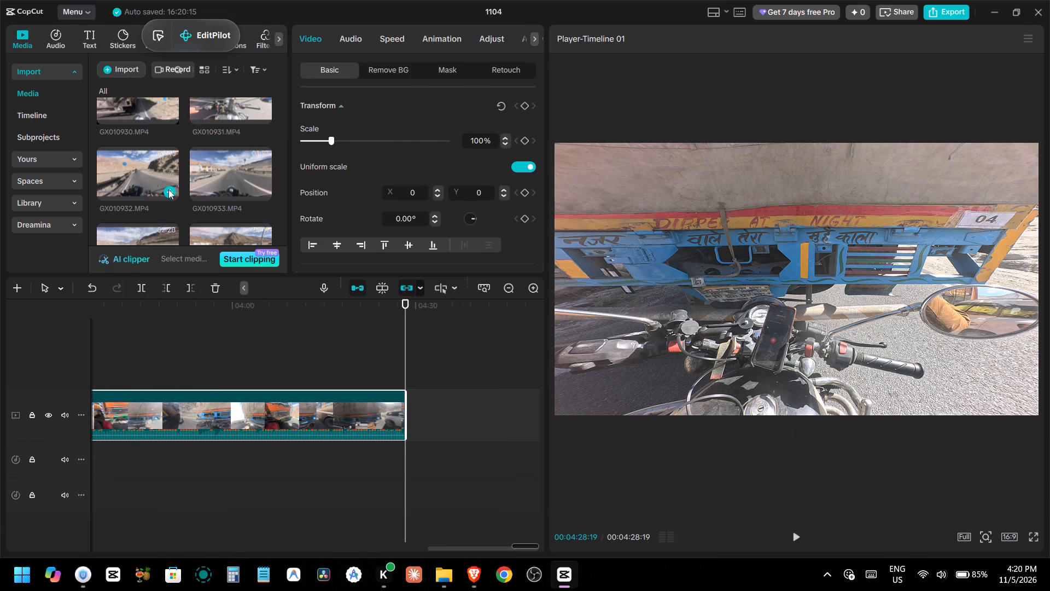
{"action": "left_click_drag", "start_coordinate": [168, 189], "coordinate": [451, 410]}
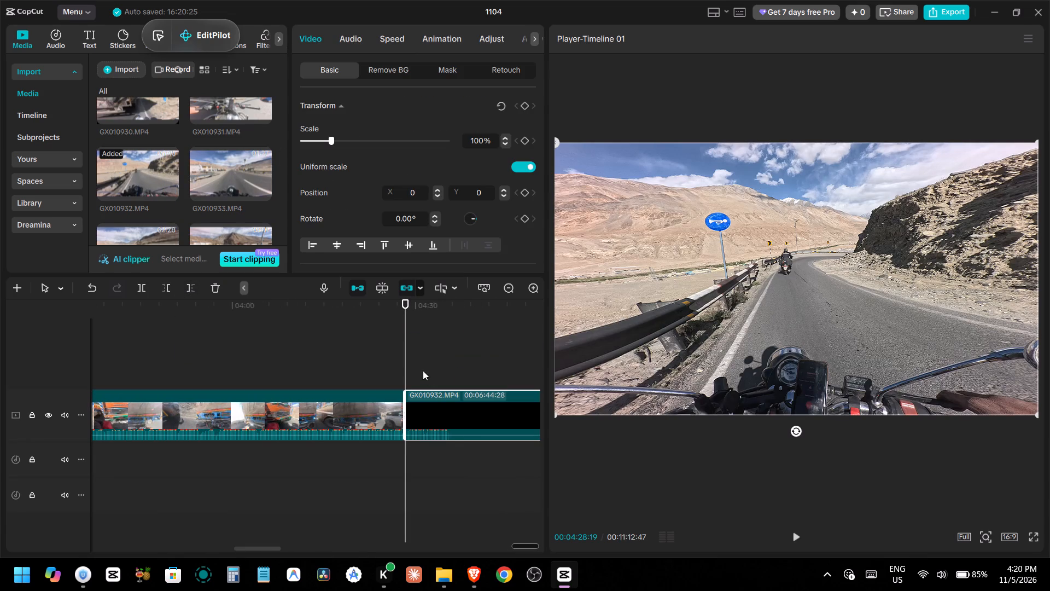
Play across the join between GX010931.MP4 and GX010932.MP4 to examine the transition.
{"action": "double_click", "coordinate": [406, 357]}
{"action": "key", "text": "space"}
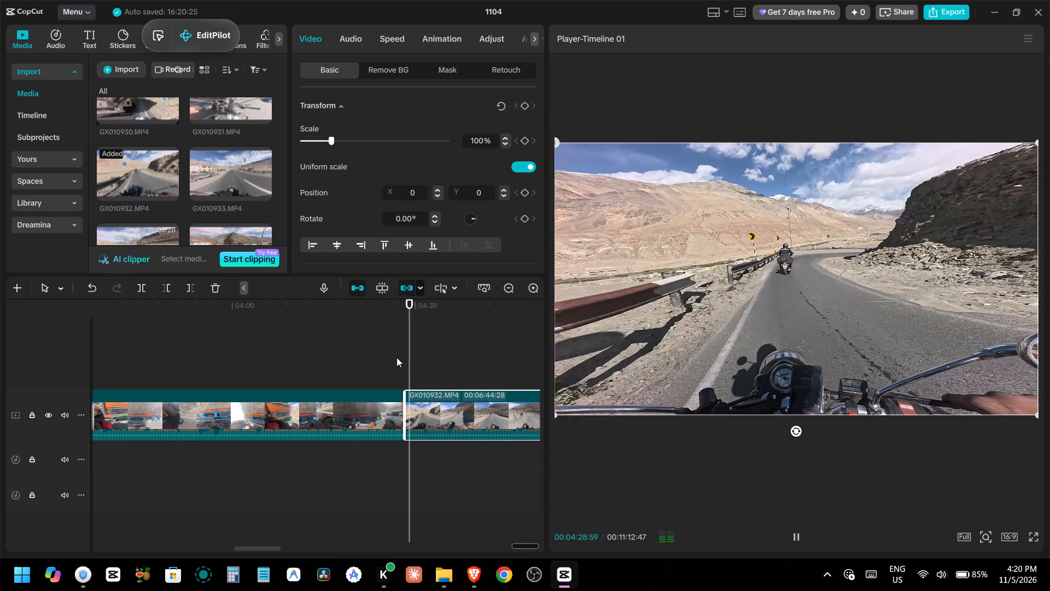
{"action": "left_click", "coordinate": [400, 367]}
{"action": "key", "text": "space"}
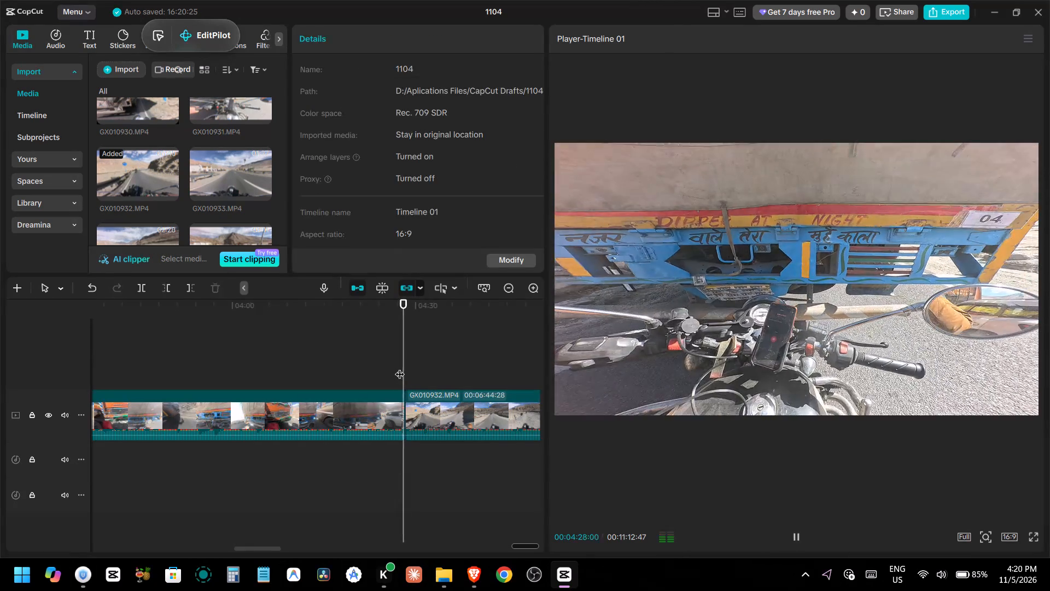
{"action": "scroll", "coordinate": [400, 367], "scroll_direction": "down", "scroll_amount": 3, "text": "alt"}
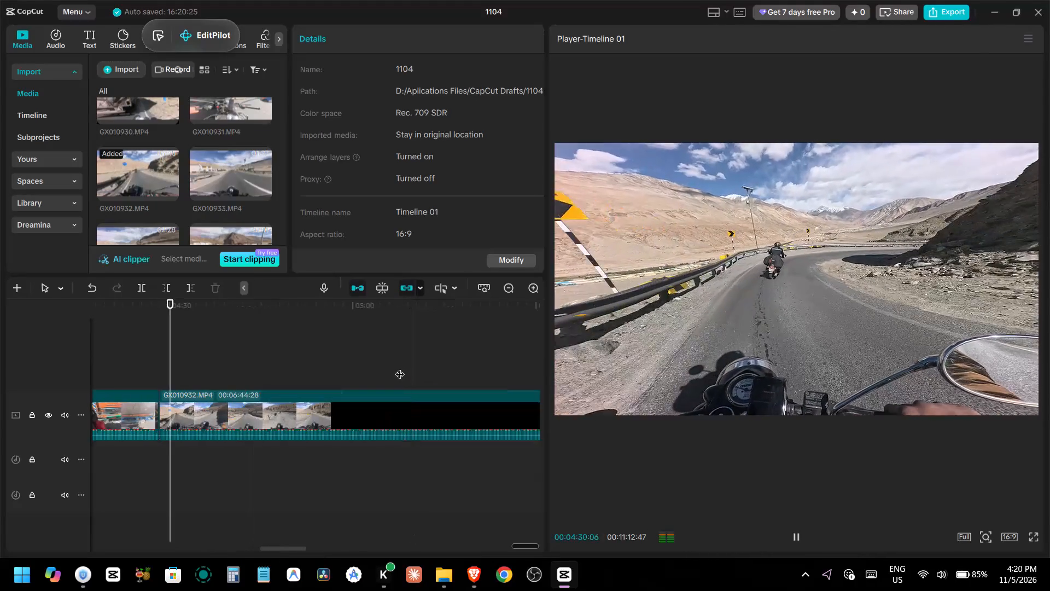
{"action": "scroll", "coordinate": [206, 345], "scroll_direction": "up", "scroll_amount": 1, "text": "alt"}
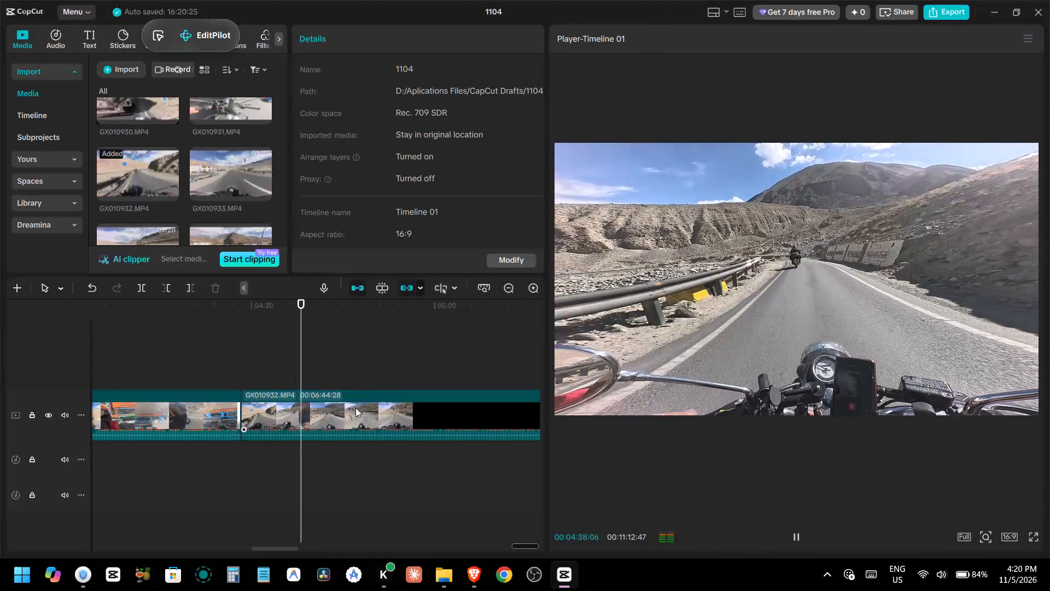
Play on through GX010932.MP4 and pause at 00:05:53:16 to examine the open-road footage for usable parts.
{"action": "left_click_drag", "start_coordinate": [279, 549], "coordinate": [283, 549]}
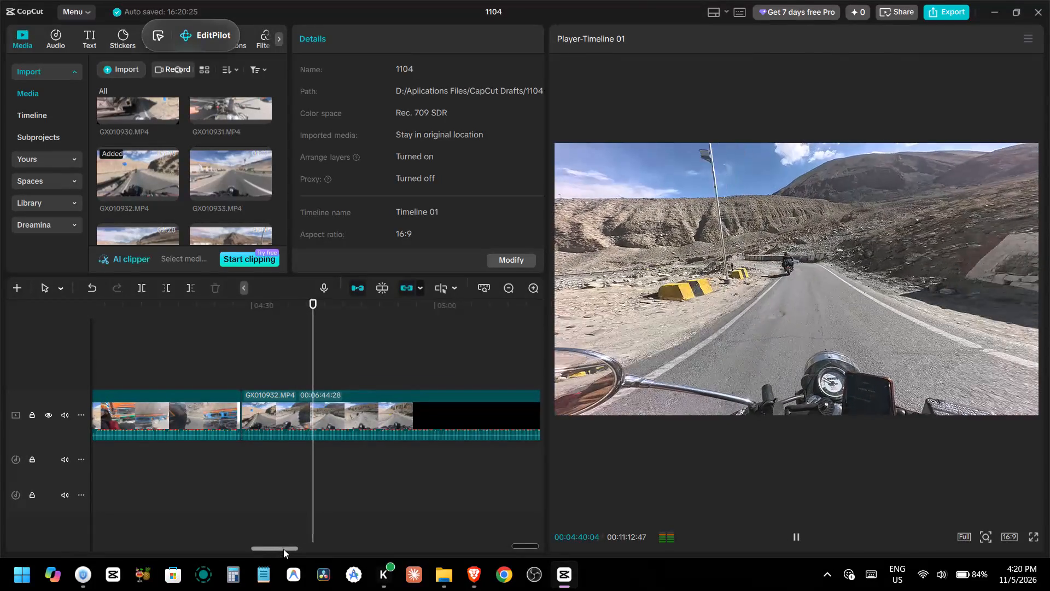
{"action": "left_click_drag", "start_coordinate": [283, 549], "coordinate": [296, 549]}
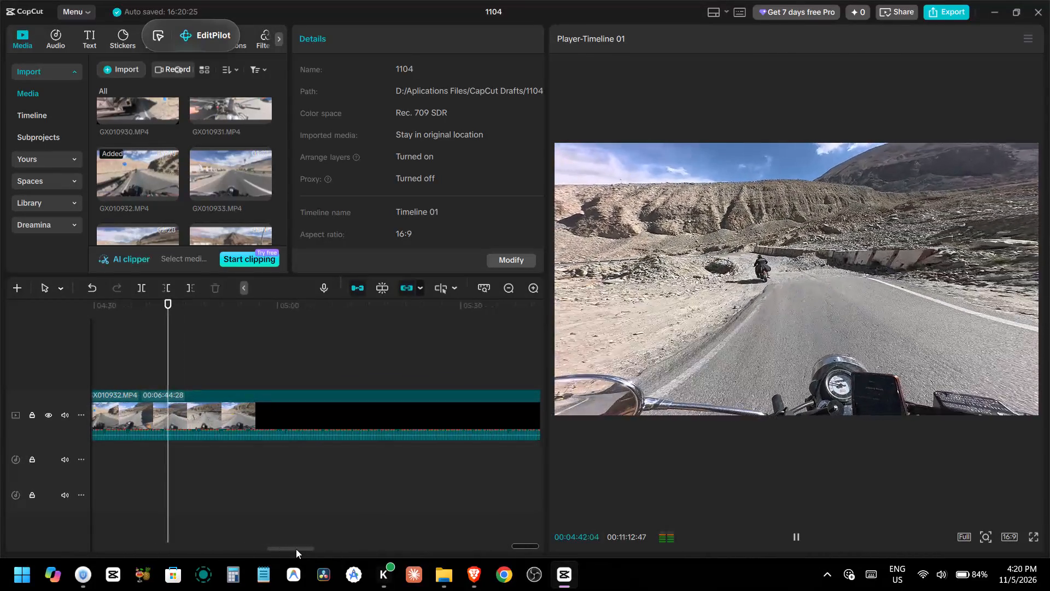
{"action": "left_click_drag", "start_coordinate": [296, 549], "coordinate": [294, 548]}
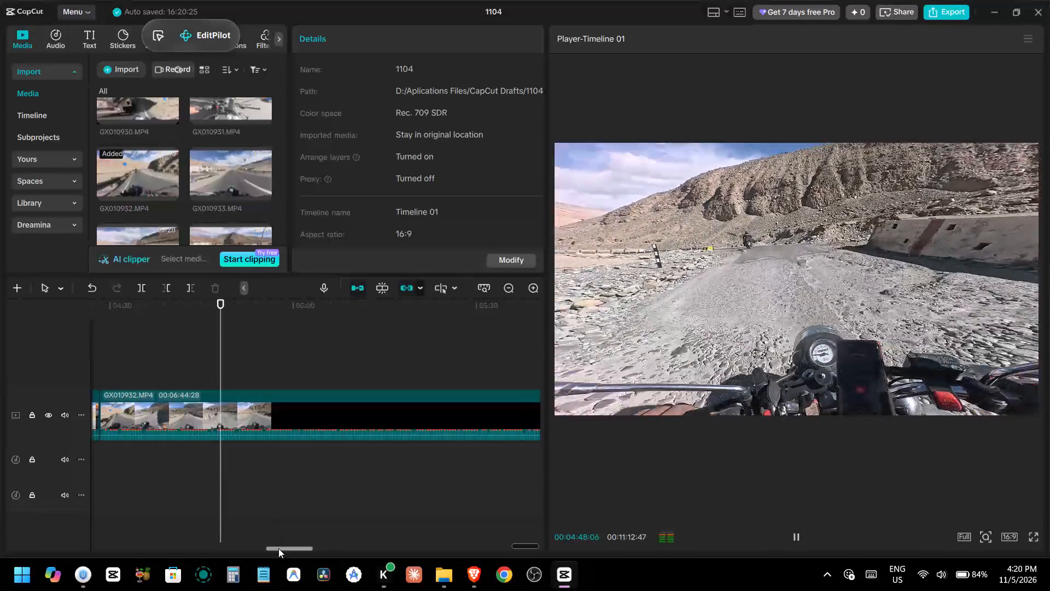
{"action": "left_click", "coordinate": [278, 548]}
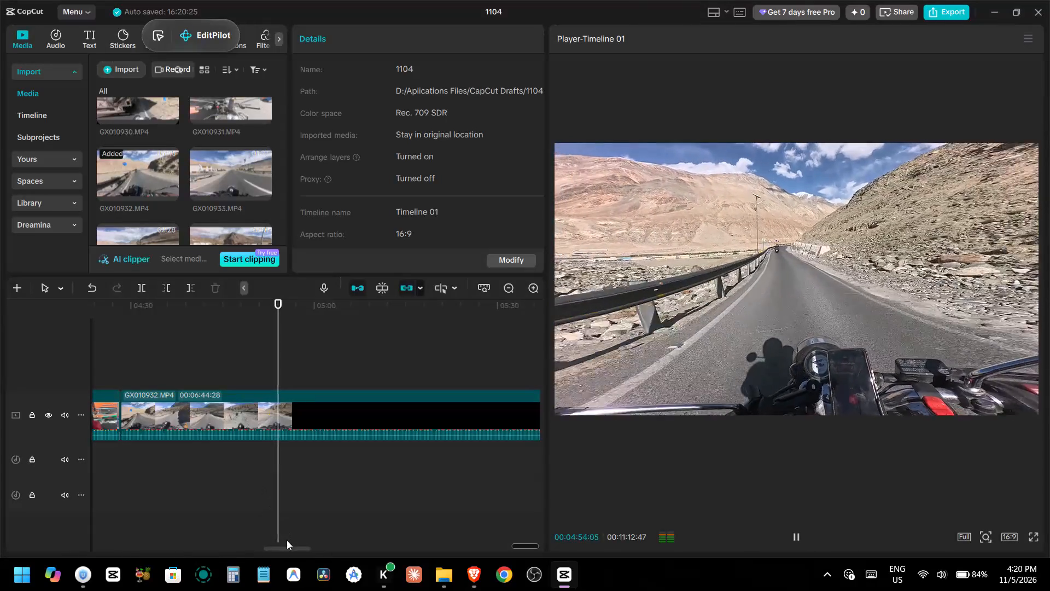
{"action": "left_click", "coordinate": [287, 548]}
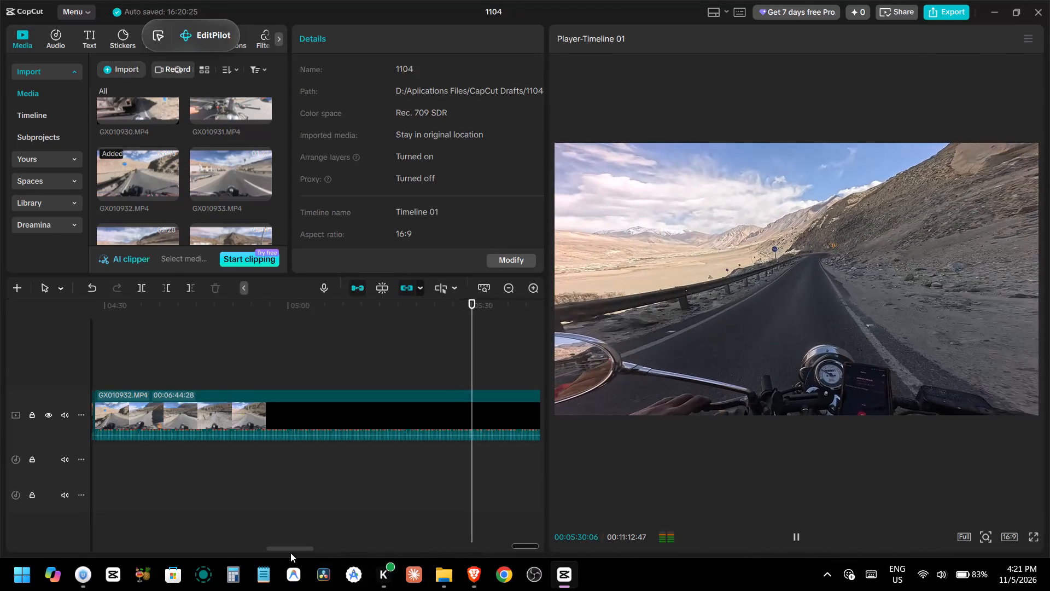
{"action": "left_click", "coordinate": [389, 410]}
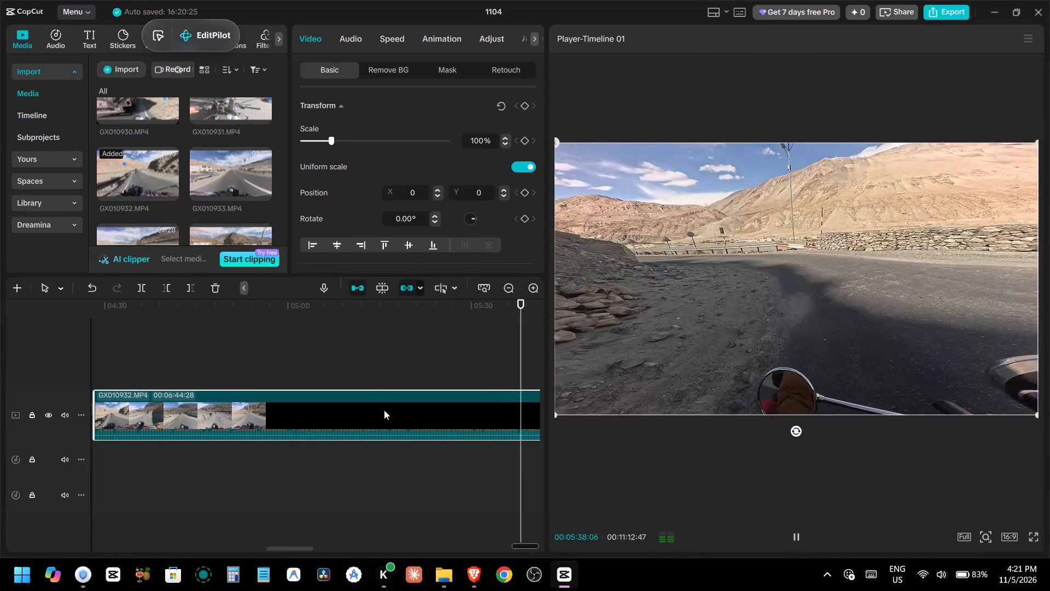
{"action": "key", "text": "space"}
{"action": "key", "text": "space"}
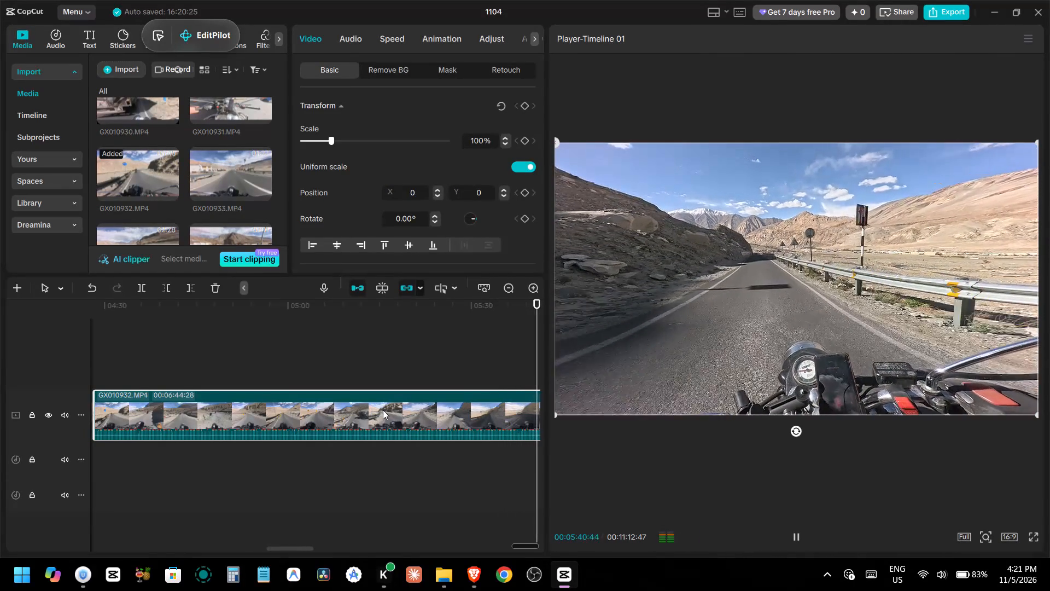
{"action": "scroll", "coordinate": [339, 418], "scroll_direction": "down", "scroll_amount": 2, "text": "alt"}
{"action": "scroll", "coordinate": [332, 412], "scroll_direction": "up", "scroll_amount": 1, "text": "alt"}
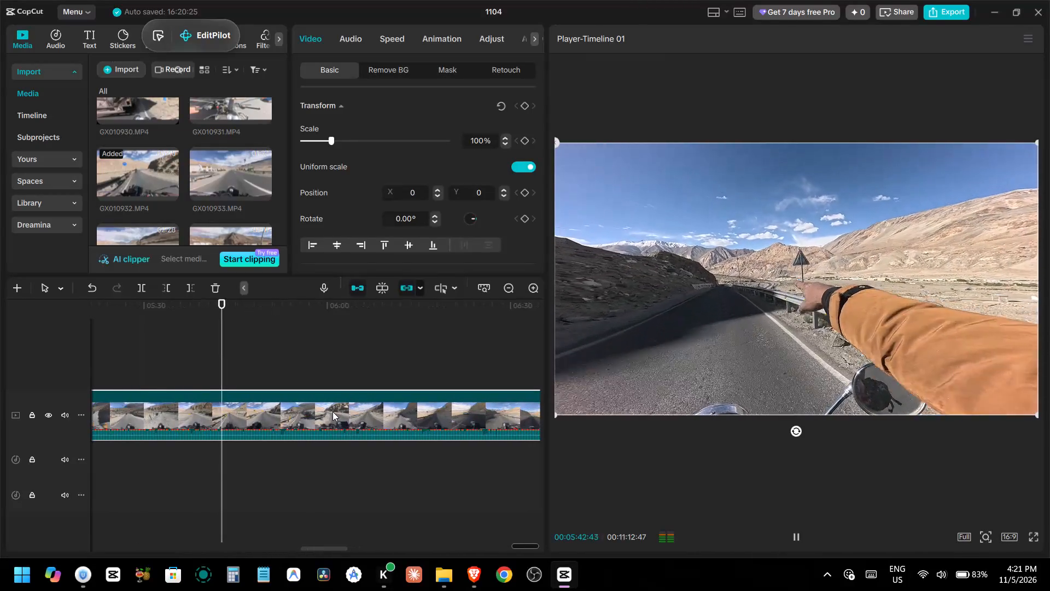
{"action": "scroll", "coordinate": [332, 412], "scroll_direction": "down", "scroll_amount": 11, "text": "ctrl"}
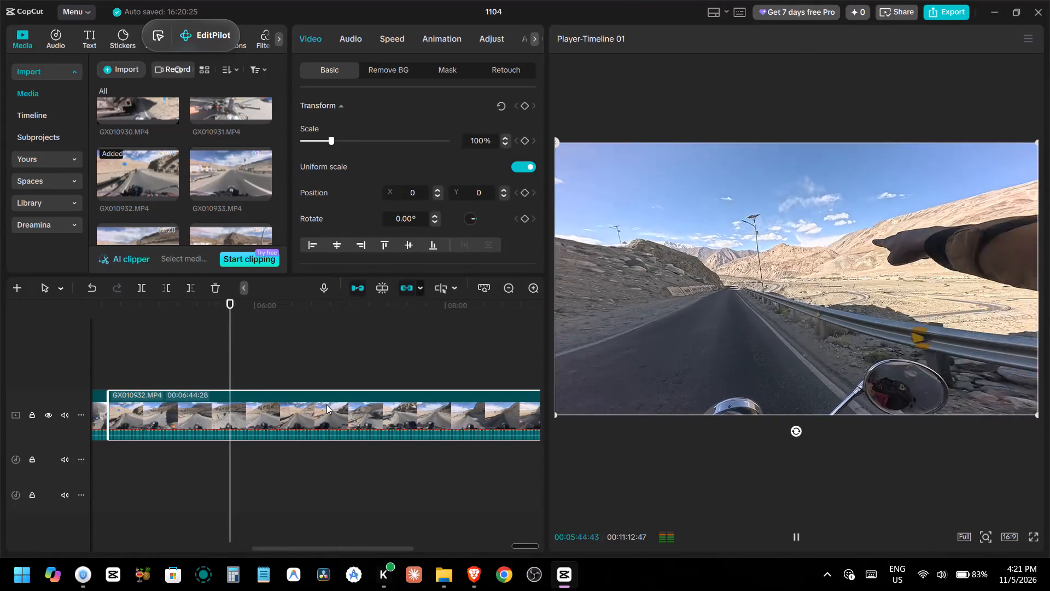
{"action": "scroll", "coordinate": [304, 421], "scroll_direction": "down", "scroll_amount": 6, "text": "alt"}
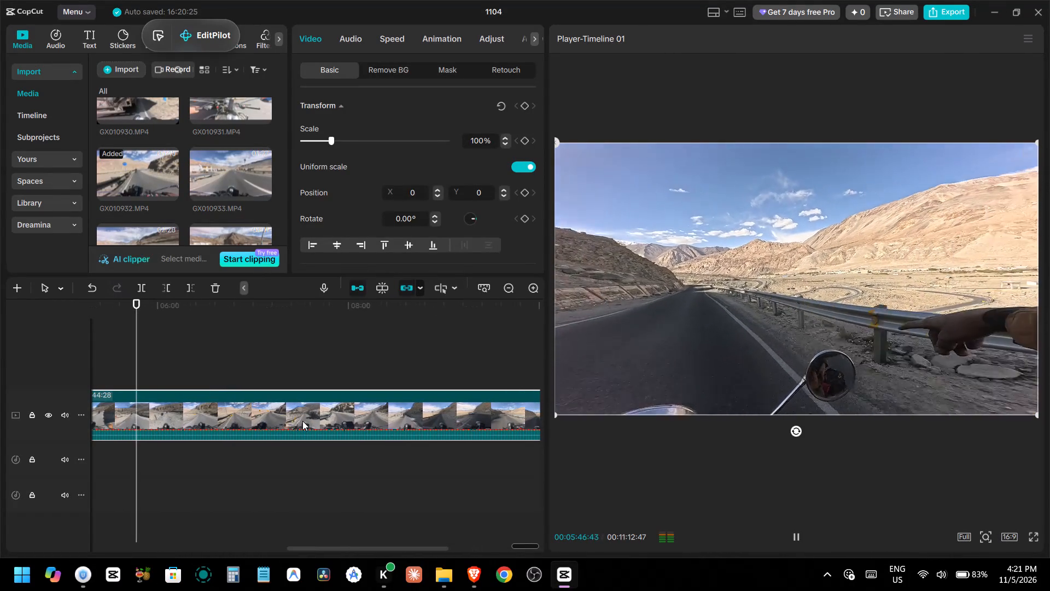
{"action": "left_click_drag", "start_coordinate": [366, 547], "coordinate": [370, 547]}
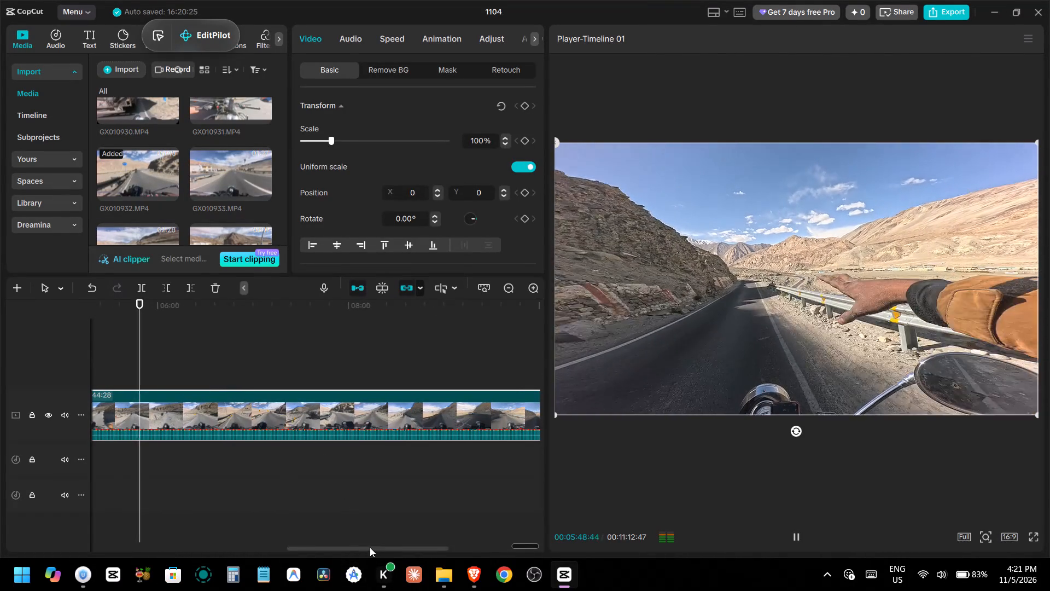
{"action": "left_click_drag", "start_coordinate": [370, 547], "coordinate": [388, 549]}
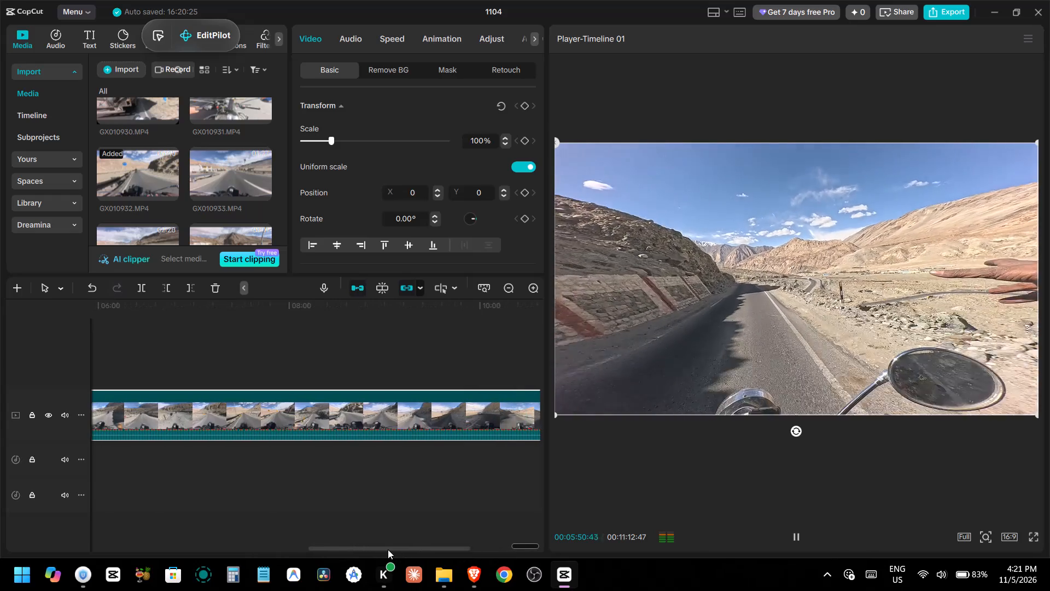
{"action": "left_click_drag", "start_coordinate": [388, 549], "coordinate": [379, 549]}
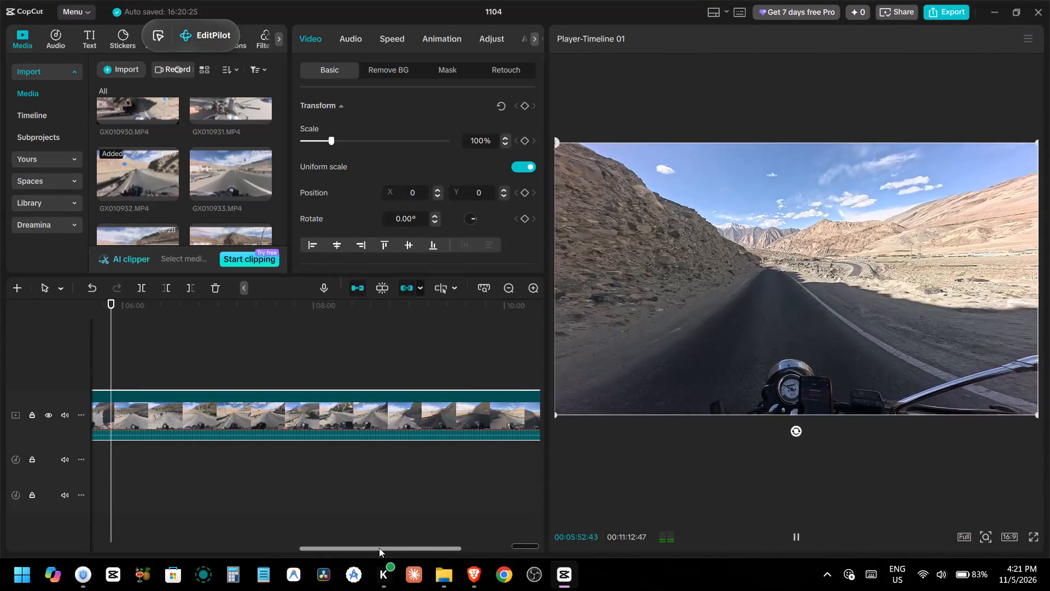
{"action": "key", "text": "space"}
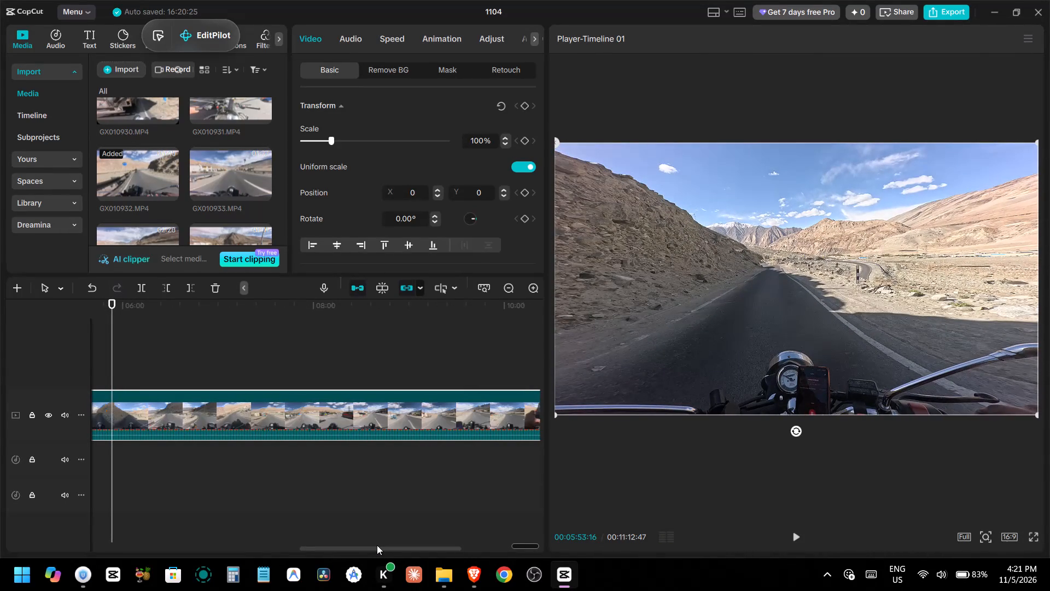
Split GX010932.MP4 at 00:05:53:16 and cut out the footage from there up to 00:07:10:15, closing the gap.
{"action": "key", "text": "ctrl+b"}
{"action": "key", "text": "space"}
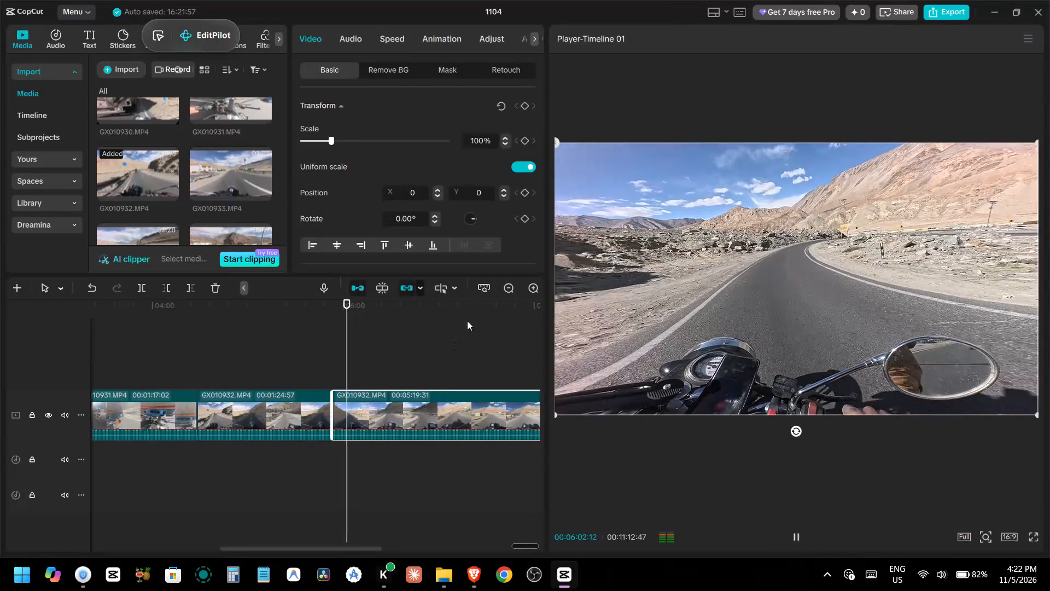
{"action": "left_click", "coordinate": [423, 306]}
{"action": "left_click_drag", "start_coordinate": [423, 306], "coordinate": [466, 321]}
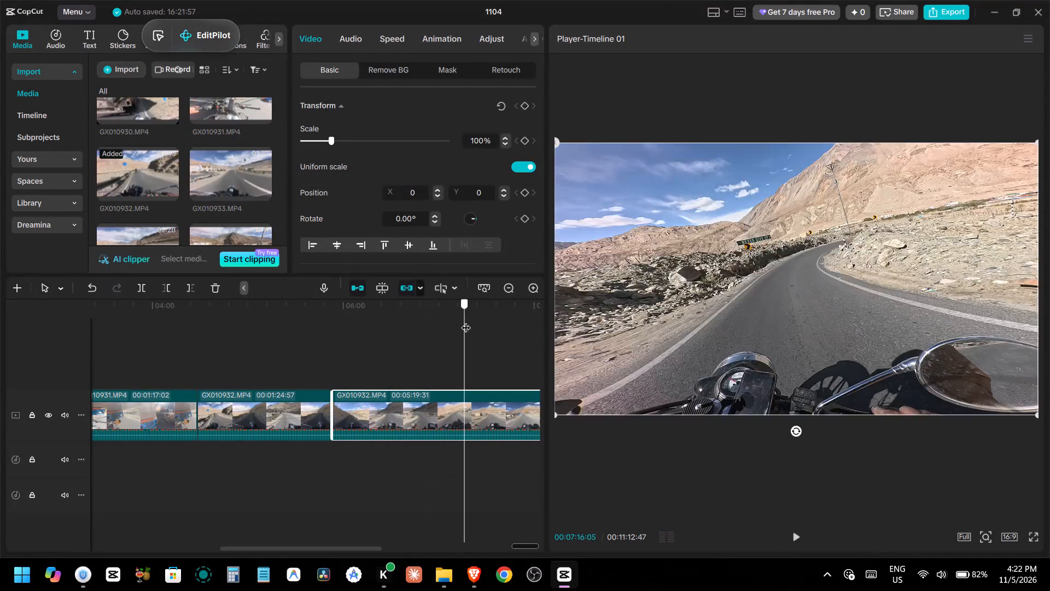
{"action": "left_click_drag", "start_coordinate": [466, 321], "coordinate": [467, 321]}
{"action": "key", "text": "space"}
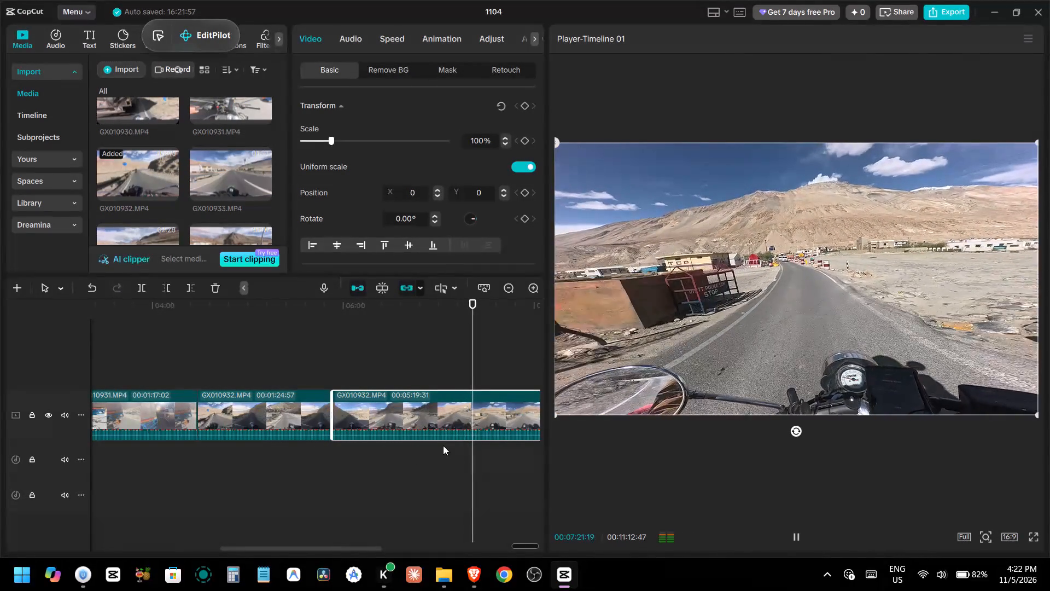
{"action": "key", "text": "space"}
{"action": "left_click", "coordinate": [455, 379]}
{"action": "left_click", "coordinate": [451, 415]}
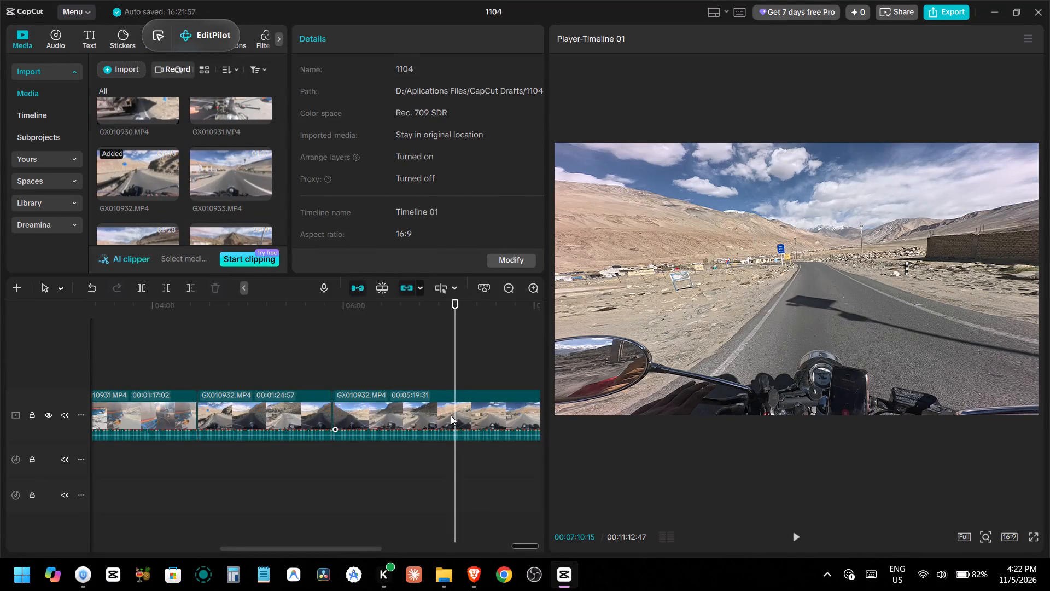
{"action": "type", "text": "q"}
Play on from the cut and trim the start of the later GX010932.MP4 part up to about 00:05:59.
{"action": "key", "text": "space"}
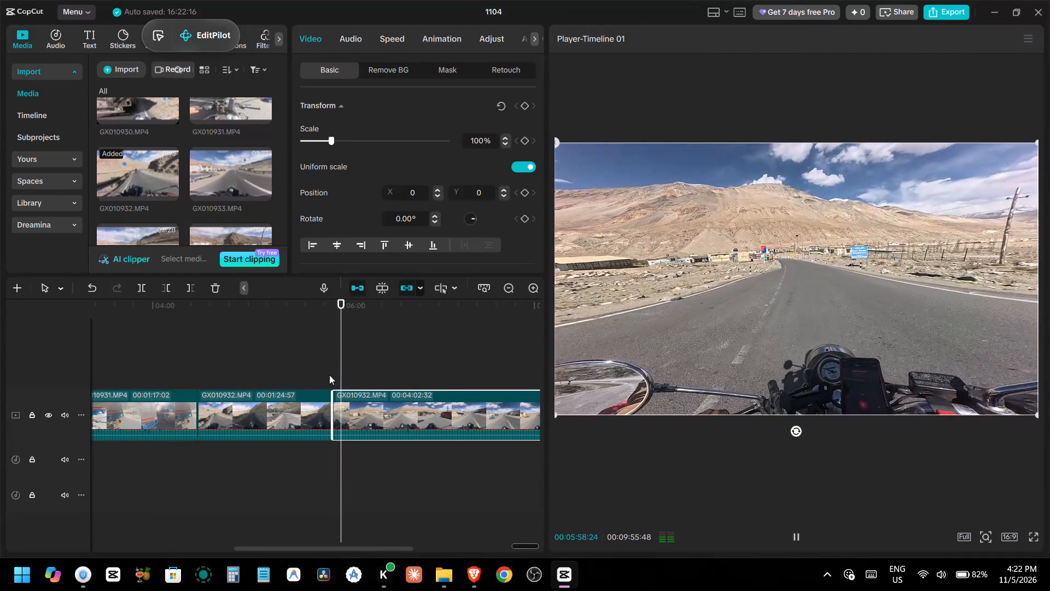
{"action": "type", "text": "q"}
Replay the footage around the cut and trim the end of the earlier GX010932.MP4 part at 00:05:52:37.
{"action": "key", "text": "space"}
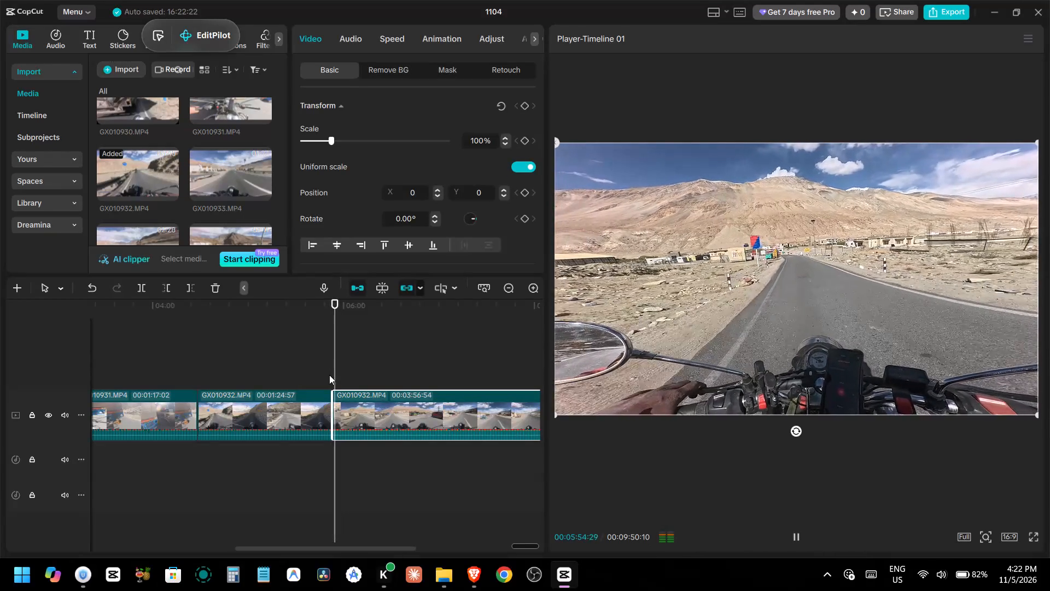
{"action": "left_click", "coordinate": [326, 375]}
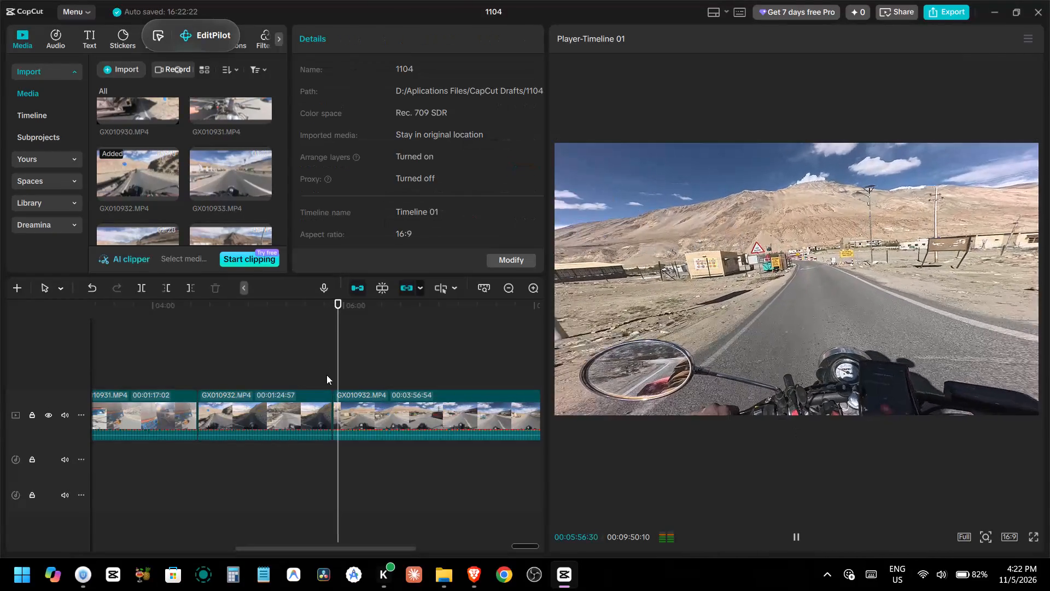
{"action": "key", "text": "space"}
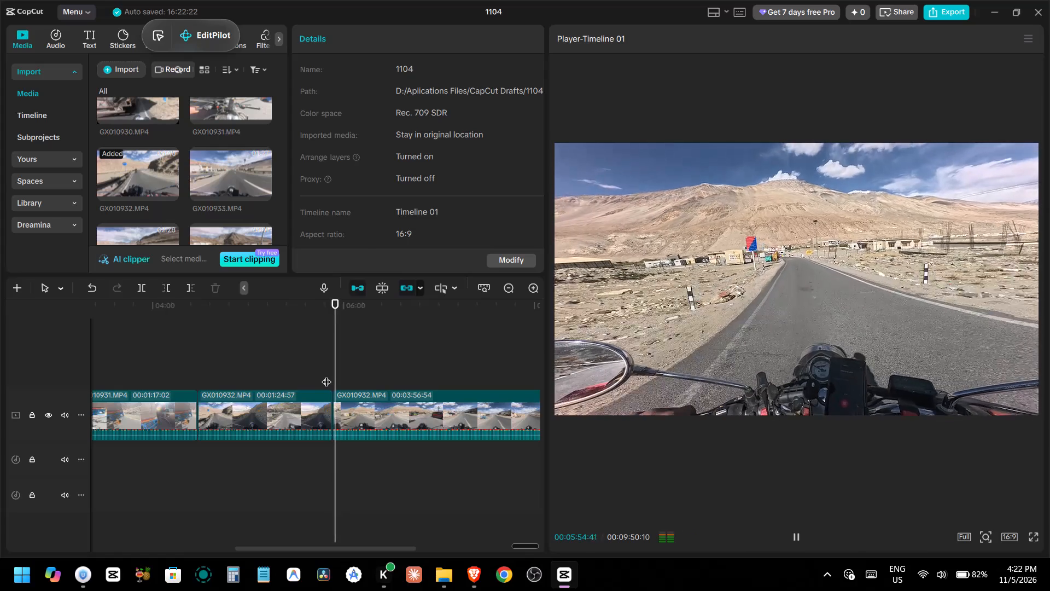
{"action": "scroll", "coordinate": [325, 375], "scroll_direction": "up", "scroll_amount": 10, "text": "ctrl"}
{"action": "left_click", "coordinate": [288, 369]}
{"action": "key", "text": "space"}
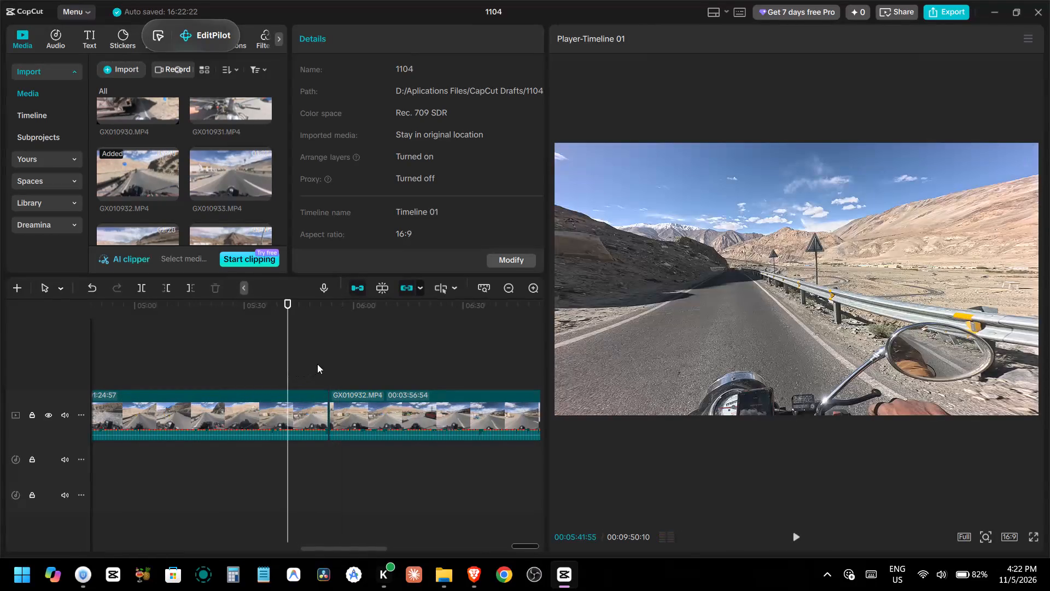
{"action": "left_click", "coordinate": [317, 364]}
{"action": "key", "text": "space"}
{"action": "left_click", "coordinate": [322, 409]}
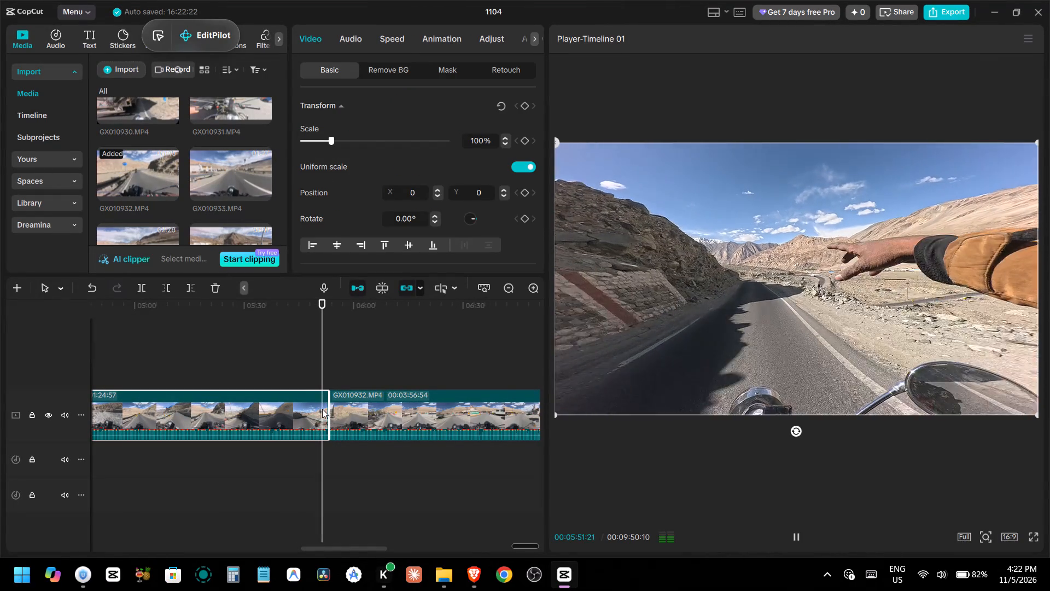
{"action": "key", "text": "space"}
{"action": "type", "text": "w"}
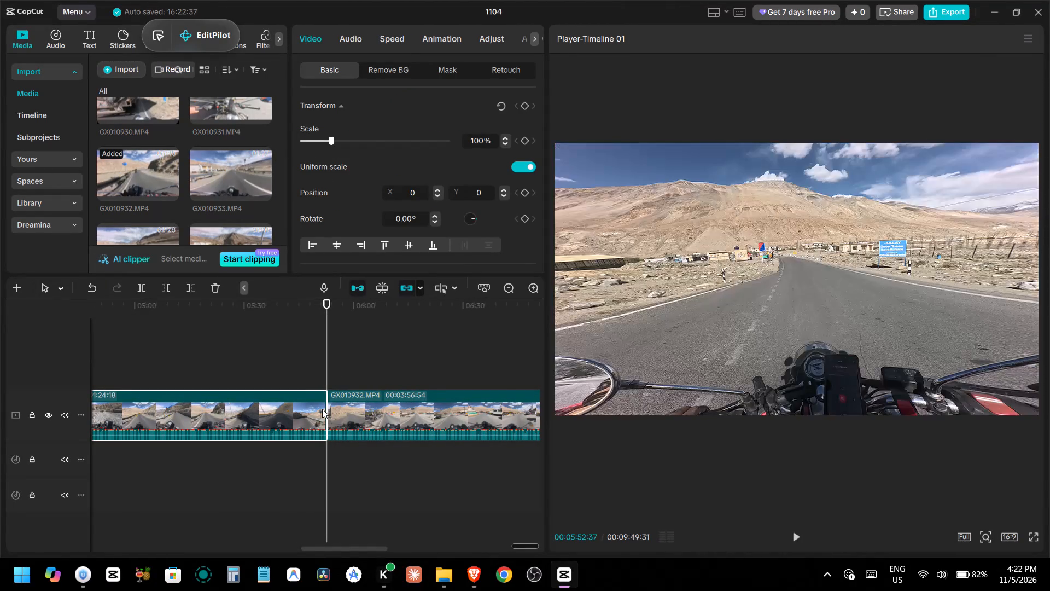
Play the later GX010932.MP4 part through the painted road arch and split it at 00:06:28:29.
{"action": "key", "text": "space"}
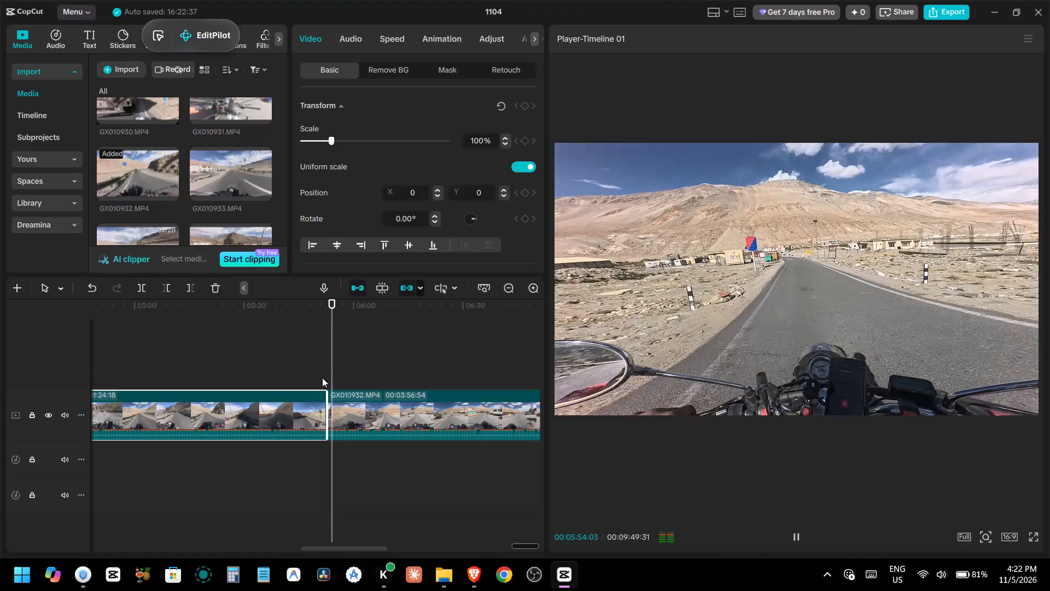
{"action": "scroll", "coordinate": [345, 439], "scroll_direction": "down", "scroll_amount": 1, "text": "alt"}
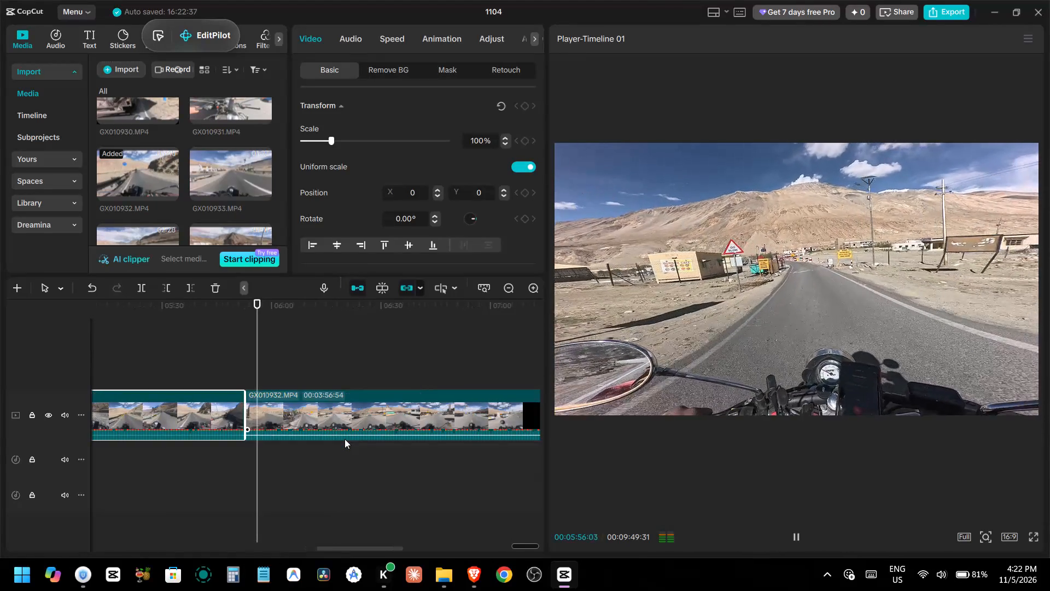
{"action": "scroll", "coordinate": [345, 439], "scroll_direction": "down", "scroll_amount": 1}
{"action": "scroll", "coordinate": [345, 439], "scroll_direction": "down", "scroll_amount": 1, "text": "ctrl"}
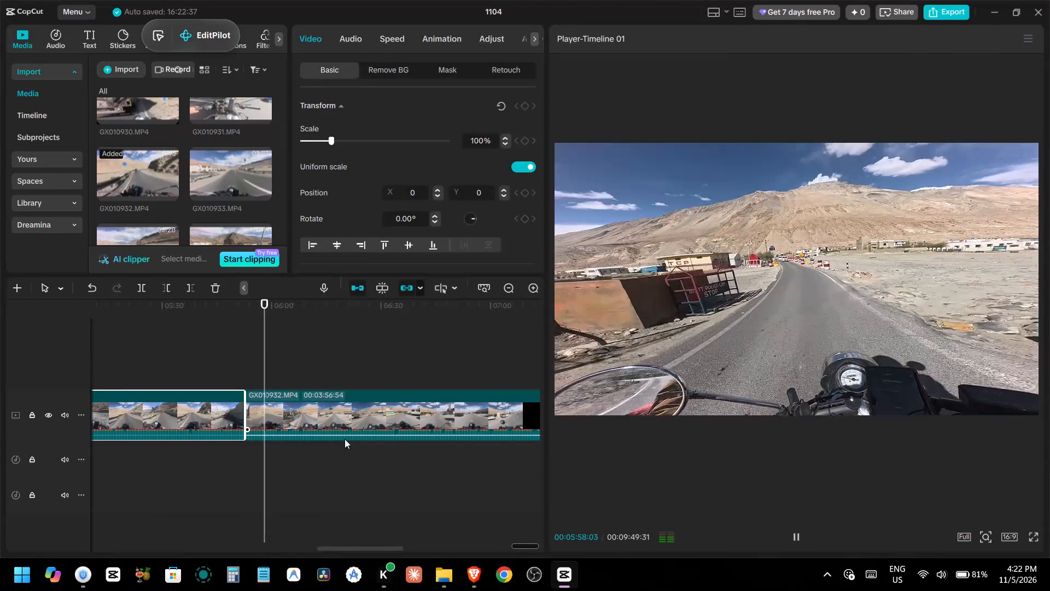
{"action": "scroll", "coordinate": [345, 439], "scroll_direction": "down", "scroll_amount": 1, "text": "ctrl"}
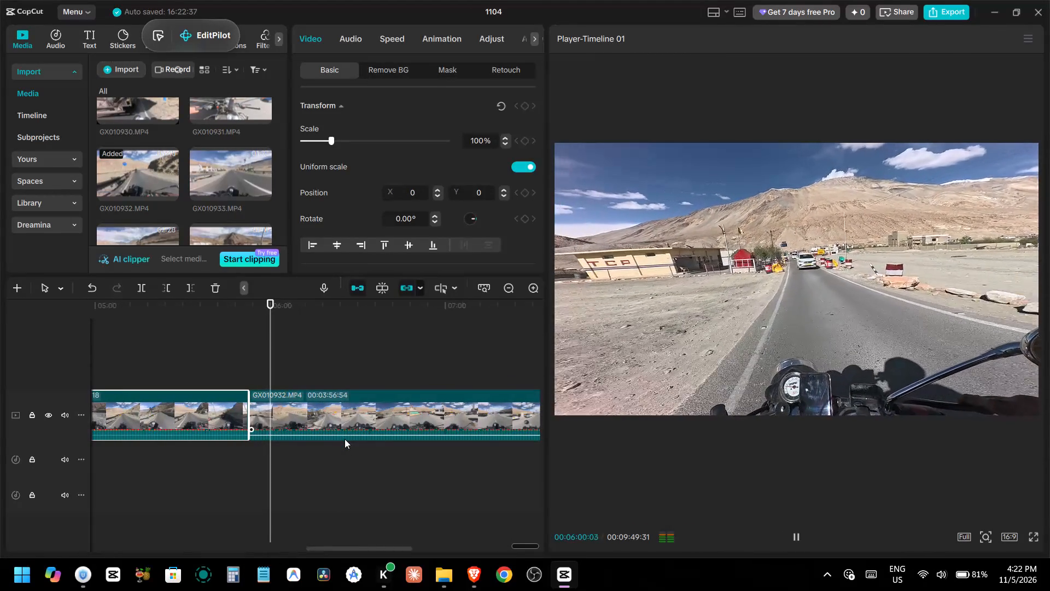
{"action": "left_click", "coordinate": [363, 415]}
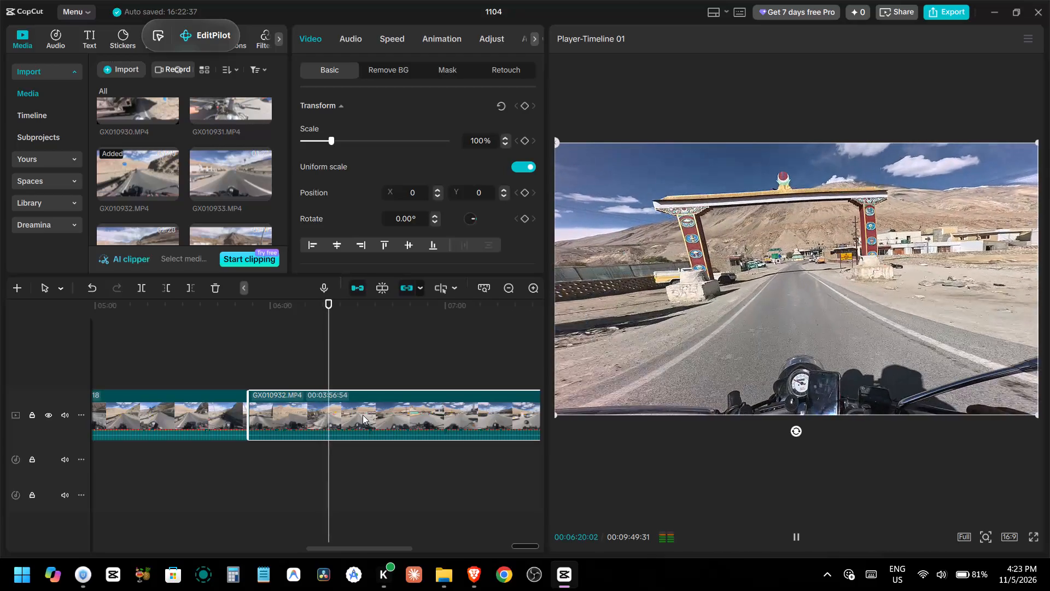
{"action": "scroll", "coordinate": [360, 414], "scroll_direction": "down", "scroll_amount": 1, "text": "alt"}
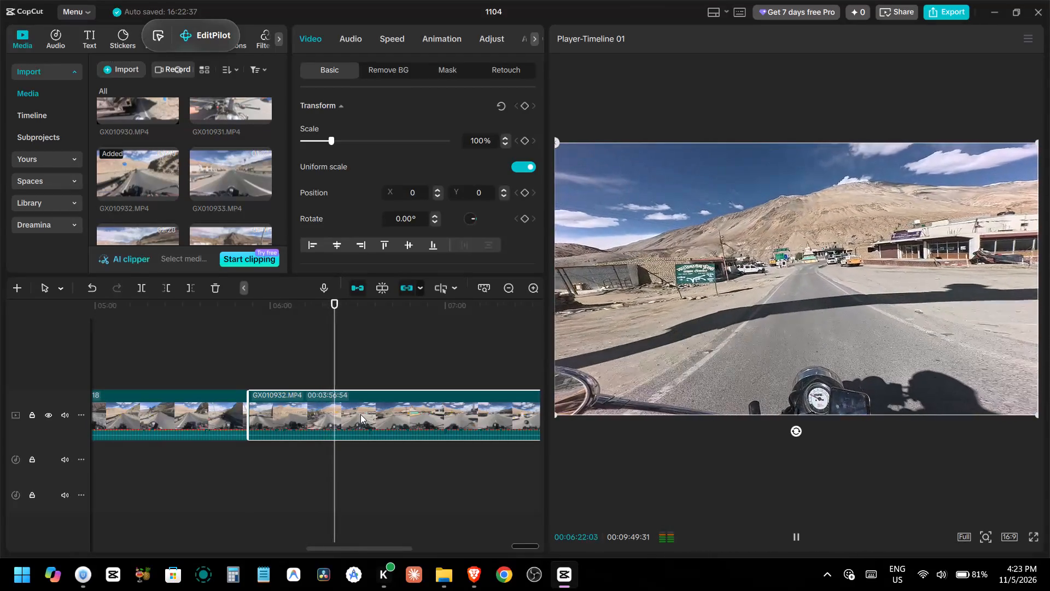
{"action": "scroll", "coordinate": [360, 414], "scroll_direction": "down", "scroll_amount": 1, "text": "alt"}
{"action": "scroll", "coordinate": [360, 414], "scroll_direction": "down", "scroll_amount": 2, "text": "ctrl"}
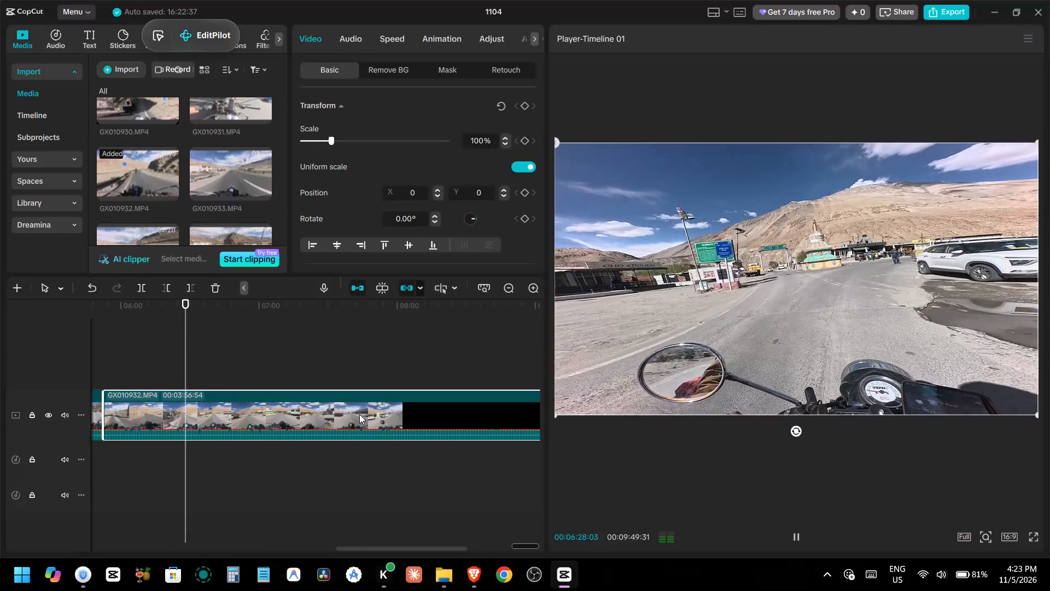
{"action": "key", "text": "space"}
{"action": "key", "text": "ctrl+b"}
Play the part after the 00:06:28:29 split and trim its start up to about 00:06:58, plus about two more seconds.
{"action": "key", "text": "space"}
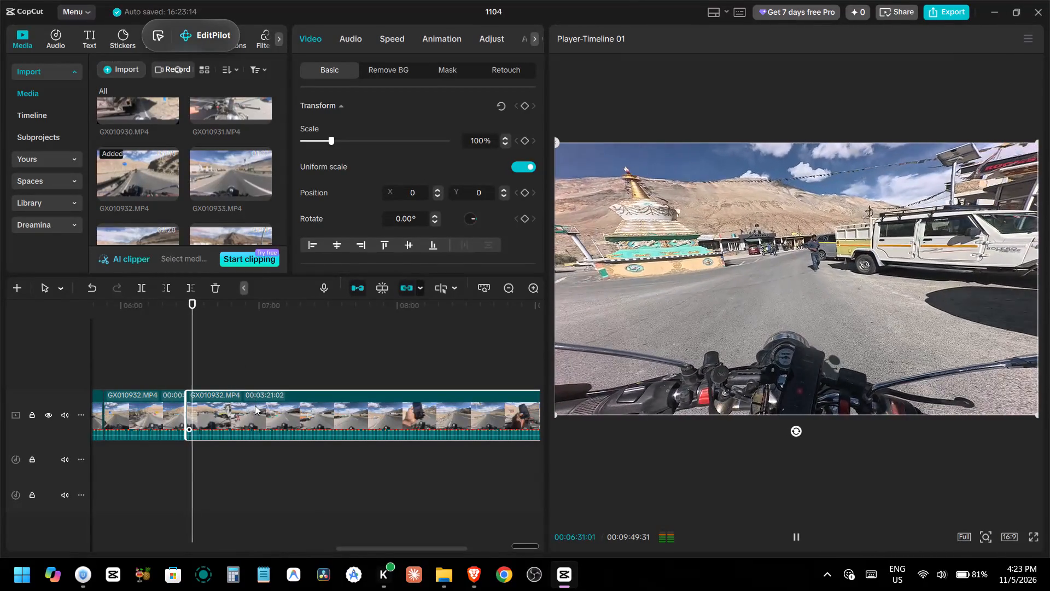
{"action": "key", "text": "space"}
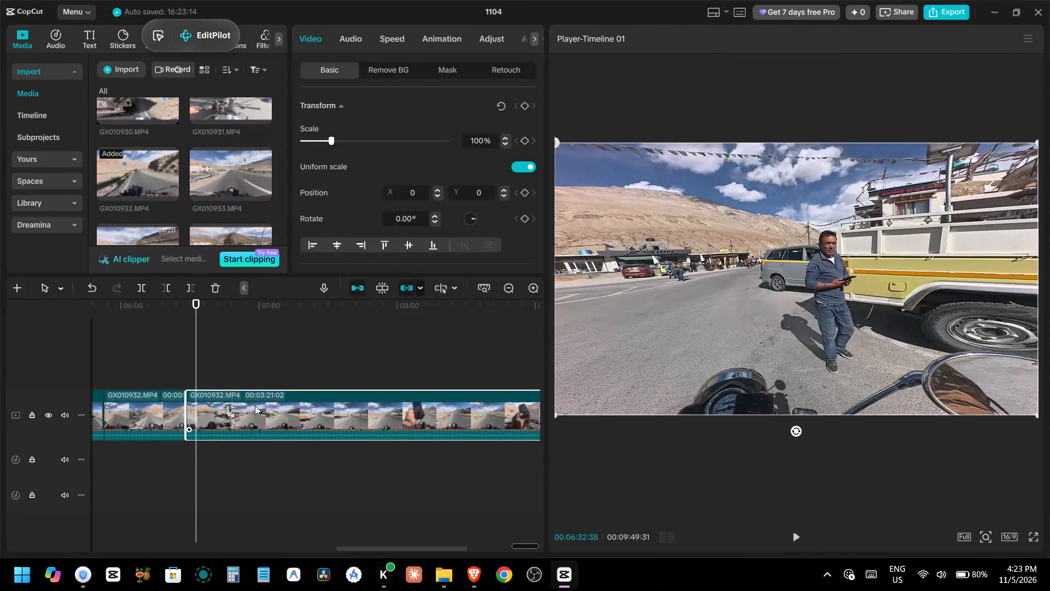
{"action": "key", "text": "space"}
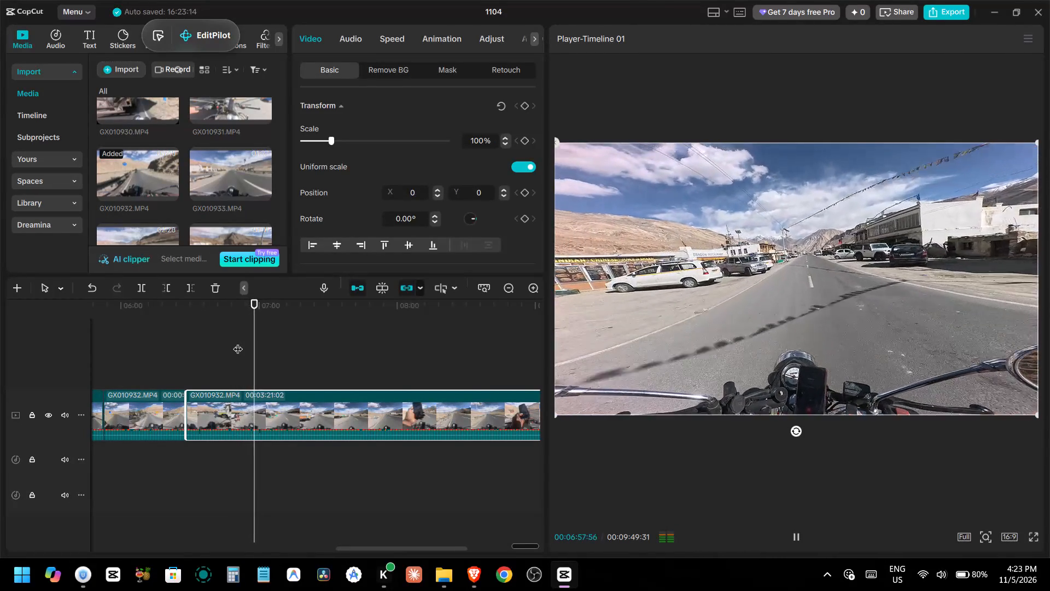
{"action": "key", "text": "space"}
{"action": "type", "text": "q"}
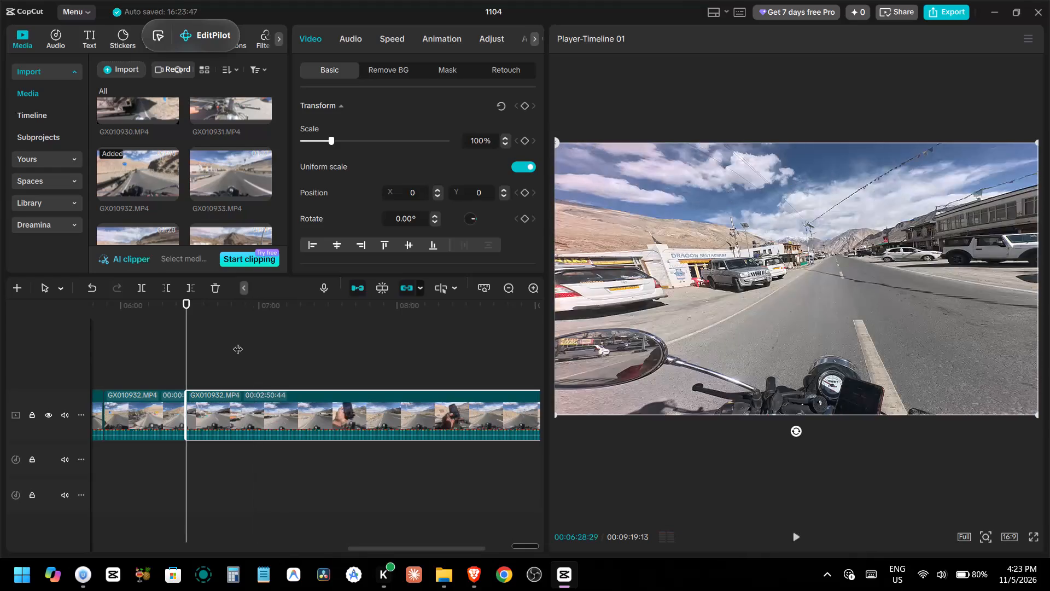
{"action": "key", "text": "space"}
{"action": "type", "text": "q"}
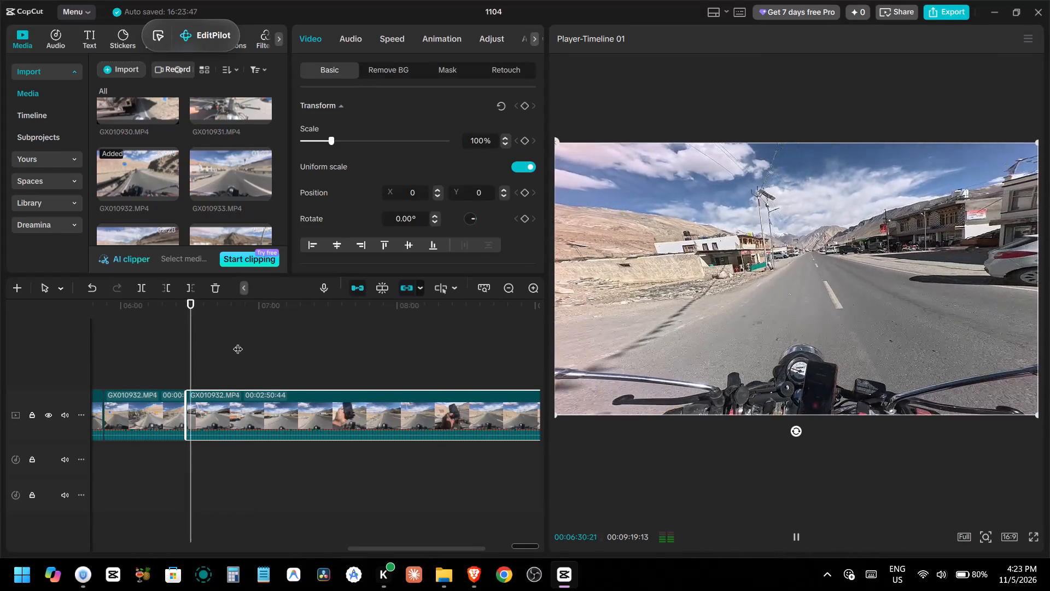
Trim the start of the last GX010932.MP4 part again, cutting the thumbs-up roadside footage up to about 00:06:49.
{"action": "key", "text": "space"}
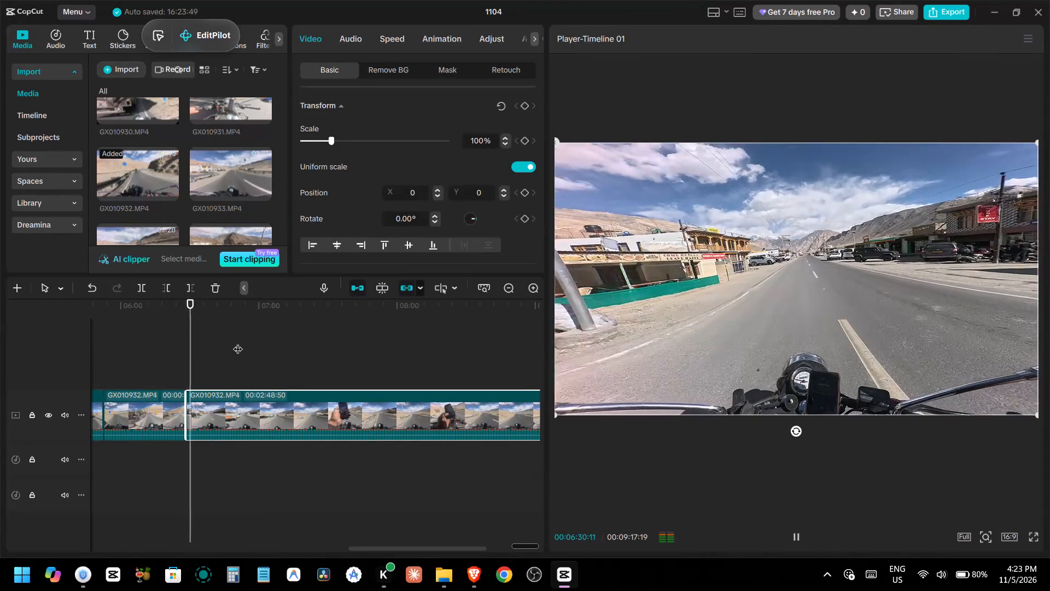
{"action": "key", "text": "space"}
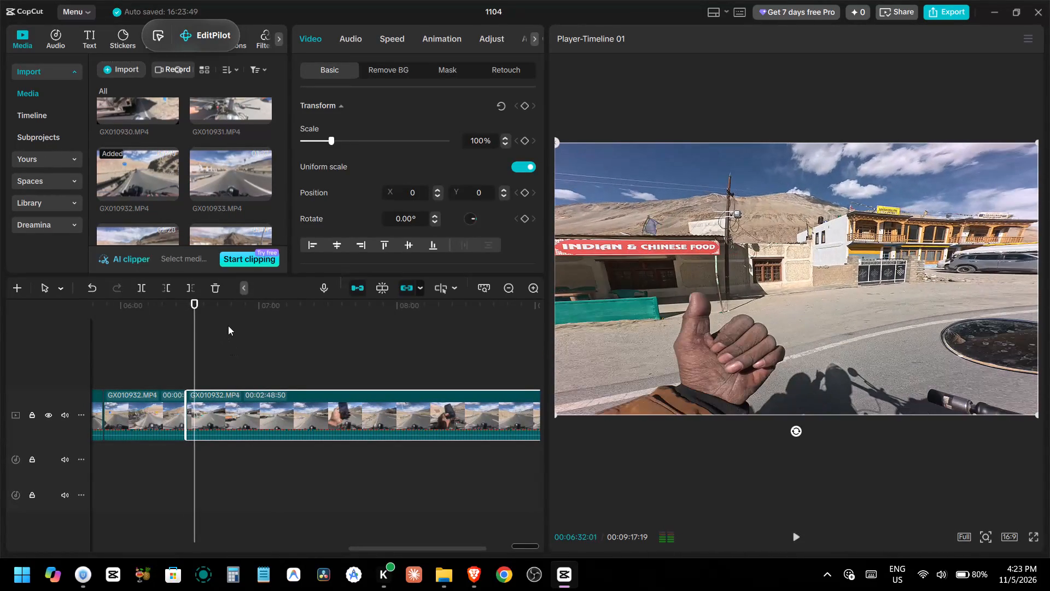
{"action": "left_click_drag", "start_coordinate": [194, 336], "coordinate": [224, 342]}
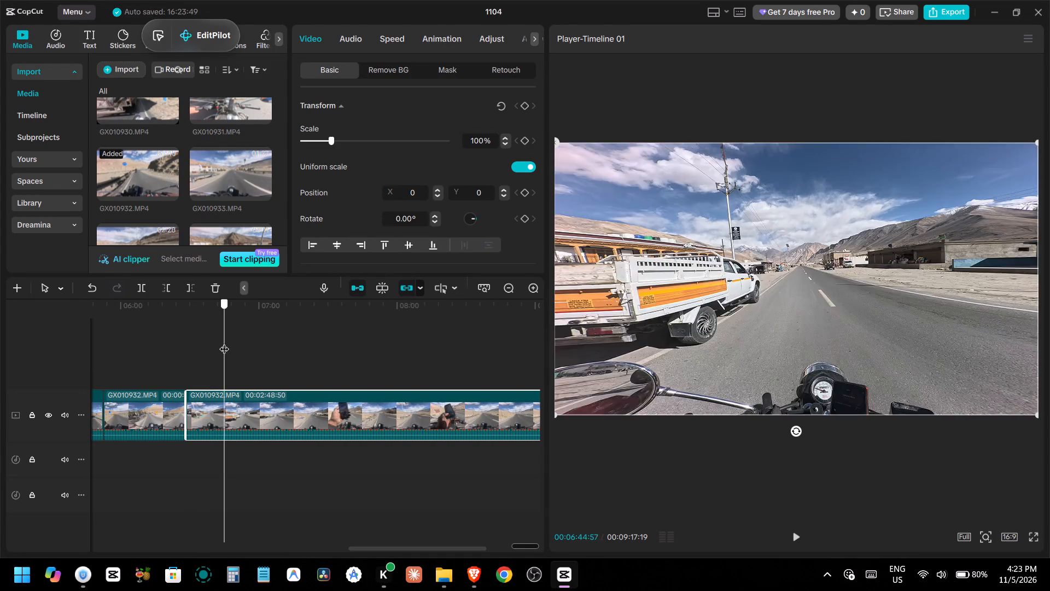
{"action": "left_click_drag", "start_coordinate": [224, 342], "coordinate": [234, 342]}
{"action": "type", "text": "q"}
Replay the footage around the town cut and trim the end of the arch segment at 00:06:22:31.
{"action": "key", "text": "space"}
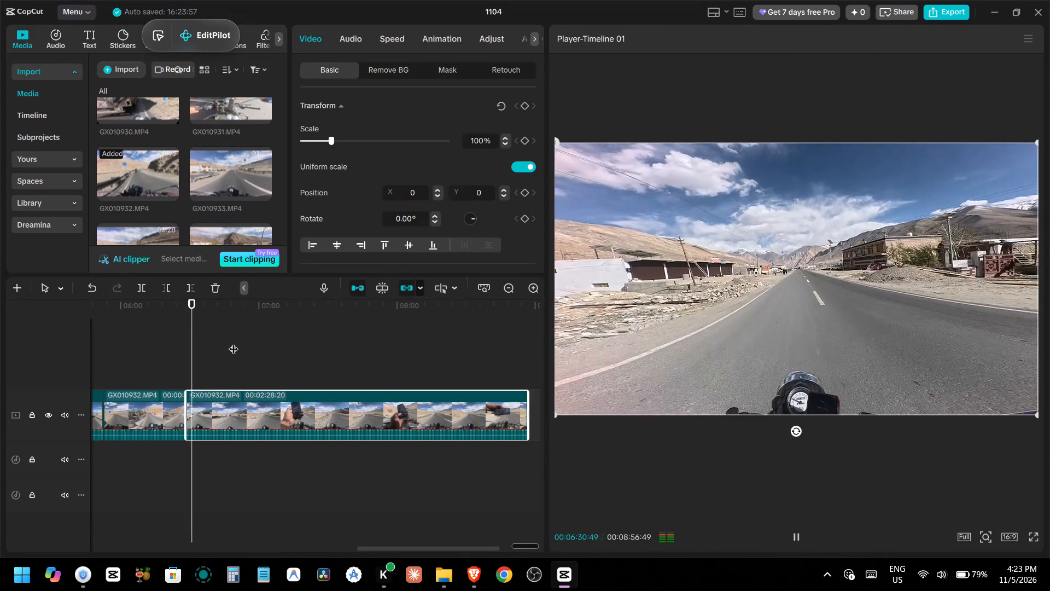
{"action": "left_click", "coordinate": [174, 379]}
{"action": "key", "text": "space"}
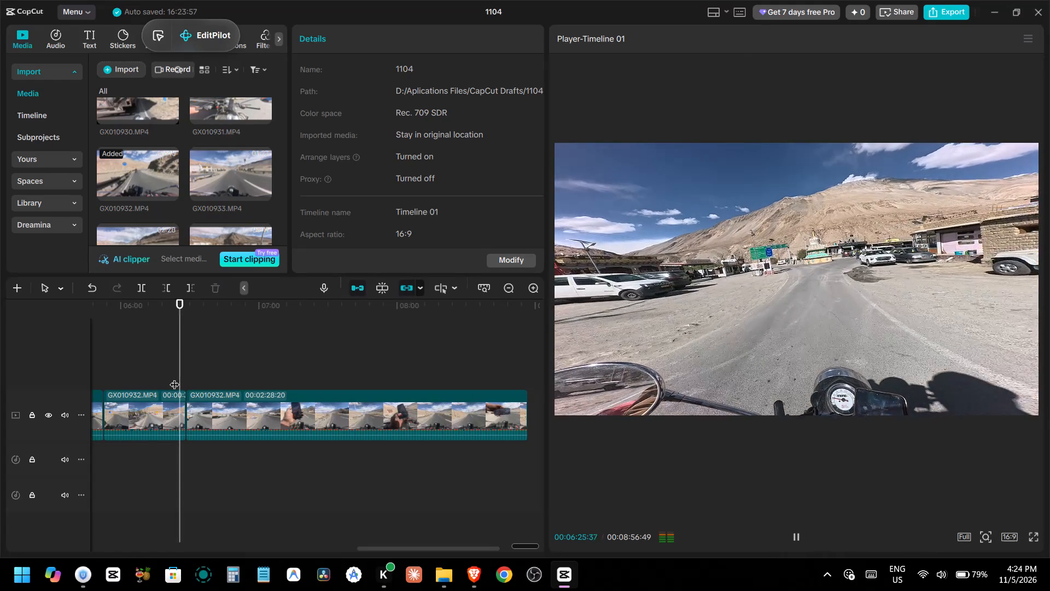
{"action": "key", "text": "space"}
{"action": "left_click", "coordinate": [167, 378]}
{"action": "key", "text": "space"}
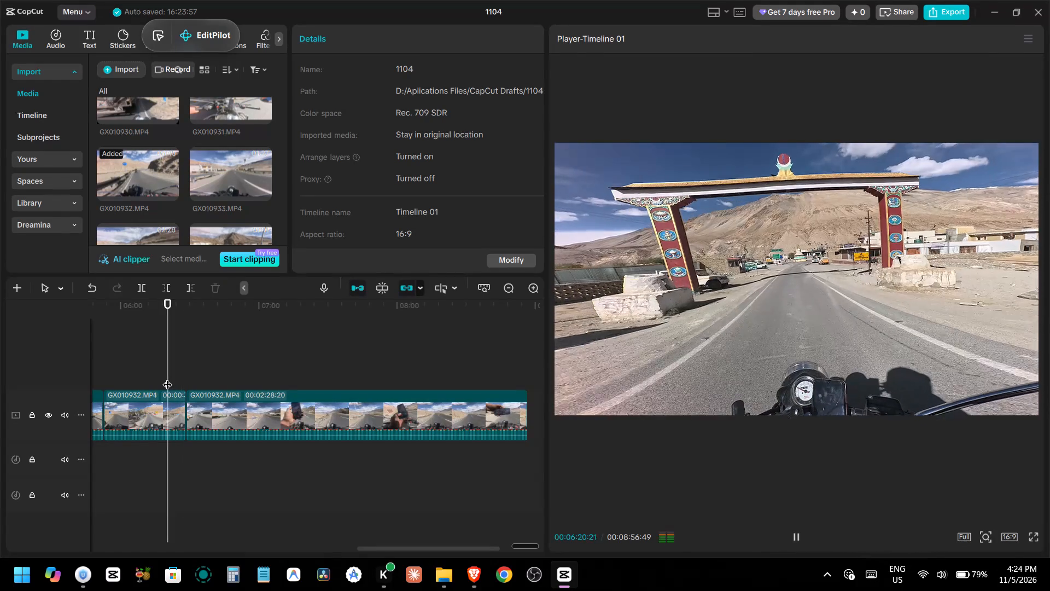
{"action": "left_click", "coordinate": [161, 401]}
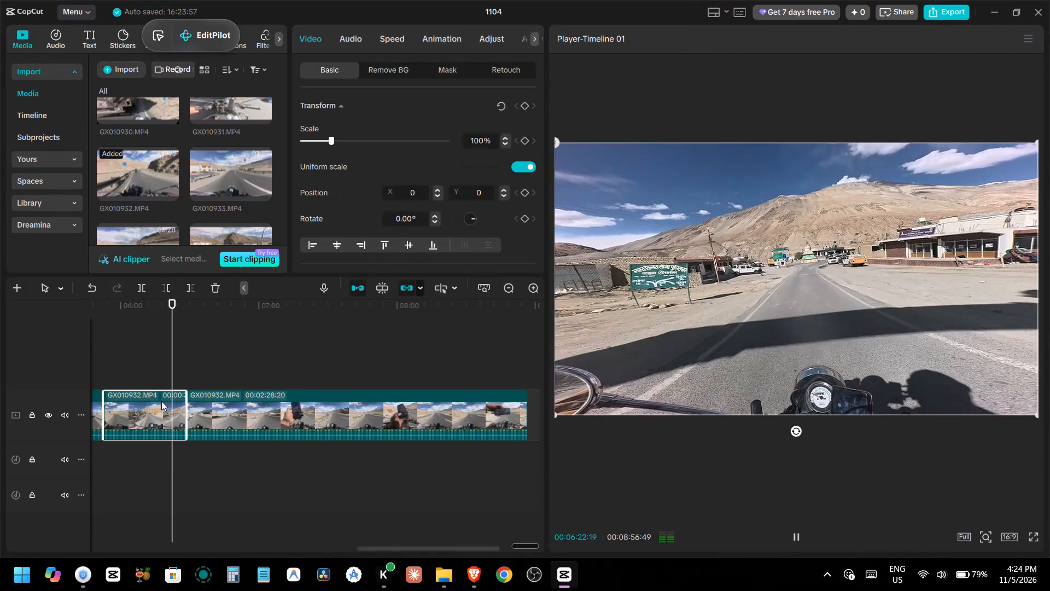
{"action": "key", "text": "space"}
{"action": "type", "text": "w"}
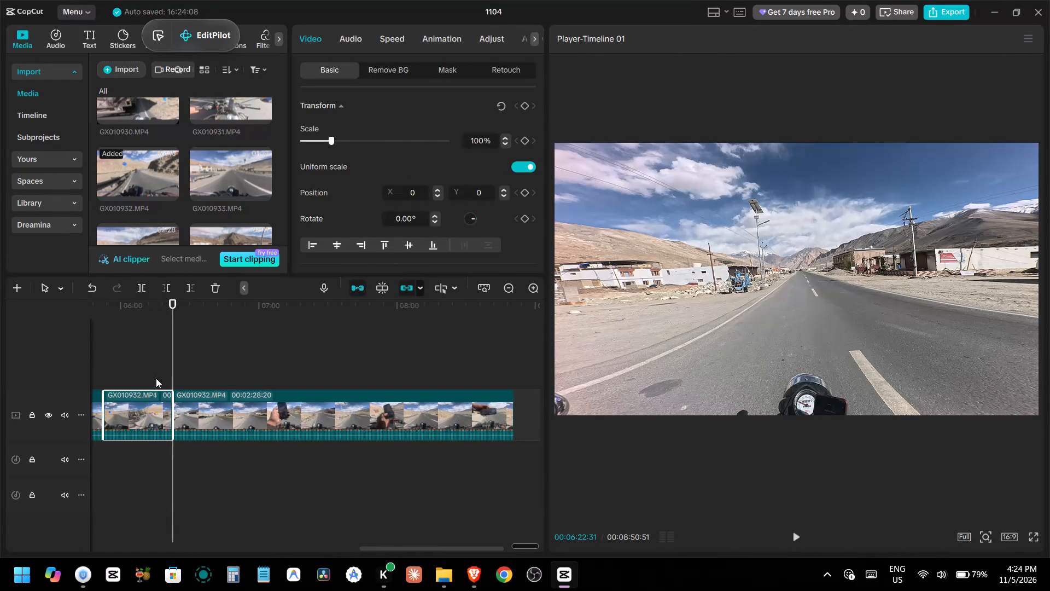
Replay the footage across the 00:06:22:31 cut and extend the start of the last GX010932.MP4 part back to a 00:04:00:41 duration.
{"action": "left_click", "coordinate": [157, 379]}
{"action": "key", "text": "space"}
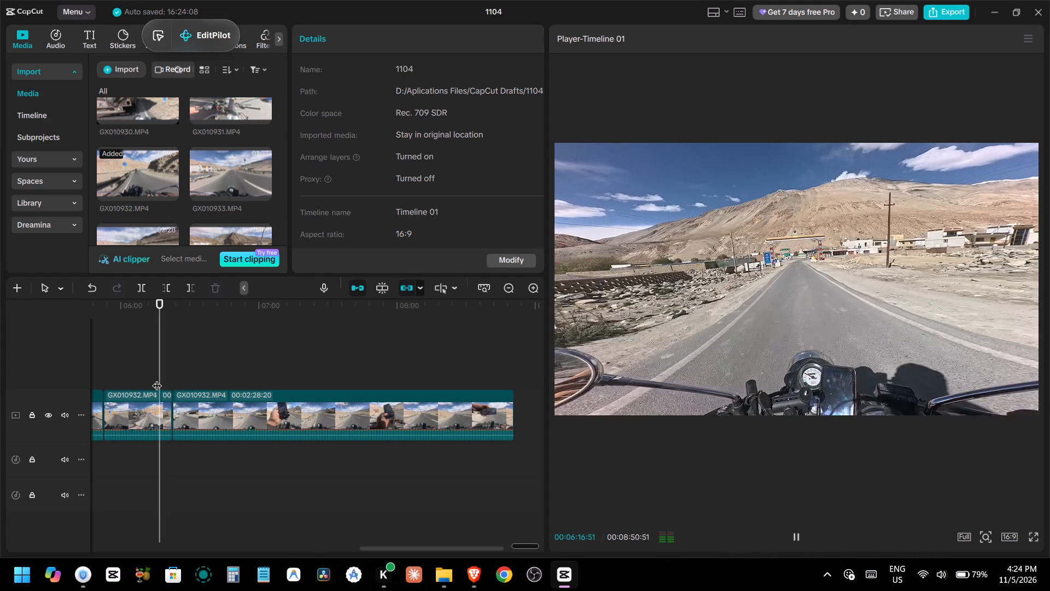
{"action": "scroll", "coordinate": [157, 379], "scroll_direction": "up", "scroll_amount": 2, "text": "ctrl"}
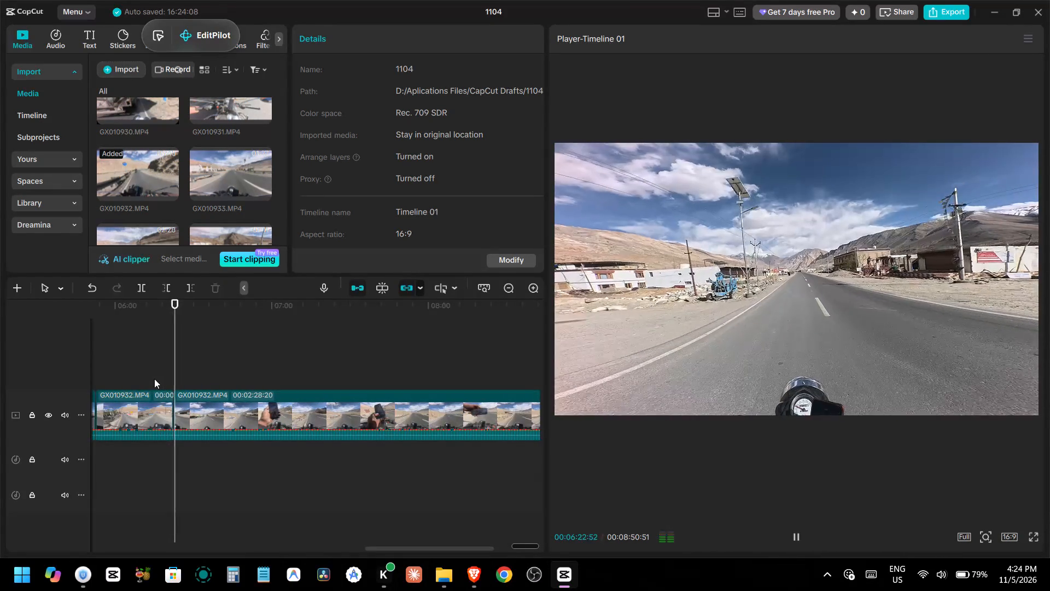
{"action": "left_click", "coordinate": [189, 405]}
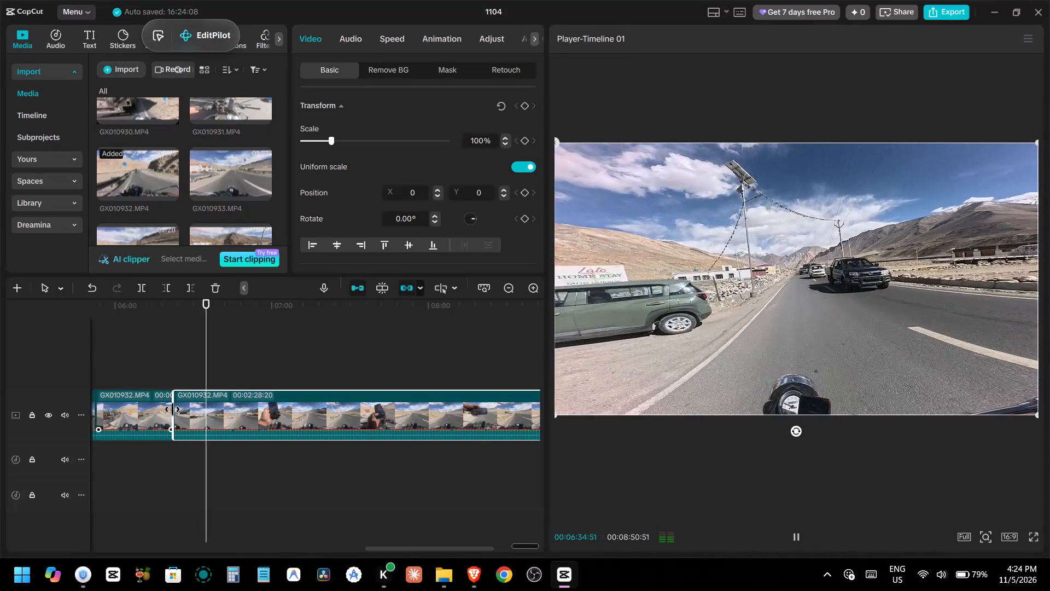
{"action": "left_click_drag", "start_coordinate": [172, 402], "coordinate": [131, 413]}
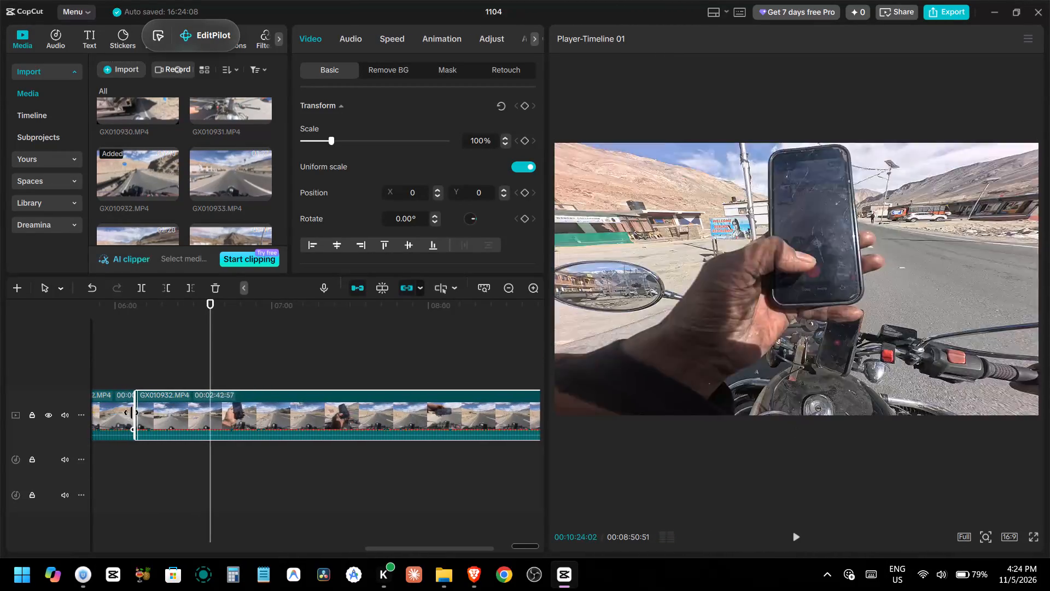
{"action": "left_click_drag", "start_coordinate": [131, 413], "coordinate": [89, 414]}
Find the roadside town stop near the stupa and trim the last GX010932.MP4 part's start up to about 00:07:05.
{"action": "double_click", "coordinate": [353, 370]}
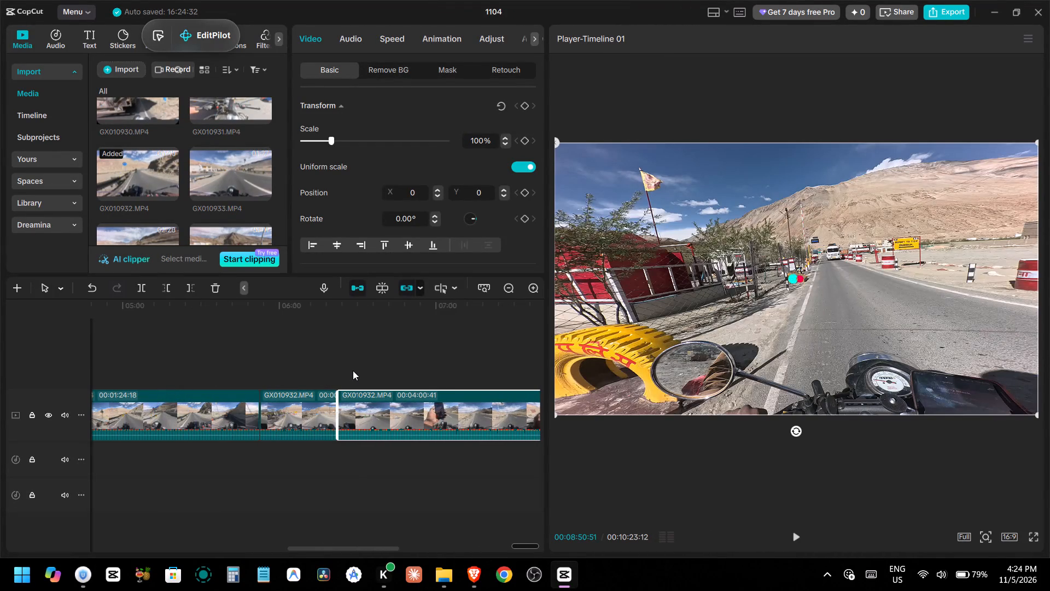
{"action": "left_click_drag", "start_coordinate": [352, 369], "coordinate": [474, 374]}
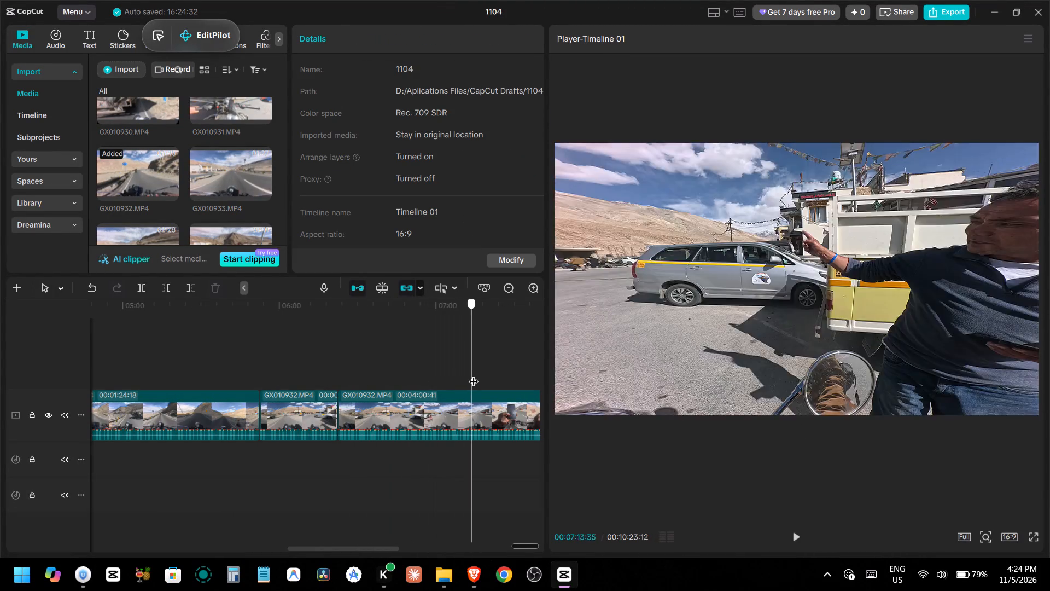
{"action": "left_click_drag", "start_coordinate": [474, 374], "coordinate": [443, 385]}
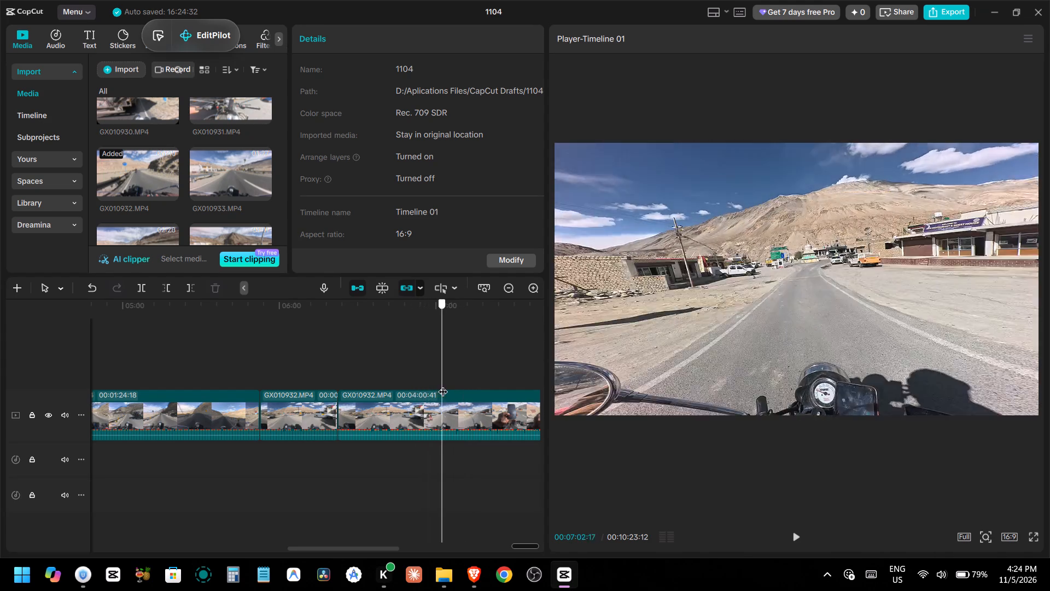
{"action": "left_click_drag", "start_coordinate": [443, 385], "coordinate": [446, 389]}
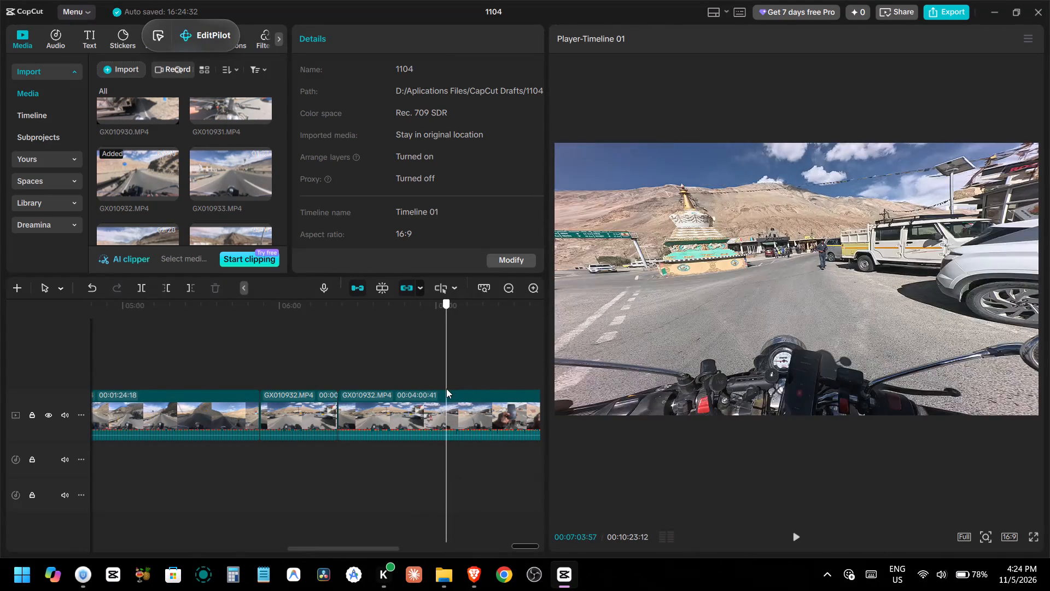
{"action": "left_click_drag", "start_coordinate": [446, 389], "coordinate": [442, 389]}
{"action": "left_click_drag", "start_coordinate": [439, 381], "coordinate": [445, 381]}
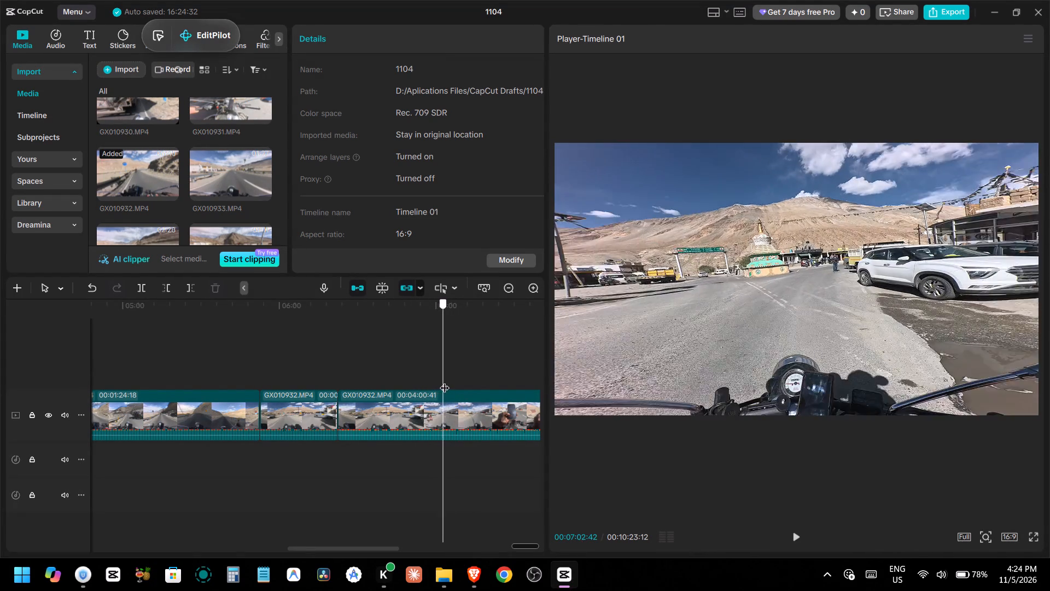
{"action": "left_click_drag", "start_coordinate": [445, 381], "coordinate": [449, 383]}
{"action": "left_click", "coordinate": [453, 421]}
{"action": "key", "text": "q"}
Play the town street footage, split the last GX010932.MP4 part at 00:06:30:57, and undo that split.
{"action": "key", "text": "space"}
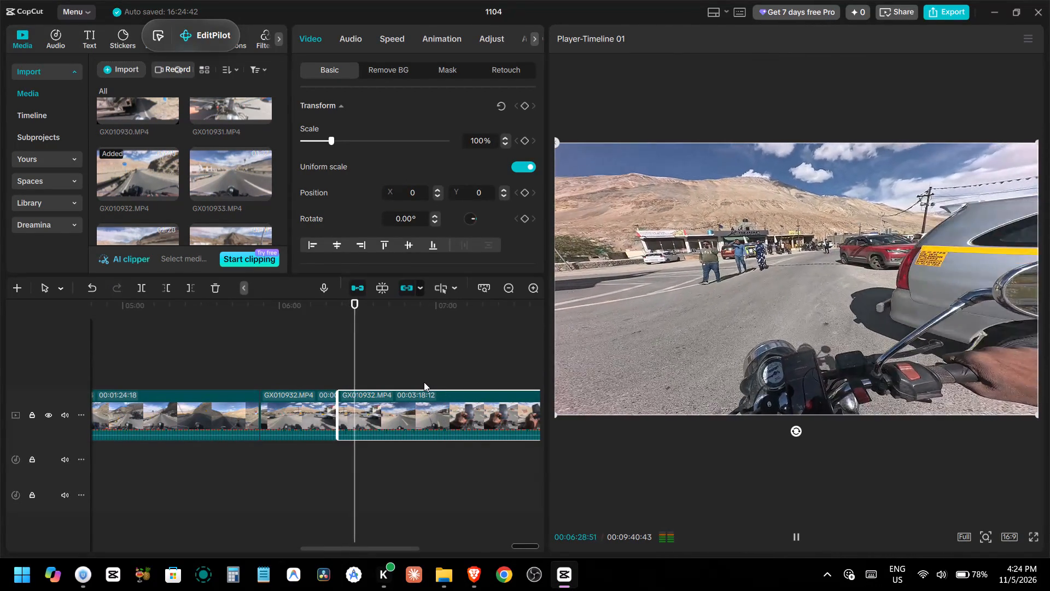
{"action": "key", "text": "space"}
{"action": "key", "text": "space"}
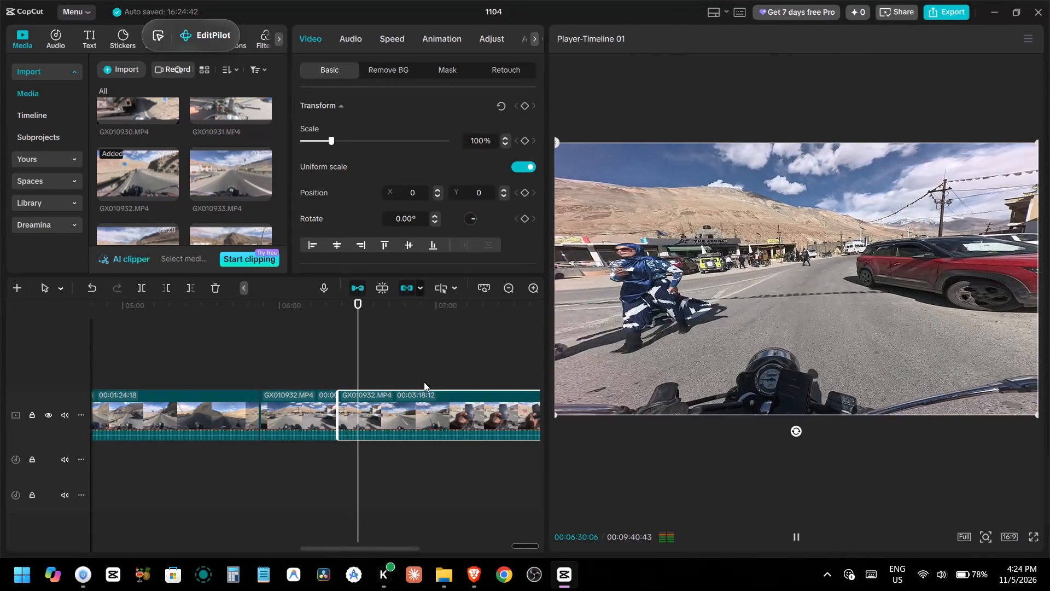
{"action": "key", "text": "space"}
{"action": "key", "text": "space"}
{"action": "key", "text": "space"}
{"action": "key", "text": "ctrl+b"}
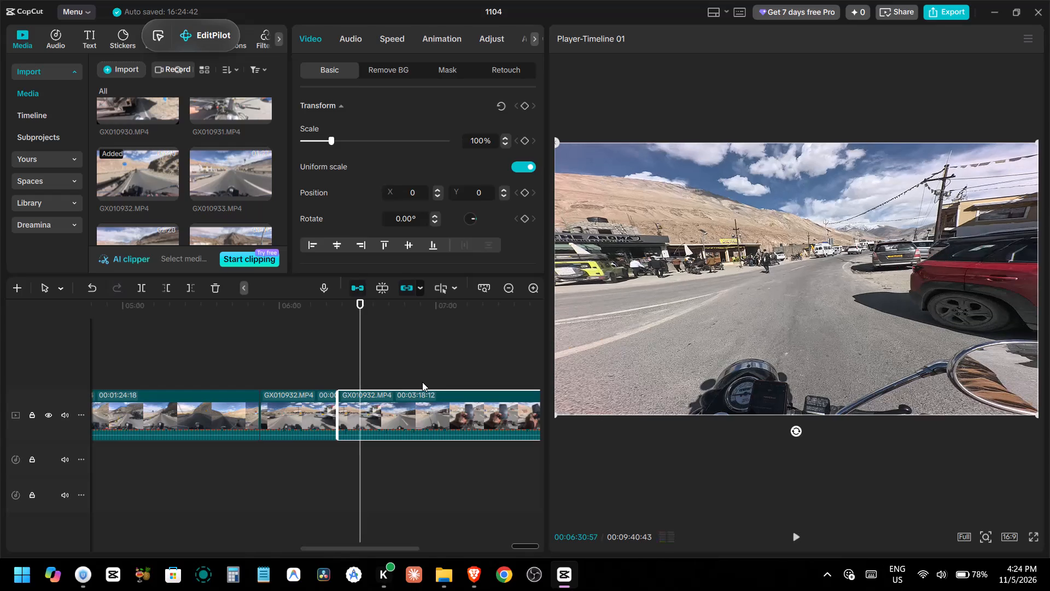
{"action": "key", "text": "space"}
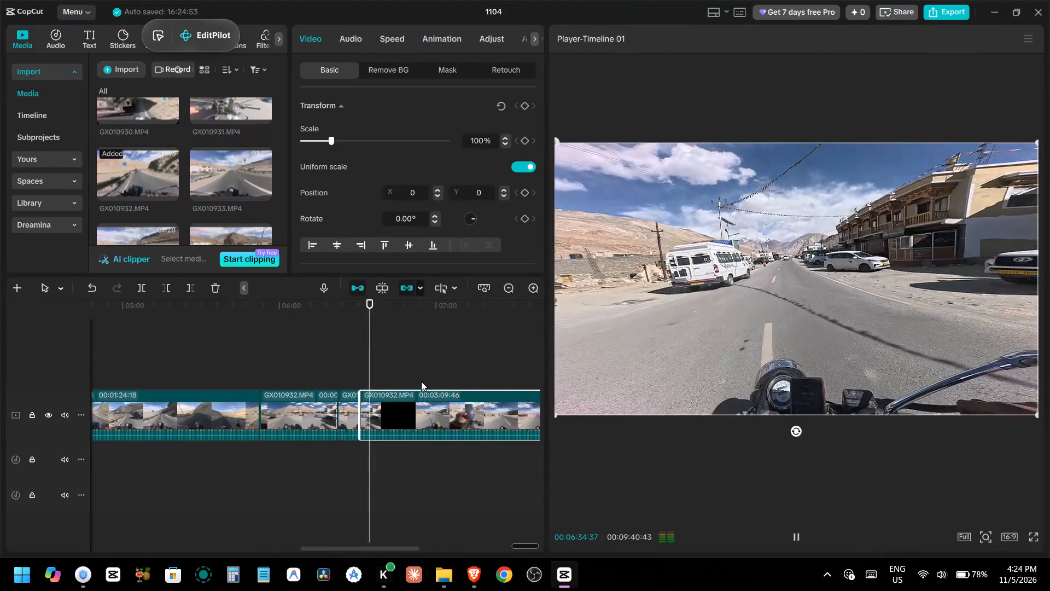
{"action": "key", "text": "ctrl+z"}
Play on through the town street and split the last GX010932.MP4 part at 00:06:38:21, beside the roadside pedestrian.
{"action": "key", "text": "space"}
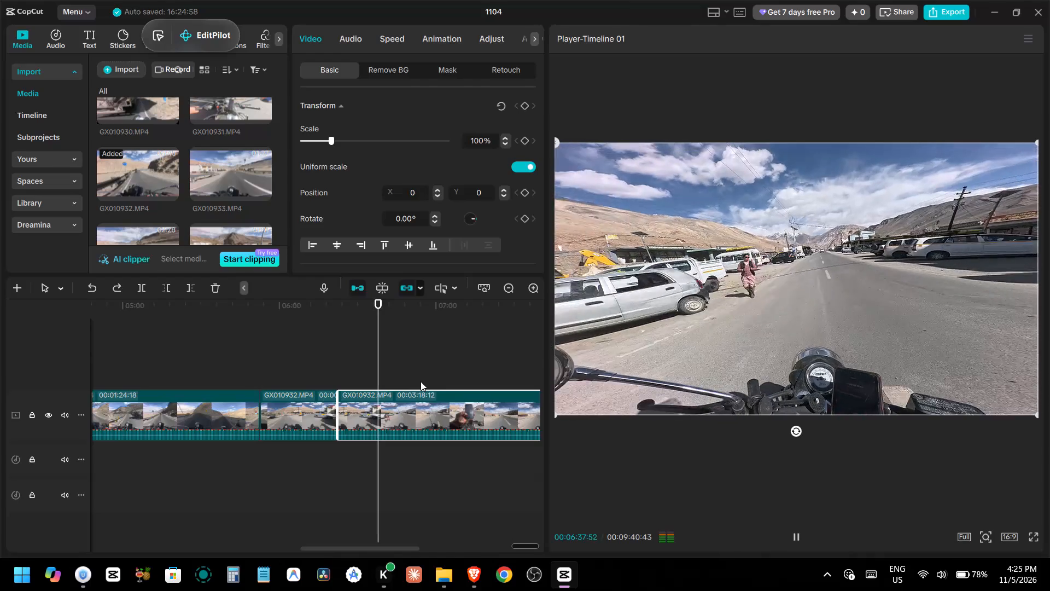
{"action": "key", "text": "space"}
{"action": "key", "text": "ctrl+b"}
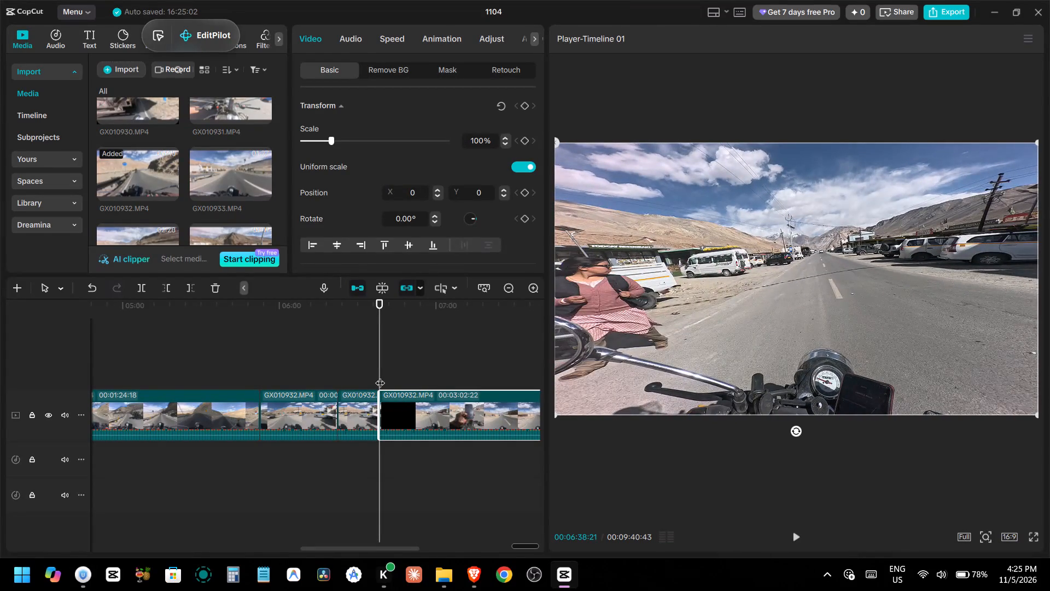
Preview the part after the 00:06:38:21 split and trim its start up to about 00:08:34 on the open road.
{"action": "key", "text": "space"}
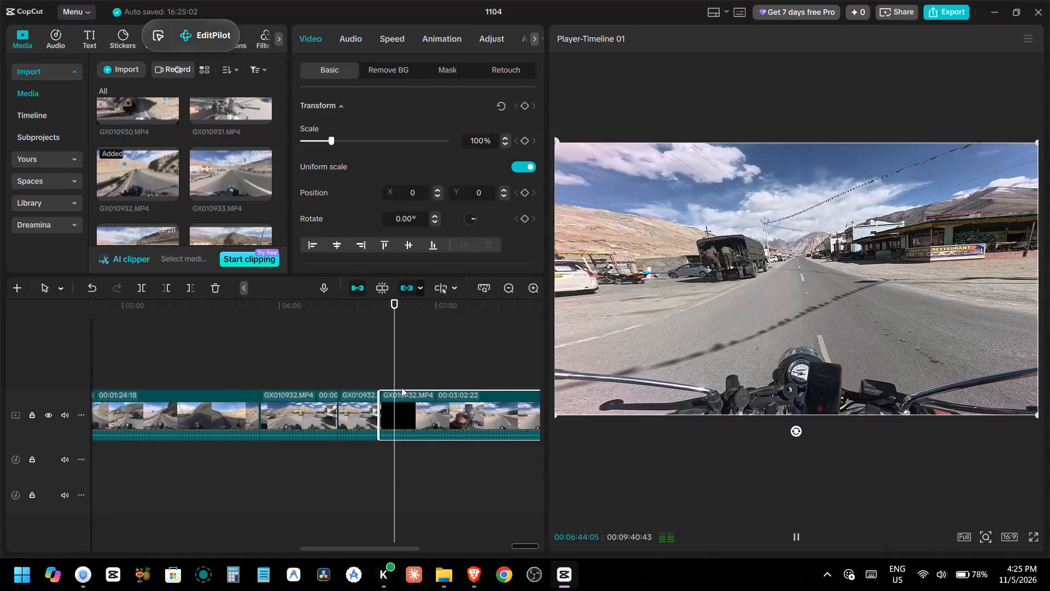
{"action": "key", "text": "space"}
{"action": "scroll", "coordinate": [380, 370], "scroll_direction": "down", "scroll_amount": 4, "text": "alt"}
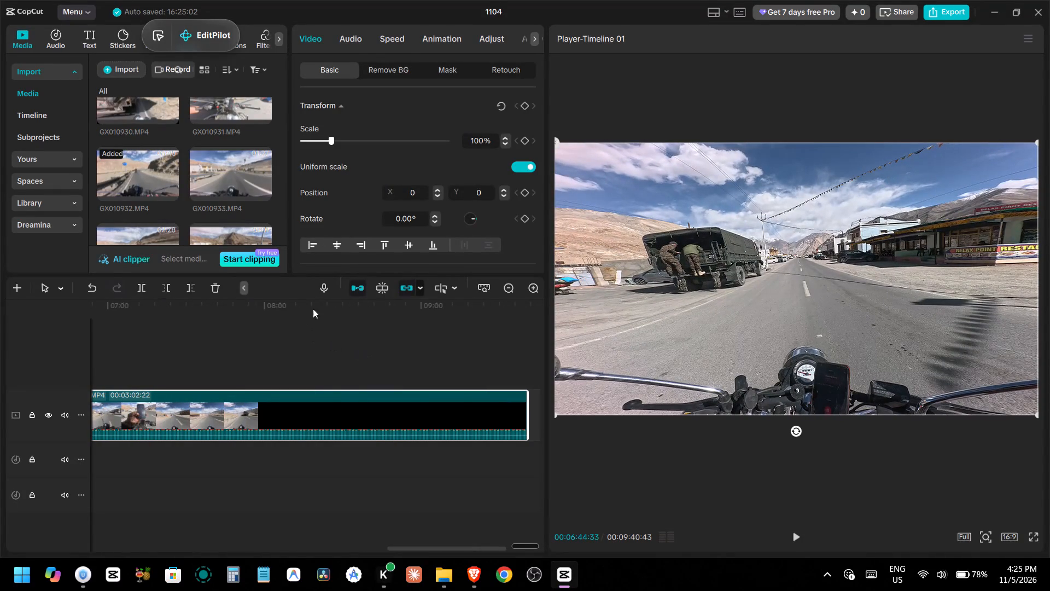
{"action": "left_click", "coordinate": [342, 307]}
{"action": "key", "text": "space"}
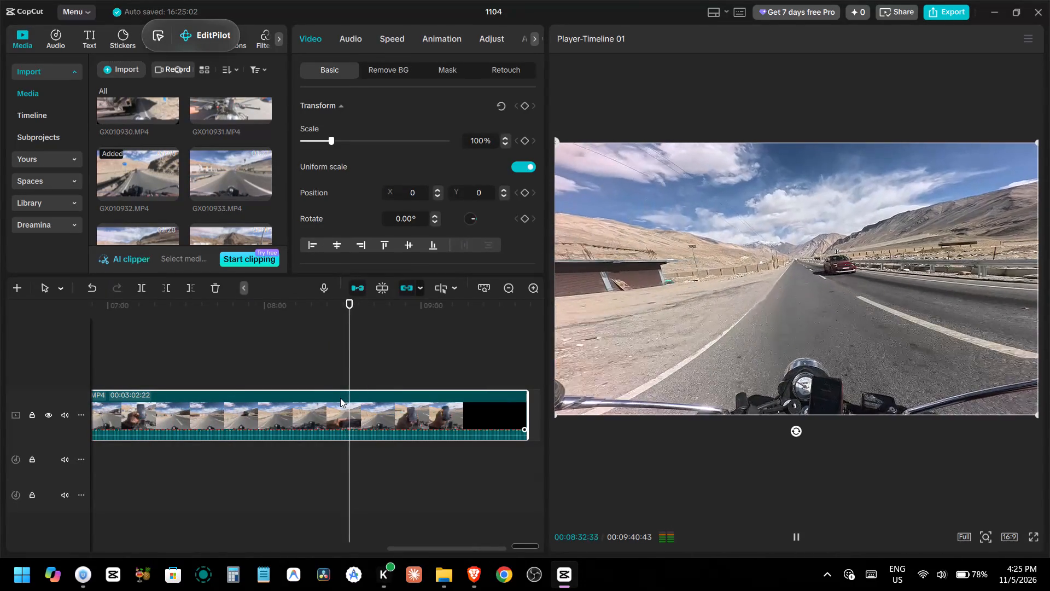
{"action": "key", "text": "space"}
{"action": "type", "text": "q"}
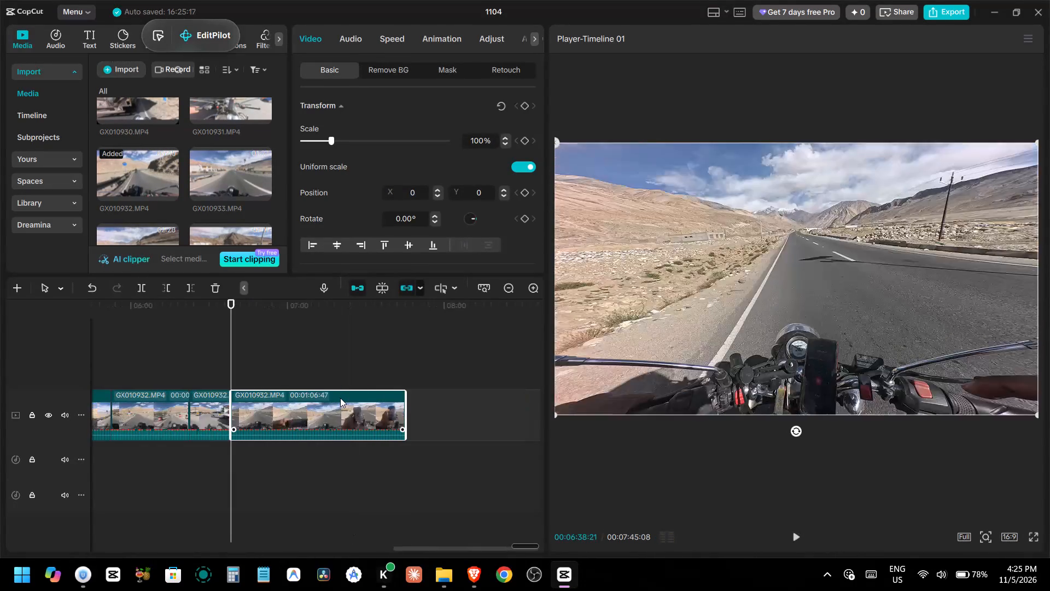
Review the last GX010932.MP4 part from 00:06:38:21 to its end, checking the open-road and phone-in-hand stretches.
{"action": "key", "text": "space"}
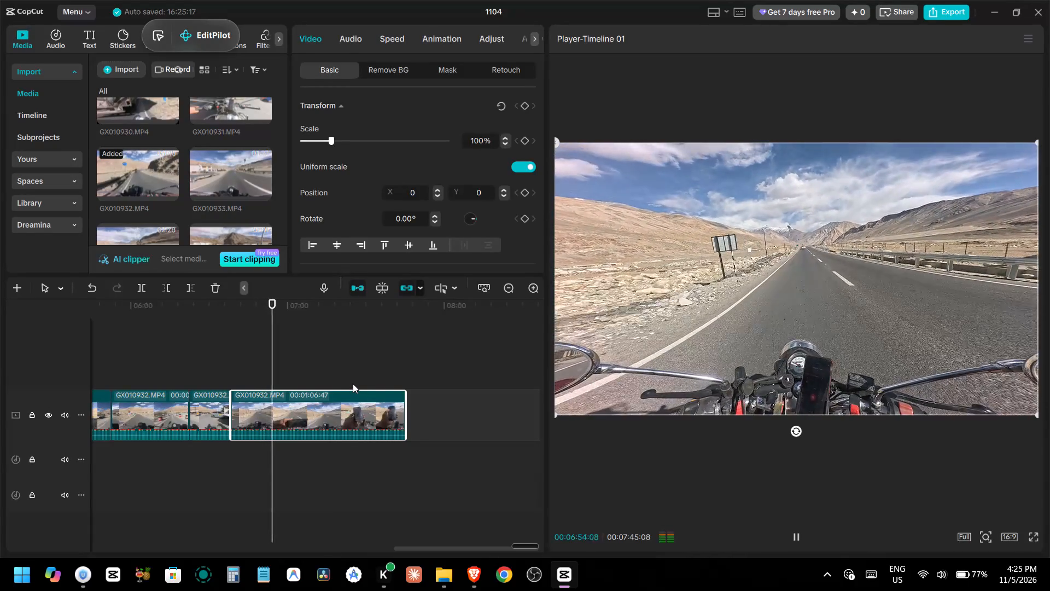
{"action": "left_click", "coordinate": [331, 302]}
{"action": "key", "text": "space"}
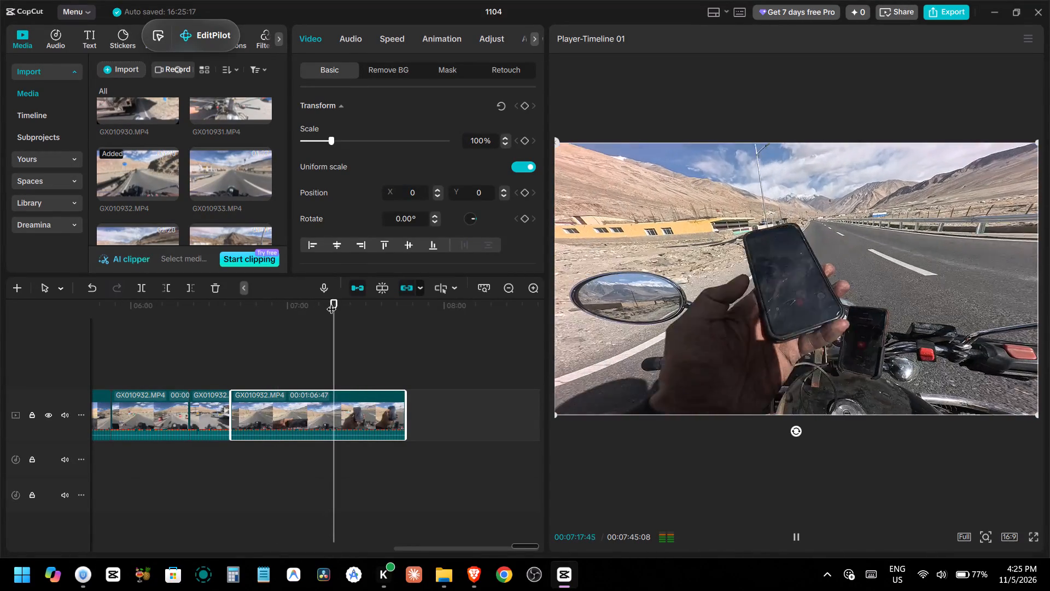
{"action": "left_click", "coordinate": [366, 306]}
{"action": "key", "text": "space"}
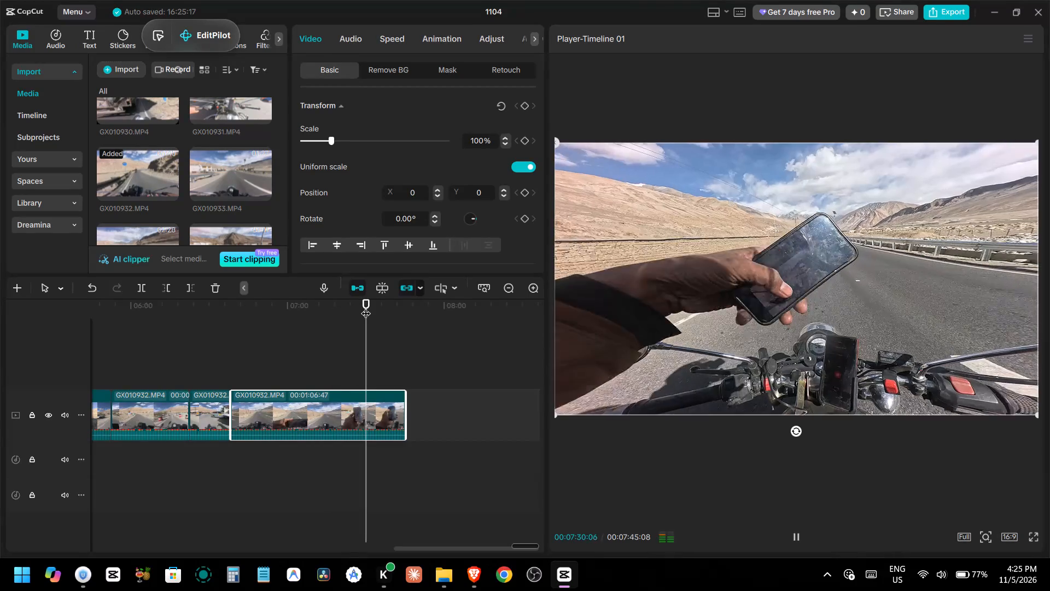
{"action": "left_click", "coordinate": [388, 308]}
{"action": "key", "text": "space"}
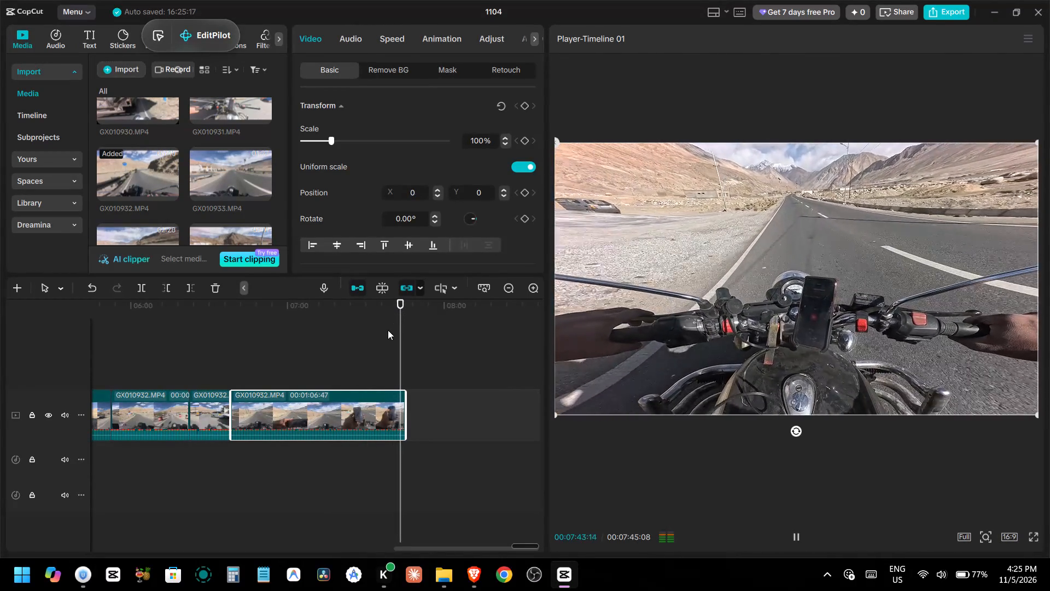
{"action": "key", "text": "space"}
{"action": "left_click", "coordinate": [260, 312]}
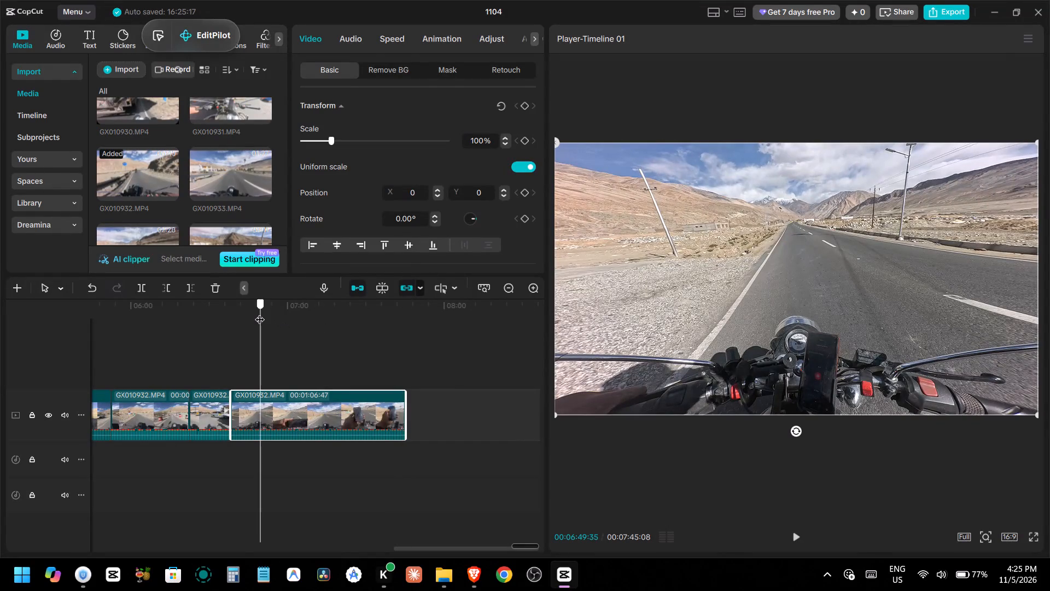
{"action": "key", "text": "space"}
{"action": "left_click", "coordinate": [239, 315]}
{"action": "key", "text": "space"}
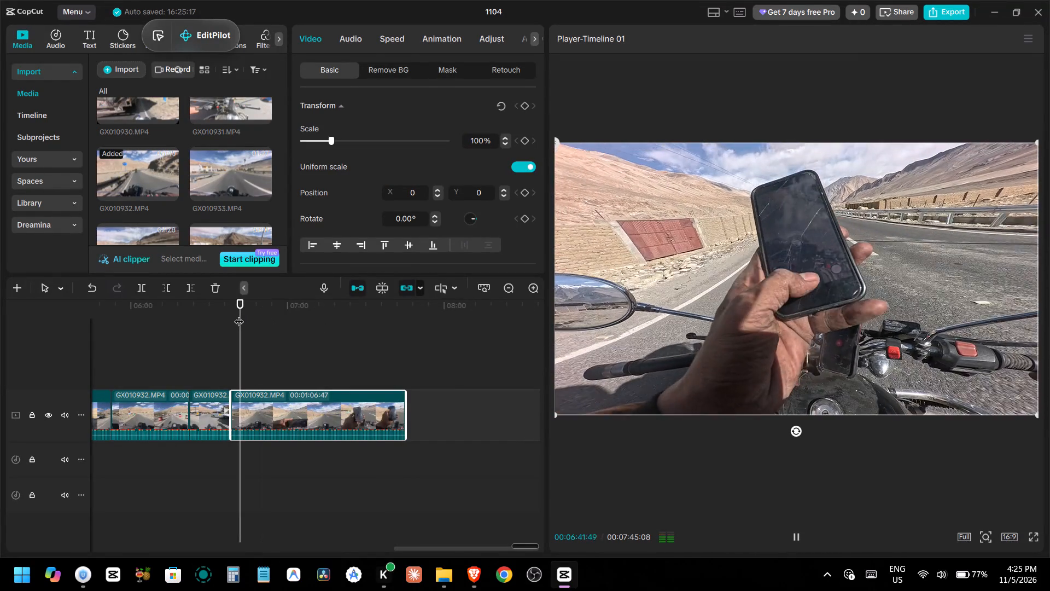
{"action": "left_click", "coordinate": [229, 316]}
{"action": "key", "text": "space"}
{"action": "key", "text": "space"}
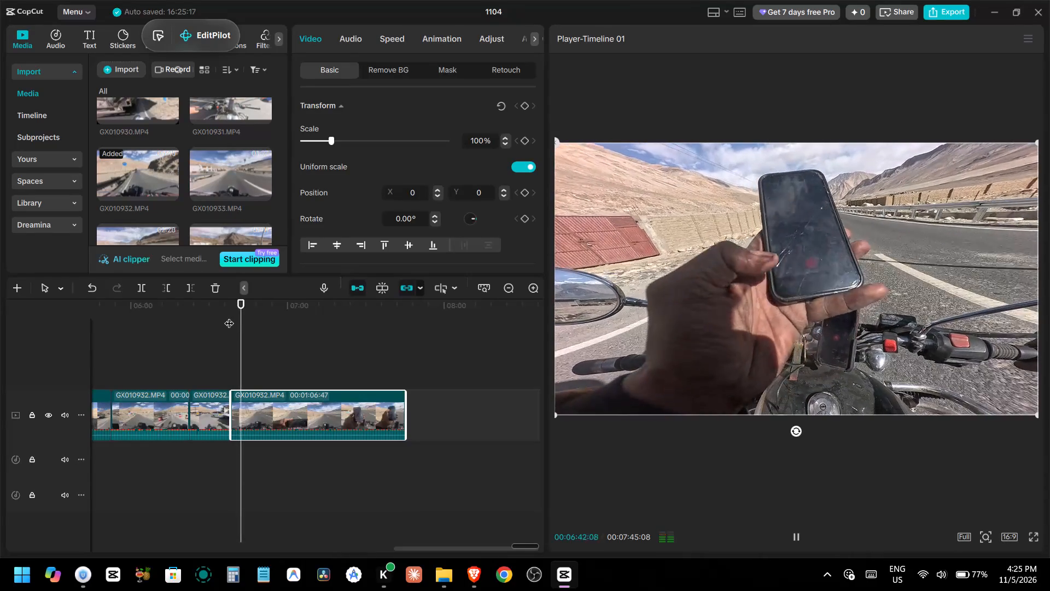
{"action": "key", "text": "space"}
Extend the start of the last GX010932.MP4 part back to a 00:01:18:24 duration, restoring open-road footage before the phone shots.
{"action": "scroll", "coordinate": [308, 399], "scroll_direction": "up", "scroll_amount": 6, "text": "ctrl"}
{"action": "key", "text": "space"}
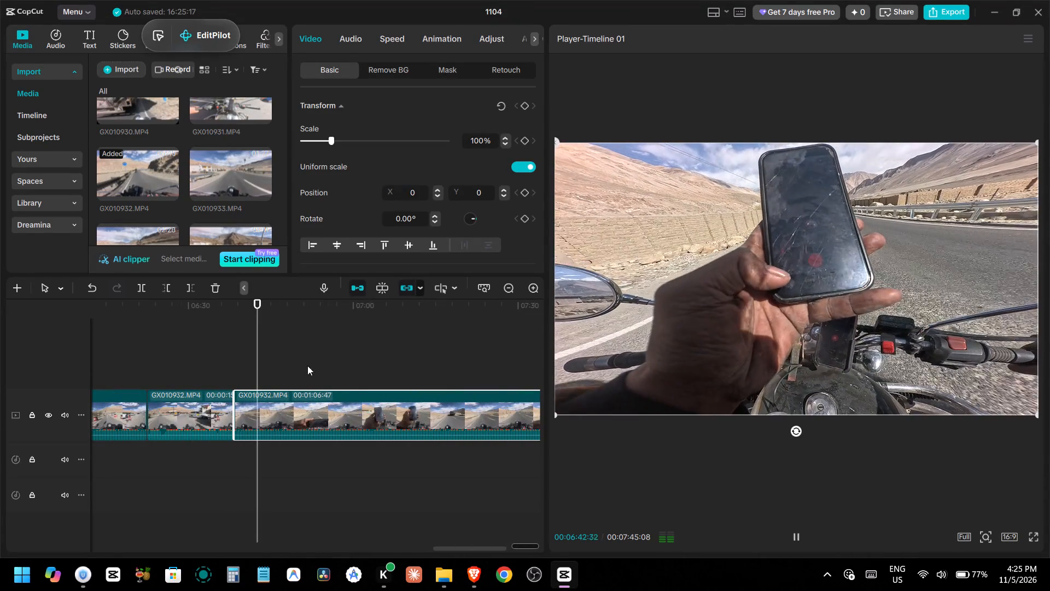
{"action": "key", "text": "space"}
{"action": "left_click_drag", "start_coordinate": [234, 398], "coordinate": [179, 402]}
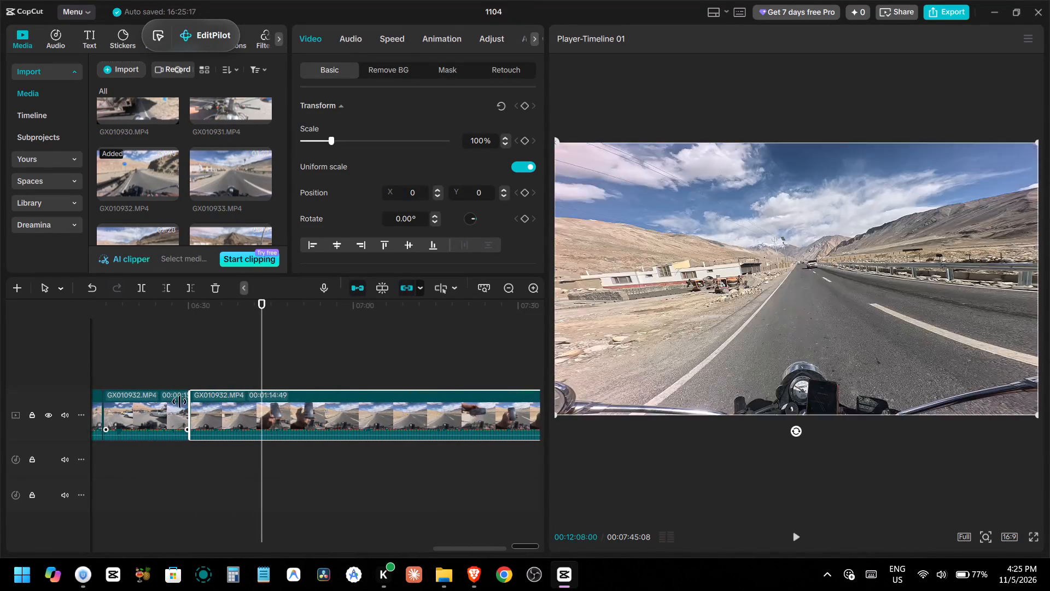
{"action": "left_click_drag", "start_coordinate": [179, 402], "coordinate": [172, 402]}
Play the restored open-road footage from the cut and split the last part at 00:06:50:59, before the phone is raised.
{"action": "left_click", "coordinate": [235, 371]}
{"action": "left_click", "coordinate": [235, 369]}
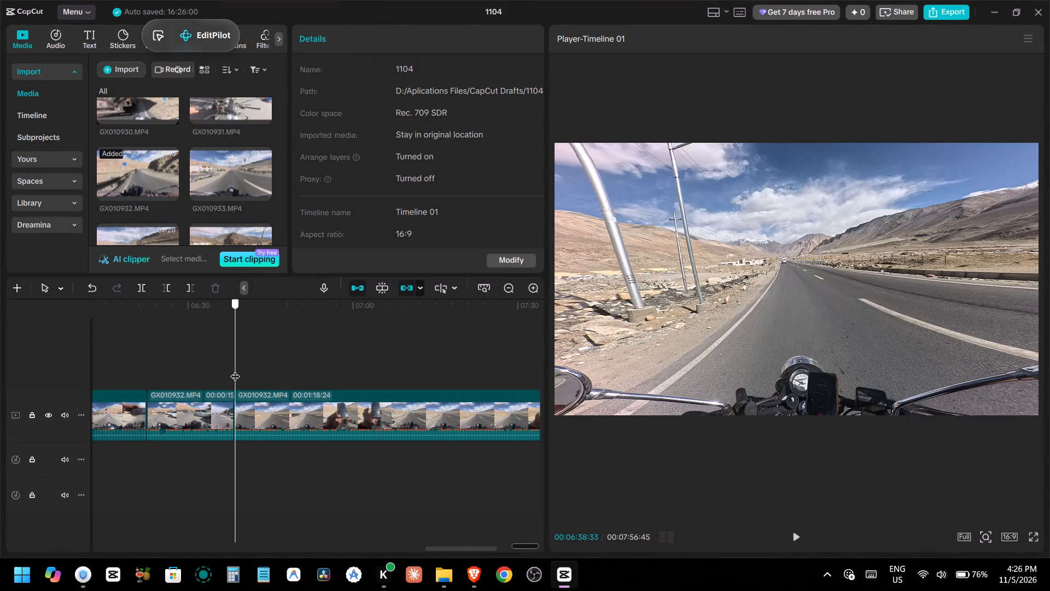
{"action": "key", "text": "space"}
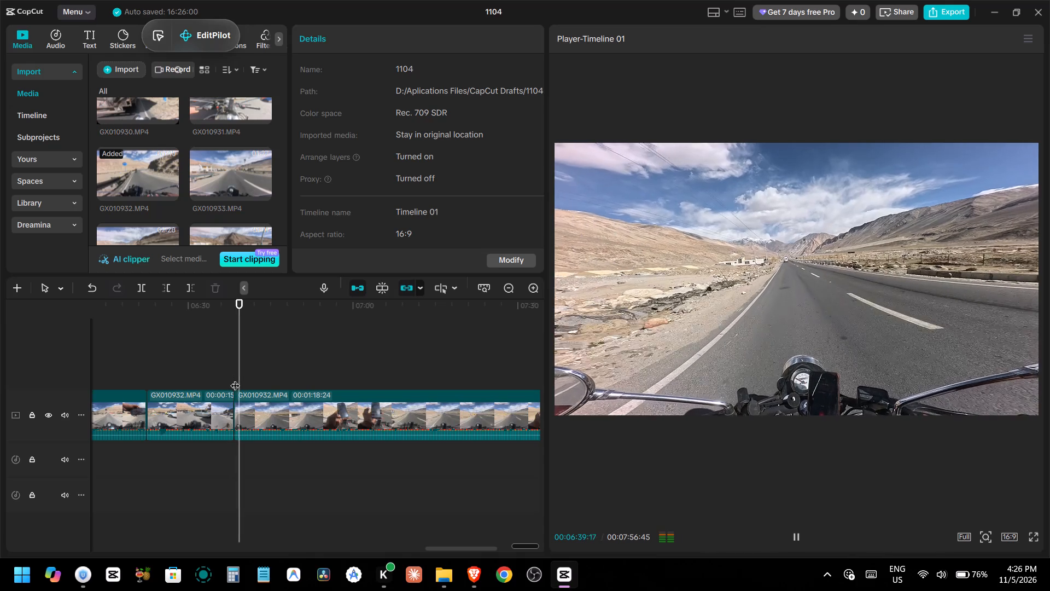
{"action": "left_click", "coordinate": [255, 412]}
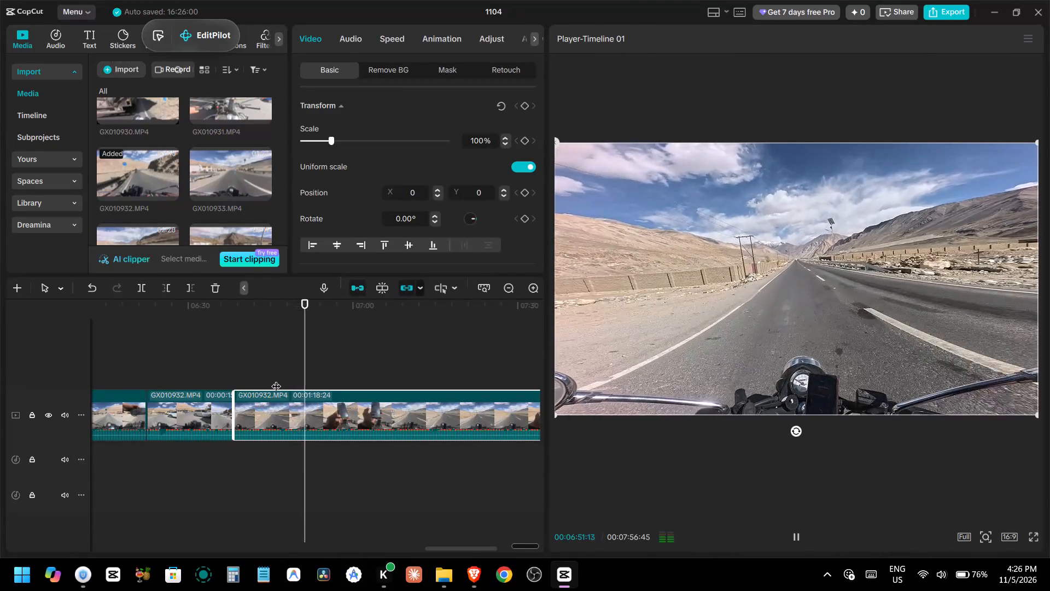
{"action": "key", "text": "space"}
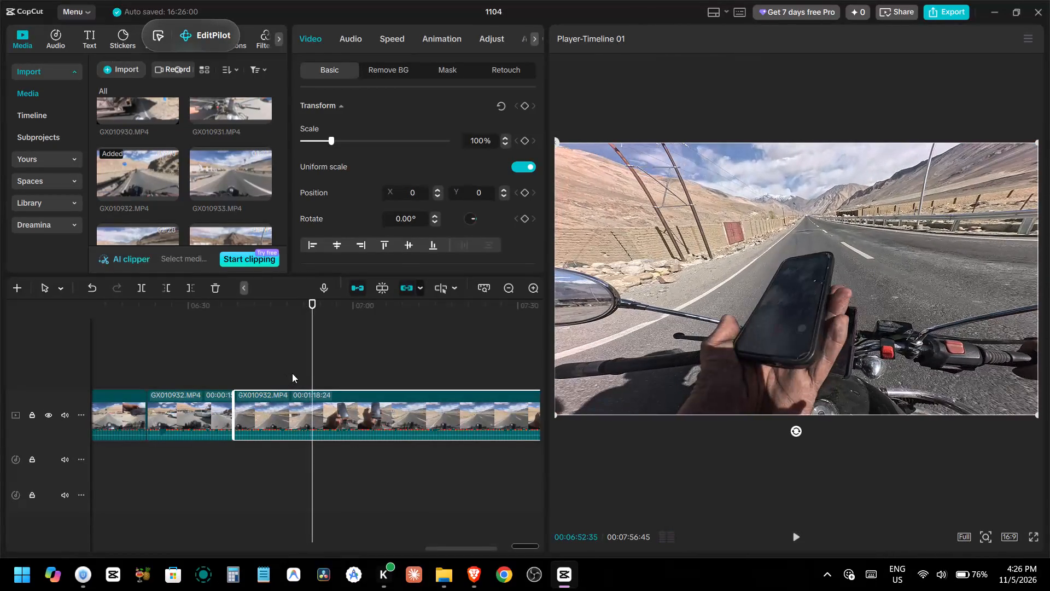
{"action": "left_click", "coordinate": [304, 375]}
{"action": "key", "text": "ctrl+b"}
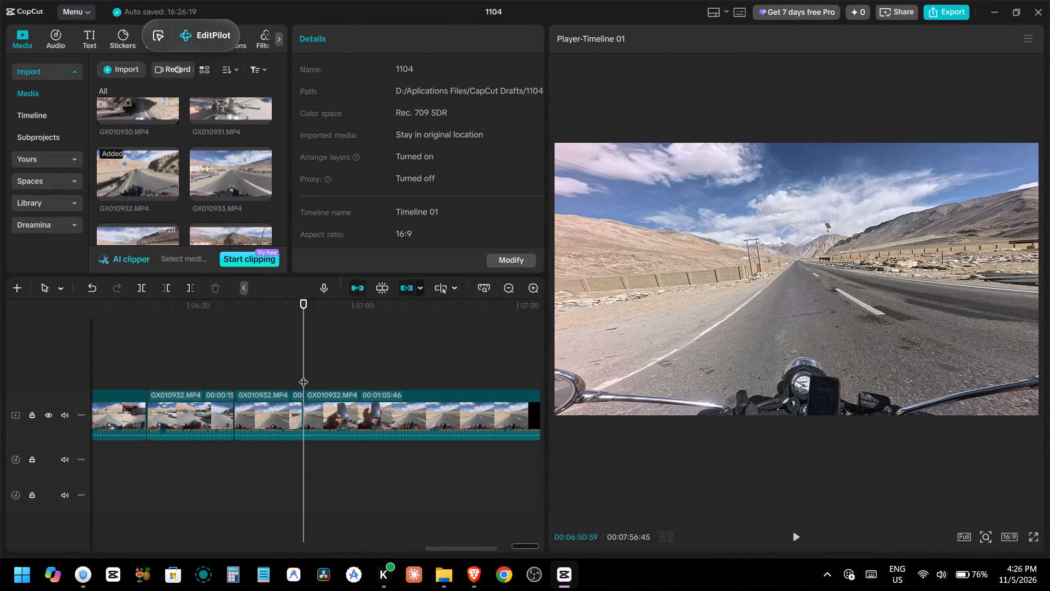
Skip past the phone-in-hand footage in the last GX010932.MP4 part and trim its start to about 00:07:53 on the open road.
{"action": "key", "text": "space"}
{"action": "key", "text": "space"}
{"action": "left_click_drag", "start_coordinate": [304, 375], "coordinate": [376, 382]}
{"action": "left_click", "coordinate": [376, 401]}
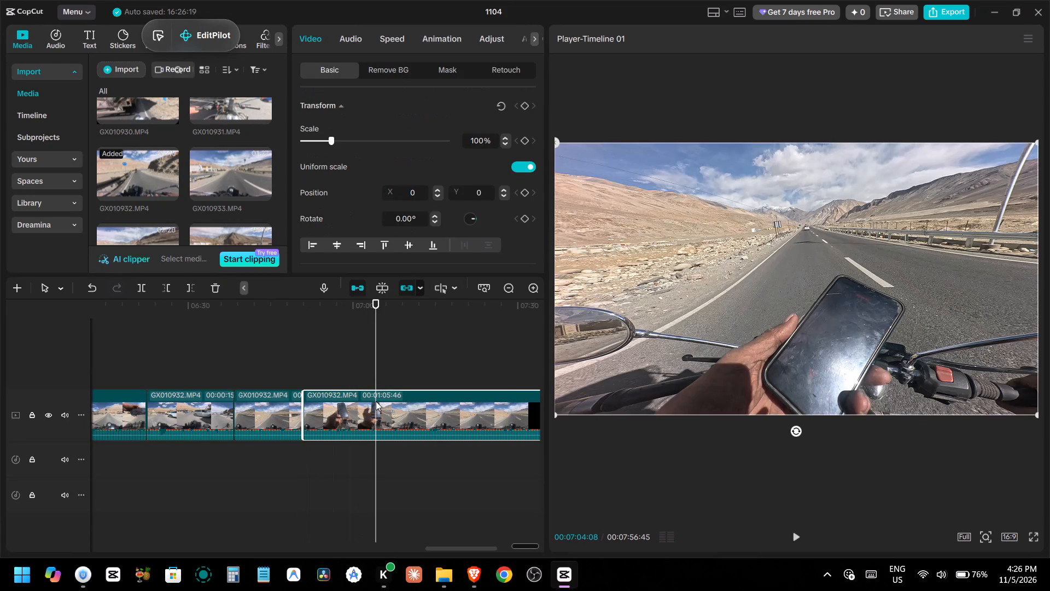
{"action": "scroll", "coordinate": [377, 357], "scroll_direction": "down", "scroll_amount": 3, "text": "alt"}
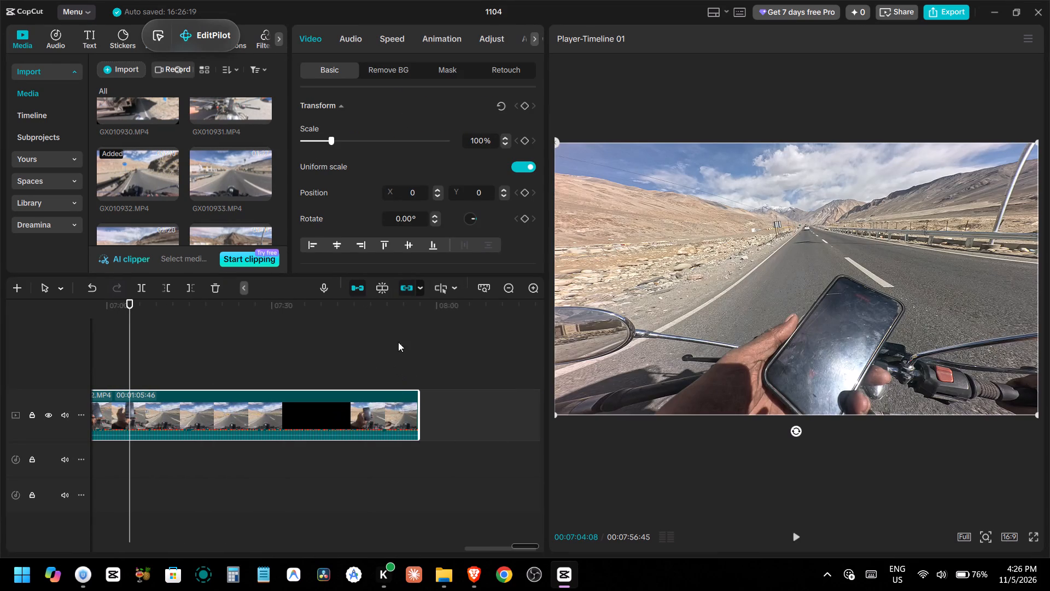
{"action": "left_click", "coordinate": [395, 311]}
{"action": "key", "text": "space"}
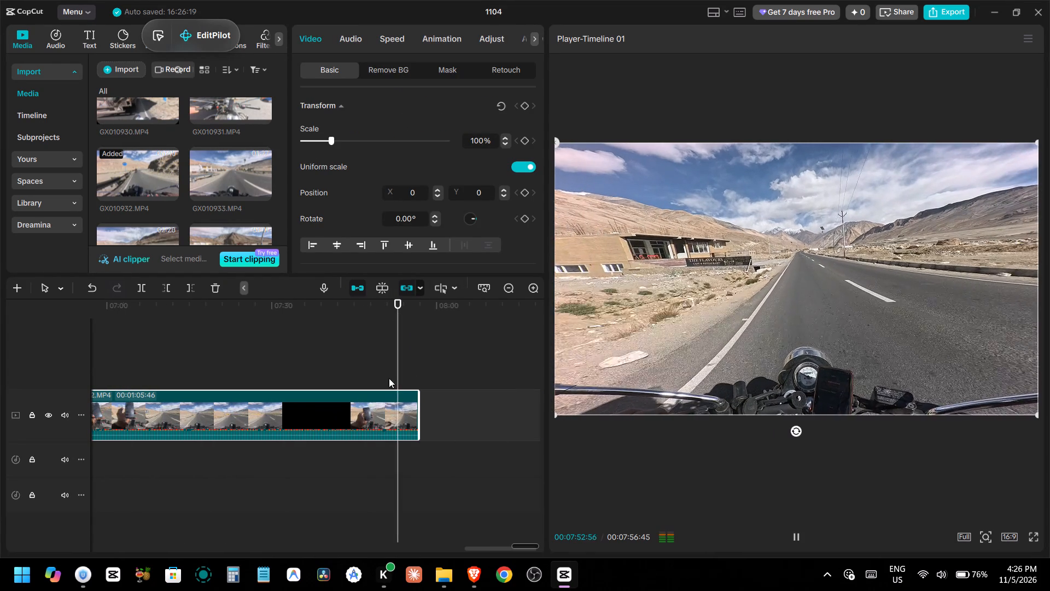
{"action": "key", "text": "space"}
{"action": "left_click", "coordinate": [384, 404]}
{"action": "type", "text": "q"}
Play the short remaining GX010932.MP4 part and trim its end at 00:06:53:59.
{"action": "key", "text": "space"}
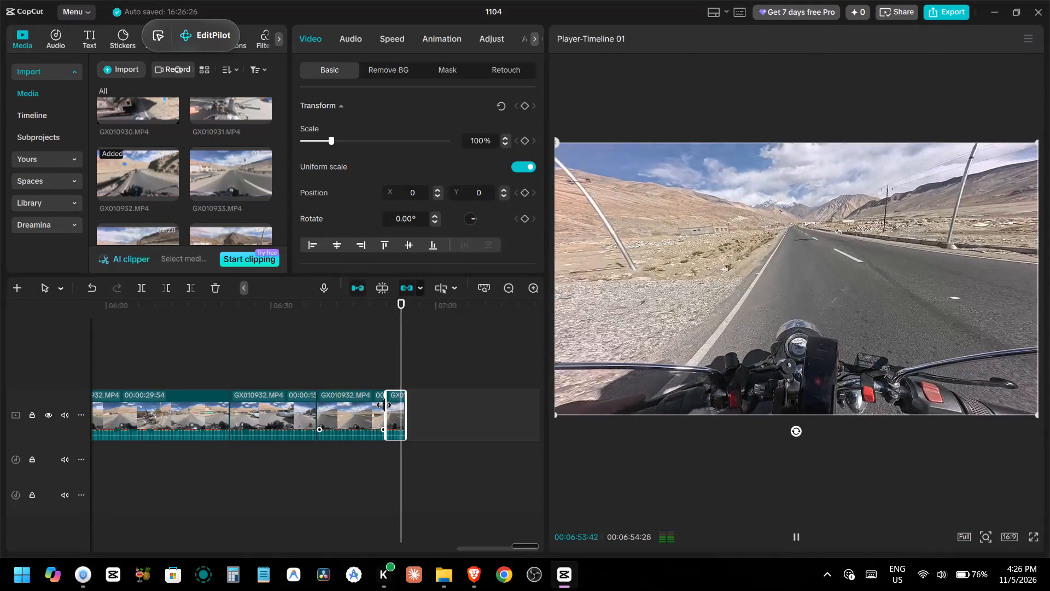
{"action": "key", "text": "space"}
{"action": "type", "text": "w"}
{"action": "key", "text": "space"}
{"action": "key", "text": "space"}
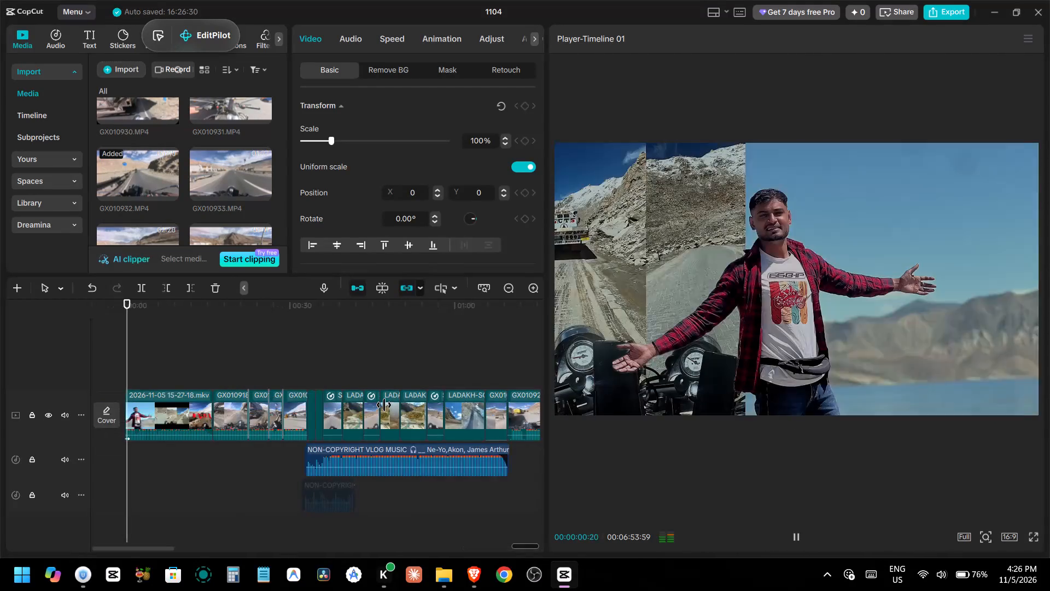
Review the GX010932.MP4 open-road part from about 00:06:38 to 00:06:48.
{"action": "scroll", "coordinate": [278, 381], "scroll_direction": "down", "scroll_amount": 14, "text": "alt"}
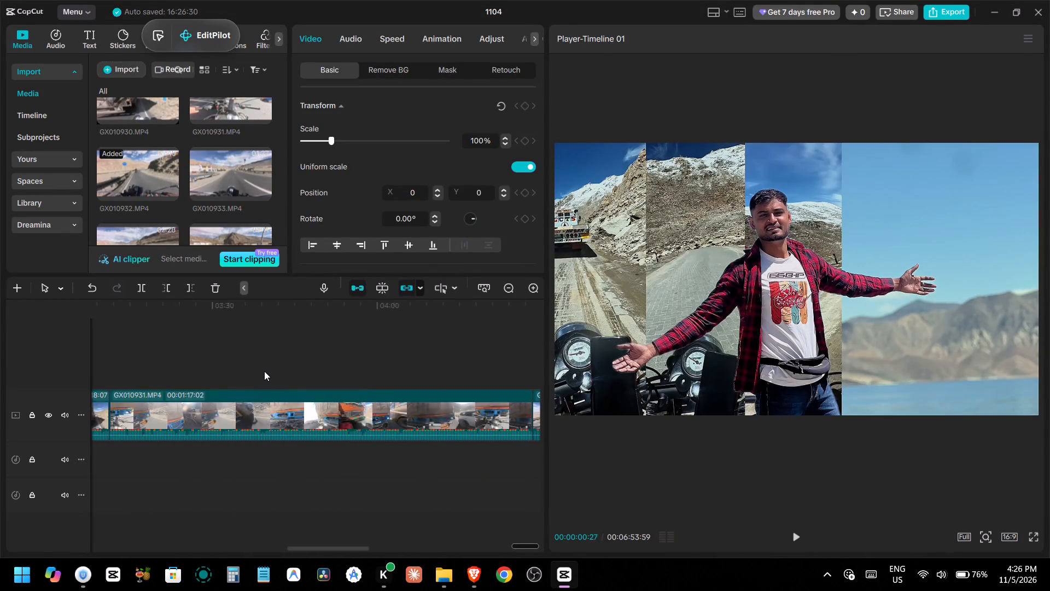
{"action": "scroll", "coordinate": [264, 371], "scroll_direction": "down", "scroll_amount": 13, "text": "alt"}
{"action": "left_click", "coordinate": [307, 361]}
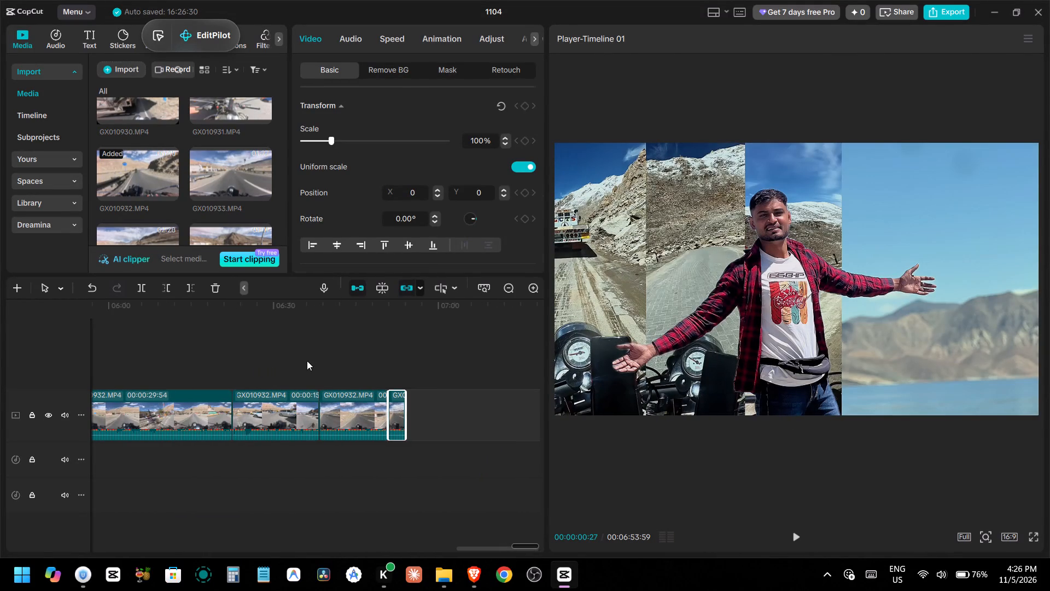
{"action": "key", "text": "space"}
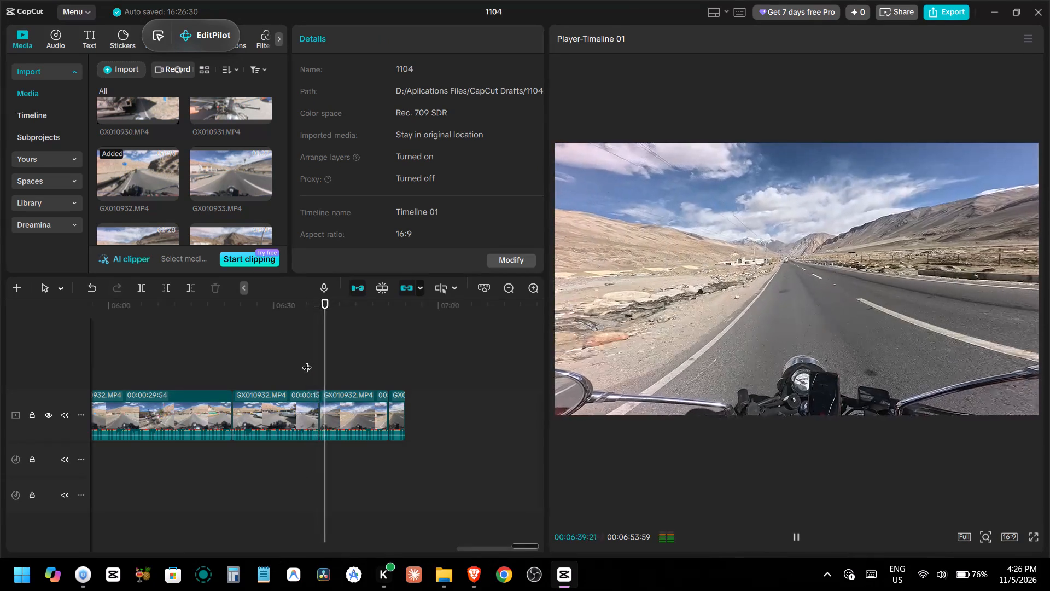
{"action": "key", "text": "space"}
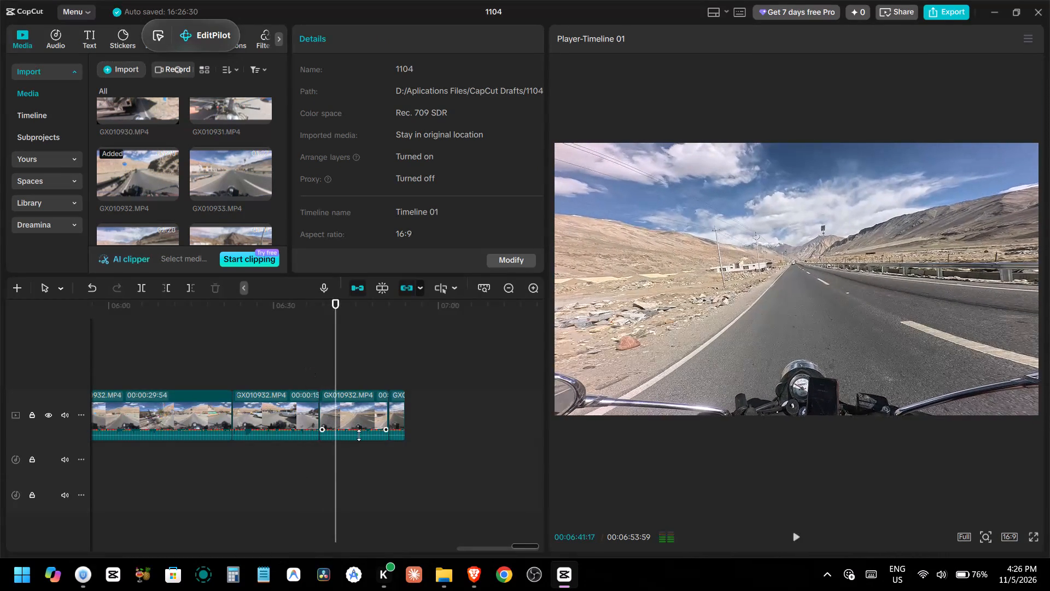
{"action": "left_click", "coordinate": [353, 416]}
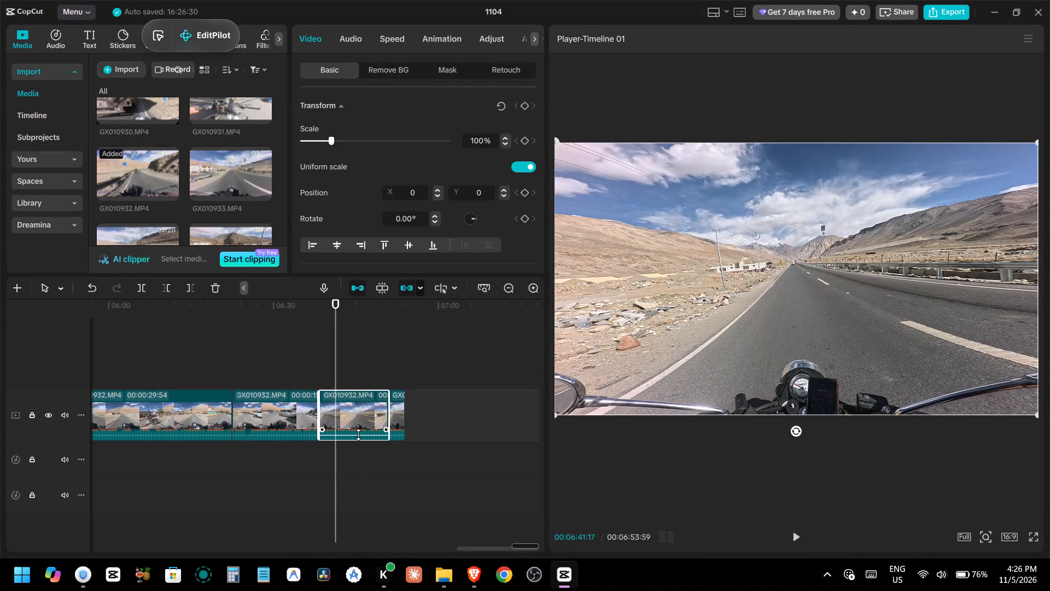
{"action": "key", "text": "space"}
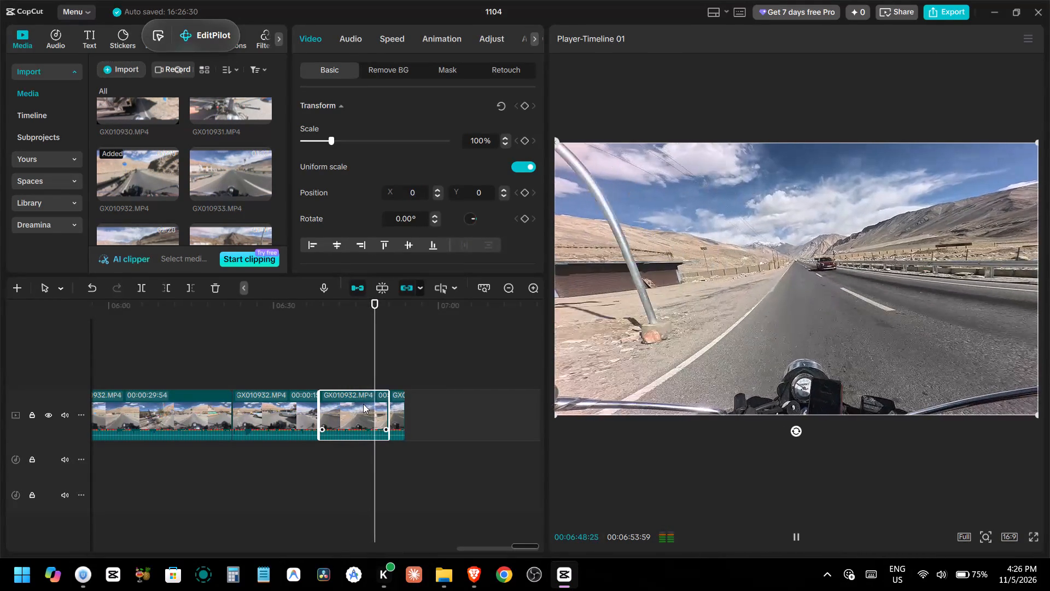
{"action": "key", "text": "space"}
Append GX010933.MP4 to the end of the main track, right after the last GX010932.MP4 part.
{"action": "scroll", "coordinate": [355, 401], "scroll_direction": "up", "scroll_amount": 2, "text": "alt"}
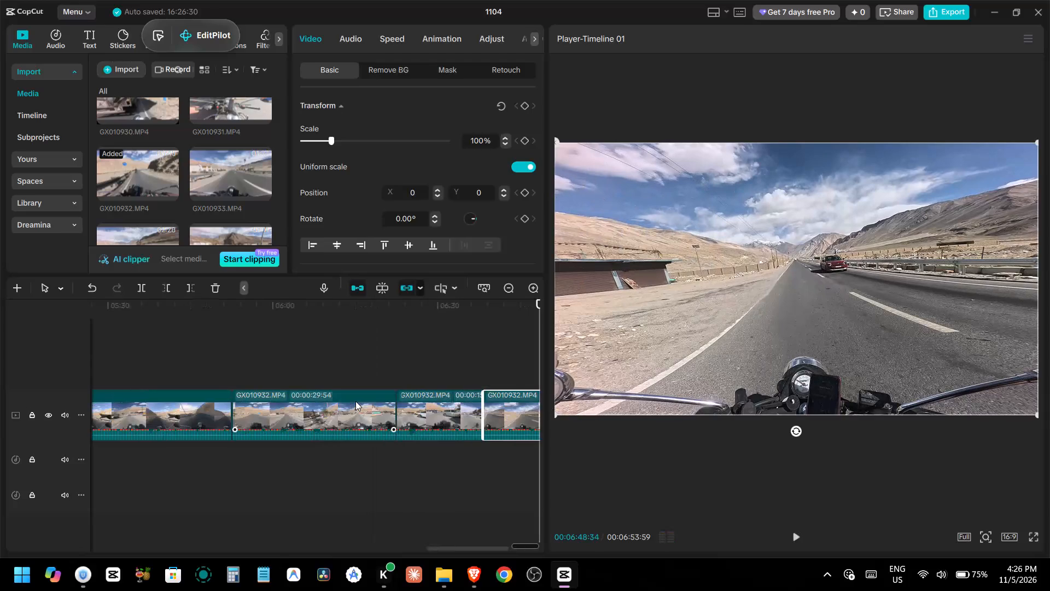
{"action": "scroll", "coordinate": [355, 401], "scroll_direction": "down", "scroll_amount": 6}
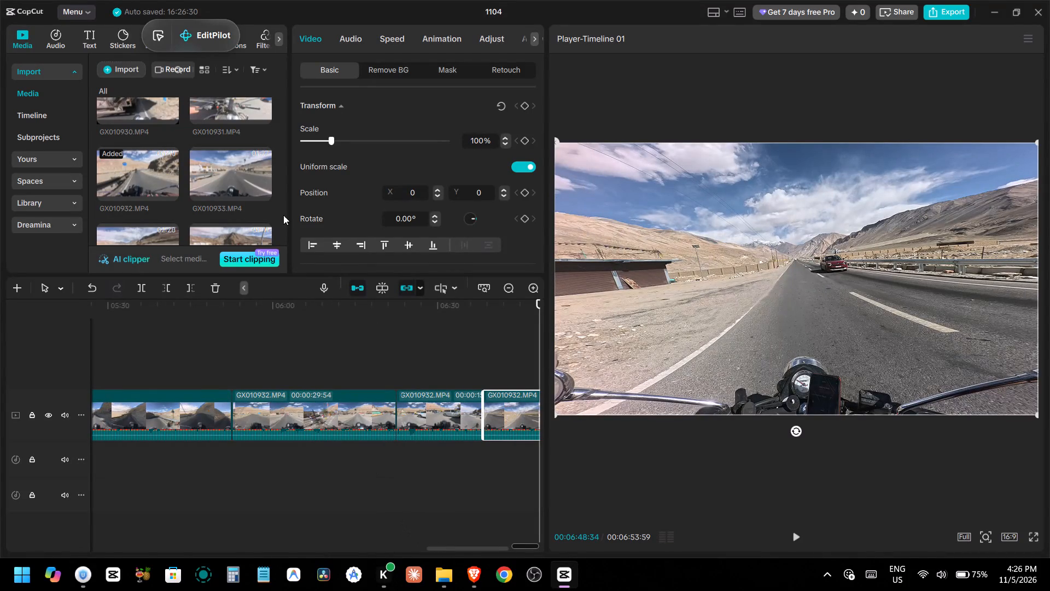
{"action": "scroll", "coordinate": [345, 410], "scroll_direction": "up", "scroll_amount": 5, "text": "alt"}
{"action": "scroll", "coordinate": [335, 399], "scroll_direction": "down", "scroll_amount": 4, "text": "alt"}
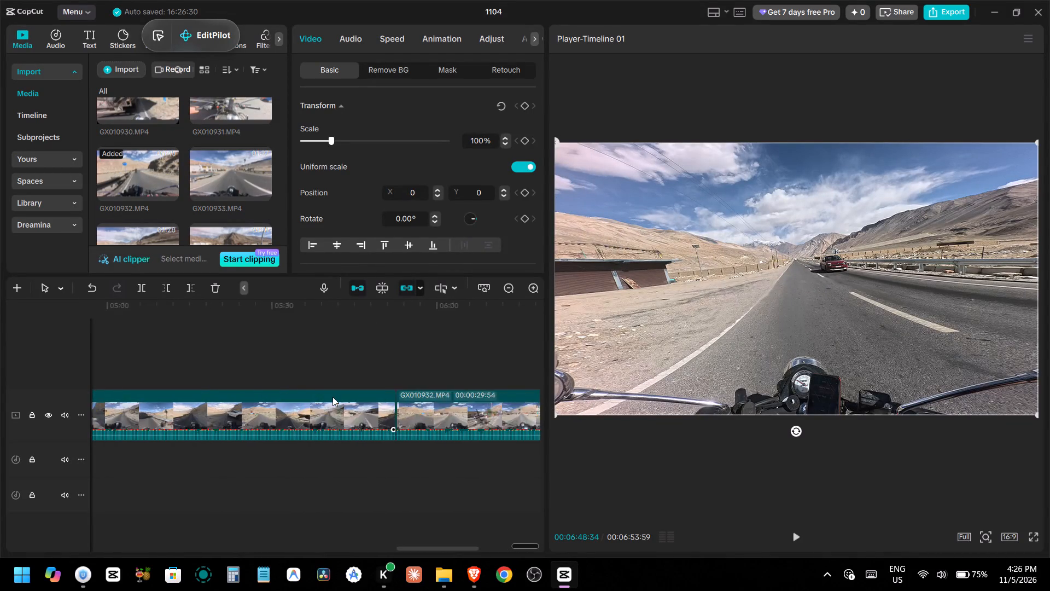
{"action": "scroll", "coordinate": [332, 397], "scroll_direction": "down", "scroll_amount": 10, "text": "alt"}
{"action": "left_click_drag", "start_coordinate": [241, 178], "coordinate": [470, 408]}
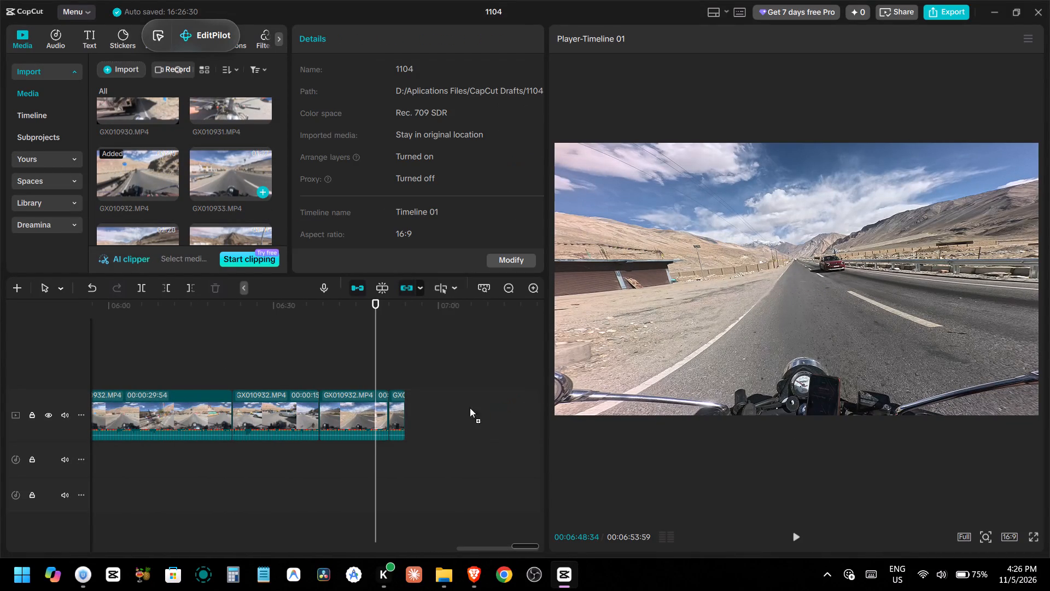
{"action": "left_click_drag", "start_coordinate": [470, 408], "coordinate": [447, 413]}
Play across the join into GX010933.MP4 and split the clip at about 00:07:03:50.
{"action": "double_click", "coordinate": [404, 364]}
{"action": "key", "text": "space"}
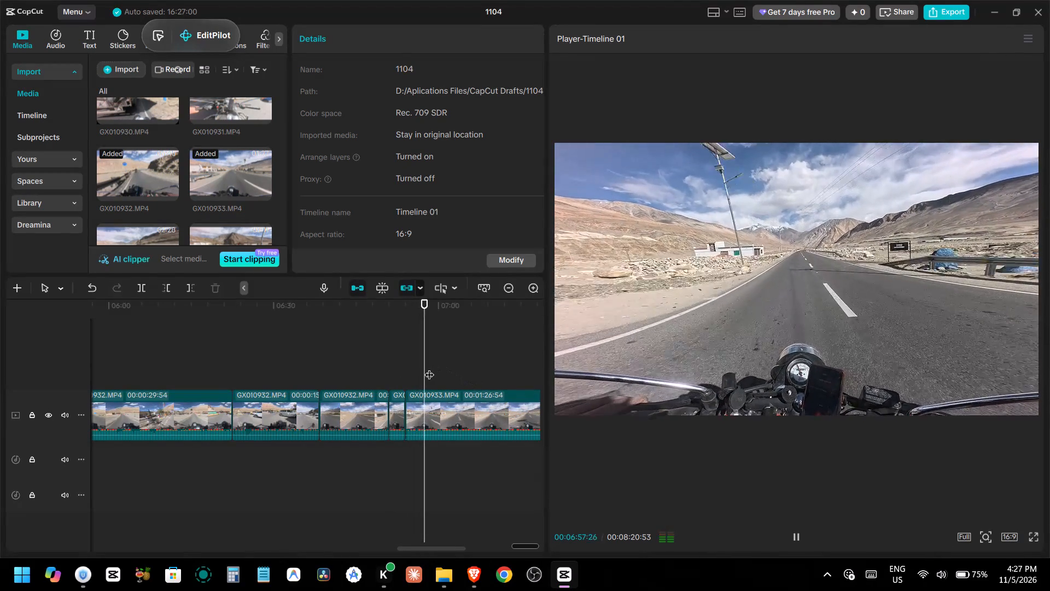
{"action": "left_click", "coordinate": [460, 408]}
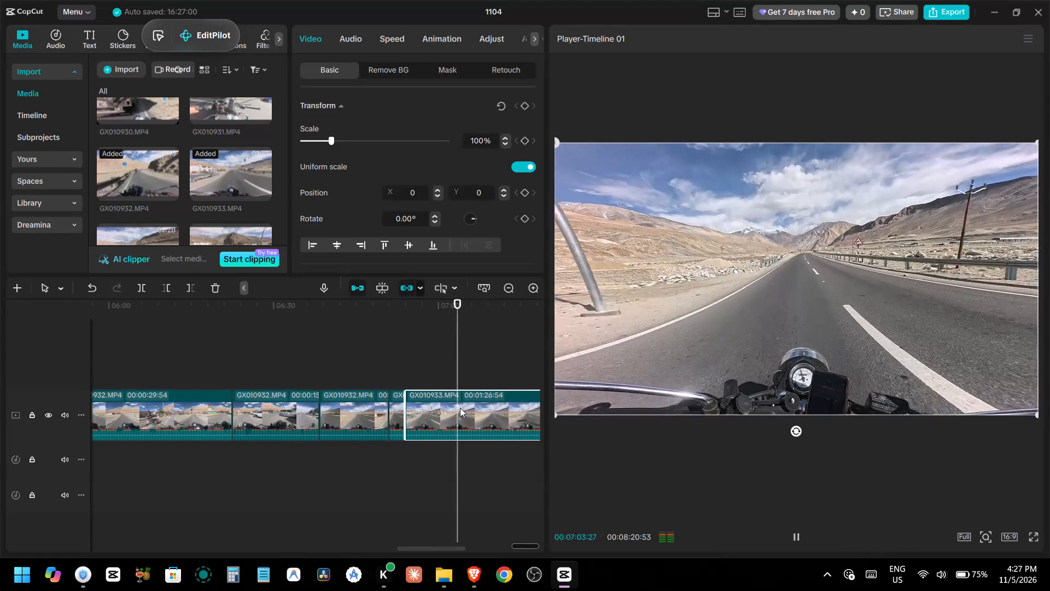
{"action": "key", "text": "ctrl+b"}
Skim the second GX010933.MP4 part and trim its start to about 00:07:44, leaving a 00:00:36:53 duration.
{"action": "key", "text": "space"}
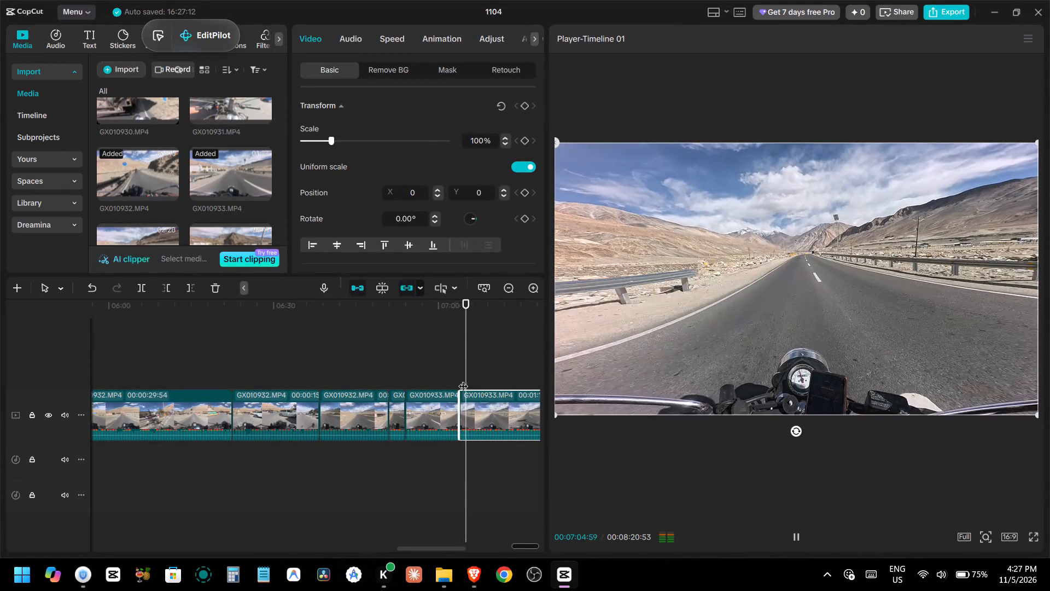
{"action": "scroll", "coordinate": [362, 379], "scroll_direction": "down", "scroll_amount": 3, "text": "alt"}
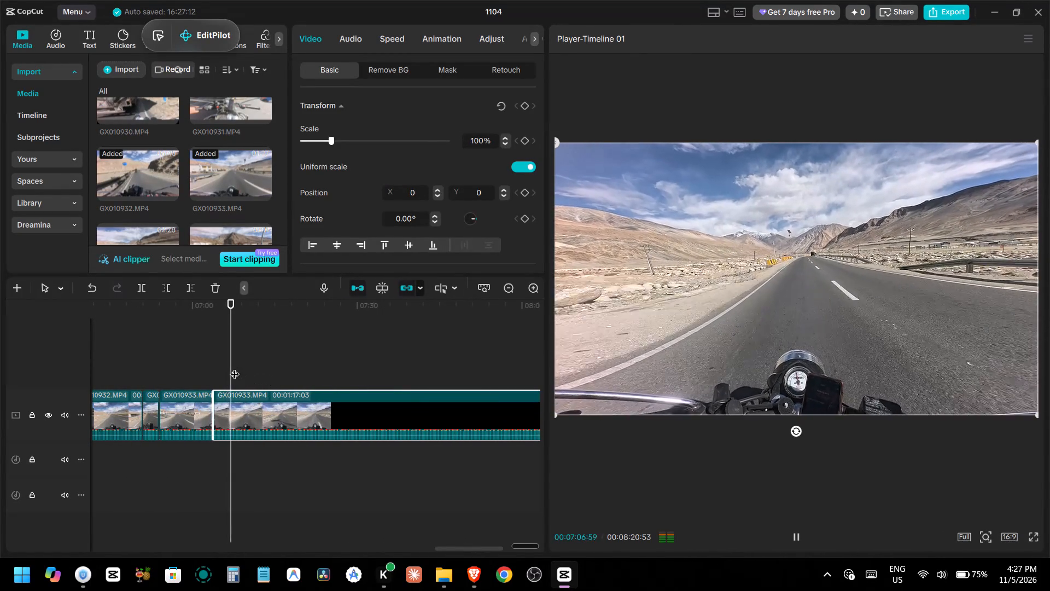
{"action": "left_click_drag", "start_coordinate": [235, 367], "coordinate": [334, 380]}
{"action": "key", "text": "space"}
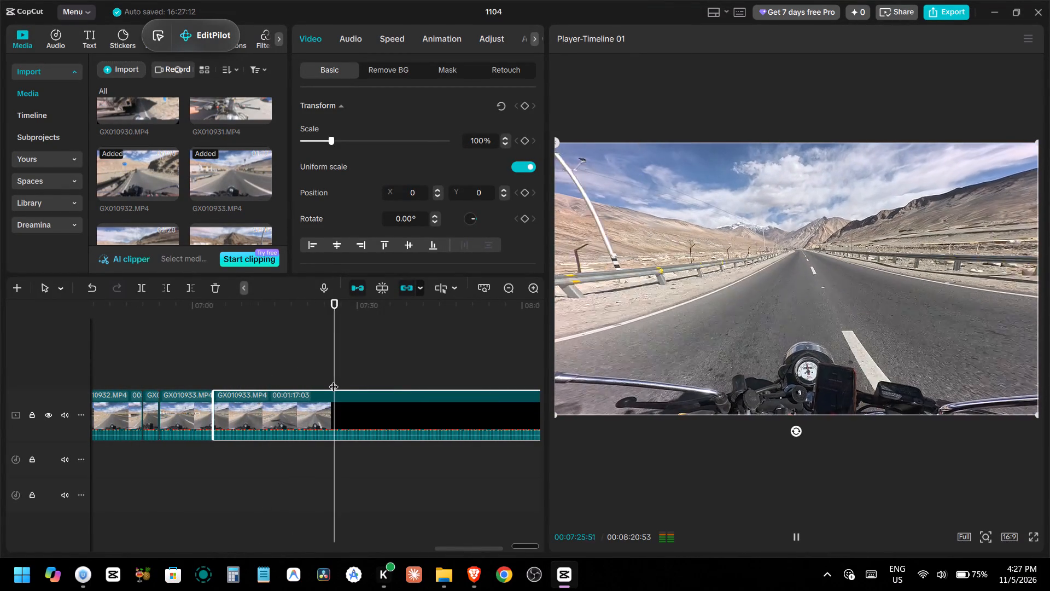
{"action": "left_click_drag", "start_coordinate": [337, 377], "coordinate": [427, 380]}
{"action": "key", "text": "space"}
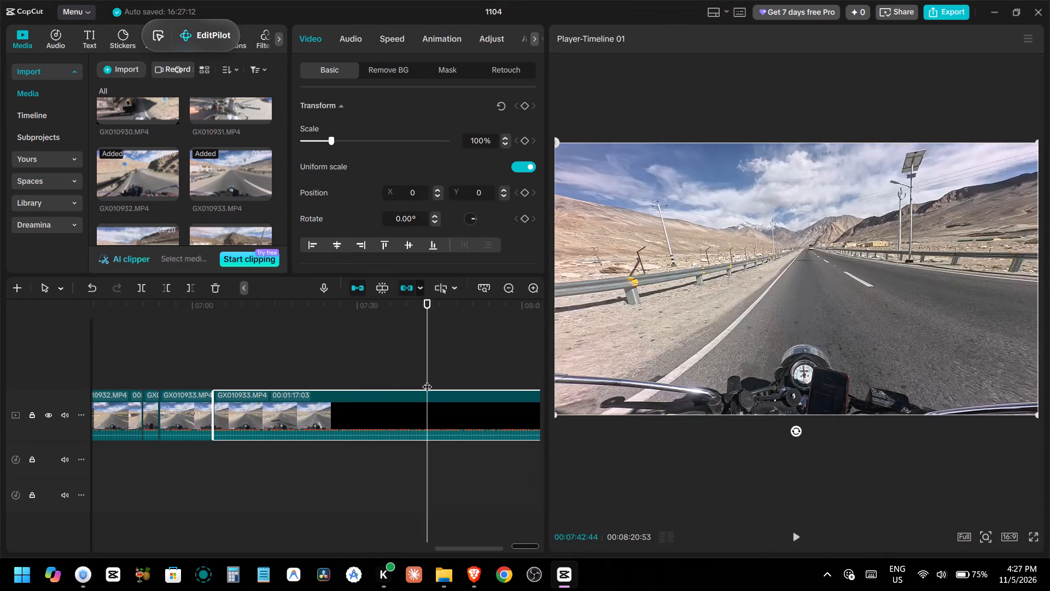
{"action": "type", "text": "q"}
Check the roadside and hand shots in the last GX010933.MP4 part and trim its start, leaving a 00:00:21:03 duration.
{"action": "key", "text": "space"}
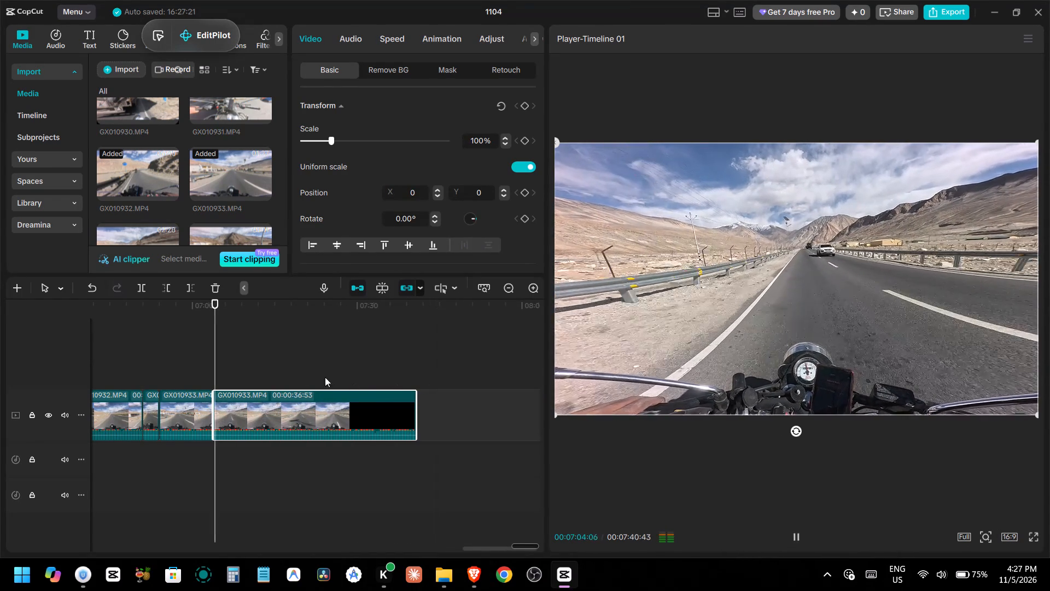
{"action": "key", "text": "space"}
{"action": "left_click", "coordinate": [322, 364]}
{"action": "left_click_drag", "start_coordinate": [322, 364], "coordinate": [355, 368]}
{"action": "key", "text": "space"}
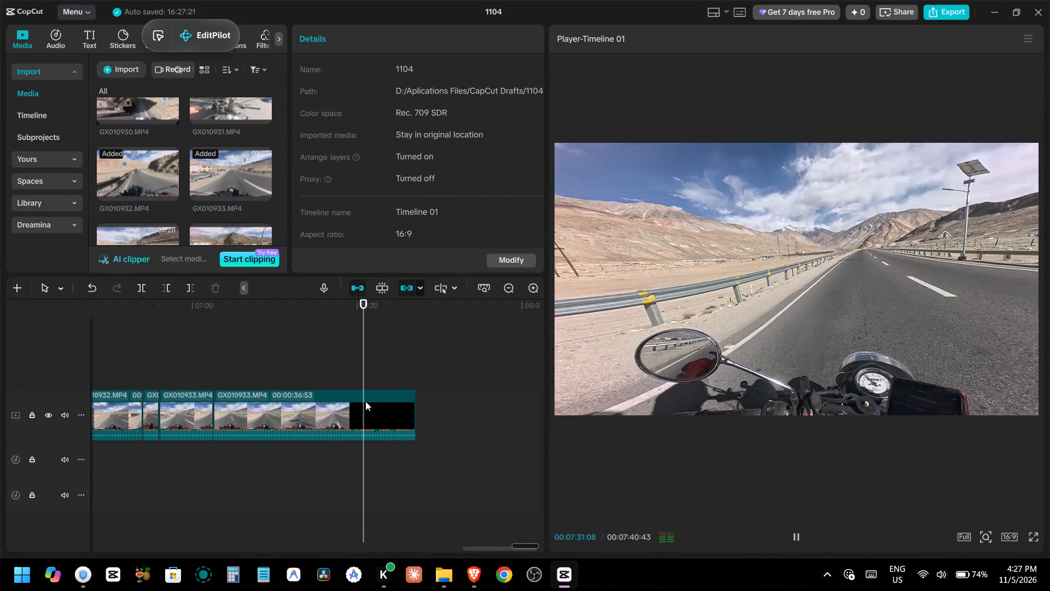
{"action": "key", "text": "space"}
{"action": "left_click", "coordinate": [351, 373]}
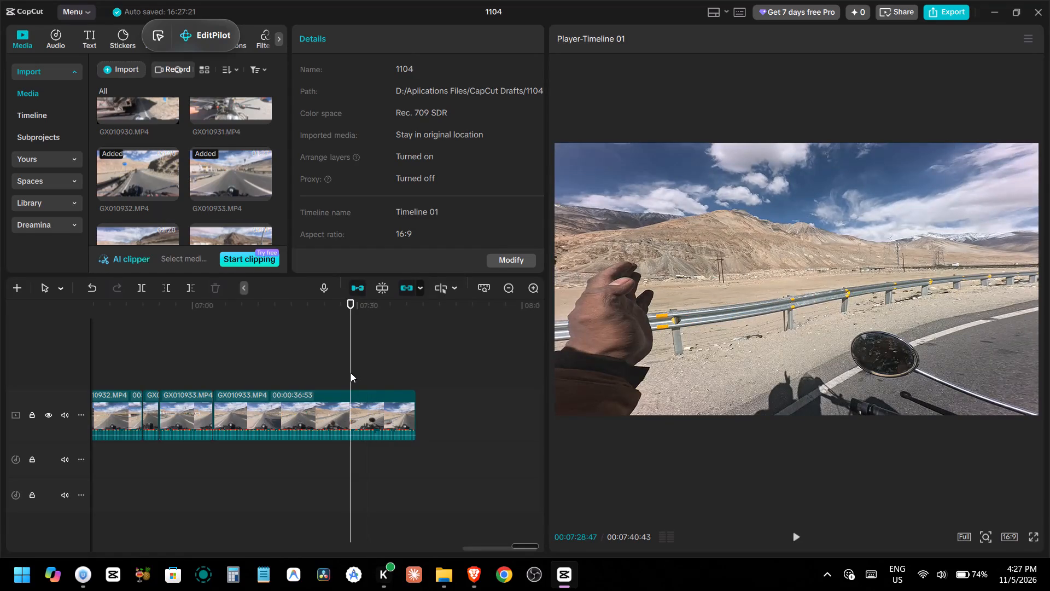
{"action": "left_click_drag", "start_coordinate": [351, 373], "coordinate": [309, 377]}
{"action": "key", "text": "space"}
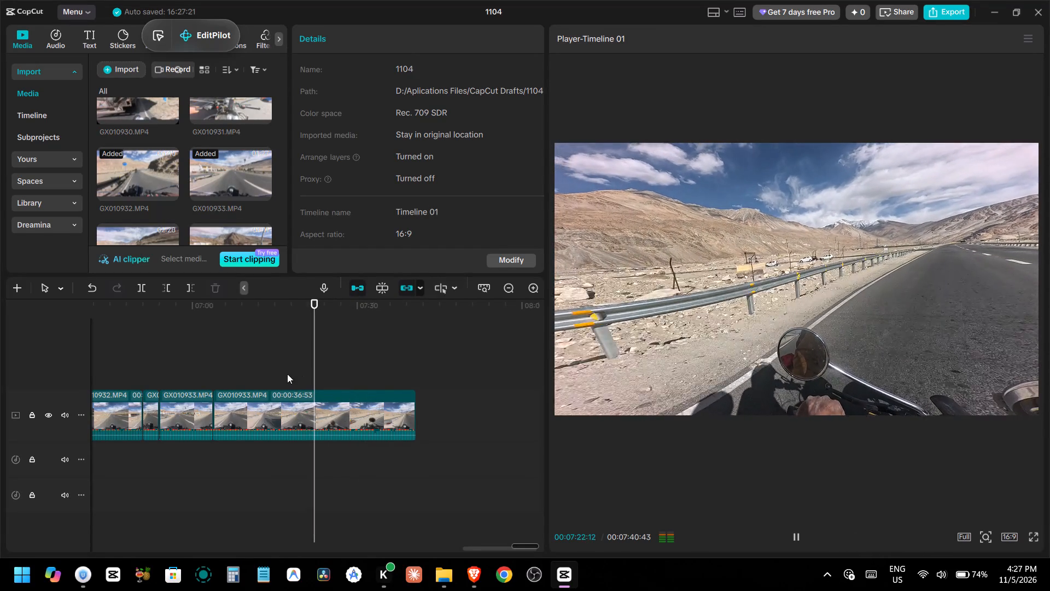
{"action": "left_click", "coordinate": [287, 374]}
{"action": "key", "text": "space"}
{"action": "left_click", "coordinate": [299, 397]}
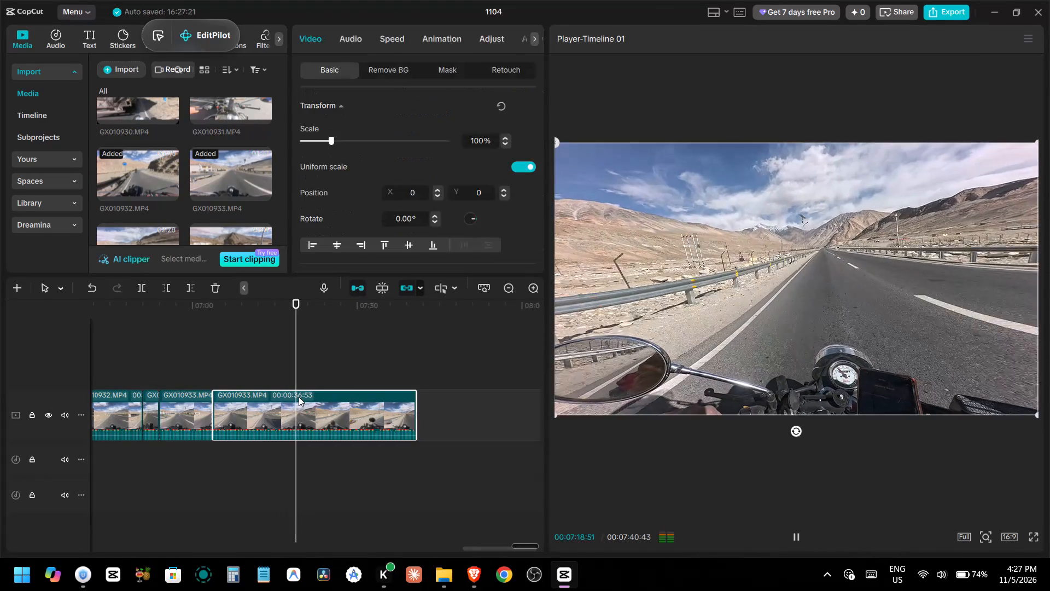
{"action": "type", "text": "q"}
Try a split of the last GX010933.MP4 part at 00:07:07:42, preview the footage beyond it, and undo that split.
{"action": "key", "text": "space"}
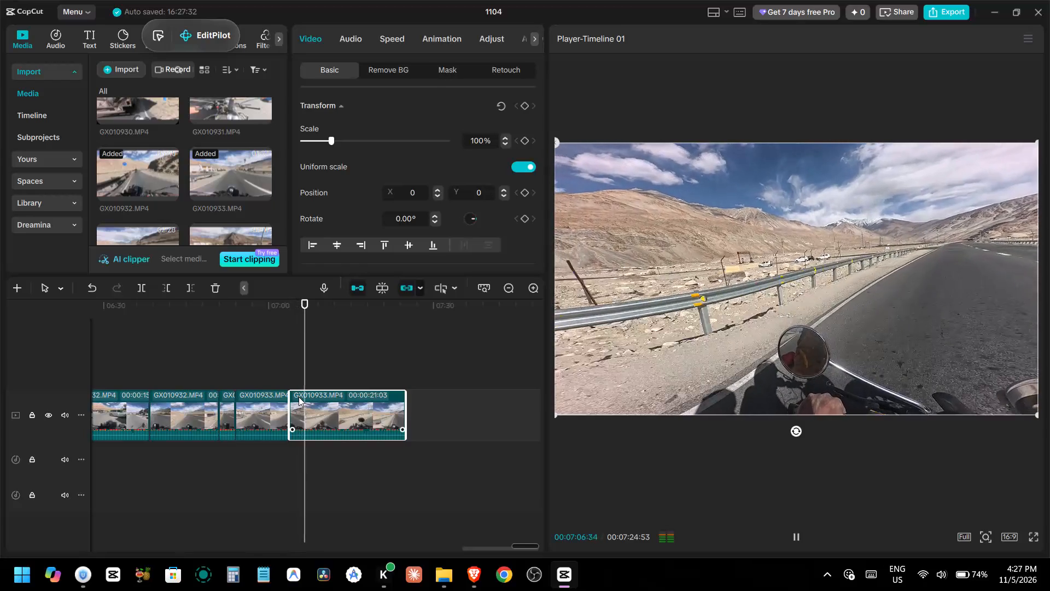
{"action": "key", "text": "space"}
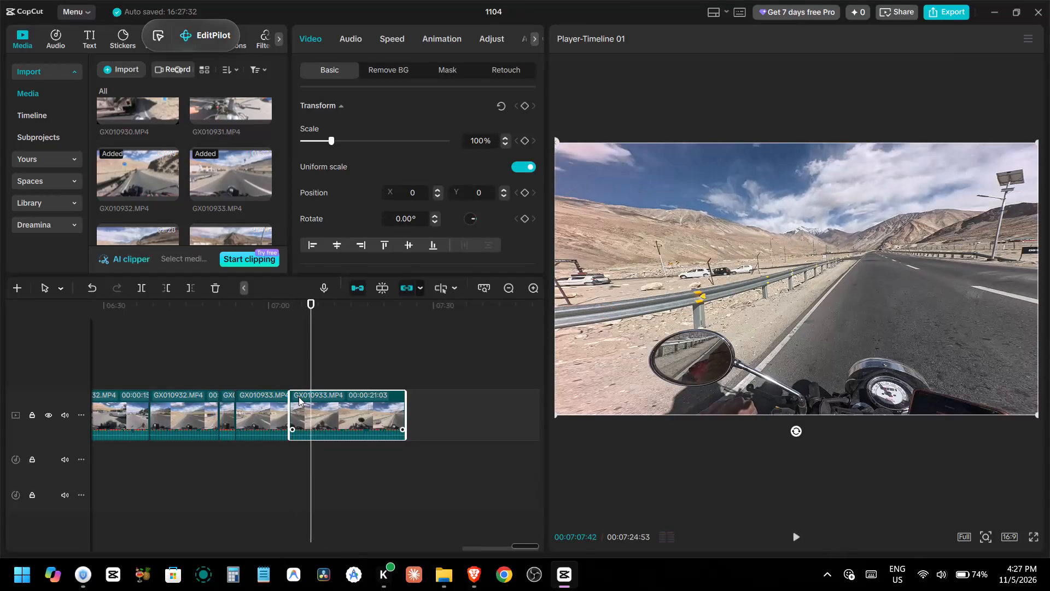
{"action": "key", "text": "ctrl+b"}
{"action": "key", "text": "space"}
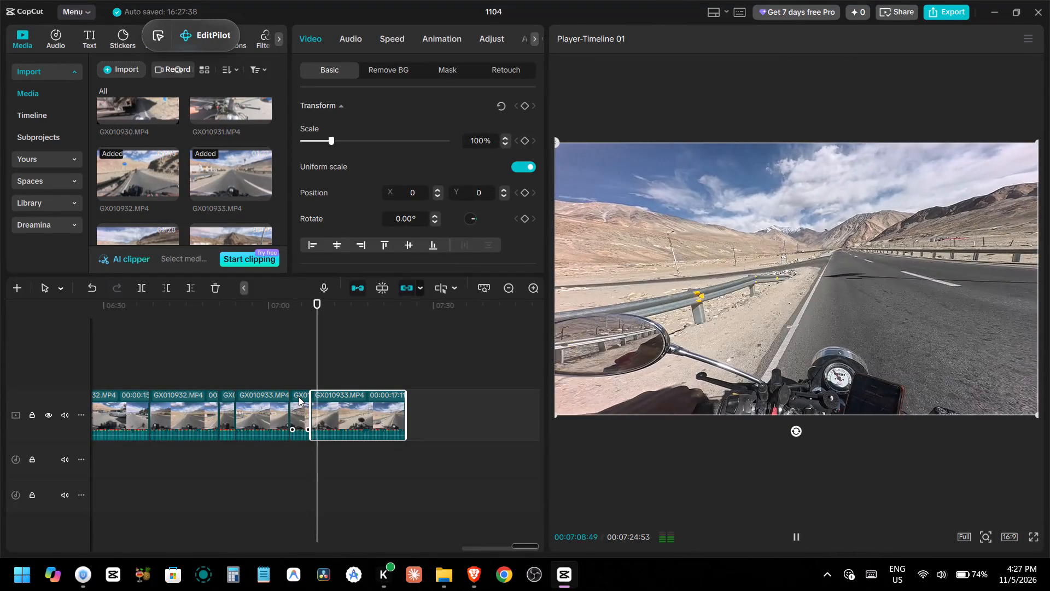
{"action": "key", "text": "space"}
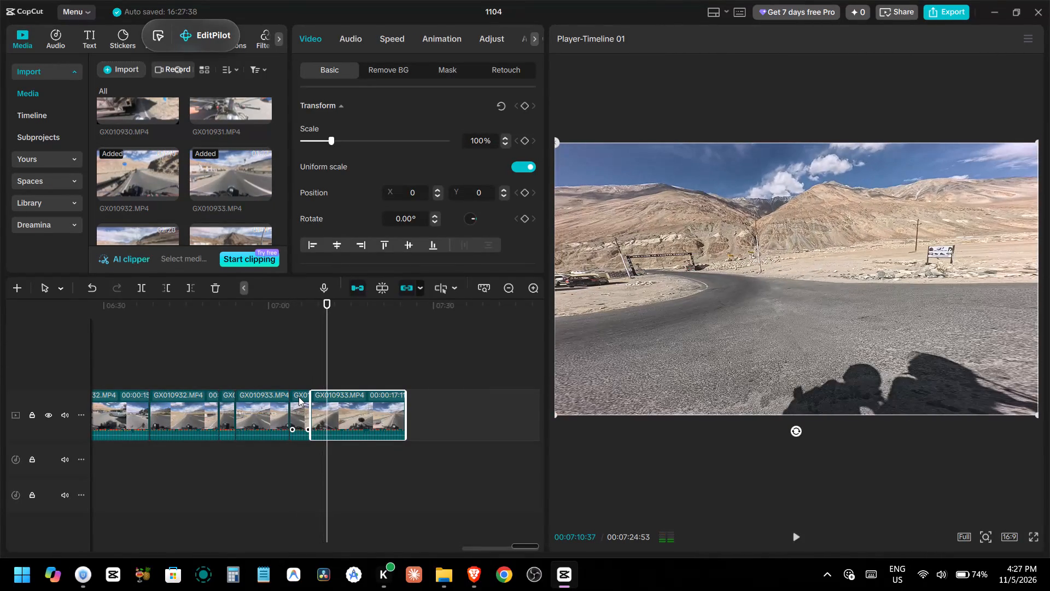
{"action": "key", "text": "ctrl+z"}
Split the last GX010933.MP4 part at 00:07:10:37, on the view across the road with the riders' shadow.
{"action": "key", "text": "ctrl+b"}
Play the part after the 00:07:10:37 split and trim its start to about 00:07:20:51, where the camera faces the road ahead.
{"action": "key", "text": "space"}
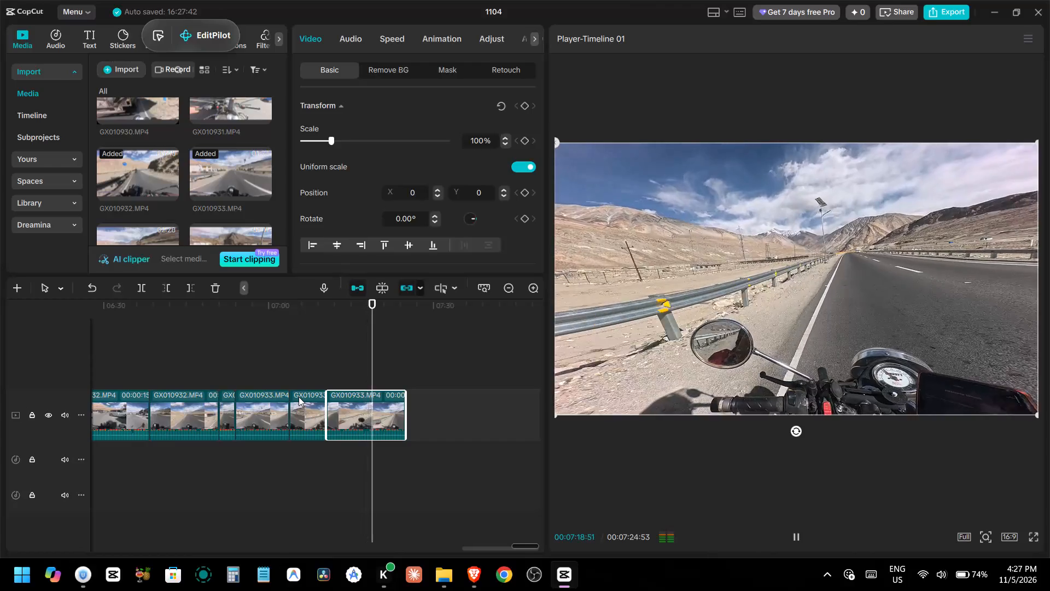
{"action": "key", "text": "space"}
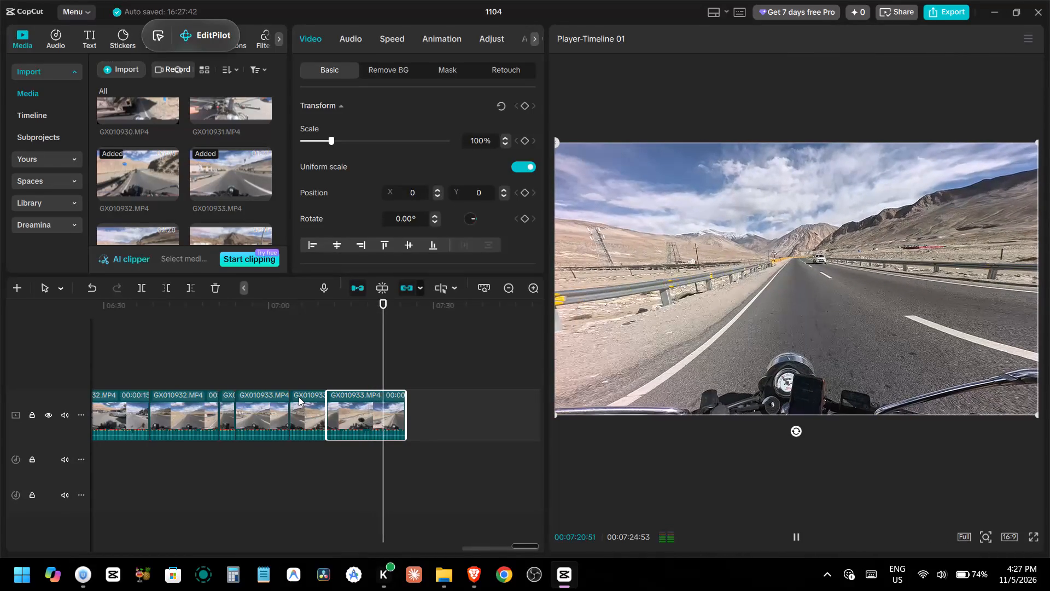
{"action": "type", "text": "q"}
{"action": "key", "text": "space"}
{"action": "key", "text": "space"}
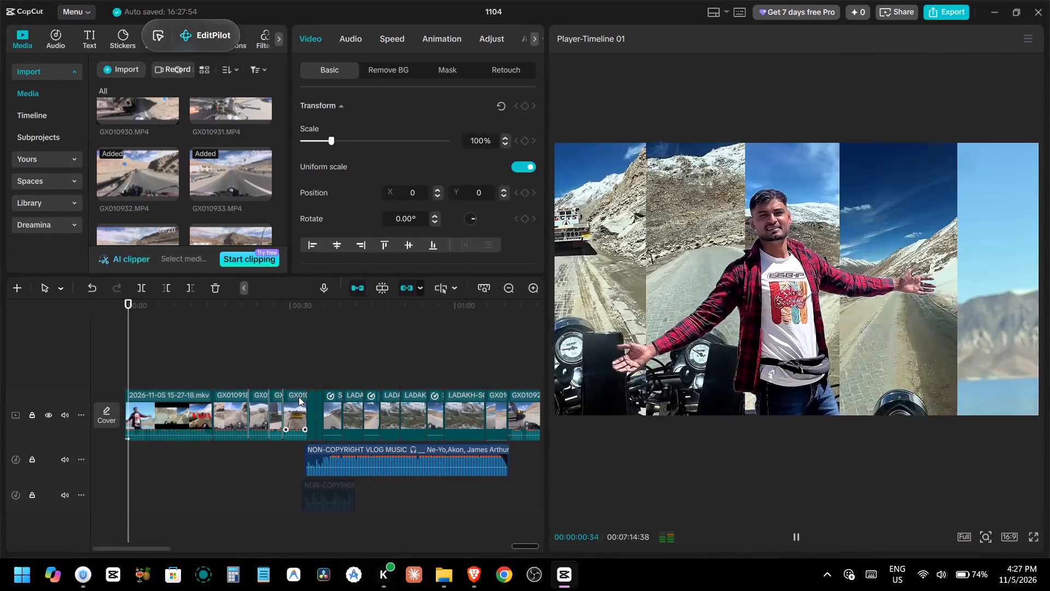
{"action": "scroll", "coordinate": [299, 397], "scroll_direction": "down", "scroll_amount": 6, "text": "alt"}
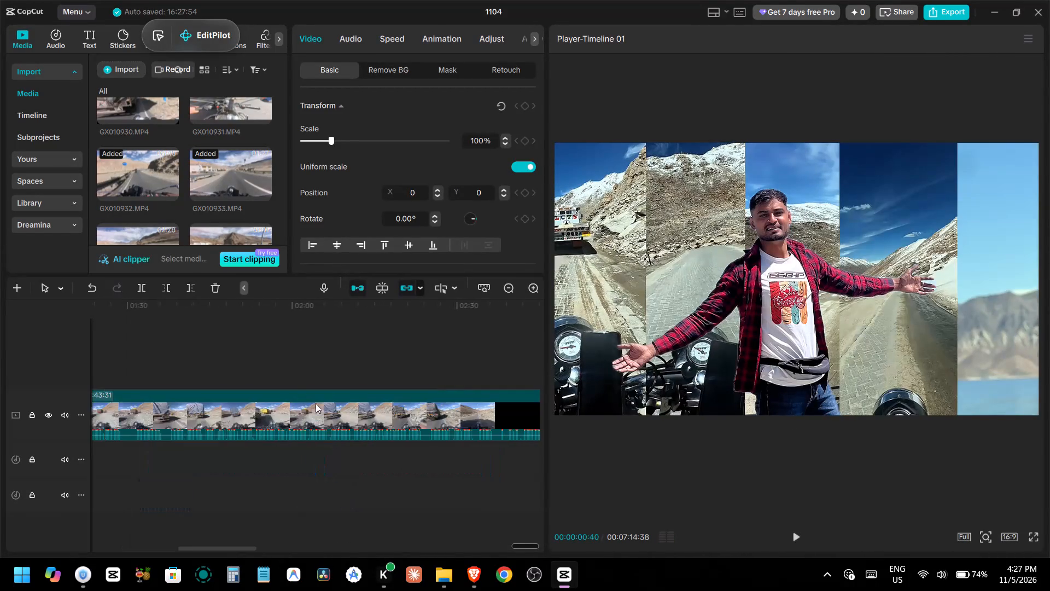
{"action": "scroll", "coordinate": [453, 382], "scroll_direction": "down", "scroll_amount": 20, "text": "alt"}
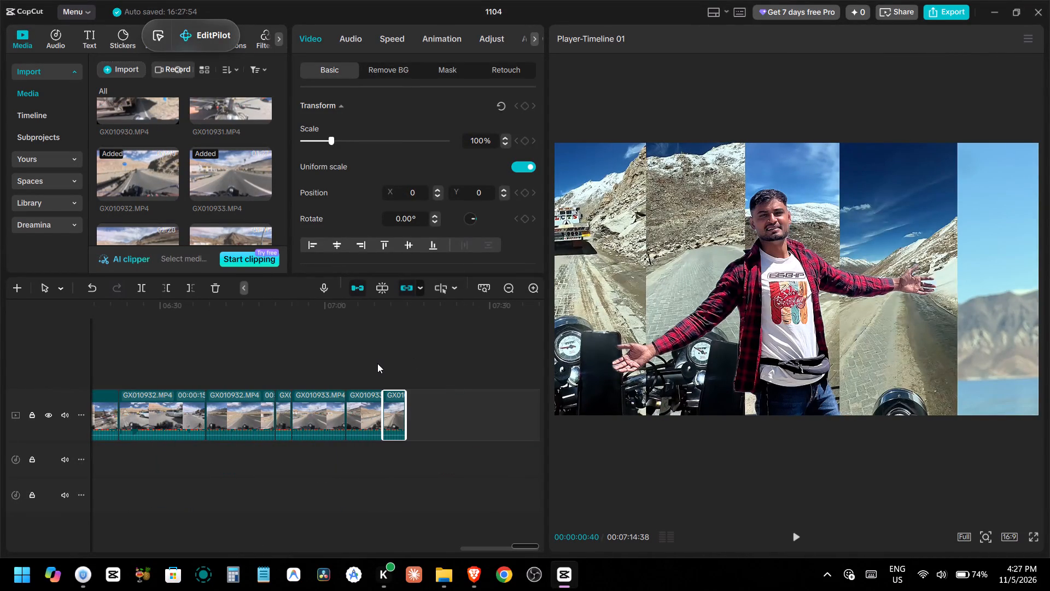
Play back the closing footage and add a marker at 00:06:48:04 in the second-to-last GX010932.MP4 part.
{"action": "left_click", "coordinate": [377, 363]}
{"action": "key", "text": "space"}
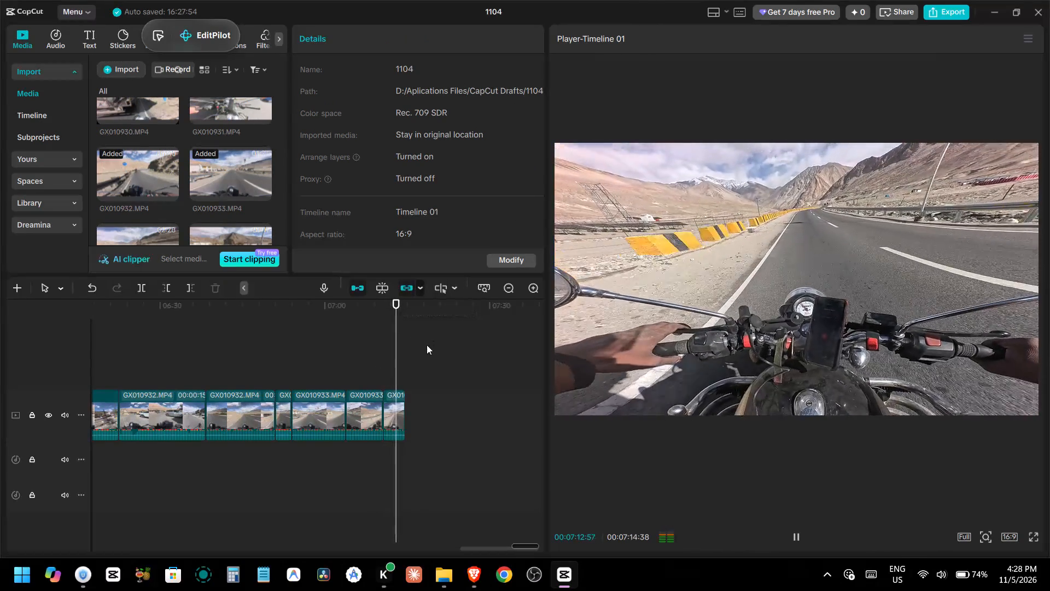
{"action": "key", "text": "space"}
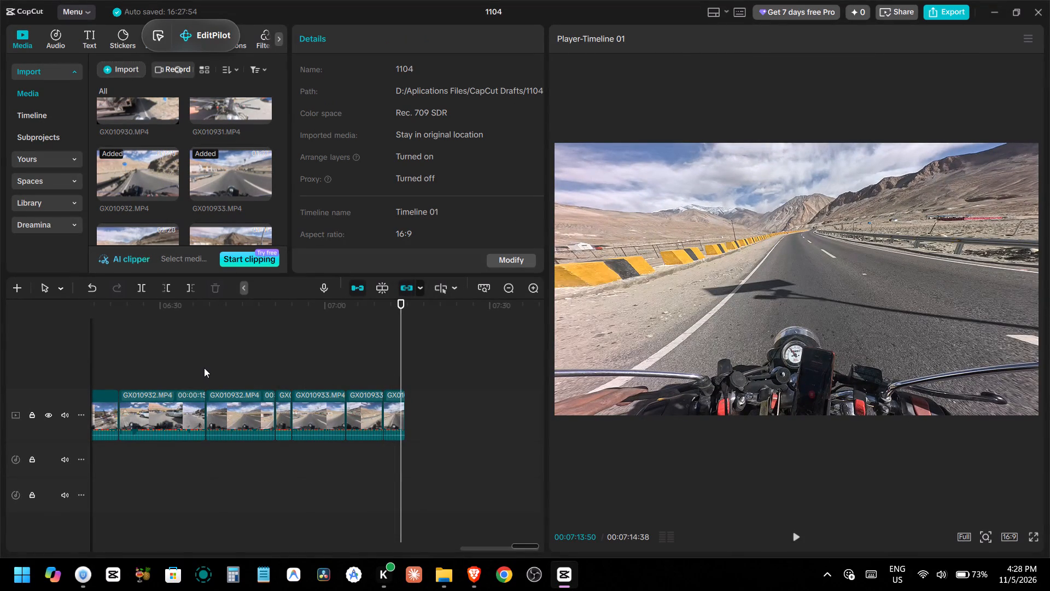
{"action": "left_click", "coordinate": [194, 364]}
{"action": "key", "text": "space"}
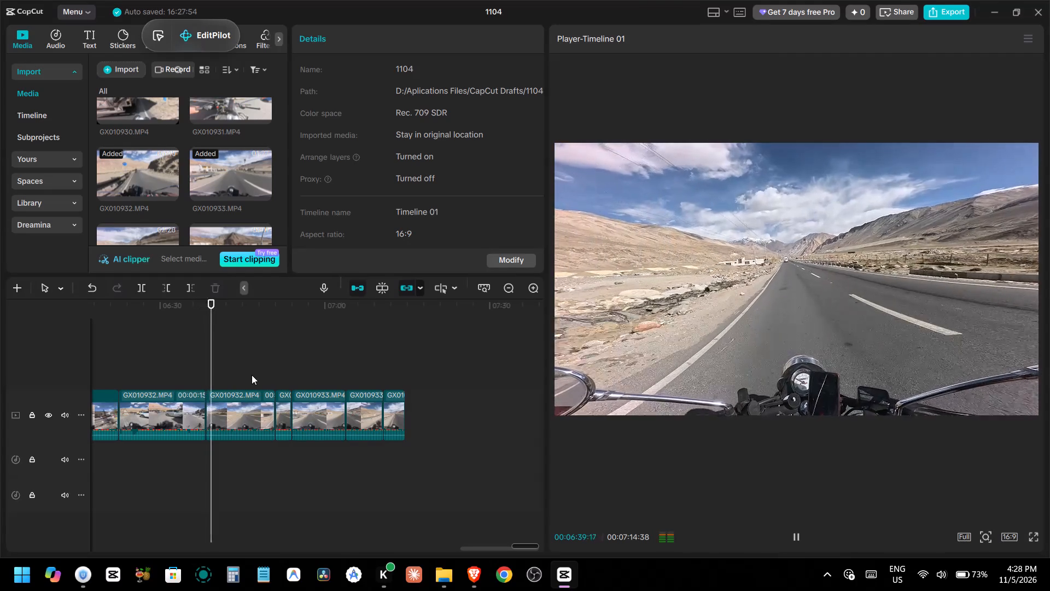
{"action": "left_click", "coordinate": [248, 416]}
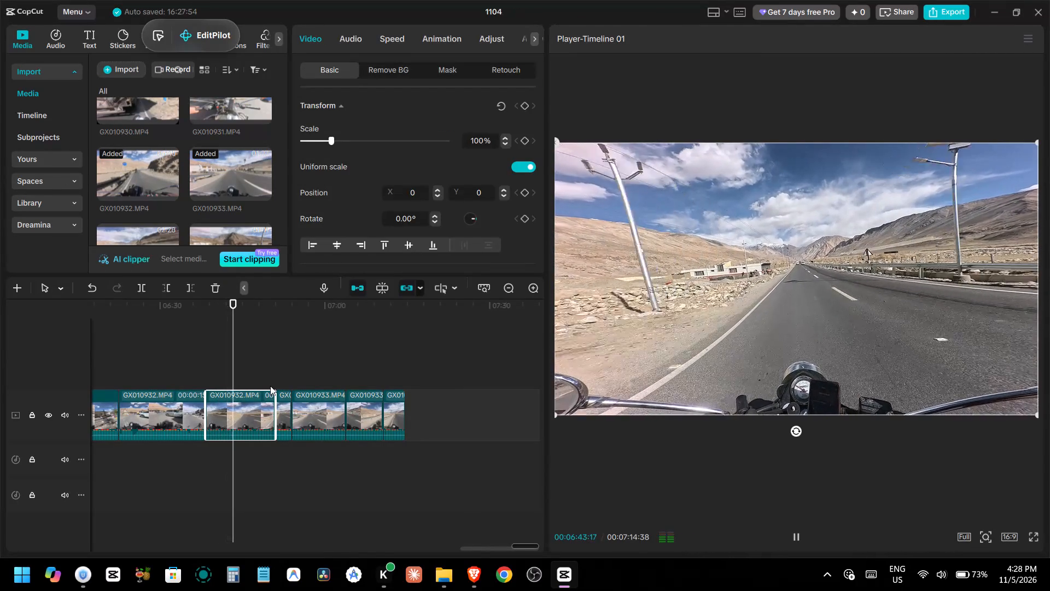
{"action": "scroll", "coordinate": [270, 386], "scroll_direction": "down", "scroll_amount": 1, "text": "alt"}
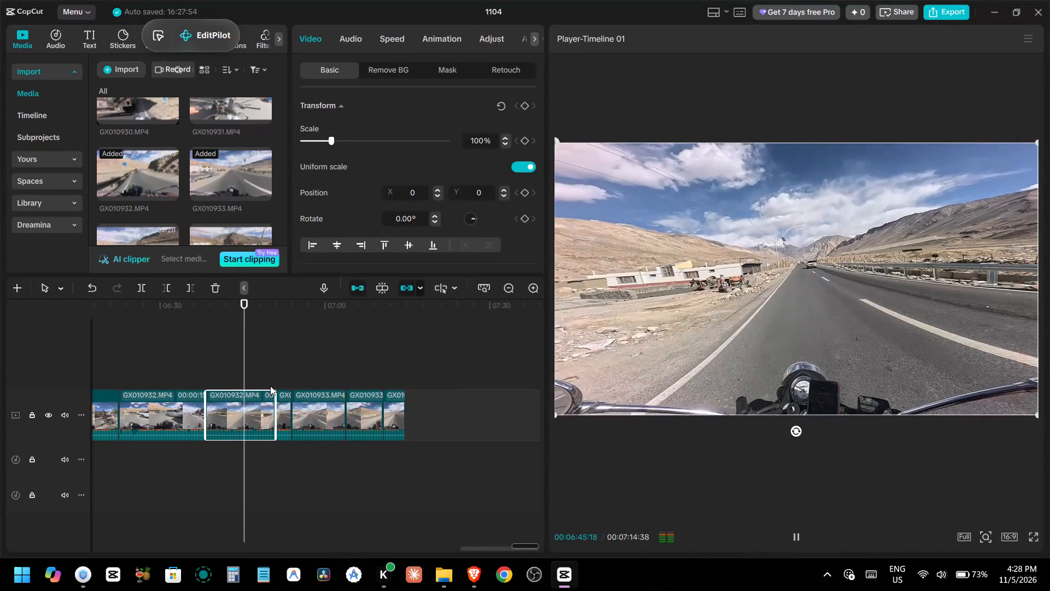
{"action": "scroll", "coordinate": [270, 386], "scroll_direction": "down", "scroll_amount": 1, "text": "alt"}
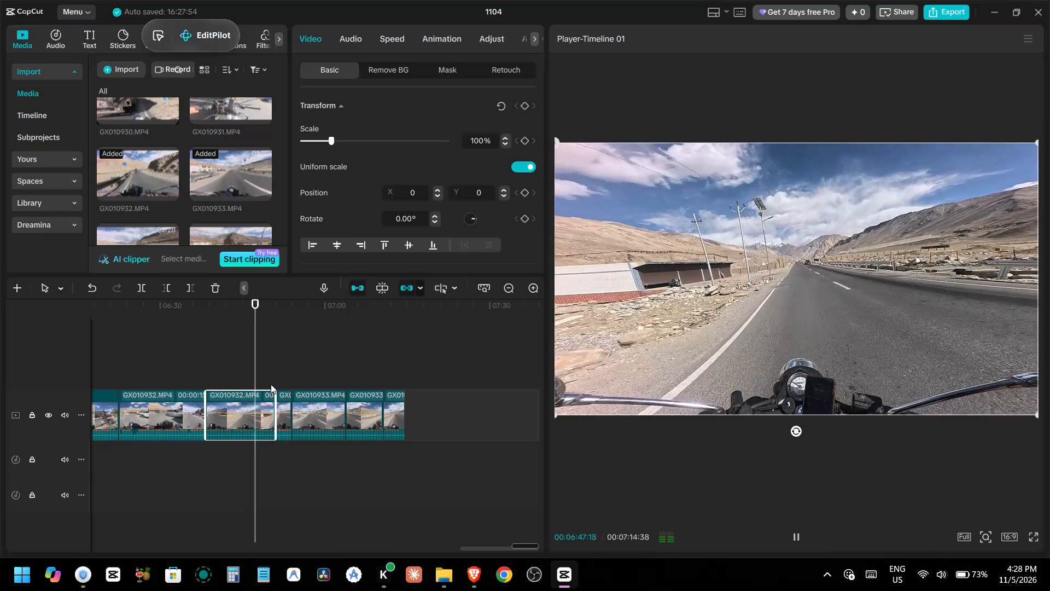
{"action": "key", "text": "space"}
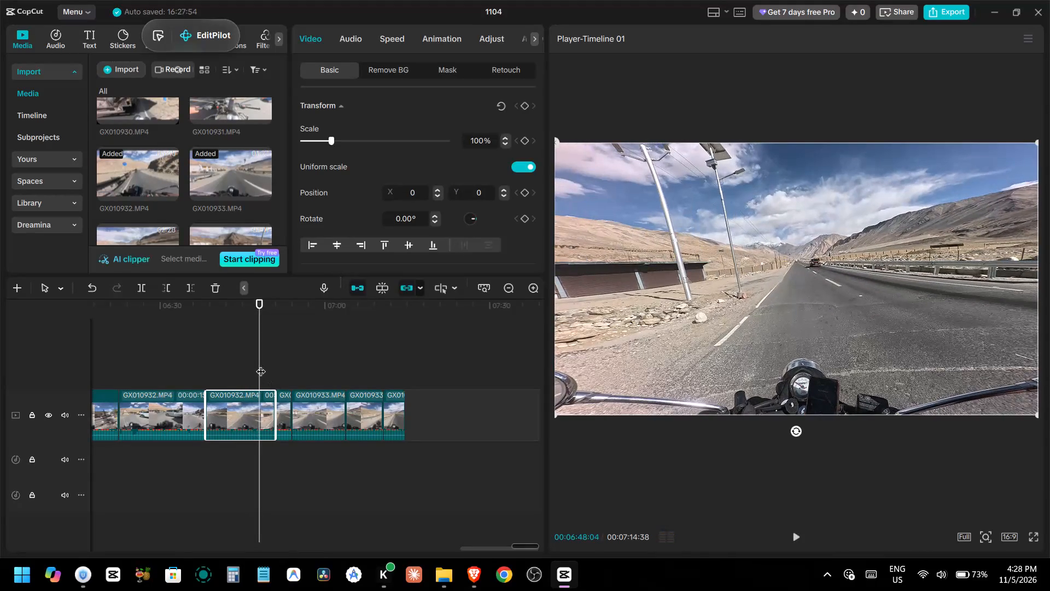
{"action": "scroll", "coordinate": [127, 297], "scroll_direction": "down", "scroll_amount": 7}
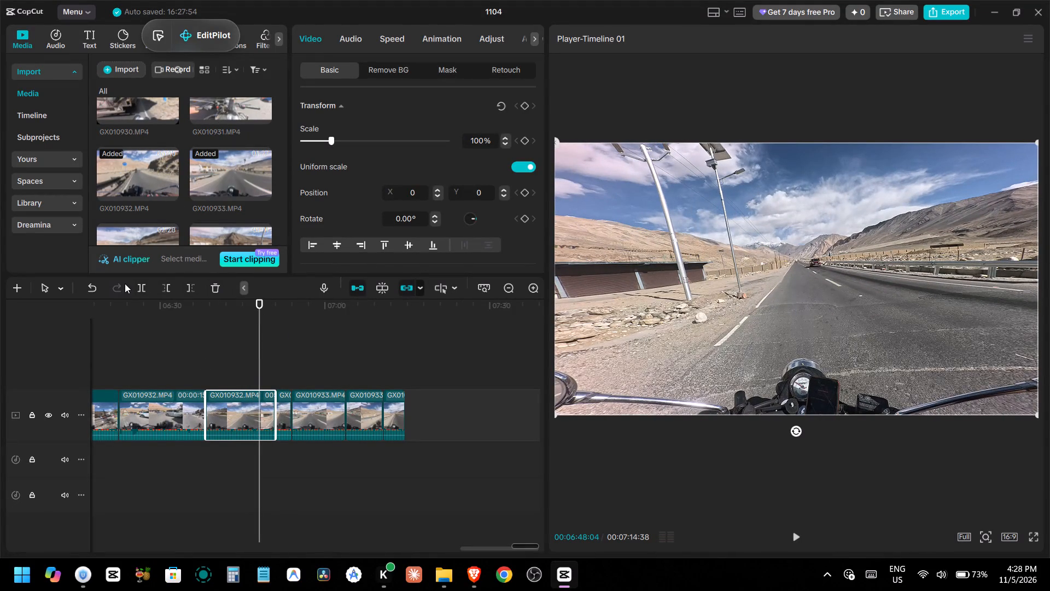
{"action": "key", "text": "m"}
Copy the longer NON-COPYRIGHT VLOG MUSIC clip from near the video's start and paste it at the 00:06:48:04 marker.
{"action": "left_click", "coordinate": [178, 333]}
{"action": "left_click_drag", "start_coordinate": [178, 333], "coordinate": [65, 367]}
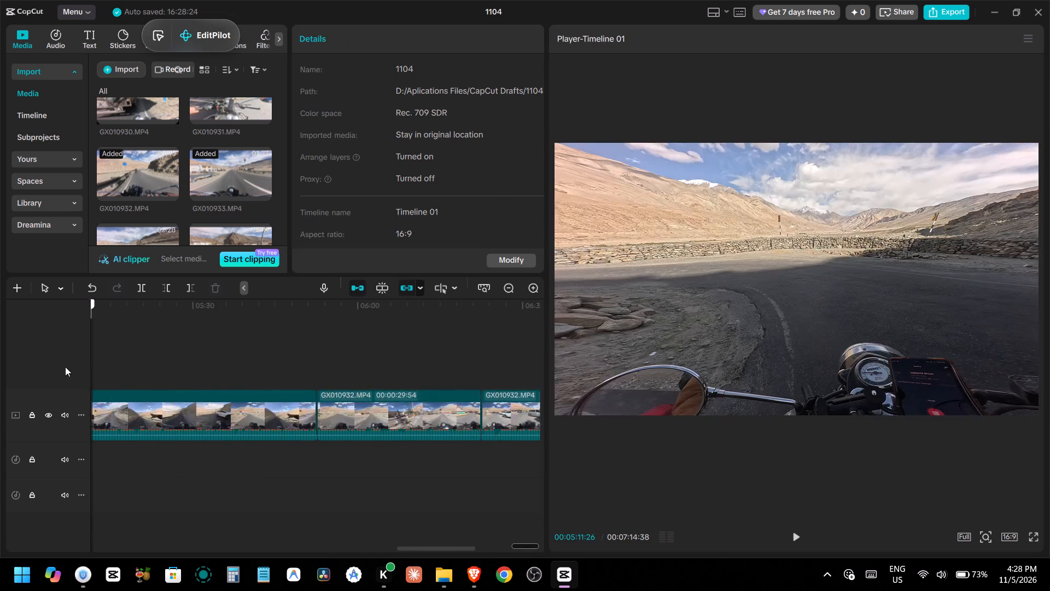
{"action": "left_click_drag", "start_coordinate": [65, 367], "coordinate": [84, 369]}
{"action": "left_click_drag", "start_coordinate": [352, 549], "coordinate": [288, 558]}
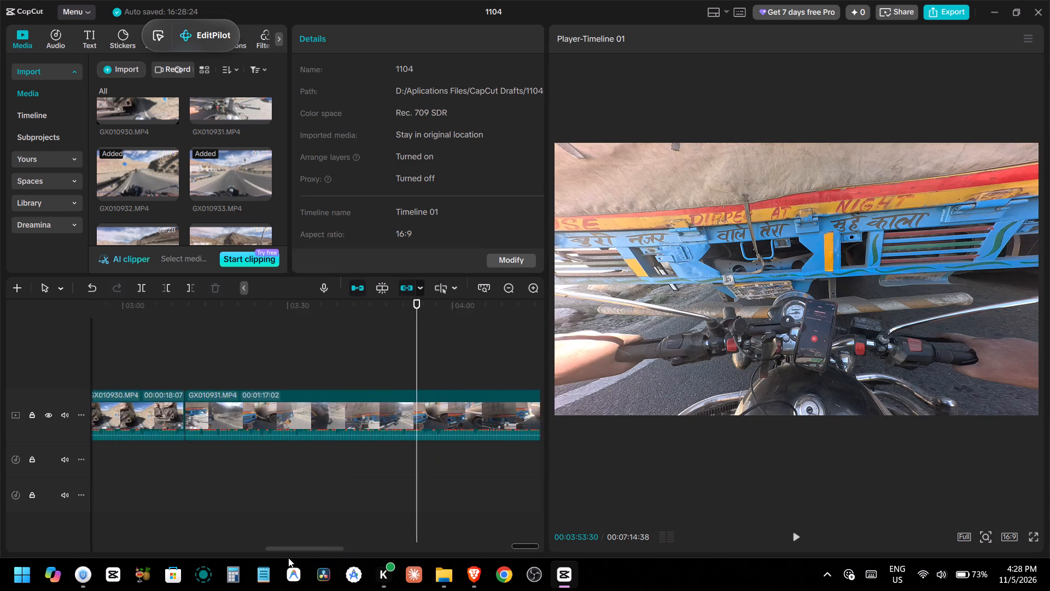
{"action": "left_click_drag", "start_coordinate": [288, 558], "coordinate": [139, 562]}
{"action": "left_click", "coordinate": [284, 472]}
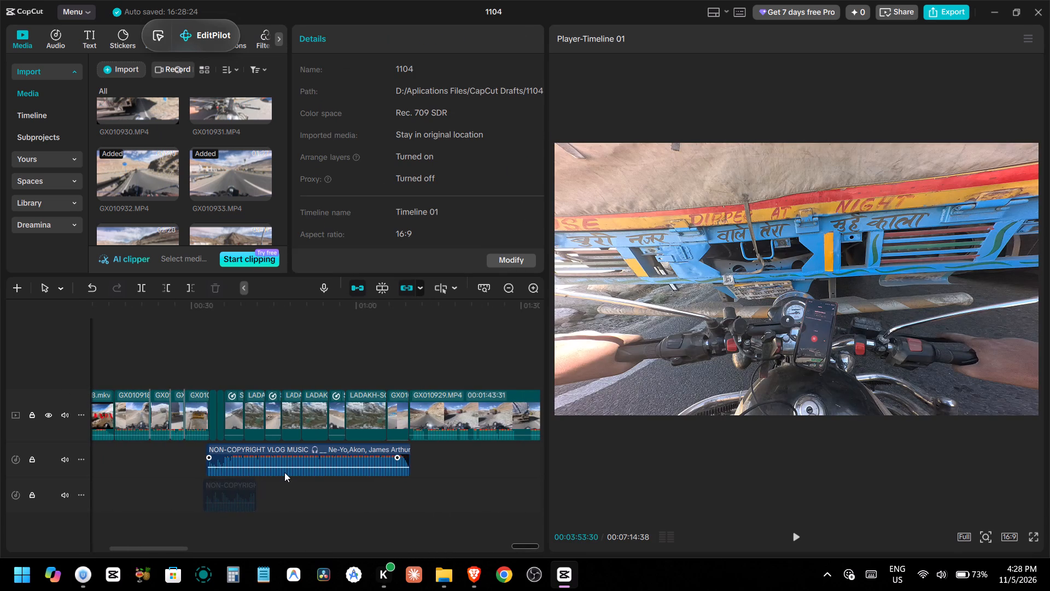
{"action": "key", "text": "ctrl+c"}
{"action": "key", "text": "ctrl+c"}
{"action": "scroll", "coordinate": [283, 471], "scroll_direction": "down", "scroll_amount": 7, "text": "alt"}
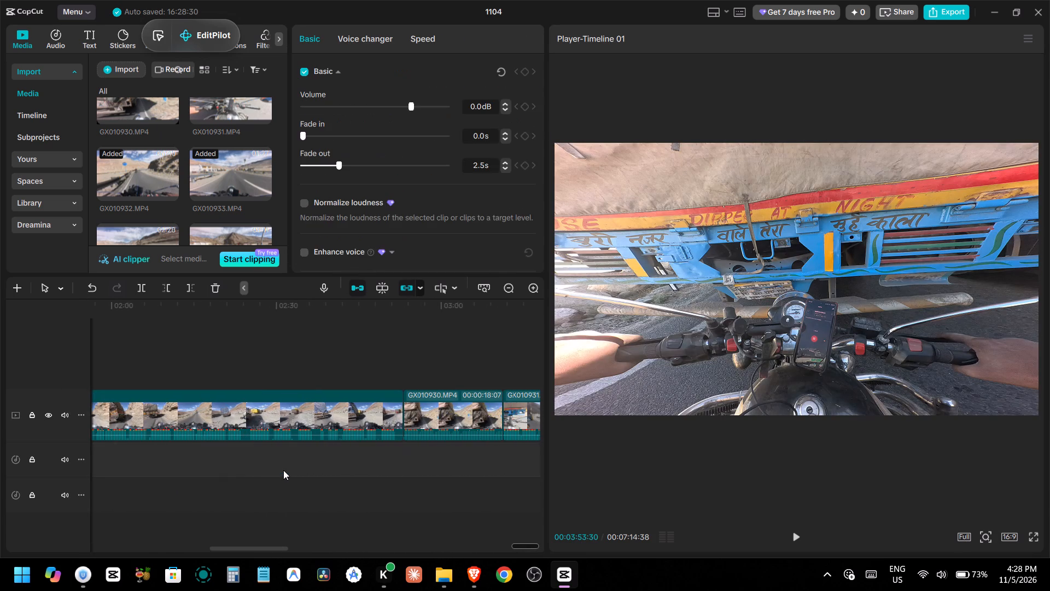
{"action": "scroll", "coordinate": [283, 470], "scroll_direction": "down", "scroll_amount": 15}
{"action": "scroll", "coordinate": [394, 473], "scroll_direction": "down", "scroll_amount": 9, "text": "alt"}
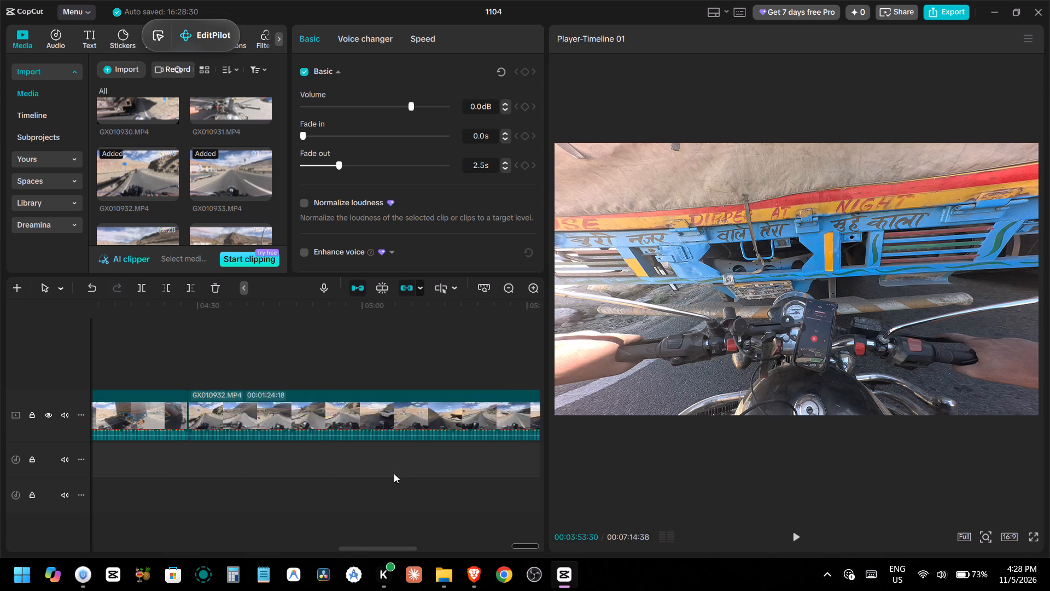
{"action": "scroll", "coordinate": [394, 473], "scroll_direction": "down", "scroll_amount": 10, "text": "alt"}
{"action": "left_click", "coordinate": [253, 385]}
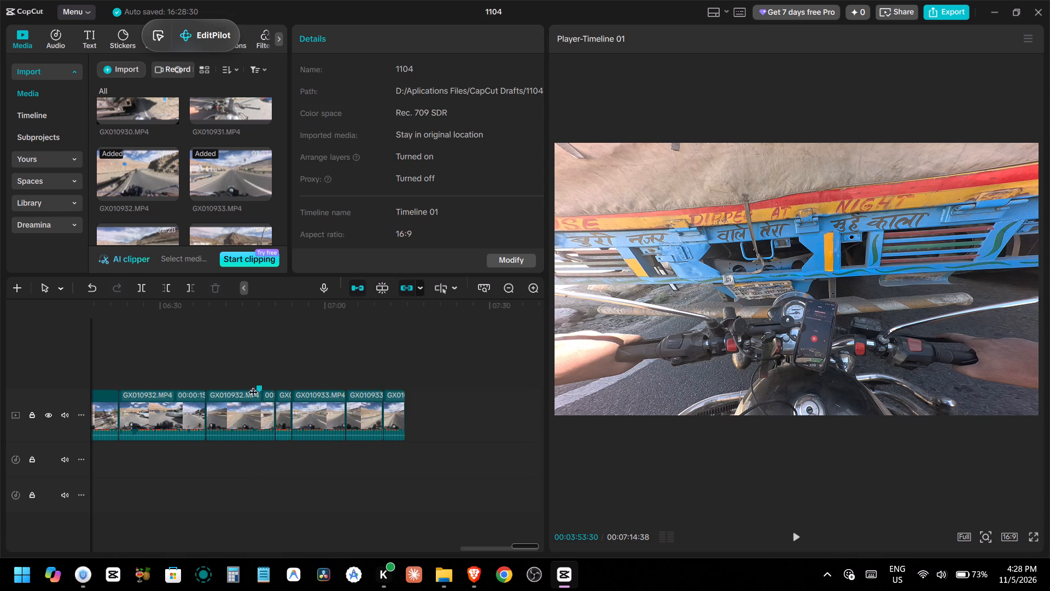
{"action": "left_click", "coordinate": [260, 387]}
{"action": "key", "text": "ctrl+v"}
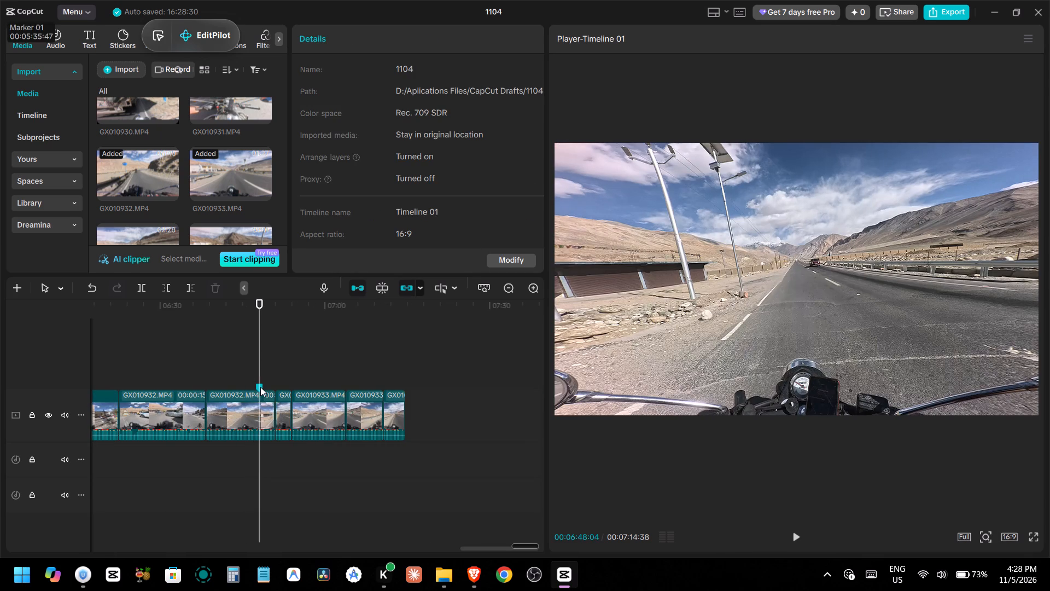
Mute the last four video parts, from the short GX010932.MP4 part to the final GX010933.MP4 part, at -∞ dB.
{"action": "left_click_drag", "start_coordinate": [267, 368], "coordinate": [374, 401]}
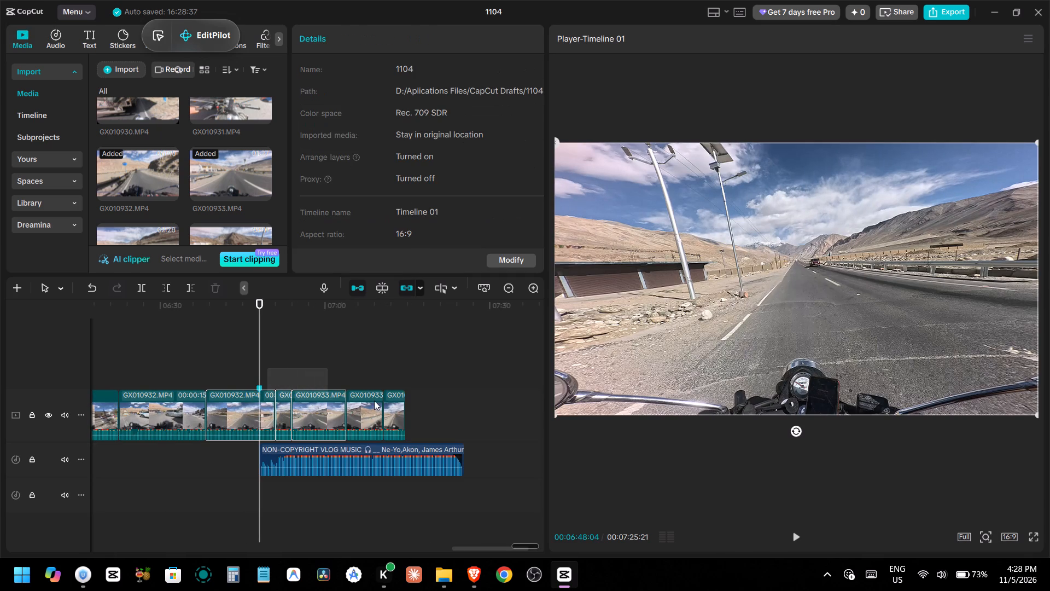
{"action": "left_click_drag", "start_coordinate": [374, 401], "coordinate": [402, 410]}
{"action": "left_click", "coordinate": [328, 358]}
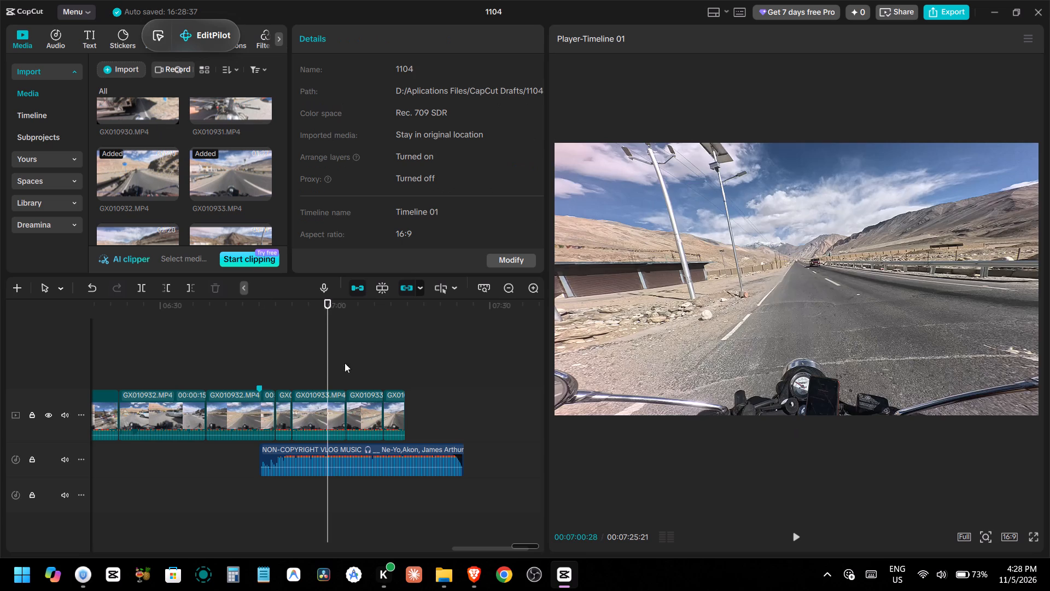
{"action": "left_click_drag", "start_coordinate": [482, 399], "coordinate": [280, 427]}
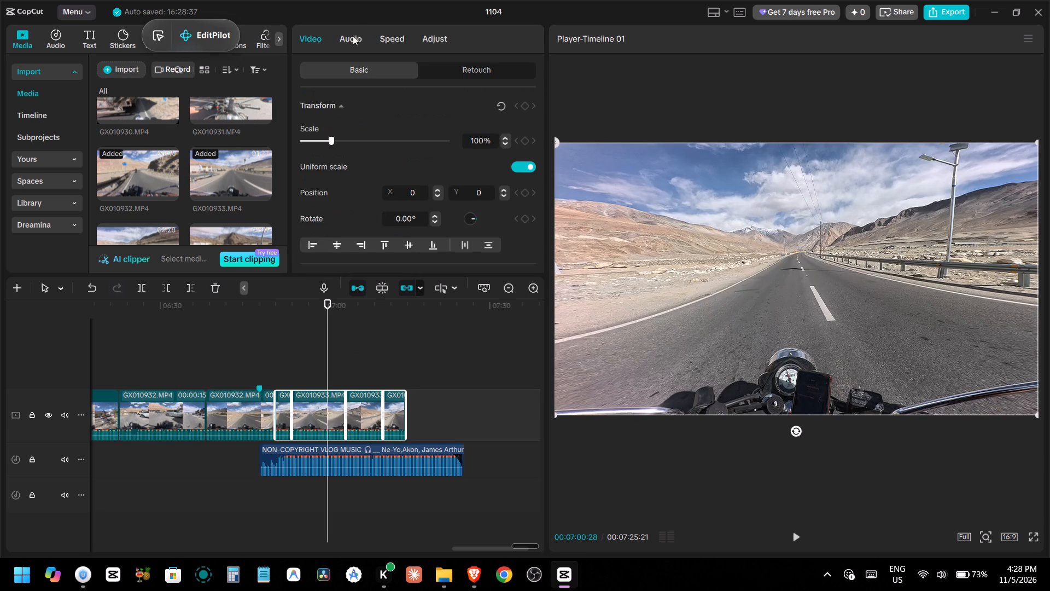
{"action": "left_click", "coordinate": [349, 40]}
{"action": "left_click_drag", "start_coordinate": [382, 141], "coordinate": [213, 163]}
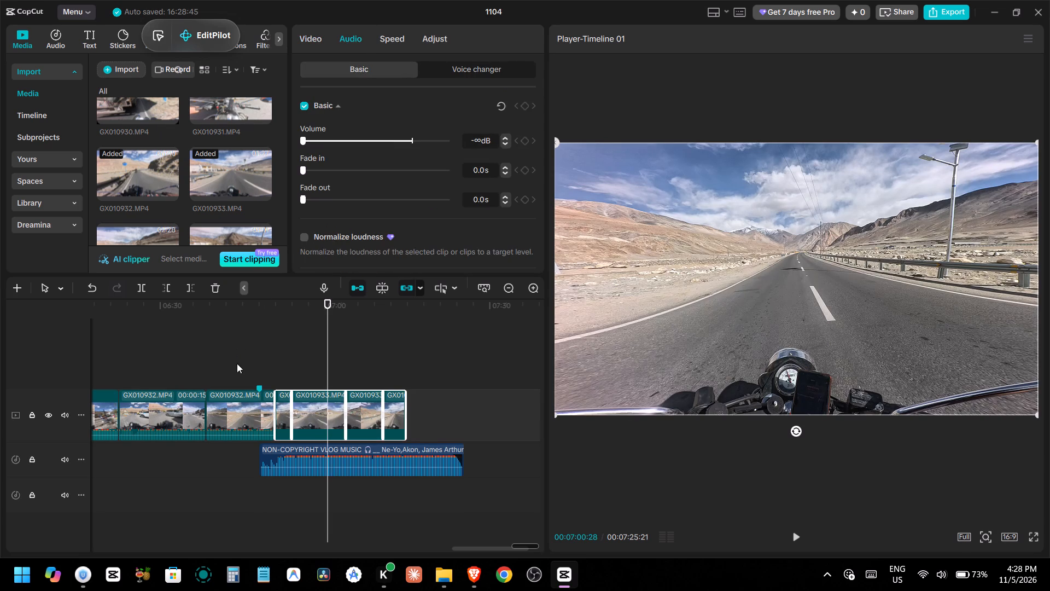
Shift the pasted music clip earlier on its track and extend its end to 00:07:43:37.
{"action": "left_click", "coordinate": [275, 371]}
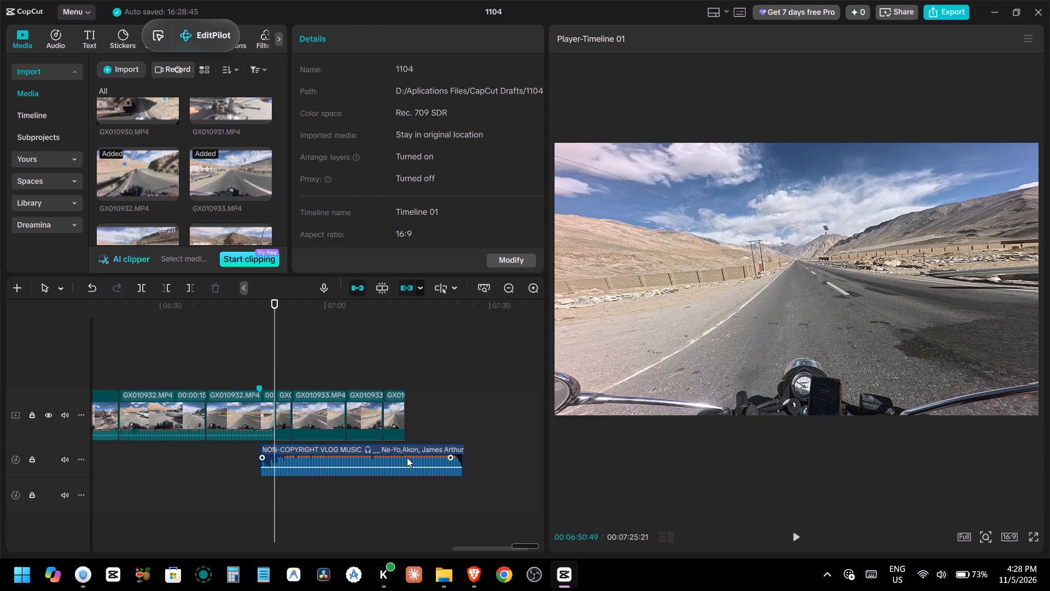
{"action": "left_click_drag", "start_coordinate": [411, 463], "coordinate": [215, 454]}
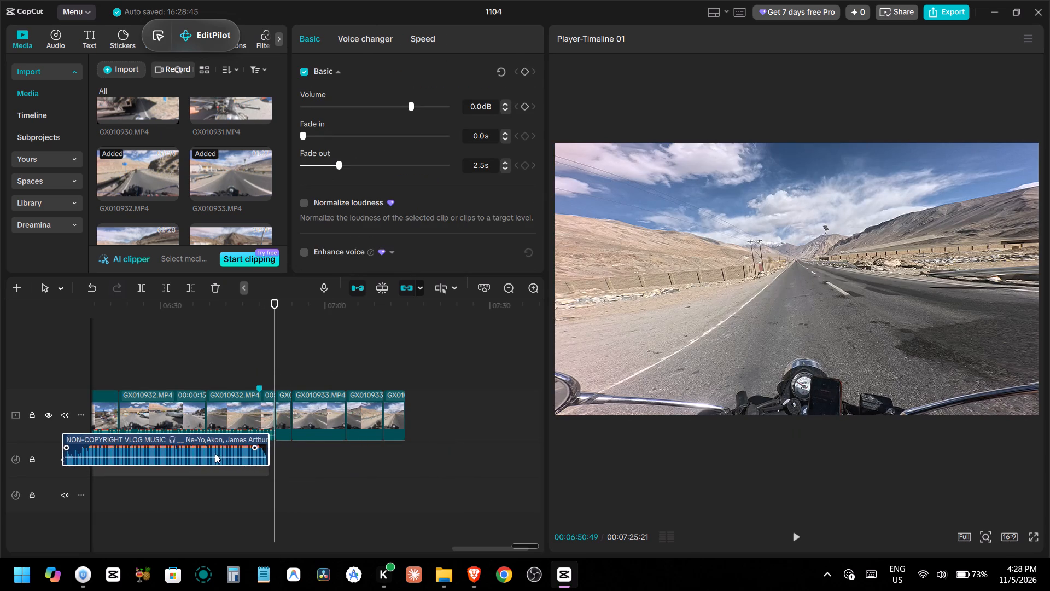
{"action": "left_click_drag", "start_coordinate": [215, 454], "coordinate": [238, 466]}
{"action": "left_click_drag", "start_coordinate": [290, 450], "coordinate": [334, 449]}
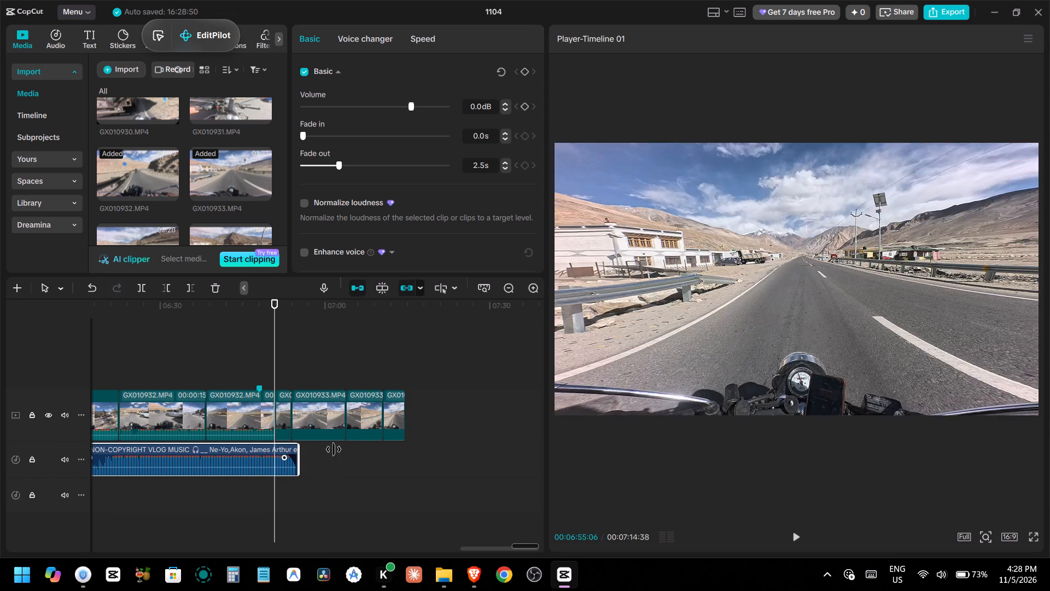
{"action": "left_click_drag", "start_coordinate": [334, 449], "coordinate": [313, 457]}
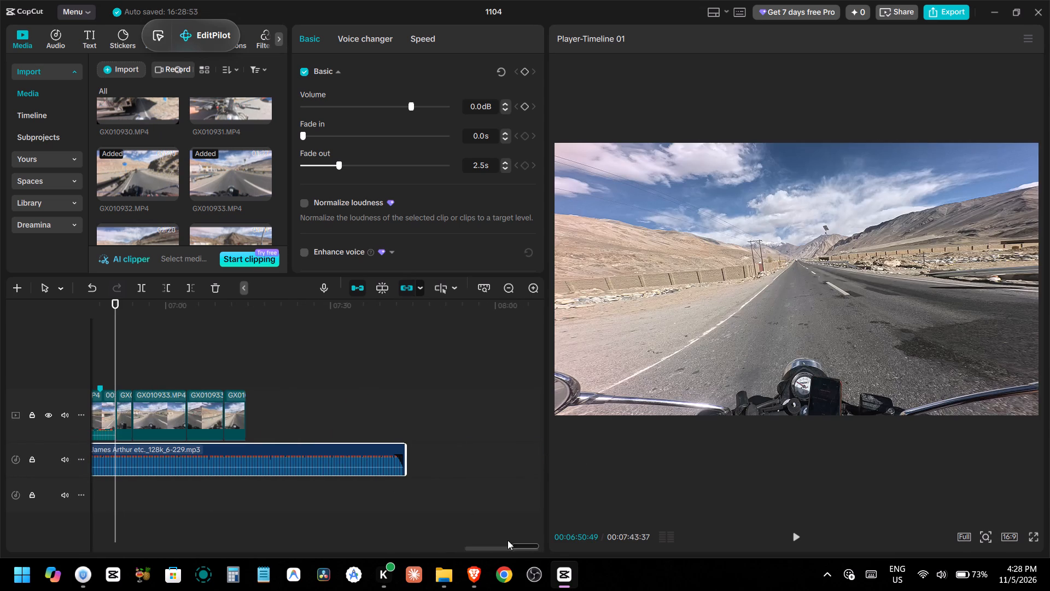
Trim the start of the extended music clip at 00:06:52:23.
{"action": "left_click_drag", "start_coordinate": [488, 551], "coordinate": [435, 550]}
{"action": "left_click", "coordinate": [433, 548]}
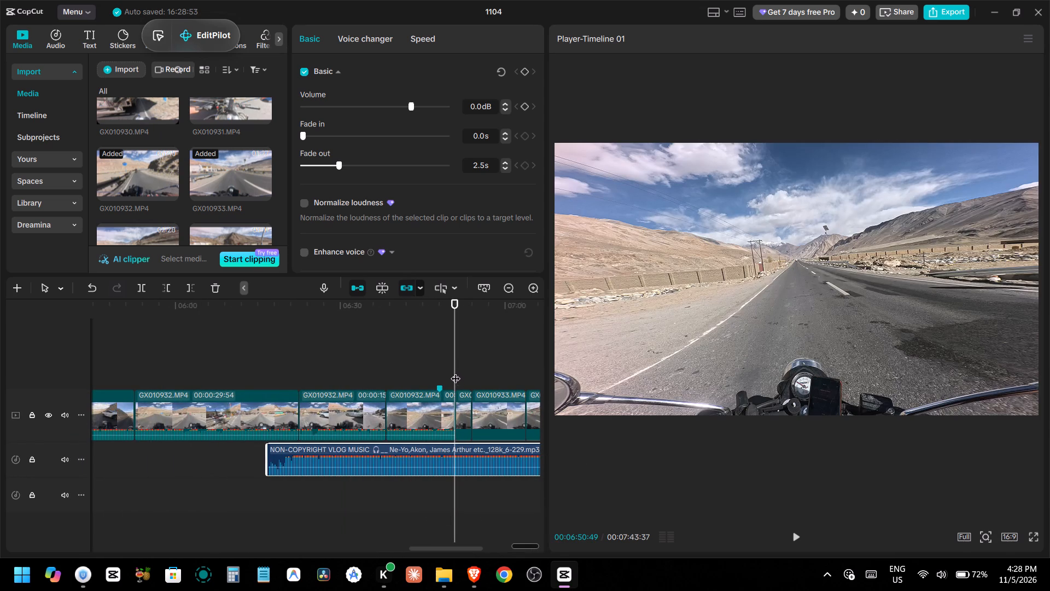
{"action": "left_click_drag", "start_coordinate": [454, 370], "coordinate": [463, 367]}
{"action": "key", "text": "q"}
Move the trimmed music clip so that it starts at the 00:06:48:04 marker.
{"action": "left_click_drag", "start_coordinate": [507, 449], "coordinate": [499, 450]}
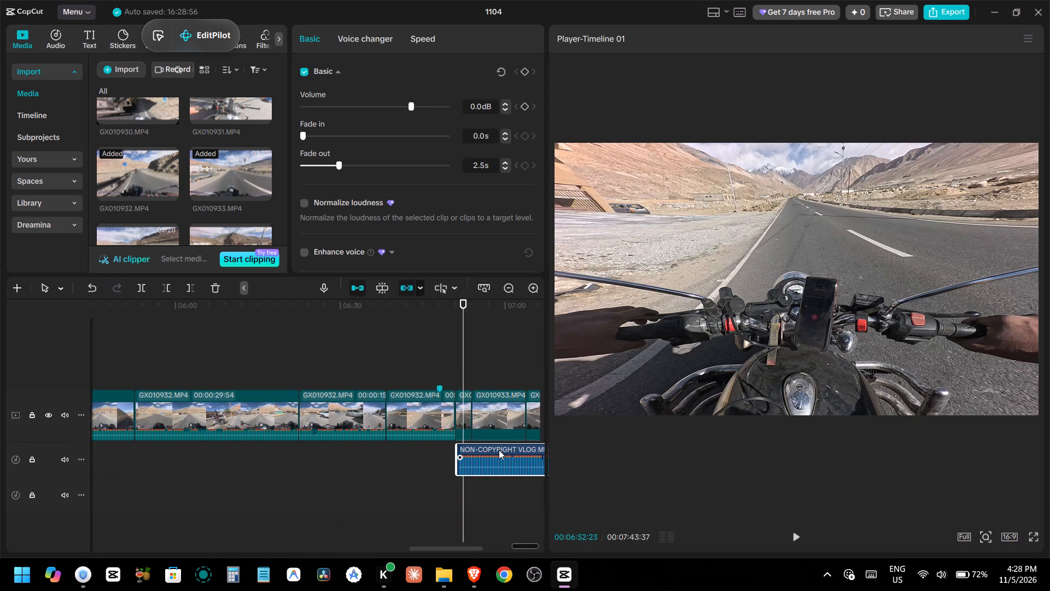
{"action": "left_click_drag", "start_coordinate": [499, 450], "coordinate": [493, 450]}
{"action": "left_click", "coordinate": [439, 390]}
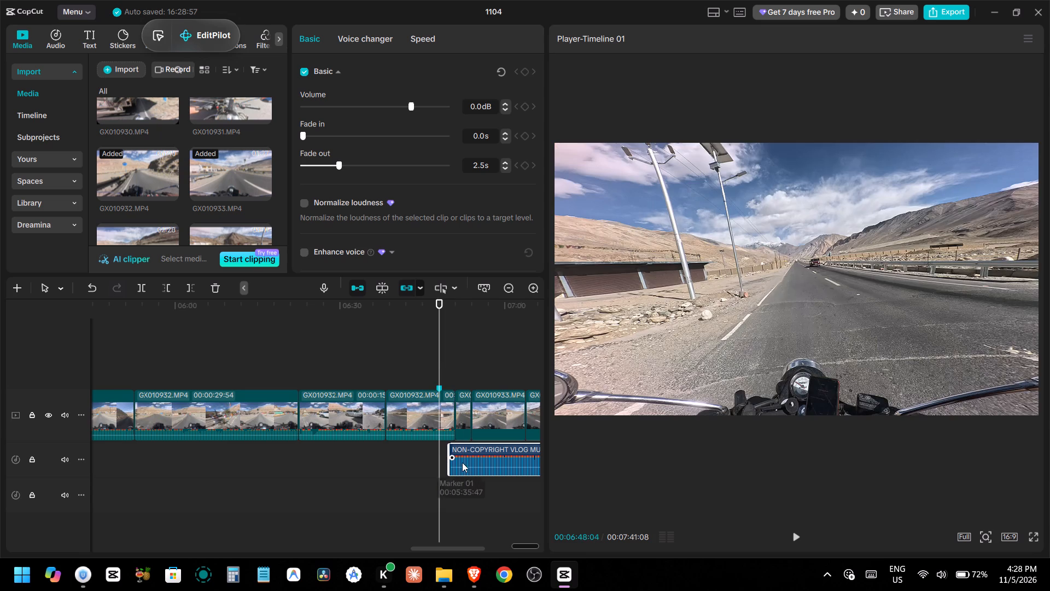
{"action": "left_click", "coordinate": [469, 450]}
{"action": "left_click_drag", "start_coordinate": [468, 450], "coordinate": [458, 450]}
{"action": "left_click", "coordinate": [458, 450]}
{"action": "left_click", "coordinate": [442, 456]}
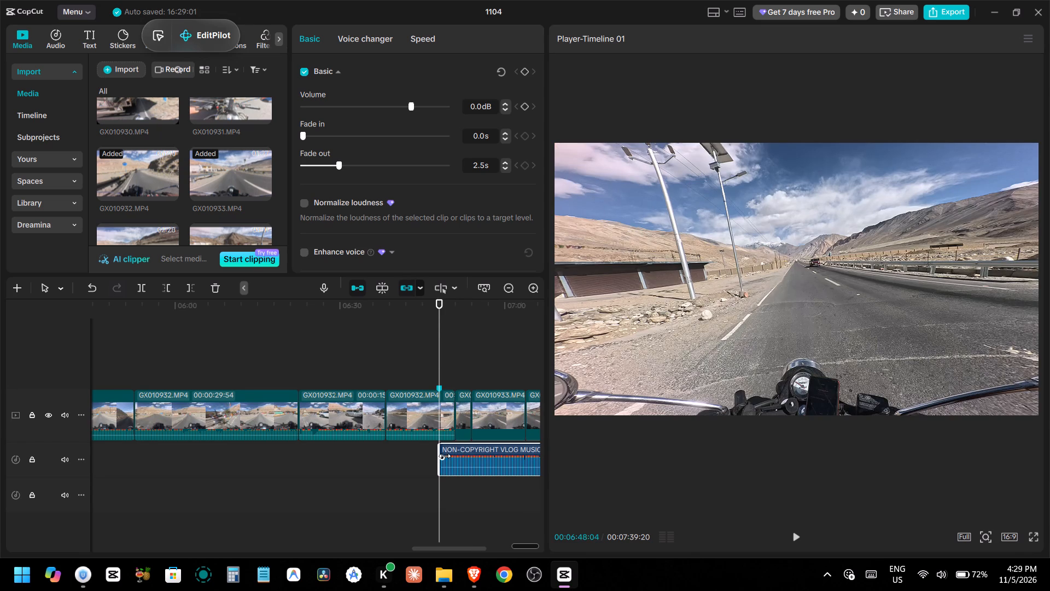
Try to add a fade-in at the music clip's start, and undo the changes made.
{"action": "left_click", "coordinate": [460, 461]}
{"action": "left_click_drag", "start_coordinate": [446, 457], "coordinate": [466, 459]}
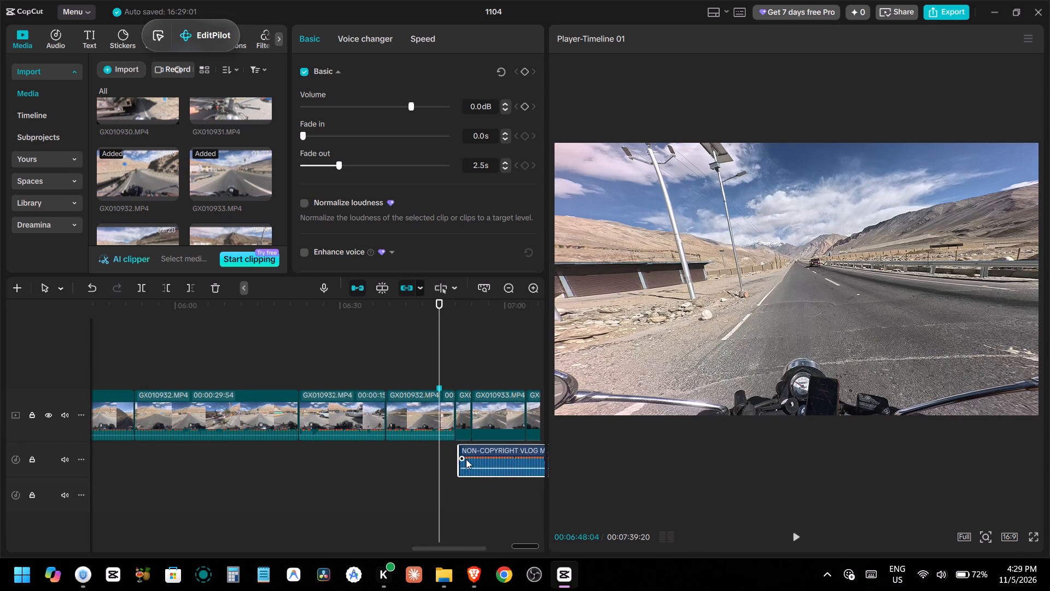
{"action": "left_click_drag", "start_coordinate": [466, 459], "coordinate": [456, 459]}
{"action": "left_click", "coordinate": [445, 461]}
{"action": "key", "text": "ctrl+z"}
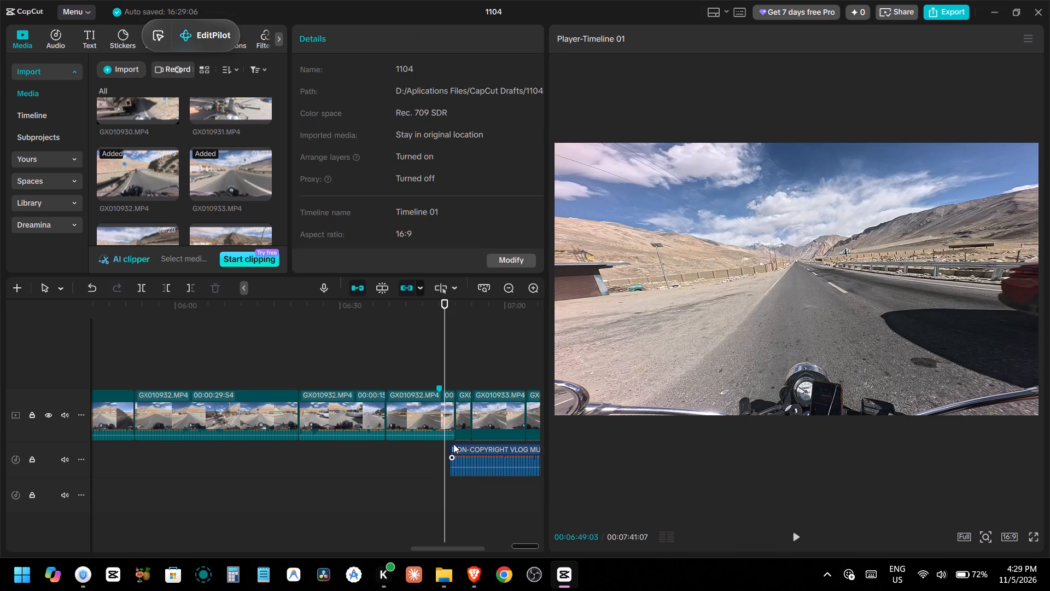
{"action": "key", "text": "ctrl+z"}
Add a 3.6 s fade-in at the start of the music clip below the marker.
{"action": "scroll", "coordinate": [452, 444], "scroll_direction": "up", "scroll_amount": 6, "text": "alt"}
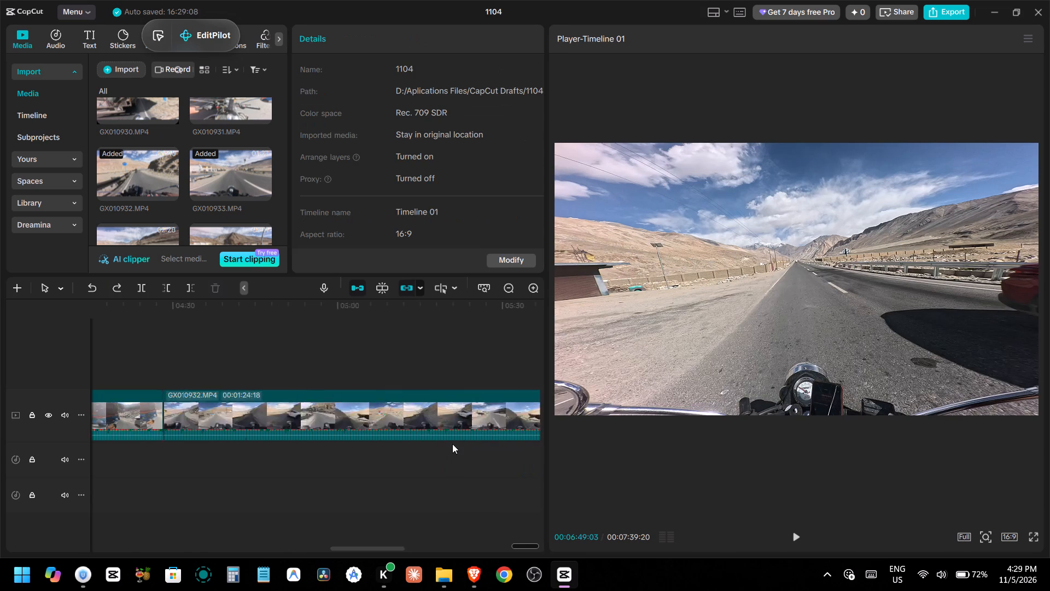
{"action": "scroll", "coordinate": [452, 444], "scroll_direction": "up", "scroll_amount": 3, "text": "alt"}
{"action": "scroll", "coordinate": [452, 444], "scroll_direction": "down", "scroll_amount": 13, "text": "alt"}
{"action": "scroll", "coordinate": [344, 436], "scroll_direction": "up", "scroll_amount": 4, "text": "ctrl"}
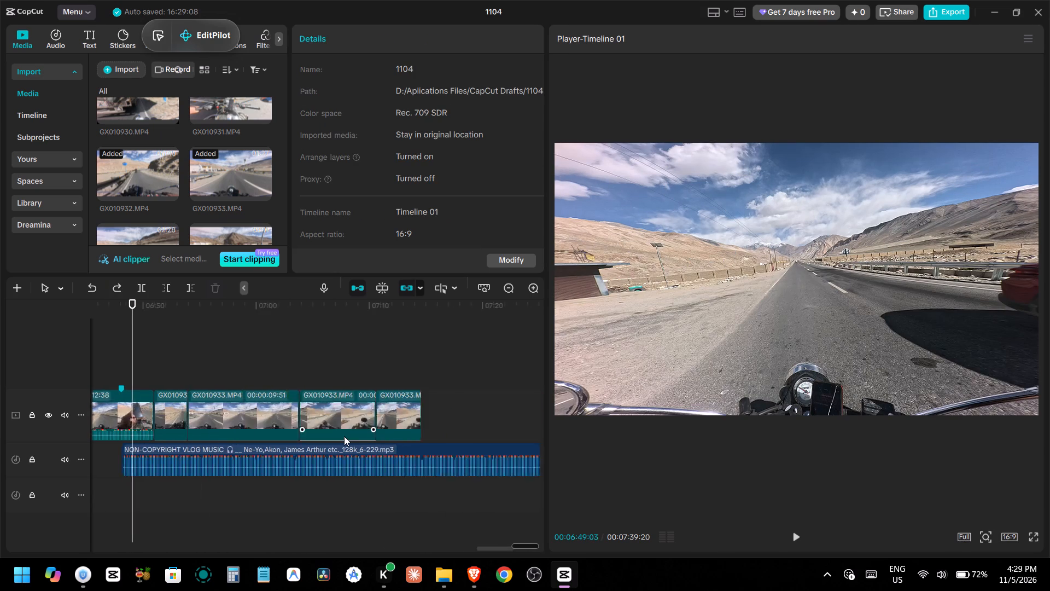
{"action": "scroll", "coordinate": [344, 436], "scroll_direction": "up", "scroll_amount": 4, "text": "ctrl"}
{"action": "left_click_drag", "start_coordinate": [115, 457], "coordinate": [134, 463]}
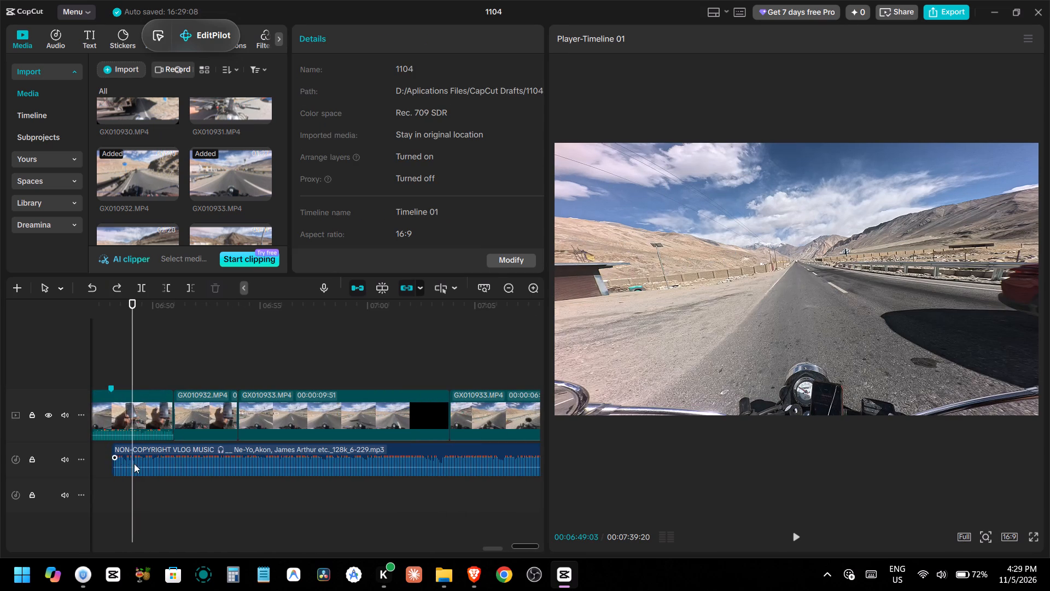
{"action": "left_click_drag", "start_coordinate": [134, 463], "coordinate": [192, 472]}
{"action": "left_click", "coordinate": [192, 472]}
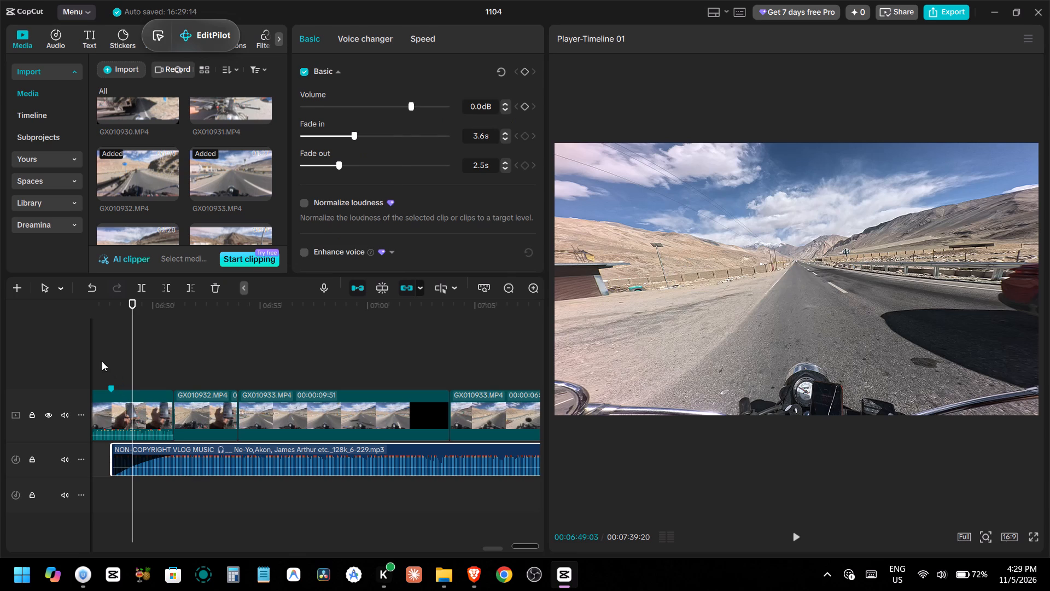
Play from about 00:06:39 through the marker to check how the music fades in over the road footage.
{"action": "double_click", "coordinate": [100, 361]}
{"action": "left_click_drag", "start_coordinate": [98, 361], "coordinate": [90, 372]}
{"action": "key", "text": "space"}
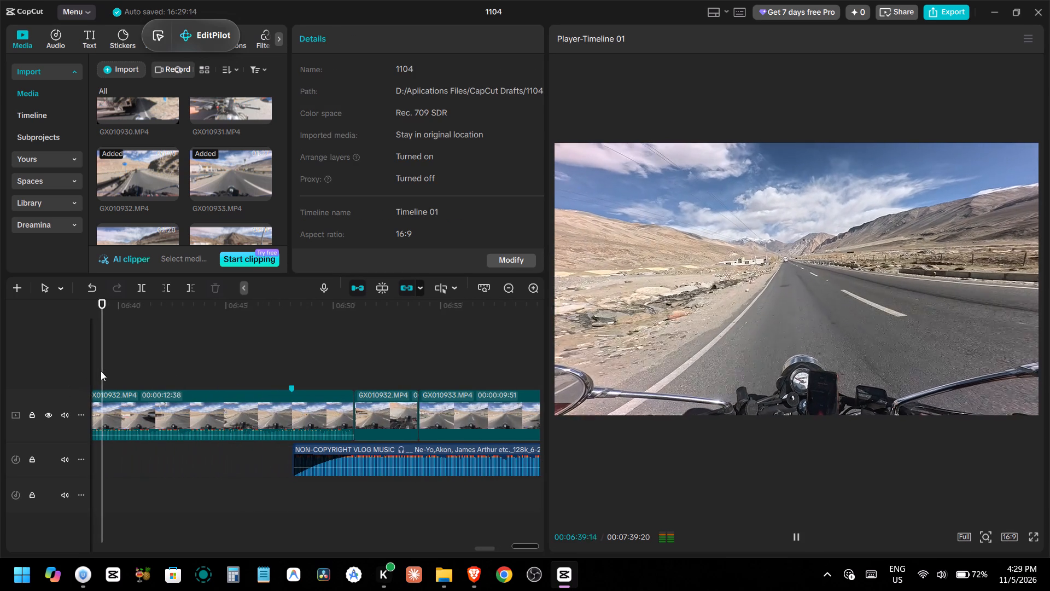
{"action": "left_click", "coordinate": [202, 368]}
{"action": "key", "text": "space"}
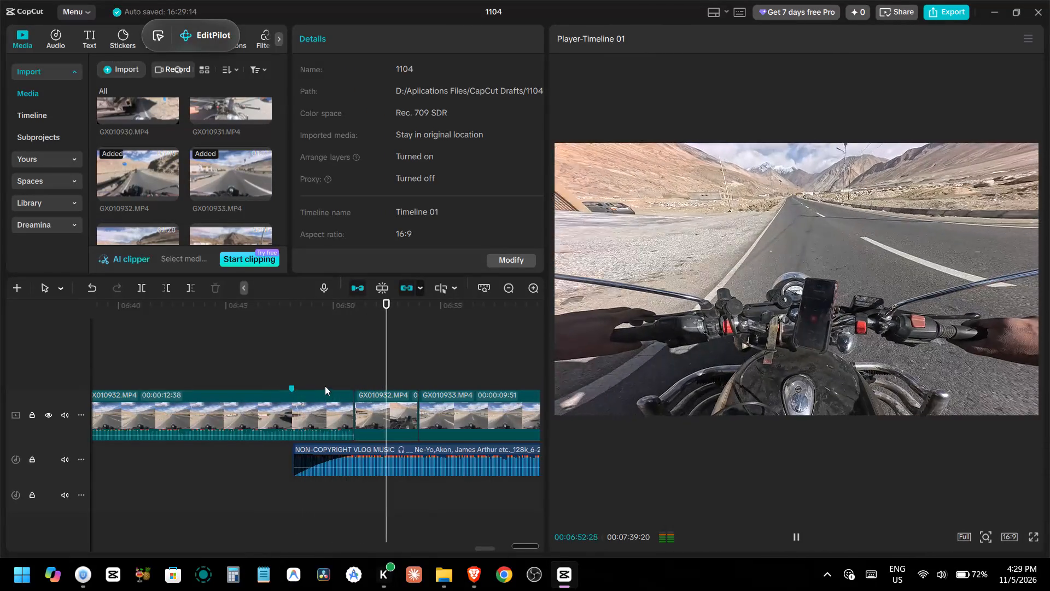
Trim the end of the second-to-last GX010933 clip at 00:07:09:36, after playing the closing shots to find the cut point.
{"action": "scroll", "coordinate": [282, 374], "scroll_direction": "down", "scroll_amount": 5, "text": "ctrl"}
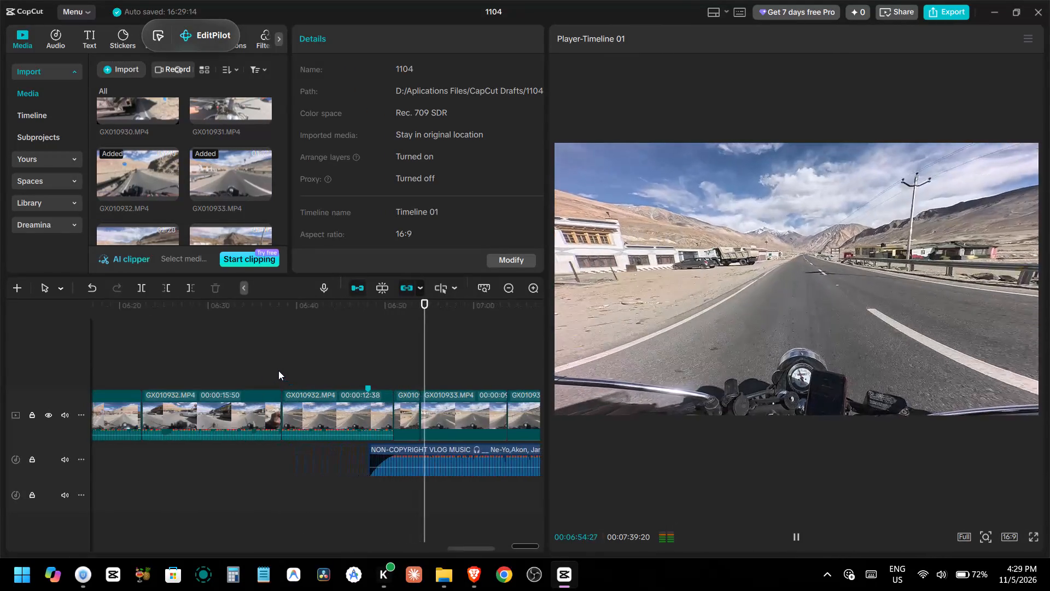
{"action": "scroll", "coordinate": [302, 371], "scroll_direction": "down", "scroll_amount": 5, "text": "alt"}
{"action": "scroll", "coordinate": [302, 372], "scroll_direction": "up", "scroll_amount": 2, "text": "alt"}
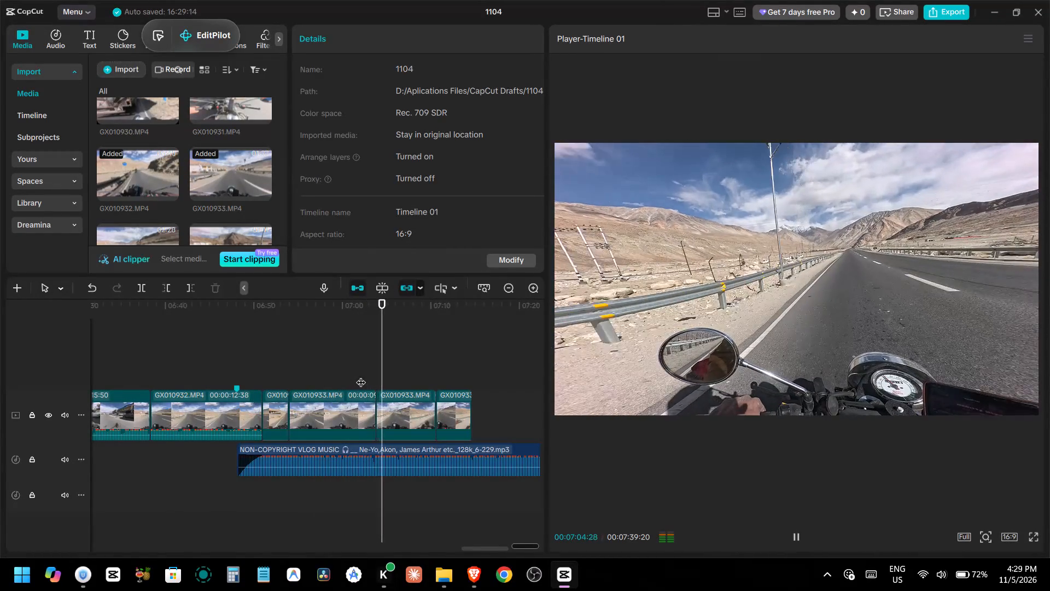
{"action": "left_click", "coordinate": [399, 413]}
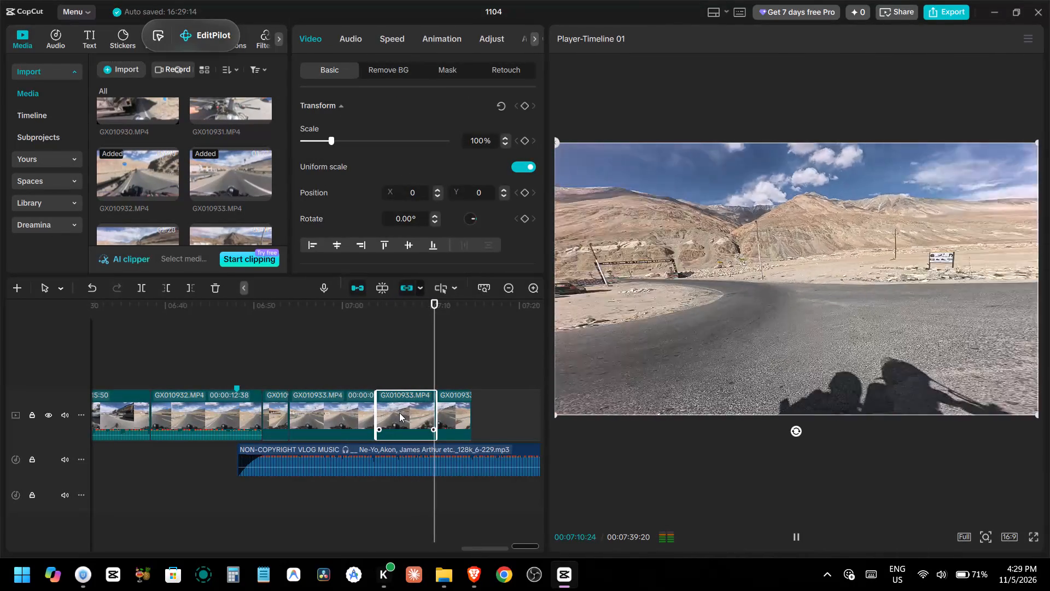
{"action": "key", "text": "space"}
{"action": "left_click", "coordinate": [415, 375]}
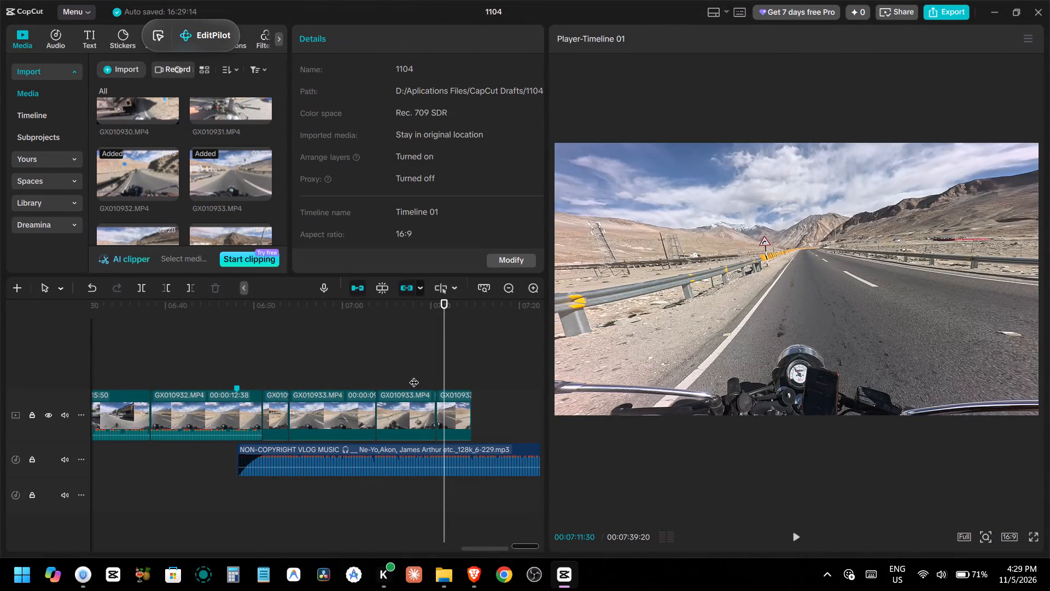
{"action": "key", "text": "space"}
{"action": "left_click", "coordinate": [420, 406]}
{"action": "key", "text": "space"}
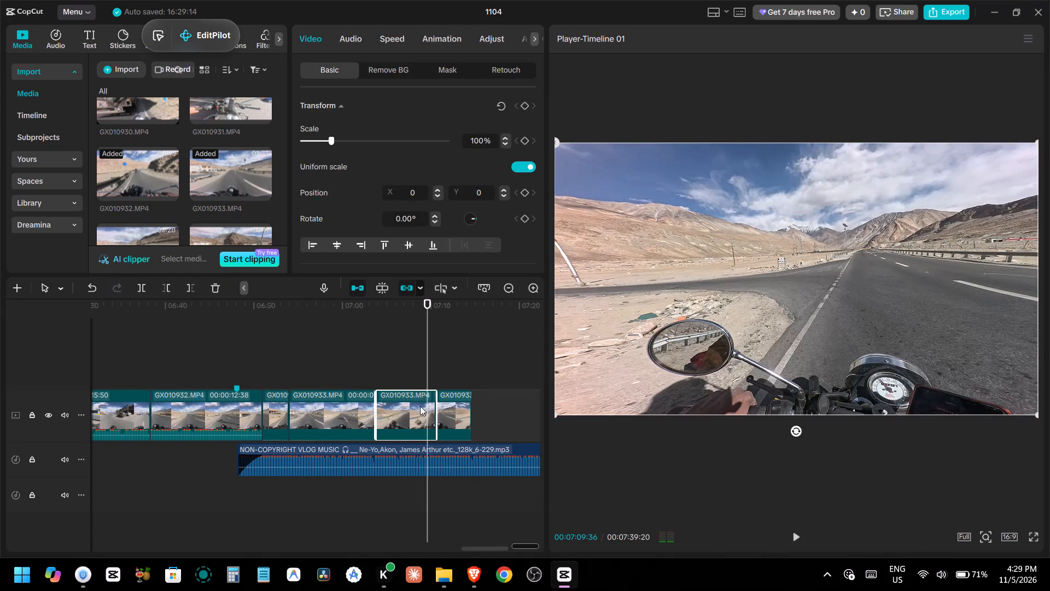
{"action": "type", "text": "w"}
Play the last GX010933 clip and trim its end at 00:07:12:21.
{"action": "key", "text": "space"}
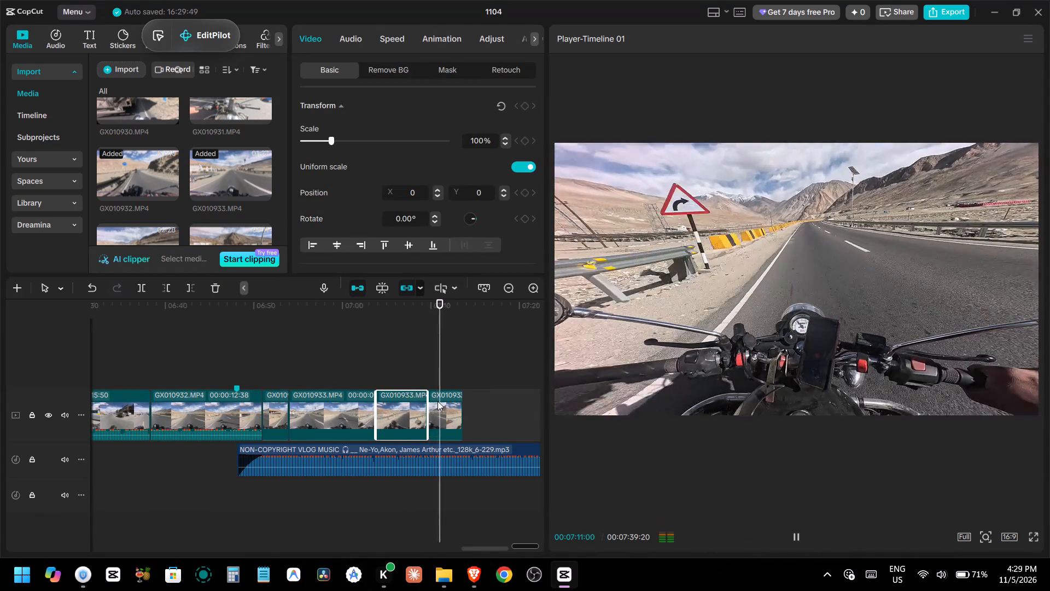
{"action": "left_click", "coordinate": [437, 401]}
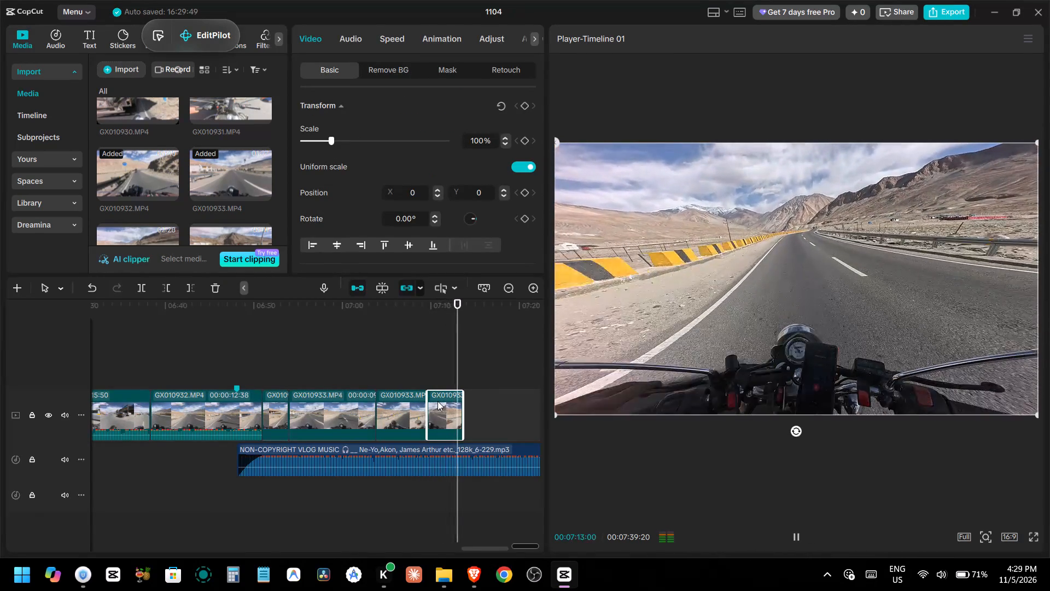
{"action": "key", "text": "space"}
{"action": "left_click", "coordinate": [434, 377]}
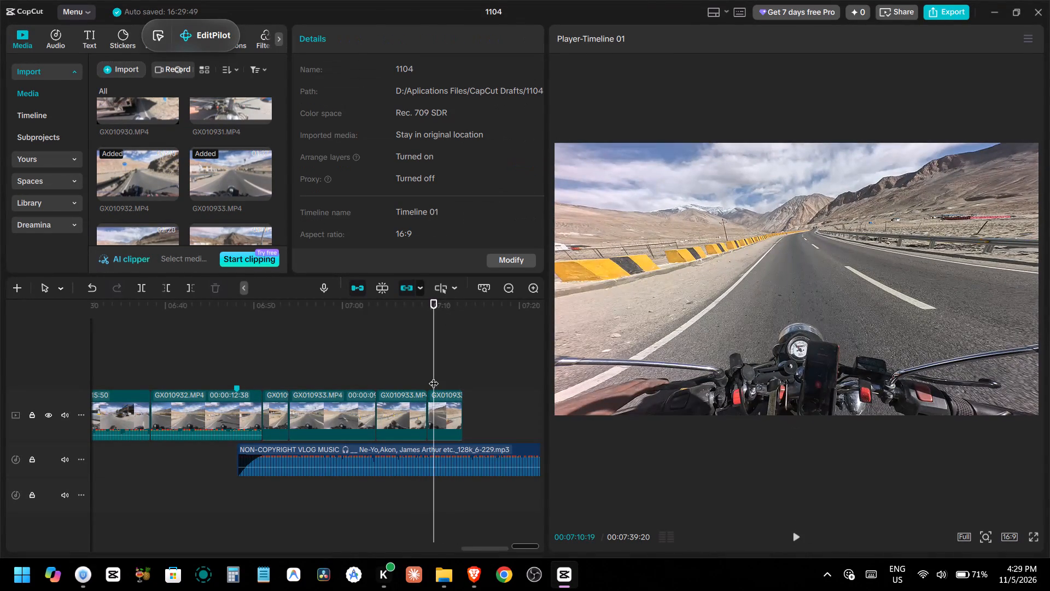
{"action": "key", "text": "space"}
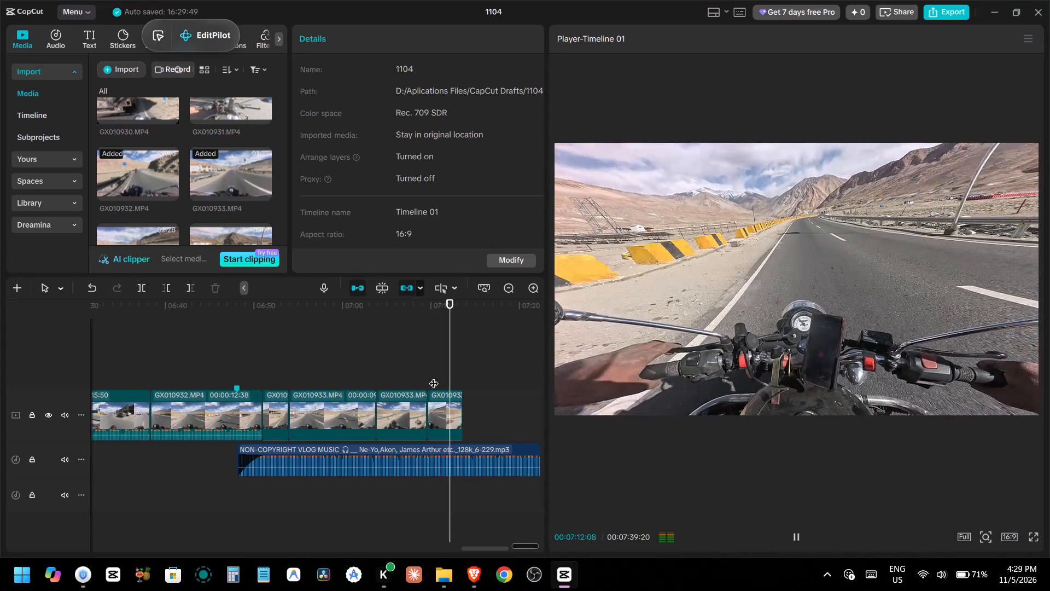
{"action": "key", "text": "space"}
{"action": "left_click", "coordinate": [451, 405]}
{"action": "key", "text": "w"}
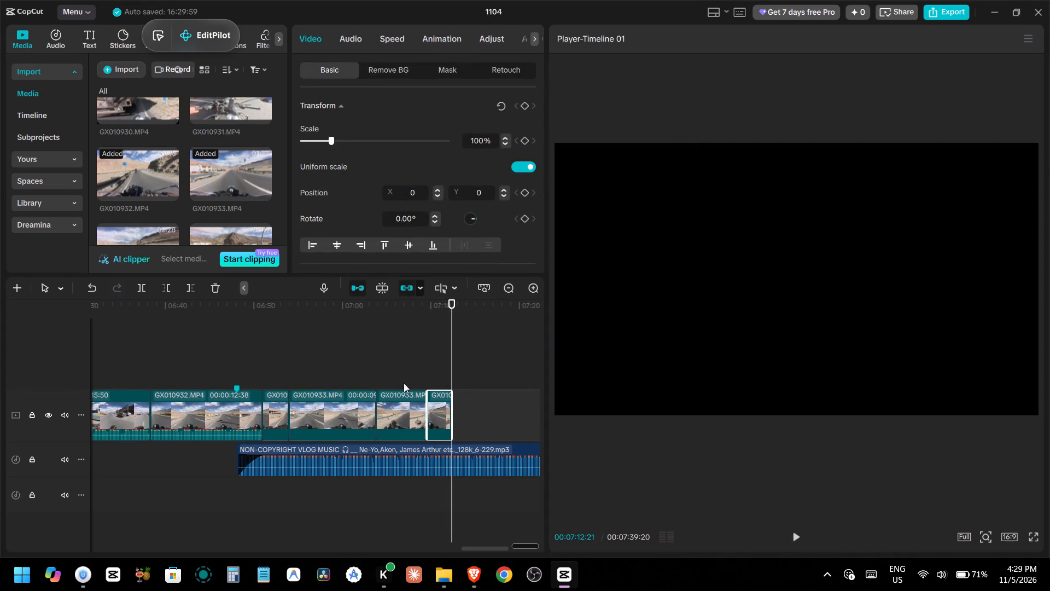
Play from just after the marker and remove the short GX010932 clip that precedes the first GX010933 clip.
{"action": "left_click", "coordinate": [247, 373]}
{"action": "key", "text": "space"}
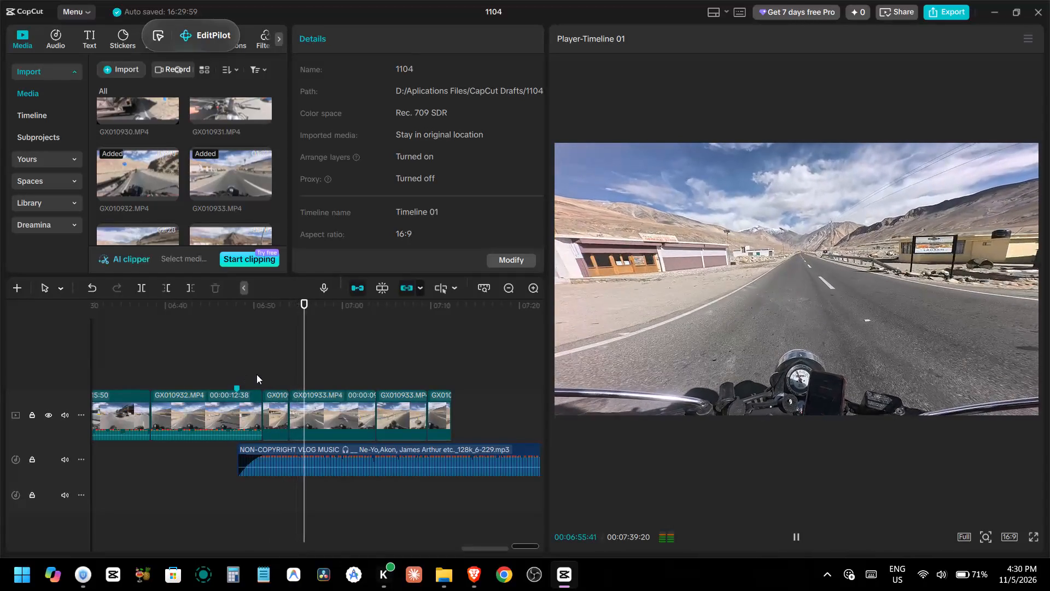
{"action": "left_click", "coordinate": [276, 414]}
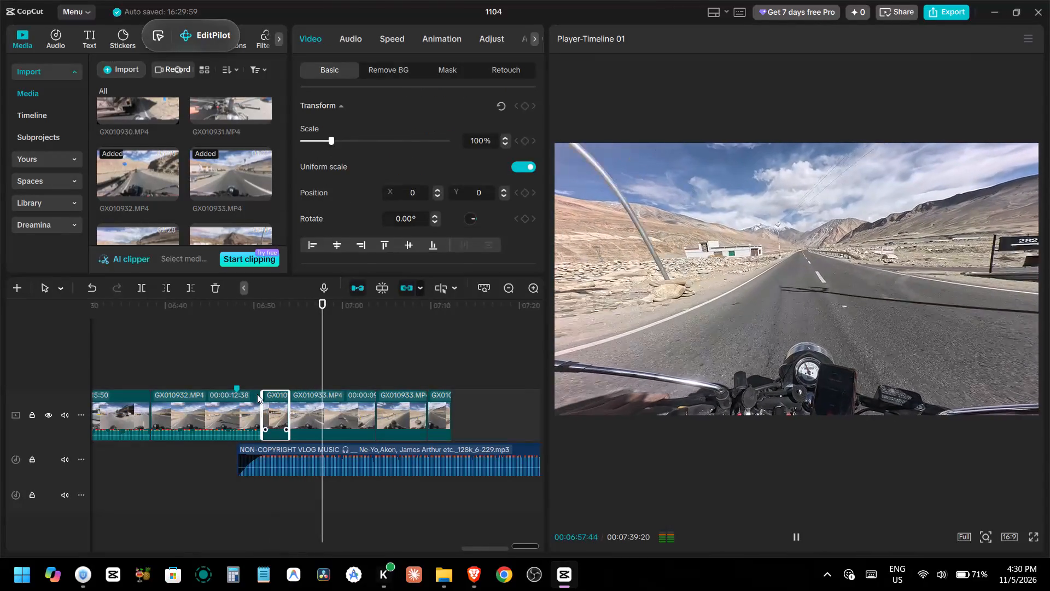
{"action": "key", "text": "ctrl+x"}
Shift the music clip slightly later so that it starts about 0.4 s after the 00:06:48:04 marker, checking its timing by playback.
{"action": "left_click", "coordinate": [248, 369]}
{"action": "key", "text": "space"}
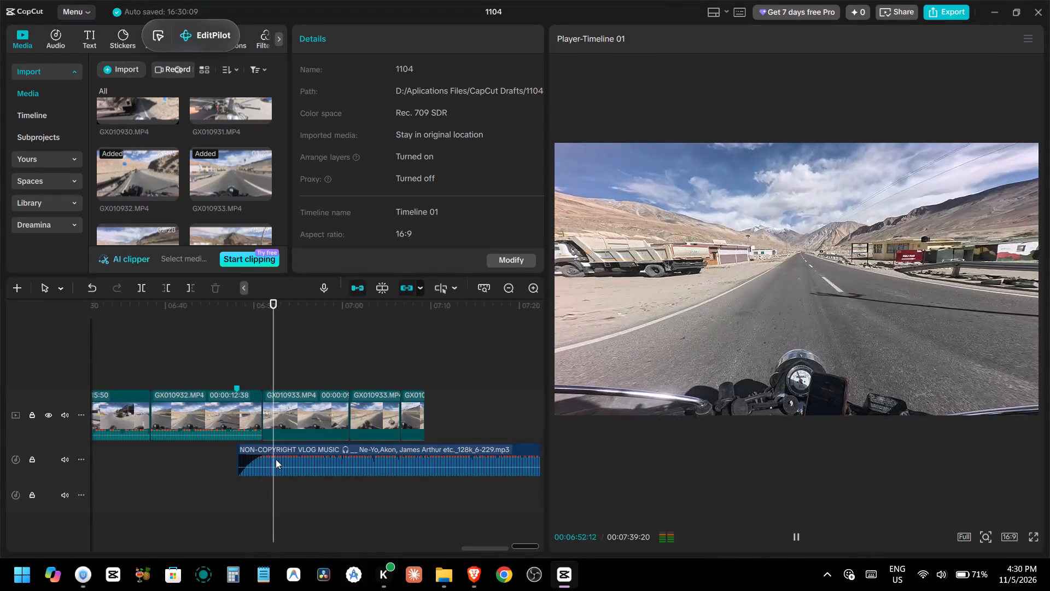
{"action": "key", "text": "space"}
{"action": "scroll", "coordinate": [277, 461], "scroll_direction": "up", "scroll_amount": 7, "text": "ctrl"}
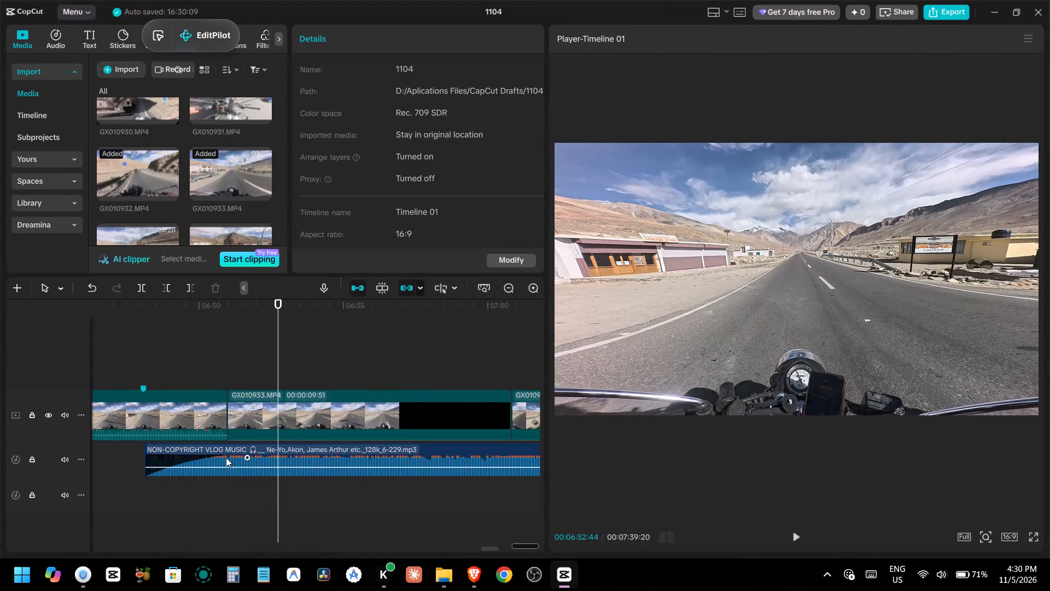
{"action": "left_click_drag", "start_coordinate": [226, 457], "coordinate": [256, 457]}
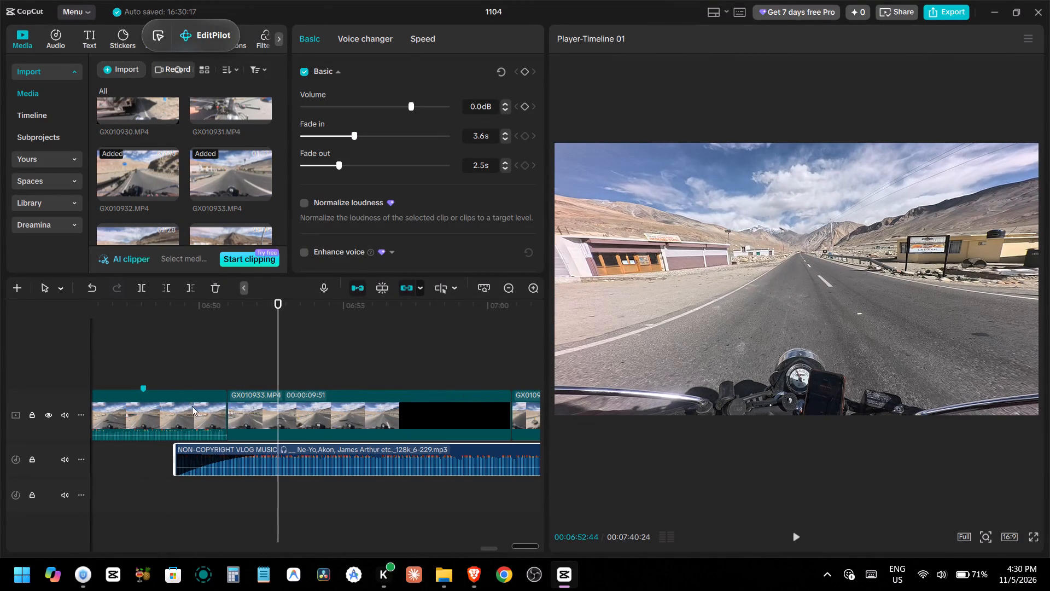
{"action": "left_click", "coordinate": [146, 357]}
{"action": "key", "text": "space"}
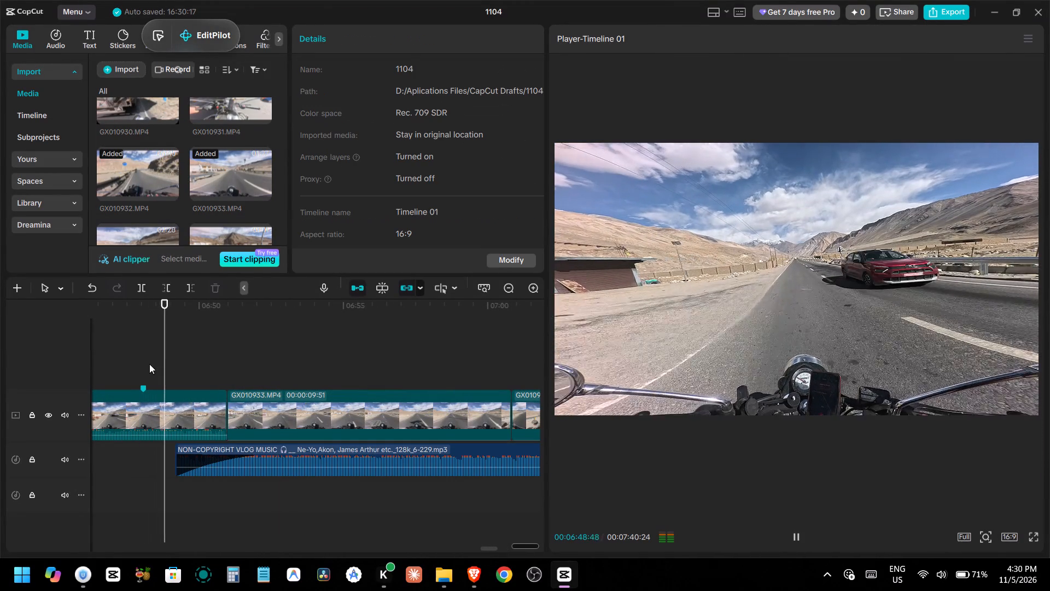
{"action": "key", "text": "space"}
{"action": "key", "text": "space"}
{"action": "key", "text": "space"}
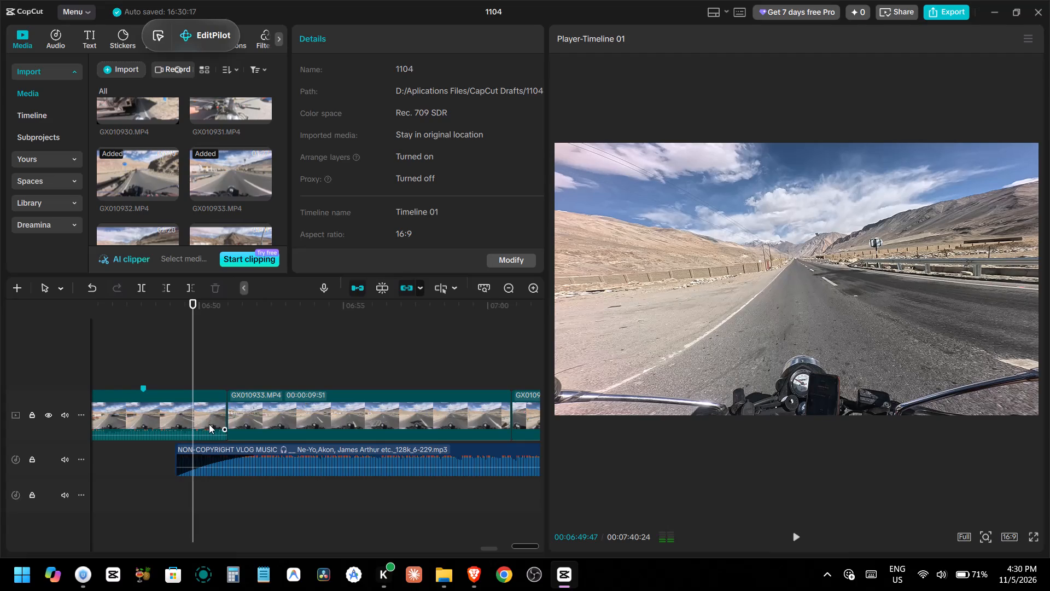
{"action": "left_click_drag", "start_coordinate": [218, 453], "coordinate": [199, 453]}
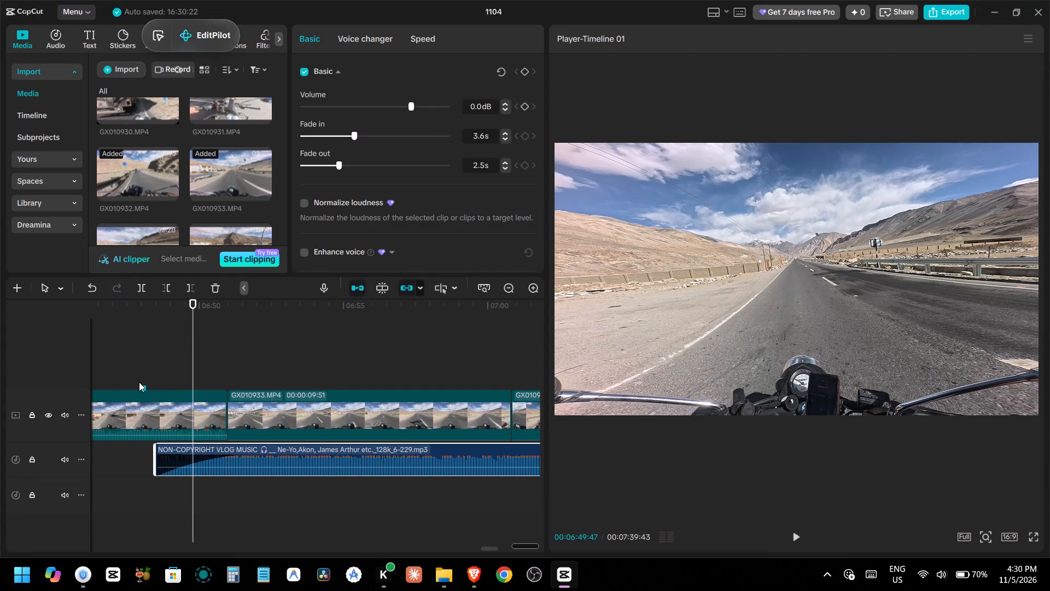
Play from the marker and trim the end of the last GX010932 clip at 00:06:50:30.
{"action": "left_click", "coordinate": [142, 385]}
{"action": "key", "text": "space"}
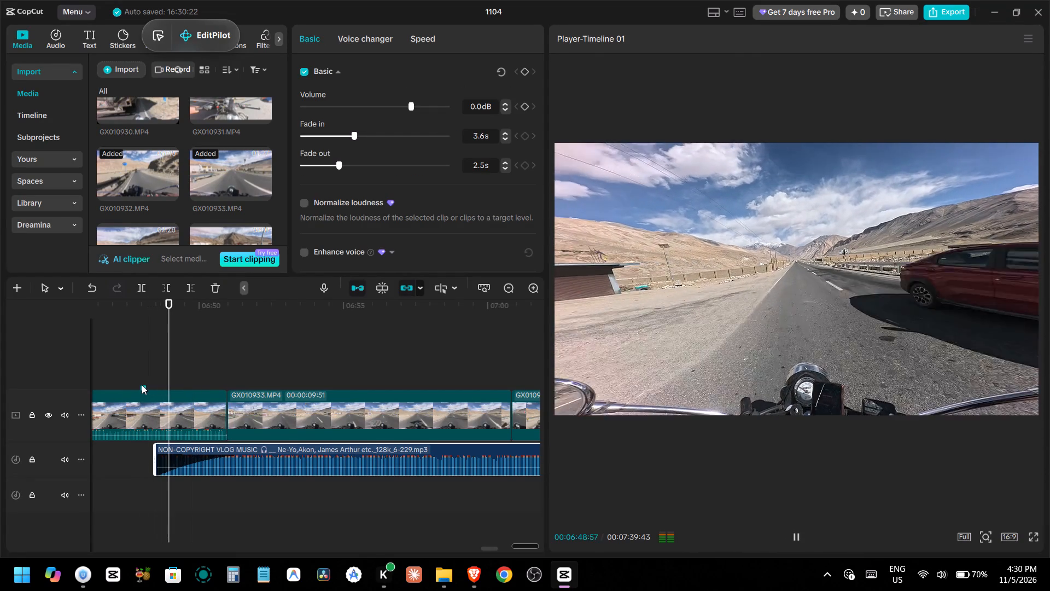
{"action": "left_click", "coordinate": [188, 417]}
{"action": "key", "text": "space"}
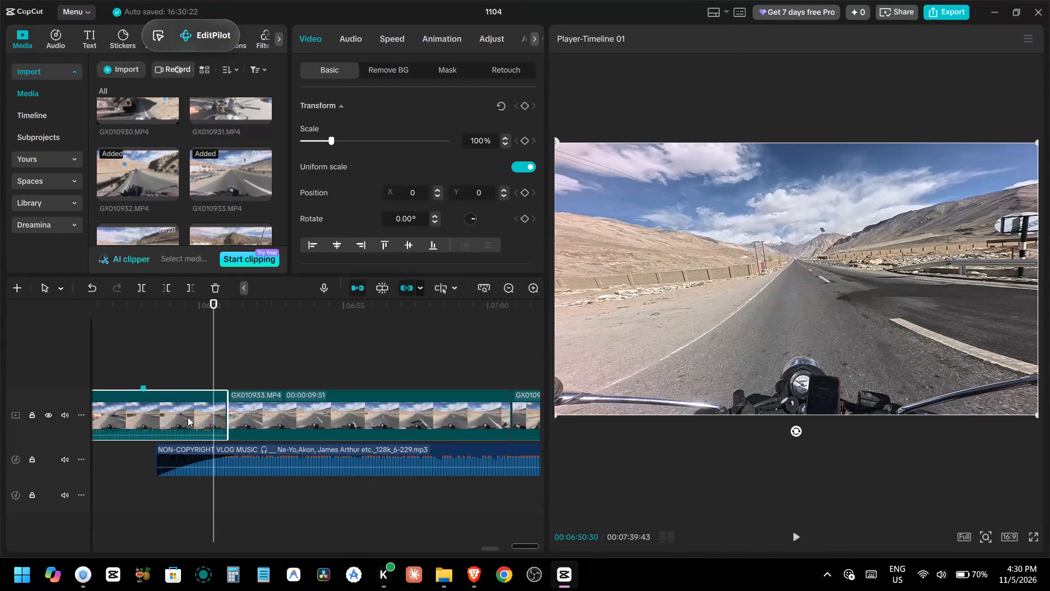
{"action": "key", "text": "w"}
Play from about 00:06:48 to the end of the closing GX010933 shots to check the cuts against the music.
{"action": "left_click", "coordinate": [168, 380]}
{"action": "key", "text": "space"}
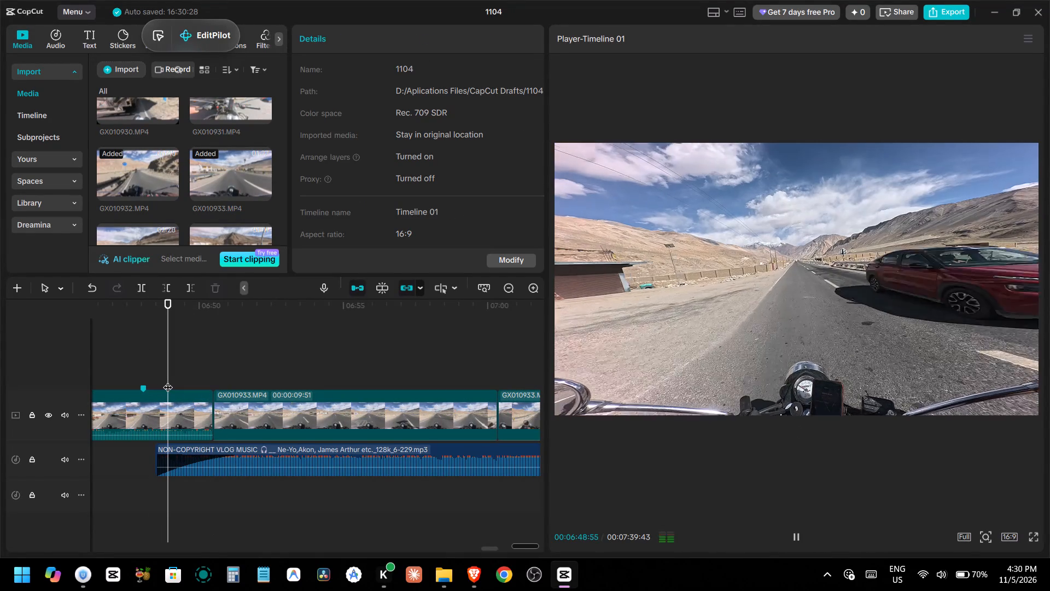
{"action": "key", "text": "space"}
{"action": "key", "text": "space"}
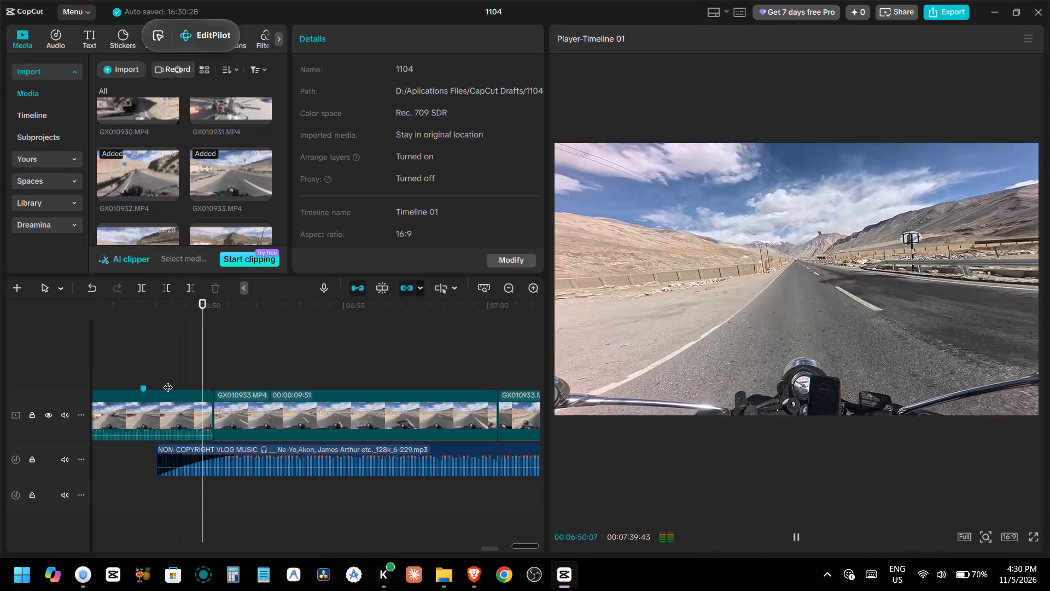
{"action": "scroll", "coordinate": [245, 374], "scroll_direction": "down", "scroll_amount": 2, "text": "ctrl"}
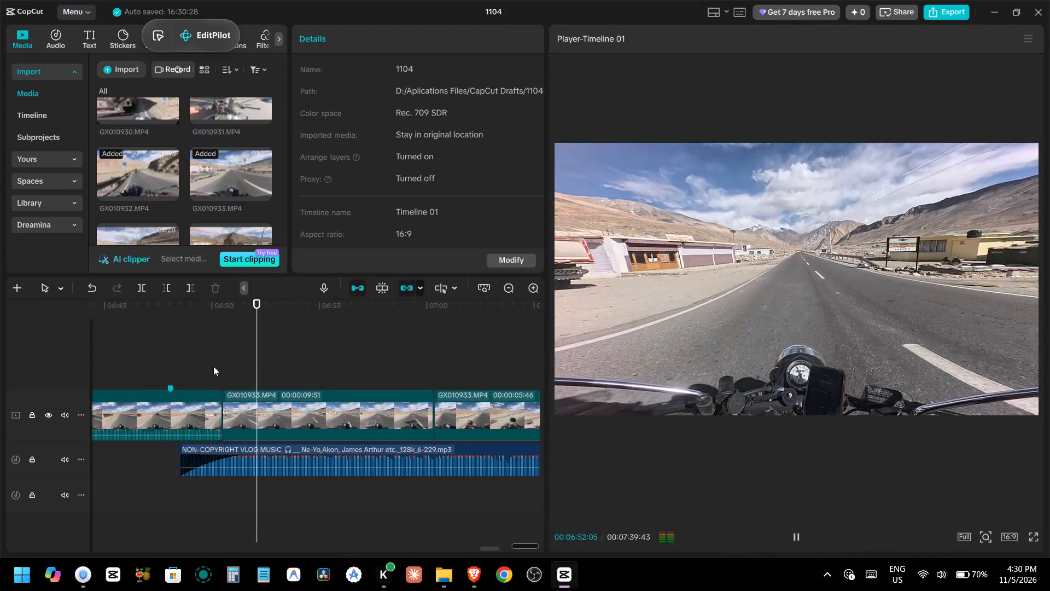
{"action": "scroll", "coordinate": [212, 366], "scroll_direction": "down", "scroll_amount": 3, "text": "alt"}
{"action": "scroll", "coordinate": [265, 381], "scroll_direction": "down", "scroll_amount": 4, "text": "ctrl"}
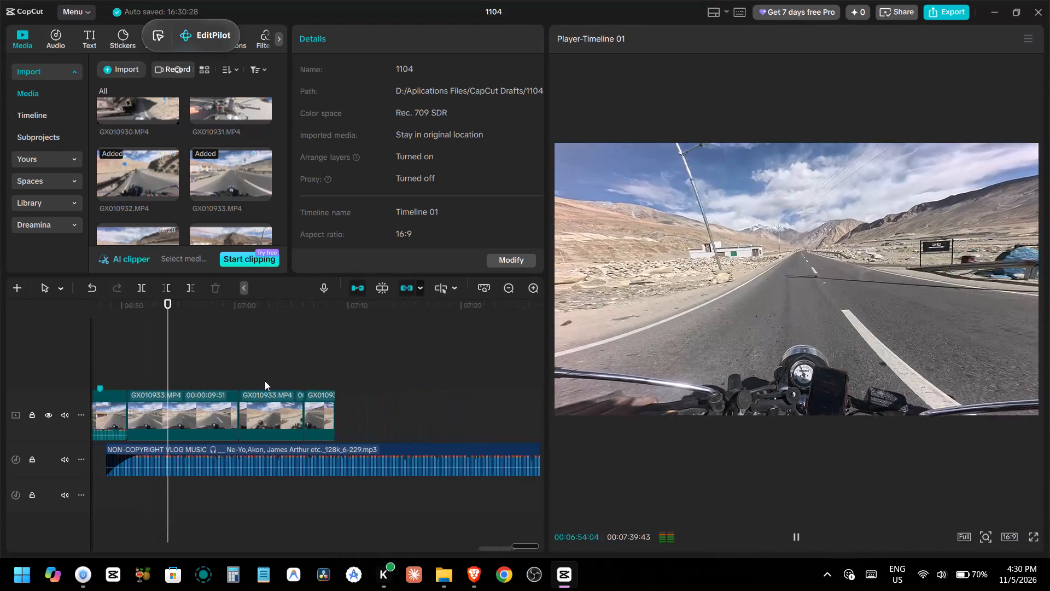
{"action": "scroll", "coordinate": [265, 381], "scroll_direction": "down", "scroll_amount": 1, "text": "alt"}
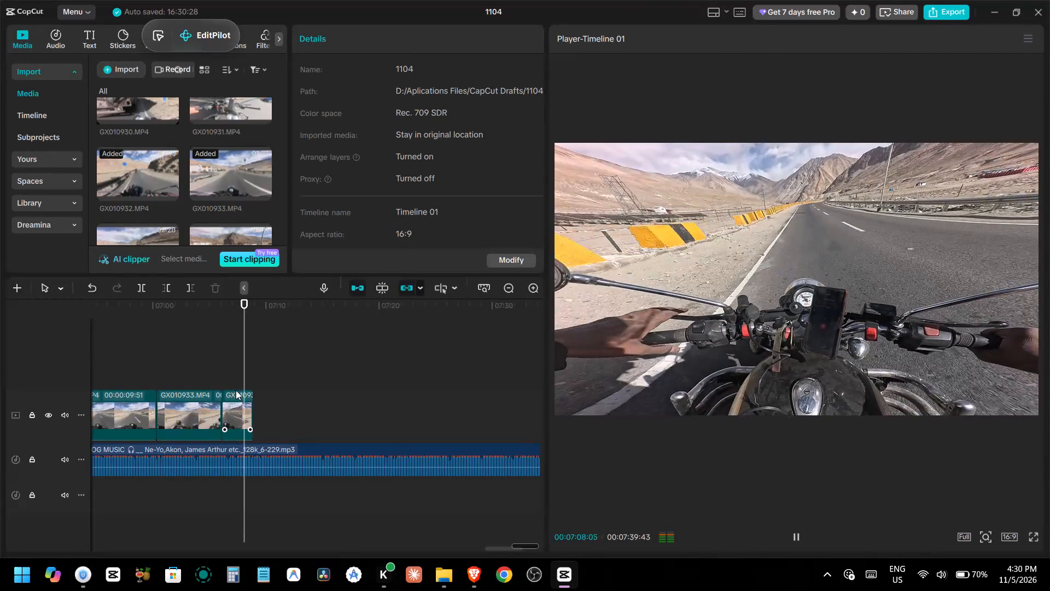
{"action": "key", "text": "space"}
{"action": "key", "text": "space"}
{"action": "key", "text": "space"}
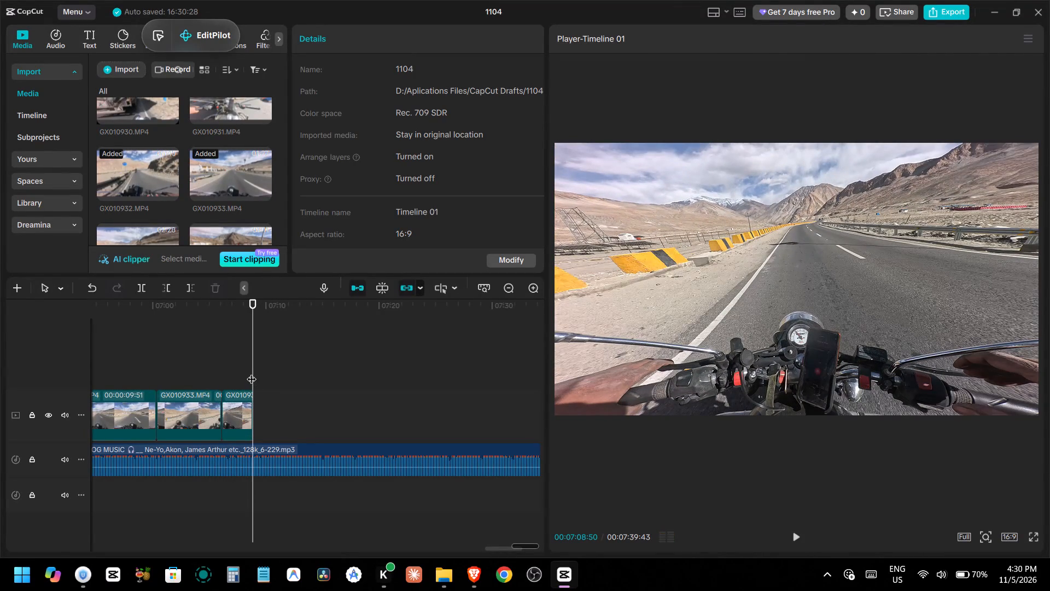
Replay the last GX010933 clip and trim its end at 00:07:08:36.
{"action": "left_click_drag", "start_coordinate": [252, 372], "coordinate": [246, 380]}
{"action": "scroll", "coordinate": [248, 370], "scroll_direction": "up", "scroll_amount": 7, "text": "ctrl"}
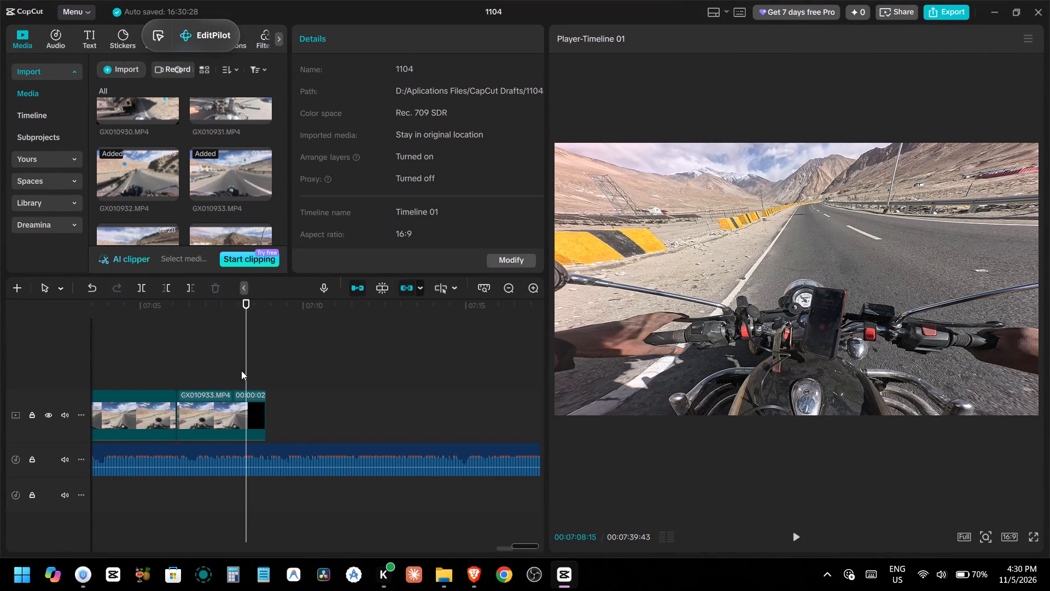
{"action": "left_click", "coordinate": [217, 369]}
{"action": "key", "text": "space"}
{"action": "key", "text": "space"}
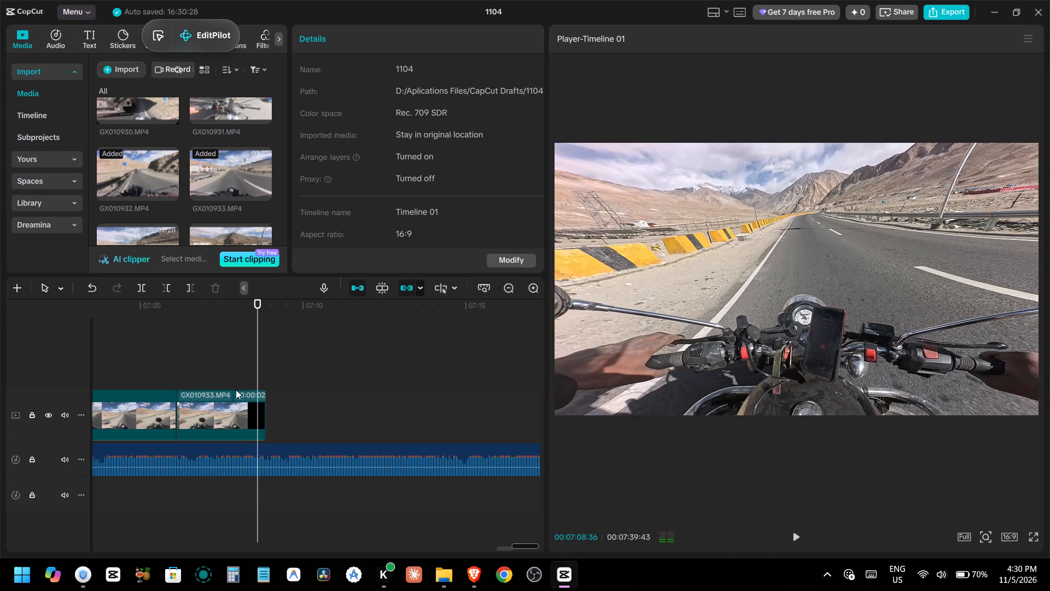
{"action": "left_click", "coordinate": [238, 400]}
{"action": "type", "text": "w"}
{"action": "key", "text": "space"}
{"action": "key", "text": "space"}
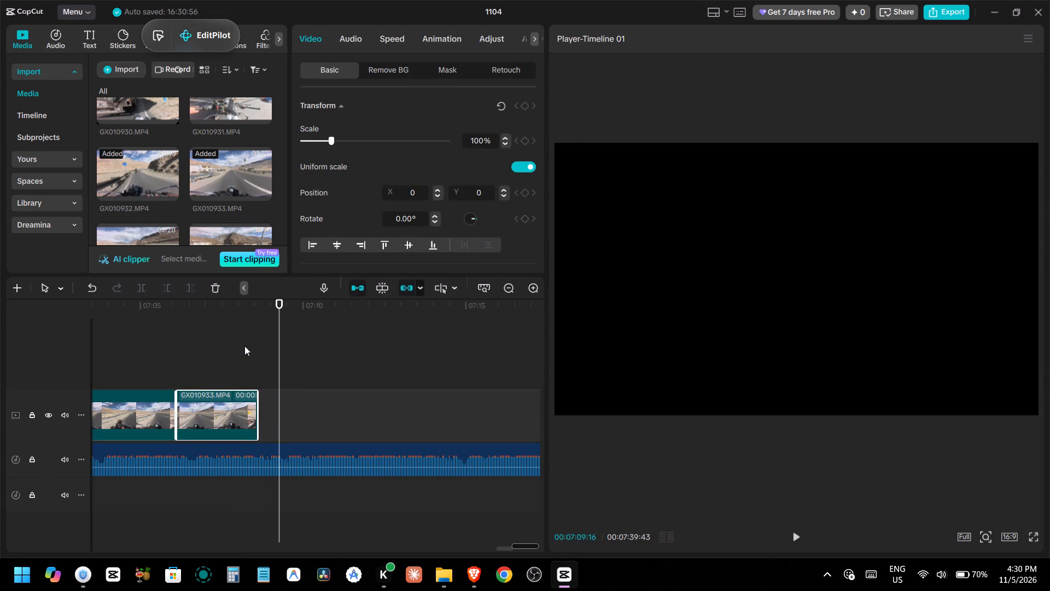
Add GX010934.MP4 from the media library to the main video track, directly after the last GX010933 clip.
{"action": "scroll", "coordinate": [234, 181], "scroll_direction": "down", "scroll_amount": 2}
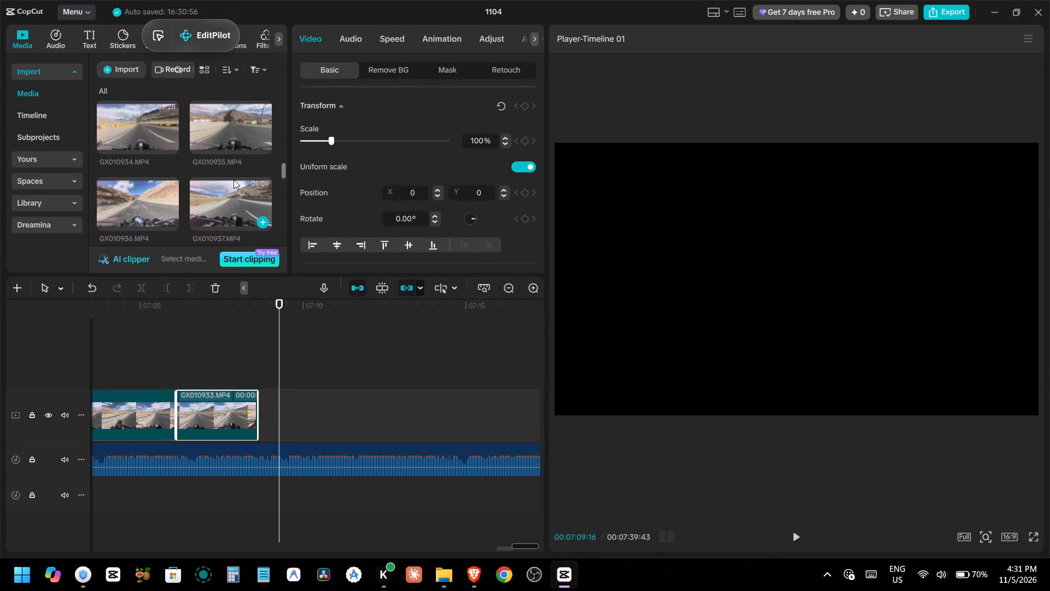
{"action": "scroll", "coordinate": [234, 179], "scroll_direction": "down", "scroll_amount": 5}
{"action": "scroll", "coordinate": [234, 179], "scroll_direction": "up", "scroll_amount": 2}
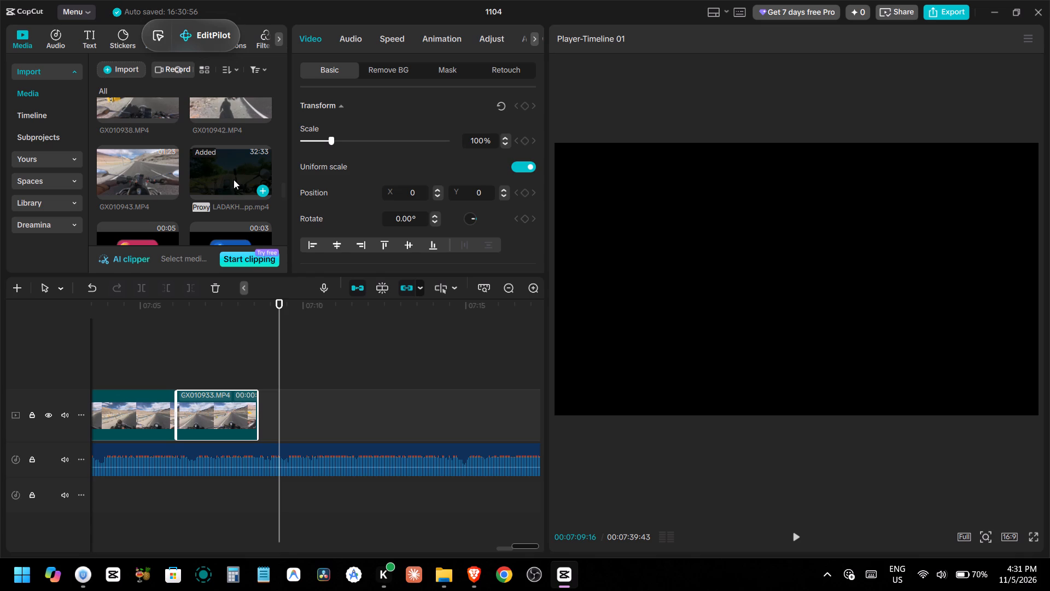
{"action": "scroll", "coordinate": [234, 179], "scroll_direction": "up", "scroll_amount": 4}
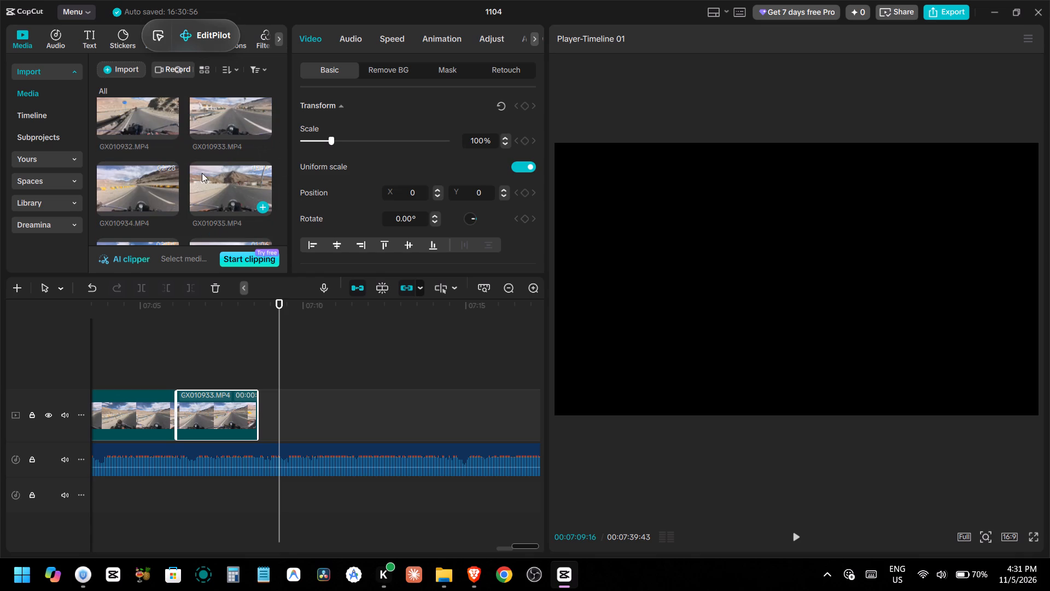
{"action": "left_click_drag", "start_coordinate": [141, 187], "coordinate": [284, 391]}
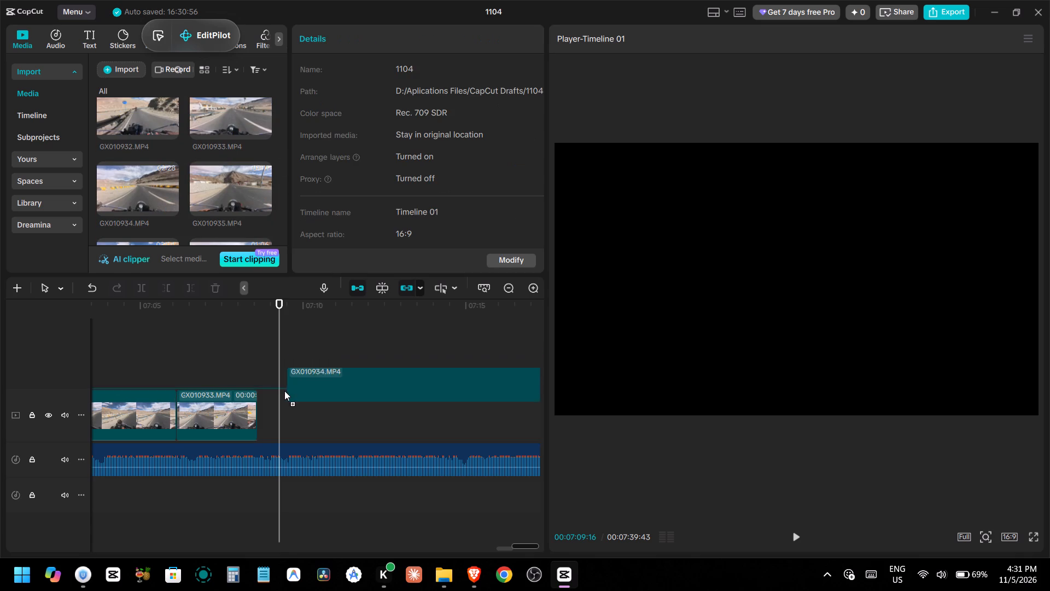
{"action": "left_click_drag", "start_coordinate": [284, 391], "coordinate": [268, 408]}
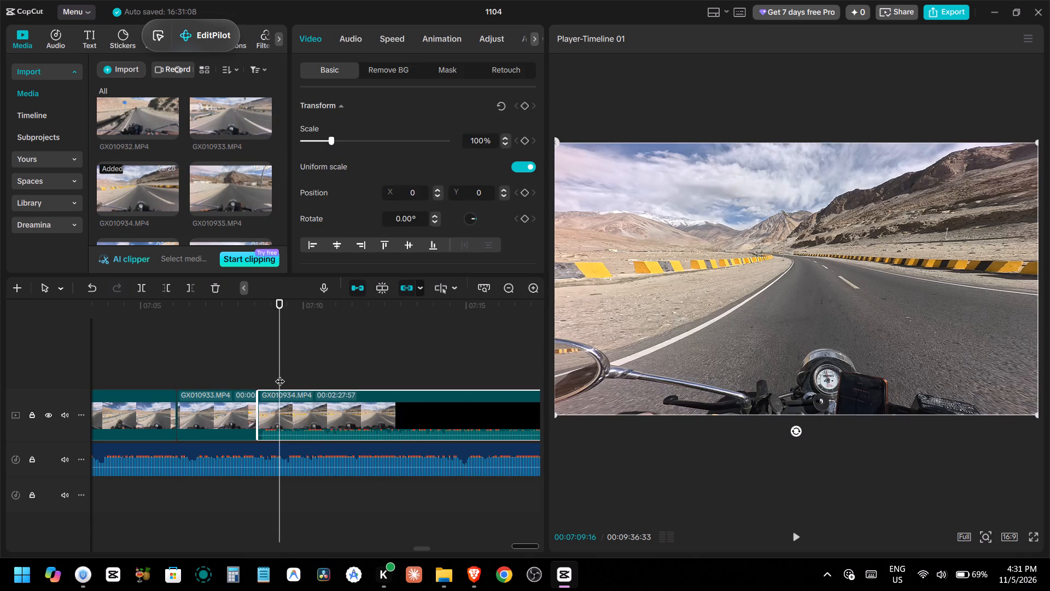
{"action": "left_click", "coordinate": [280, 374]}
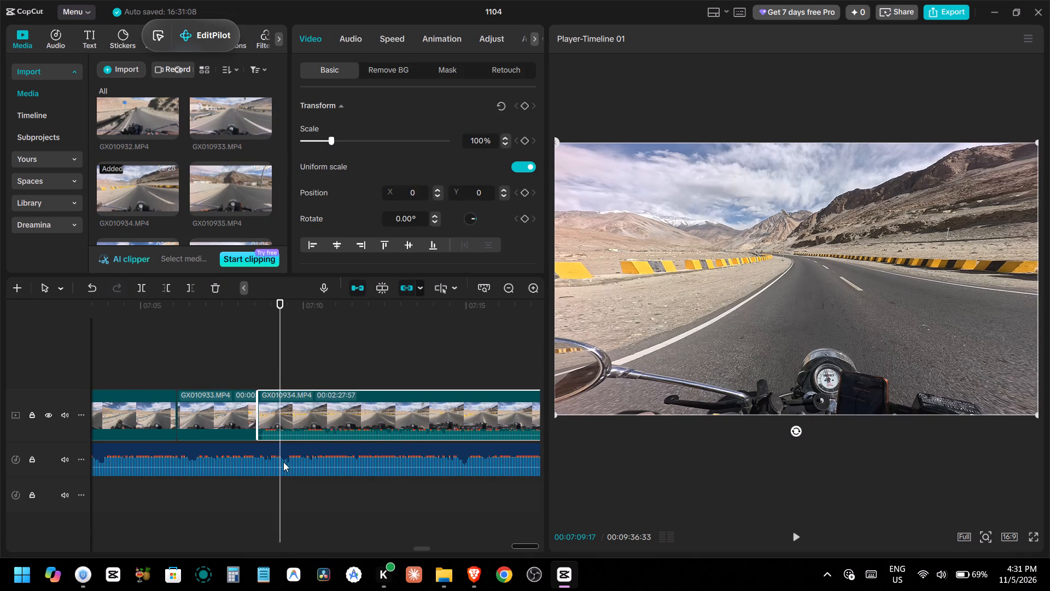
Split the vlog music at 00:07:09:17 and disable the part after the cut.
{"action": "left_click", "coordinate": [286, 447]}
{"action": "key", "text": "ctrl+b"}
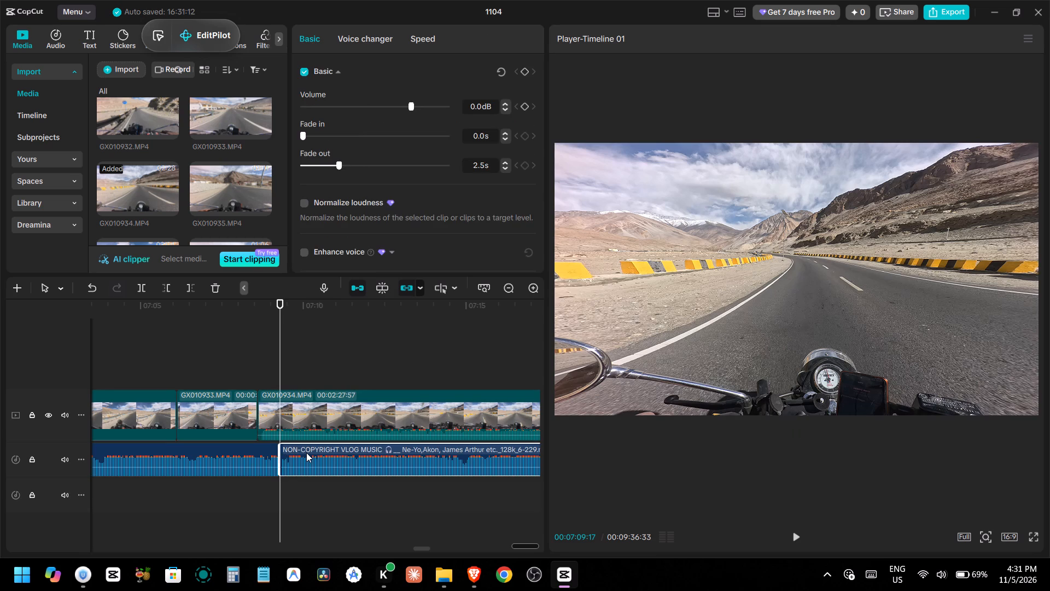
{"action": "key", "text": "v"}
Give the vlog music segment before the cut a 1.6 s fade-out.
{"action": "left_click", "coordinate": [255, 453]}
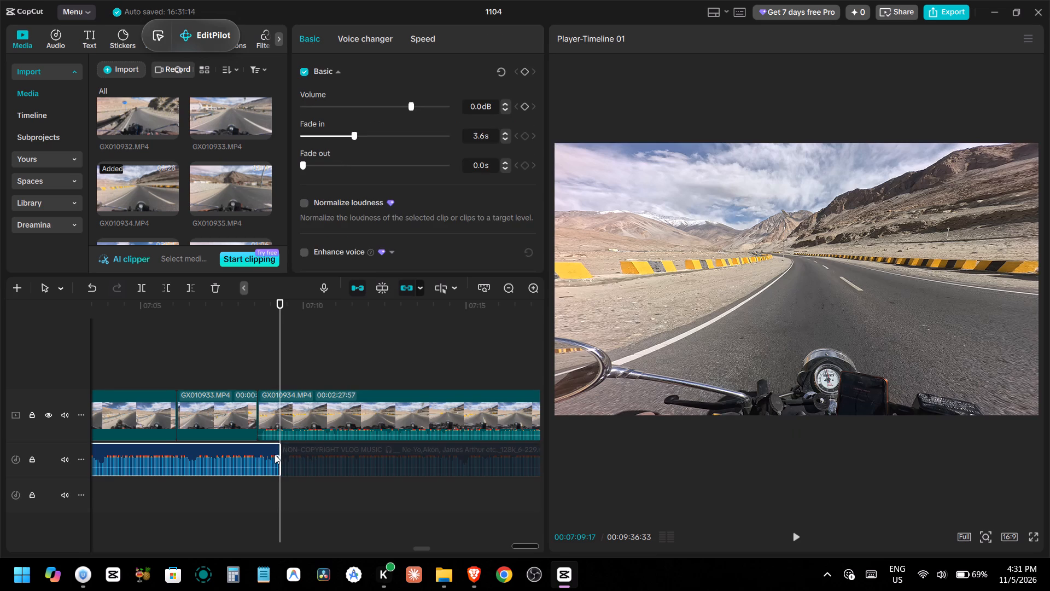
{"action": "left_click", "coordinate": [325, 165]}
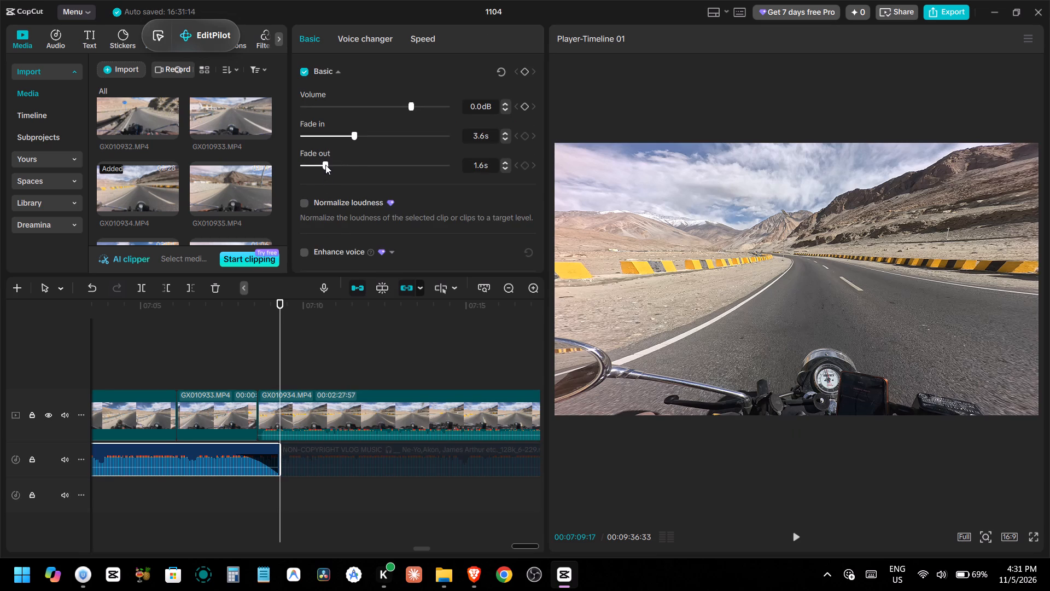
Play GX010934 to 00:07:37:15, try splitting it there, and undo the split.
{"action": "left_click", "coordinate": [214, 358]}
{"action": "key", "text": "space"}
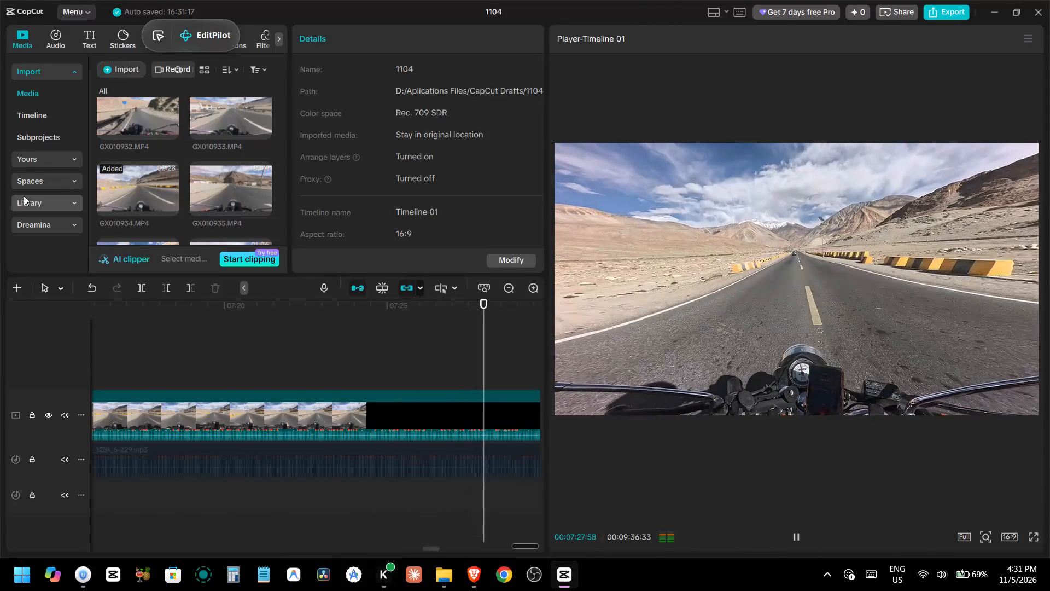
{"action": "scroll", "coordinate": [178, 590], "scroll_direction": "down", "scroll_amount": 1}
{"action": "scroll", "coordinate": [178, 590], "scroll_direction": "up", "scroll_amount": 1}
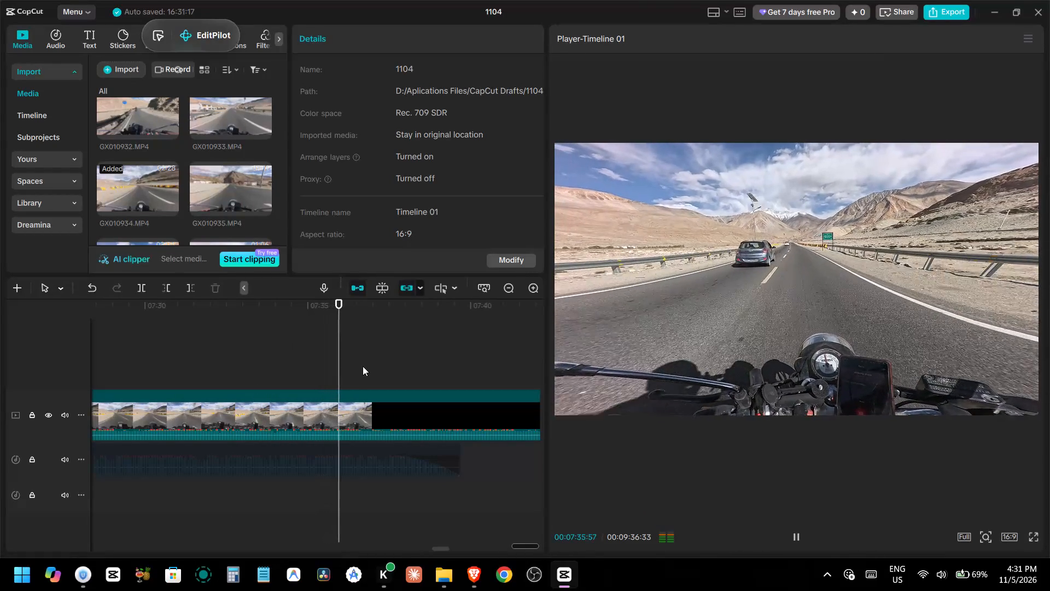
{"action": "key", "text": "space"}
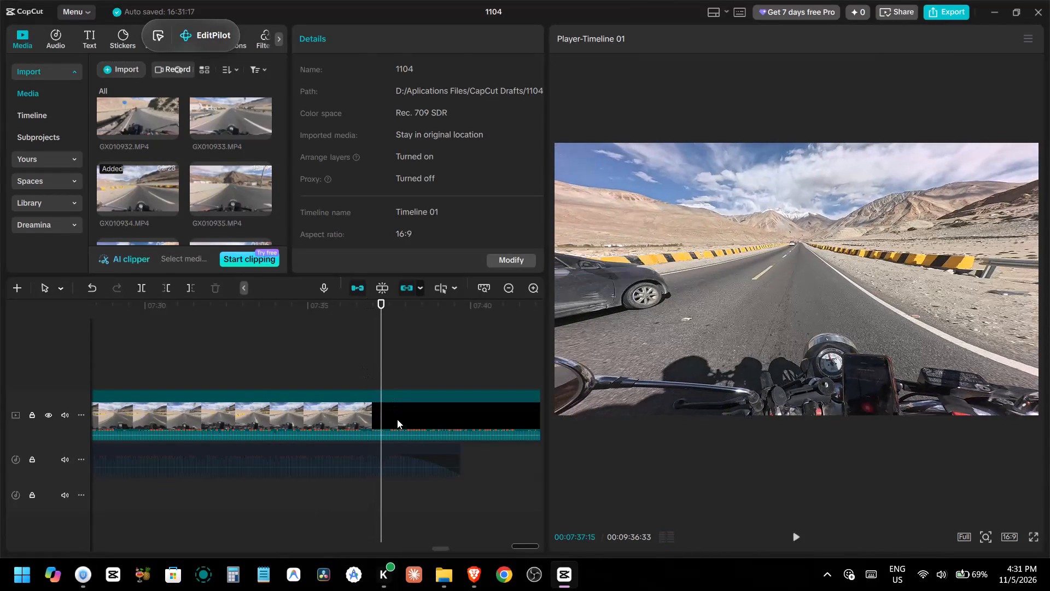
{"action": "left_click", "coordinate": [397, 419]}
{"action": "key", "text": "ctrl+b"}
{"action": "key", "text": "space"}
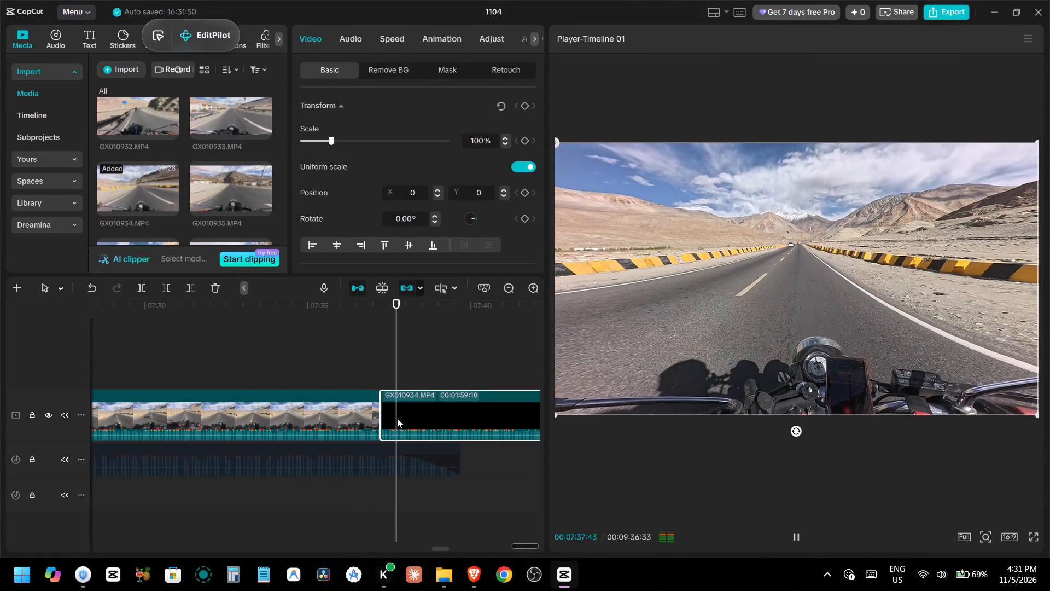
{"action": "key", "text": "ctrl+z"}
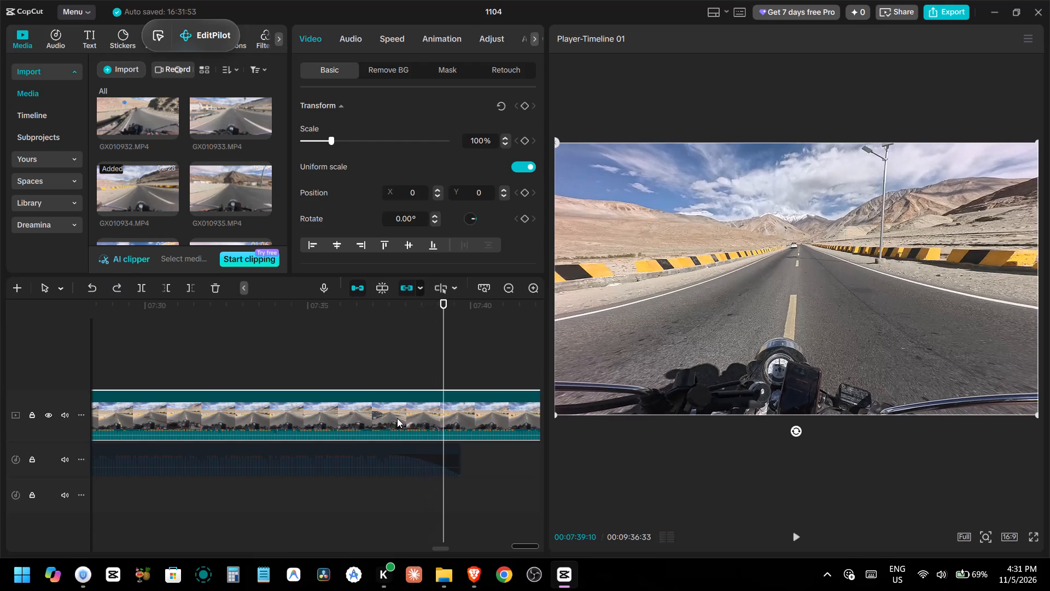
Replay GX010934 from near its start and split it at 00:07:19:20.
{"action": "scroll", "coordinate": [398, 416], "scroll_direction": "down", "scroll_amount": 20, "text": "ctrl"}
{"action": "scroll", "coordinate": [398, 414], "scroll_direction": "down", "scroll_amount": 2, "text": "alt"}
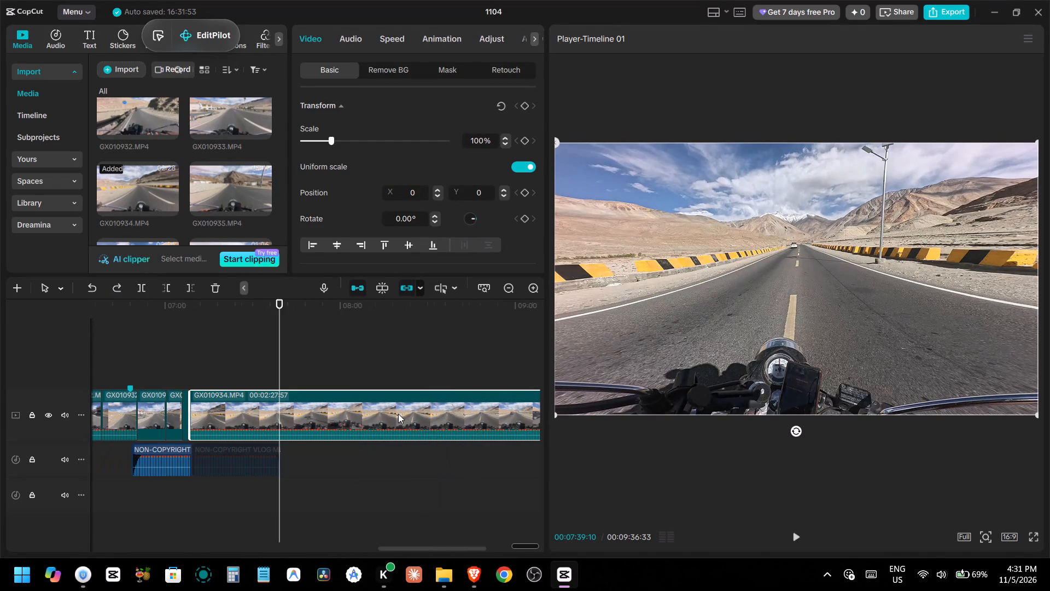
{"action": "key", "text": "space"}
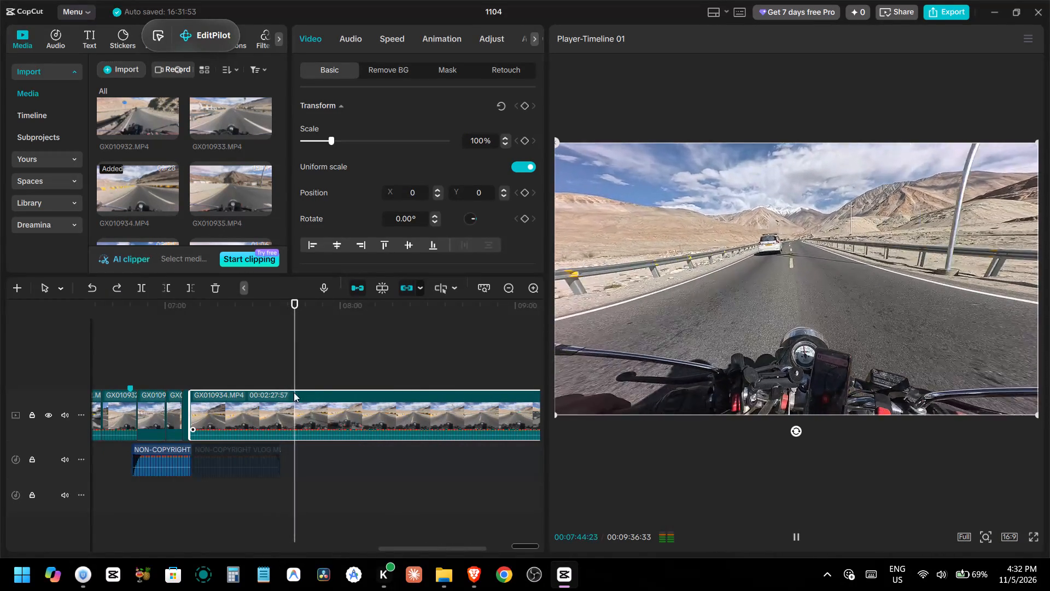
{"action": "left_click", "coordinate": [195, 345]}
{"action": "left_click_drag", "start_coordinate": [195, 345], "coordinate": [191, 350]}
{"action": "key", "text": "space"}
{"action": "left_click", "coordinate": [227, 412]}
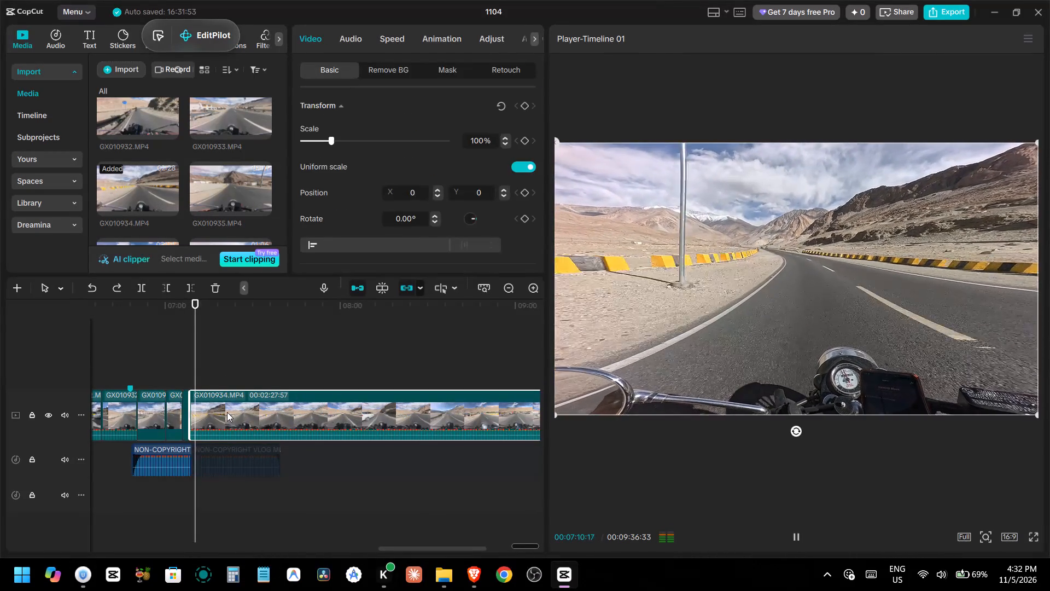
{"action": "scroll", "coordinate": [225, 412], "scroll_direction": "up", "scroll_amount": 6, "text": "alt"}
{"action": "scroll", "coordinate": [225, 412], "scroll_direction": "down", "scroll_amount": 5, "text": "alt"}
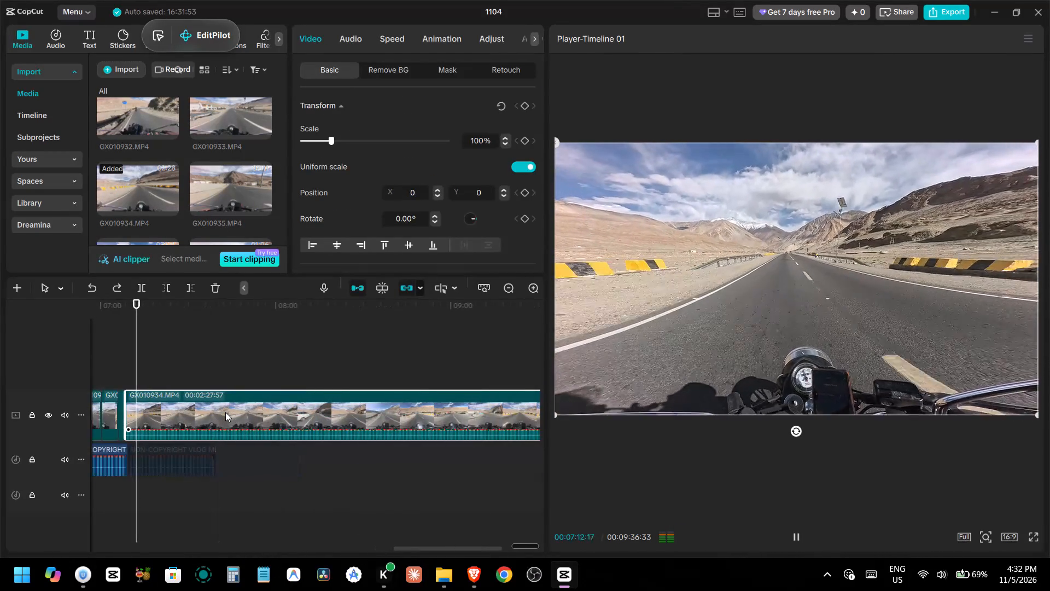
{"action": "scroll", "coordinate": [225, 412], "scroll_direction": "up", "scroll_amount": 12, "text": "ctrl"}
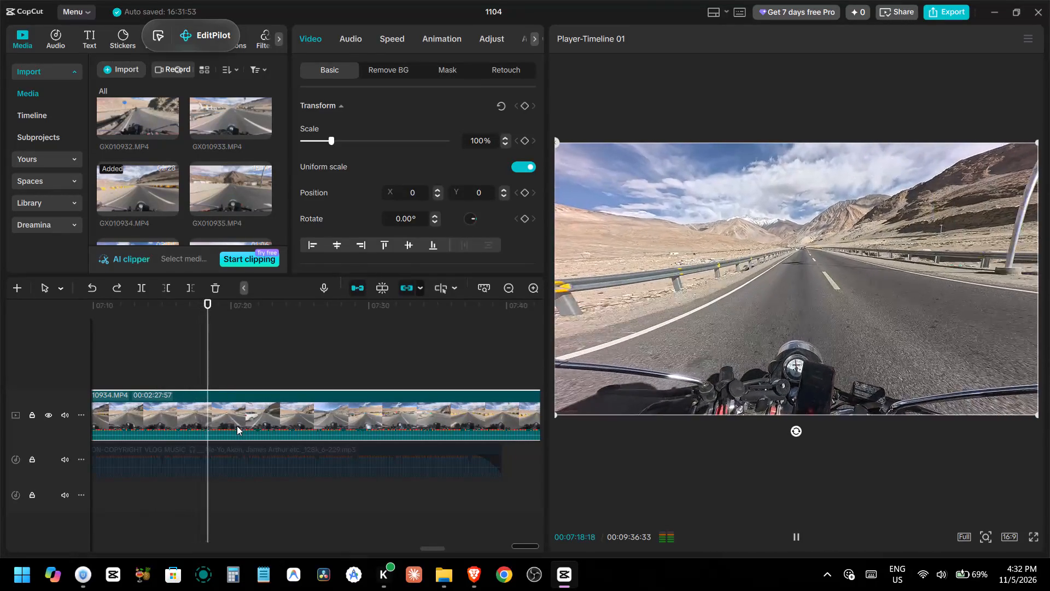
{"action": "key", "text": "ctrl+b"}
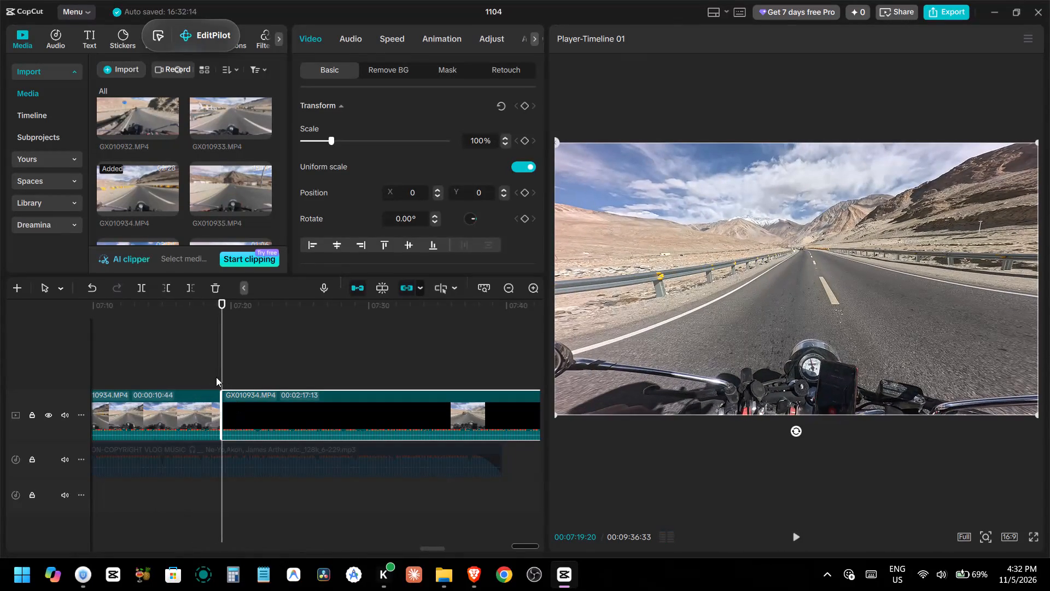
Replay the last seconds of the first GX010934 clip and trim its end at 00:07:17:47.
{"action": "left_click", "coordinate": [213, 376]}
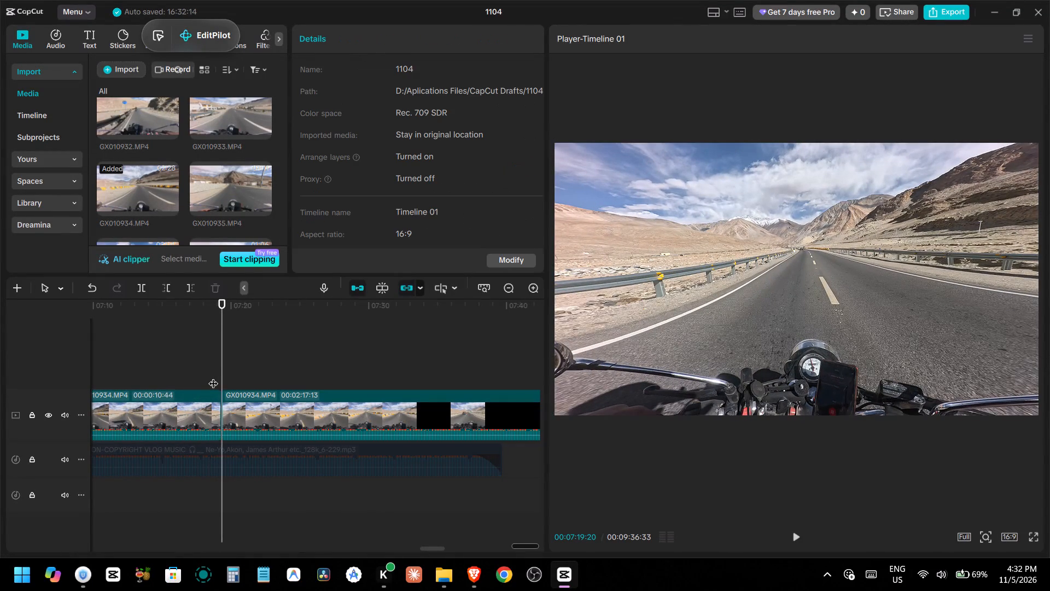
{"action": "key", "text": "space"}
{"action": "key", "text": "space"}
{"action": "left_click", "coordinate": [185, 381]}
{"action": "key", "text": "space"}
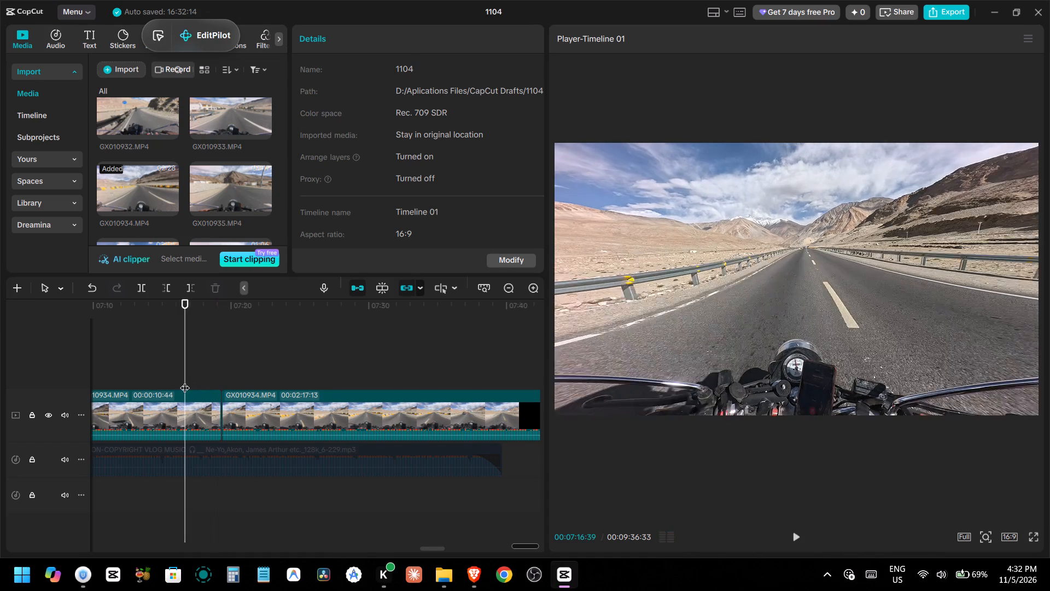
{"action": "left_click", "coordinate": [185, 408]}
{"action": "key", "text": "space"}
{"action": "type", "text": "w"}
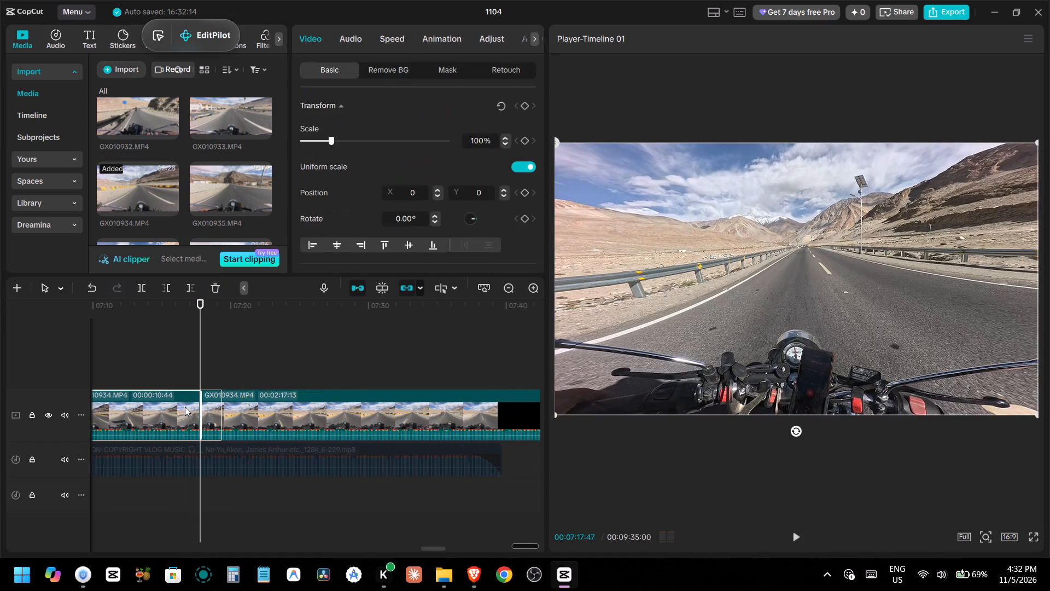
Look further into the second GX010934 clip and trim off everything in it before 00:07:57:27.
{"action": "key", "text": "space"}
{"action": "left_click", "coordinate": [306, 423]}
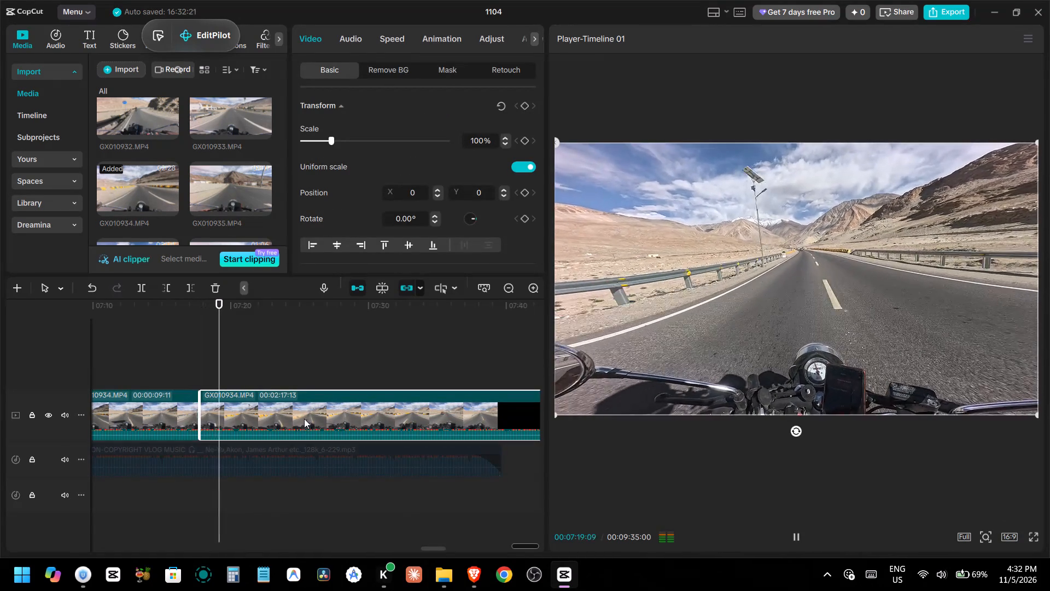
{"action": "key", "text": "space"}
{"action": "scroll", "coordinate": [302, 417], "scroll_direction": "down", "scroll_amount": 4, "text": "alt"}
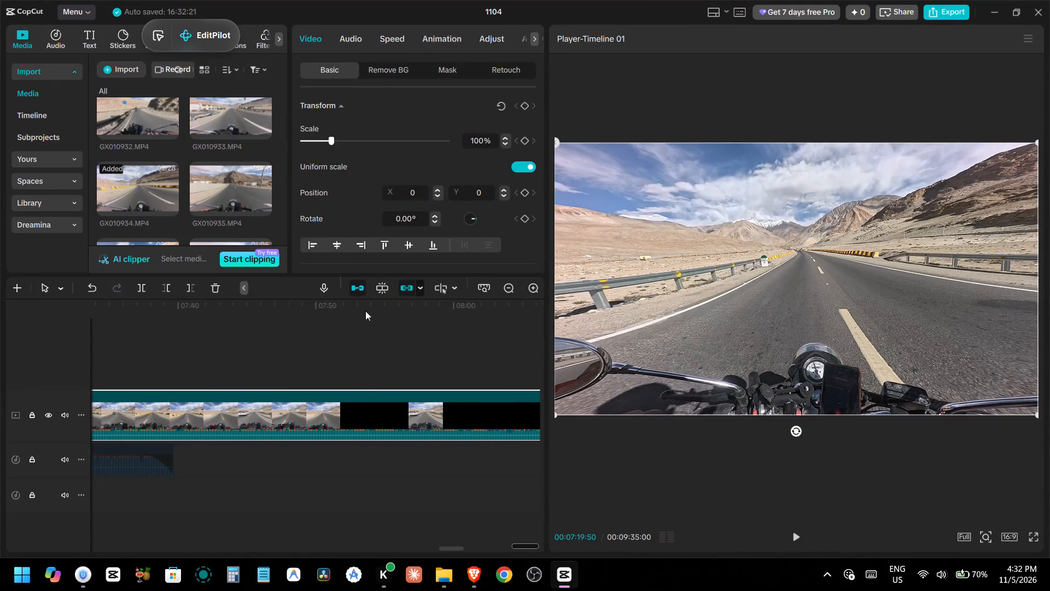
{"action": "left_click", "coordinate": [365, 311]}
{"action": "key", "text": "space"}
{"action": "left_click", "coordinate": [358, 405]}
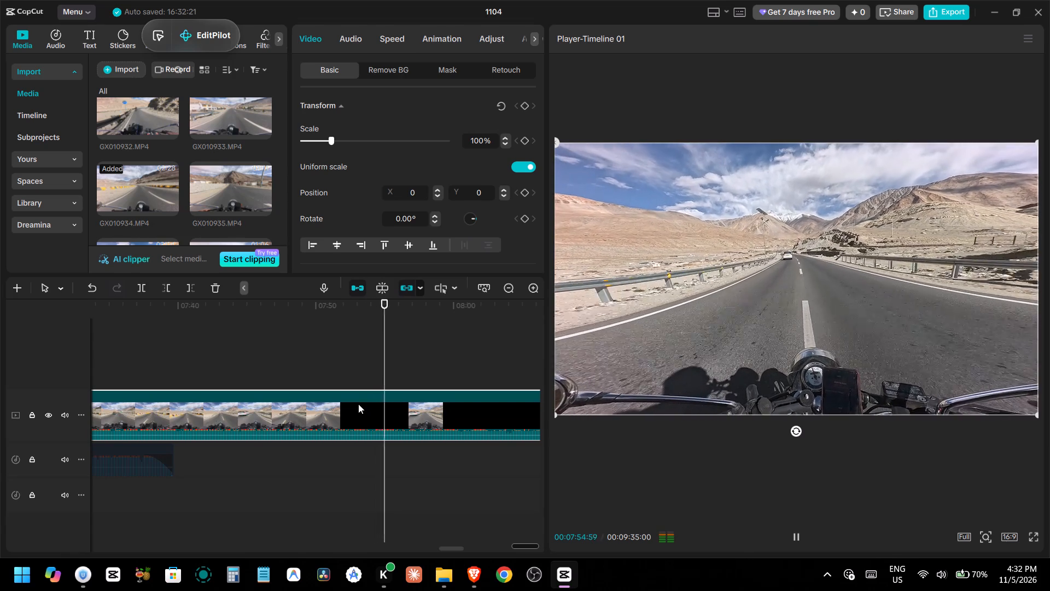
{"action": "scroll", "coordinate": [357, 401], "scroll_direction": "down", "scroll_amount": 7, "text": "ctrl"}
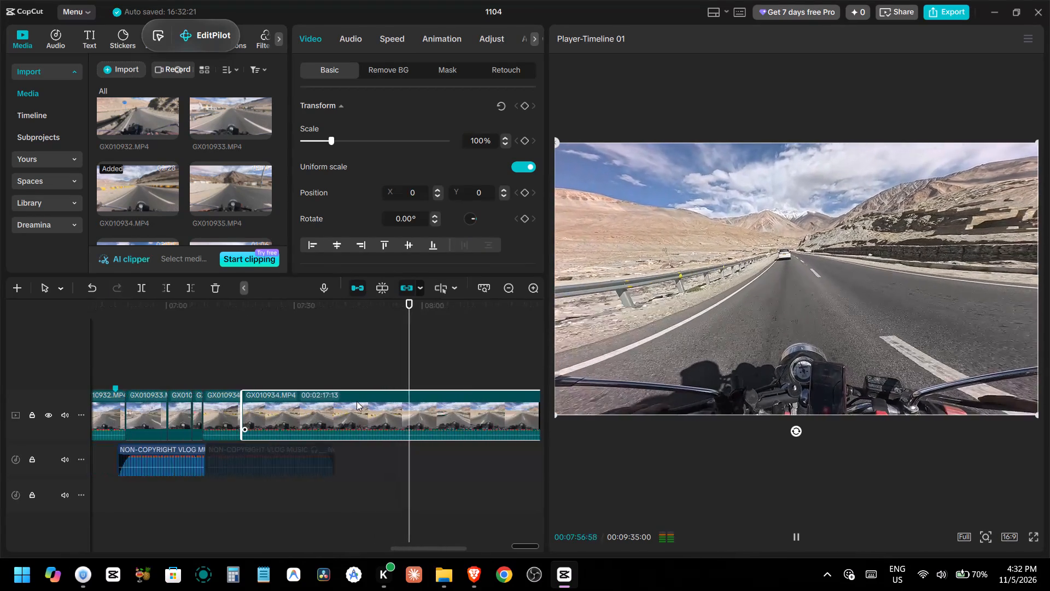
{"action": "left_click", "coordinate": [411, 372]}
{"action": "left_click", "coordinate": [411, 420]}
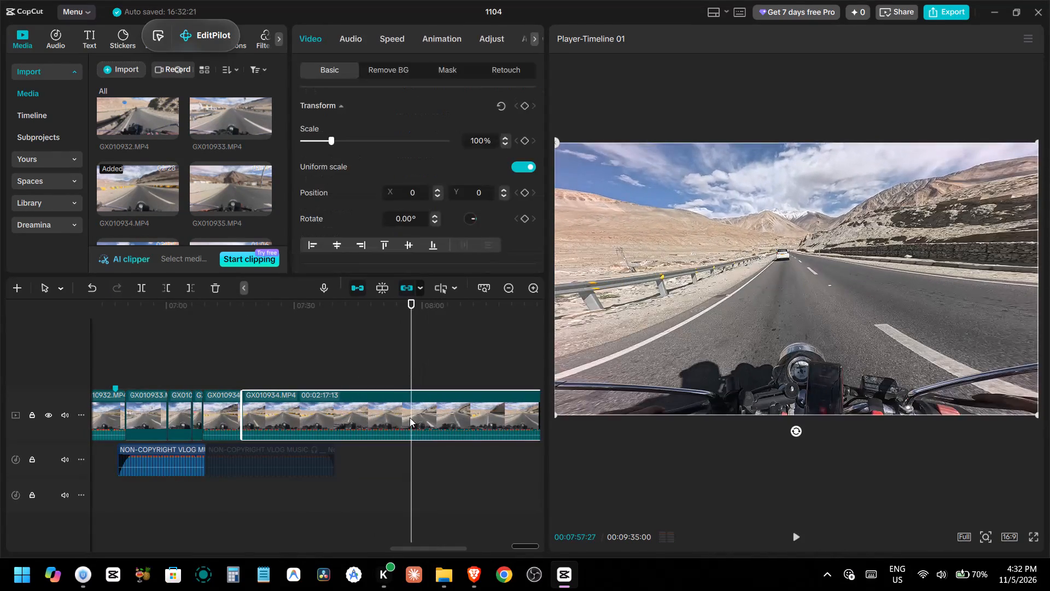
{"action": "key", "text": "q"}
Check the join and extend the second GX010934 clip's start back until the clip lasts 00:01:42:49.
{"action": "key", "text": "space"}
{"action": "scroll", "coordinate": [241, 391], "scroll_direction": "up", "scroll_amount": 5, "text": "ctrl"}
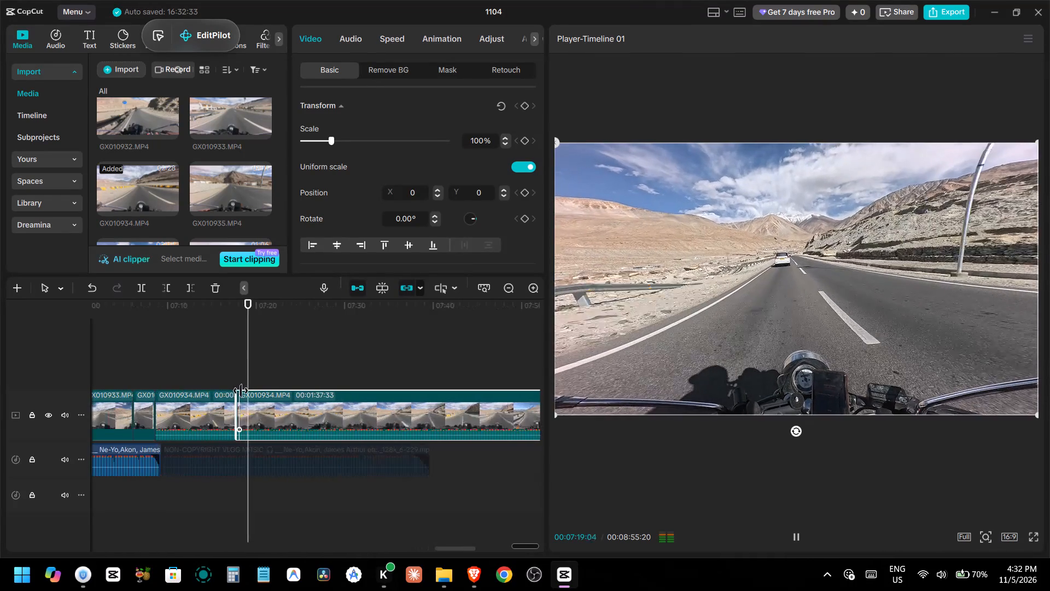
{"action": "scroll", "coordinate": [213, 378], "scroll_direction": "up", "scroll_amount": 3, "text": "ctrl"}
{"action": "key", "text": "space"}
{"action": "left_click_drag", "start_coordinate": [220, 392], "coordinate": [206, 396]}
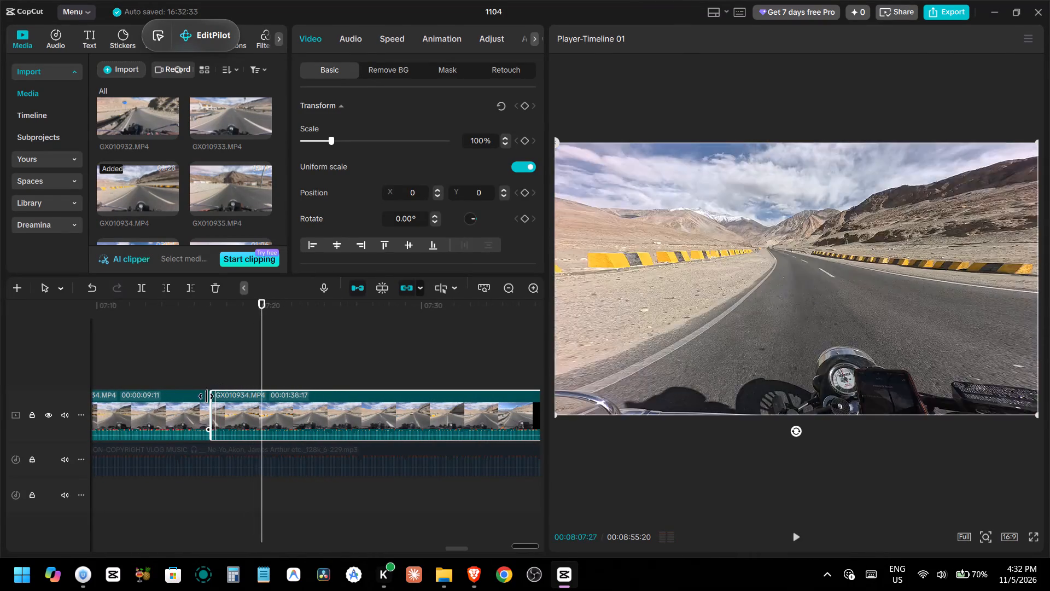
{"action": "left_click_drag", "start_coordinate": [206, 396], "coordinate": [182, 398]}
{"action": "left_click", "coordinate": [196, 372]}
{"action": "key", "text": "space"}
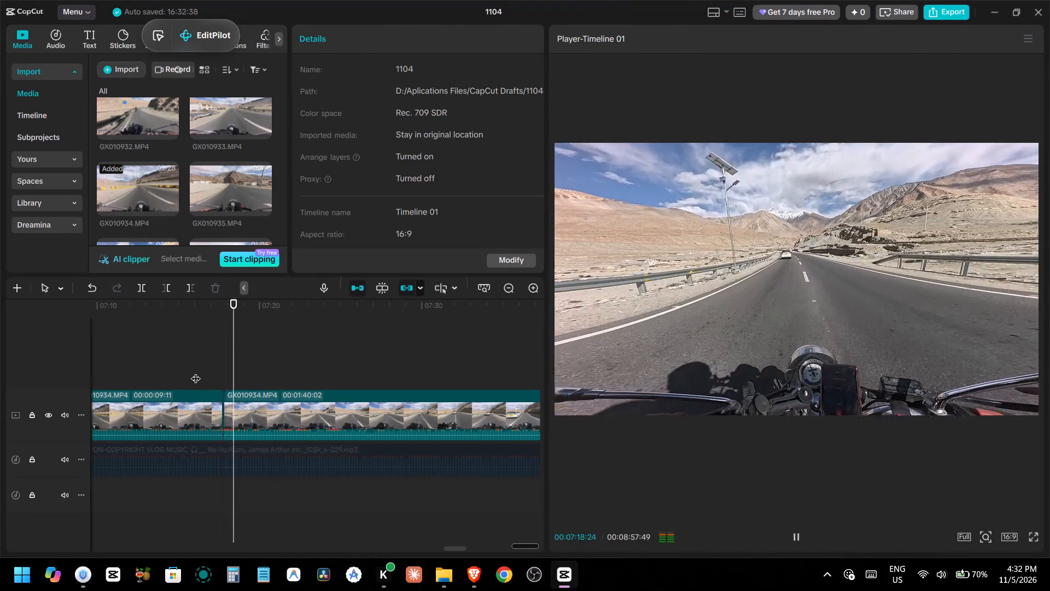
{"action": "key", "text": "space"}
{"action": "left_click", "coordinate": [258, 421]}
{"action": "left_click_drag", "start_coordinate": [223, 409], "coordinate": [179, 411]}
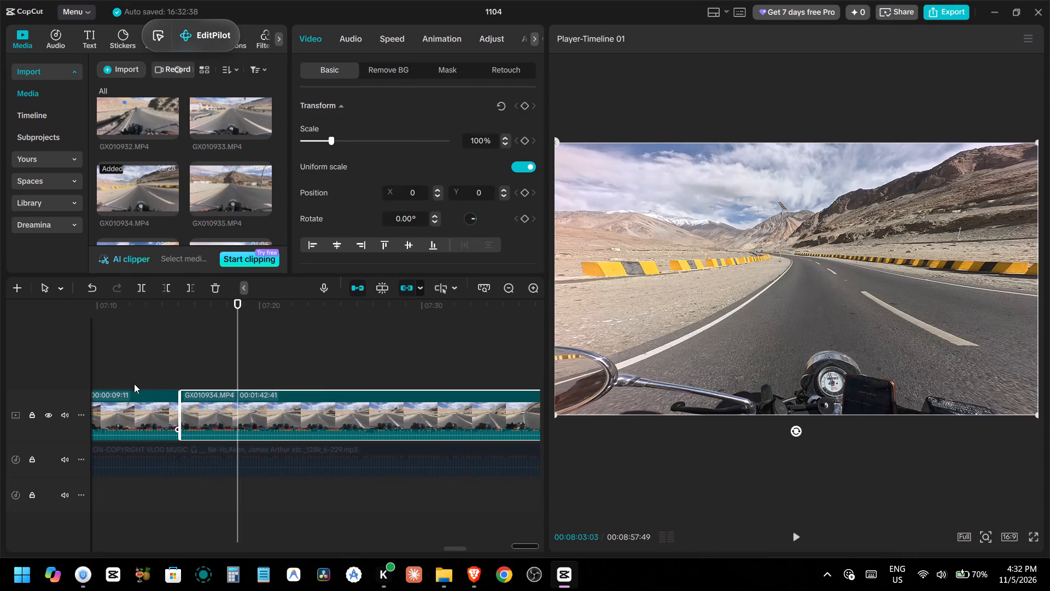
Play from about 00:07:12 across the join of the two GX010934 clips and on into the second one.
{"action": "left_click", "coordinate": [128, 376]}
{"action": "key", "text": "space"}
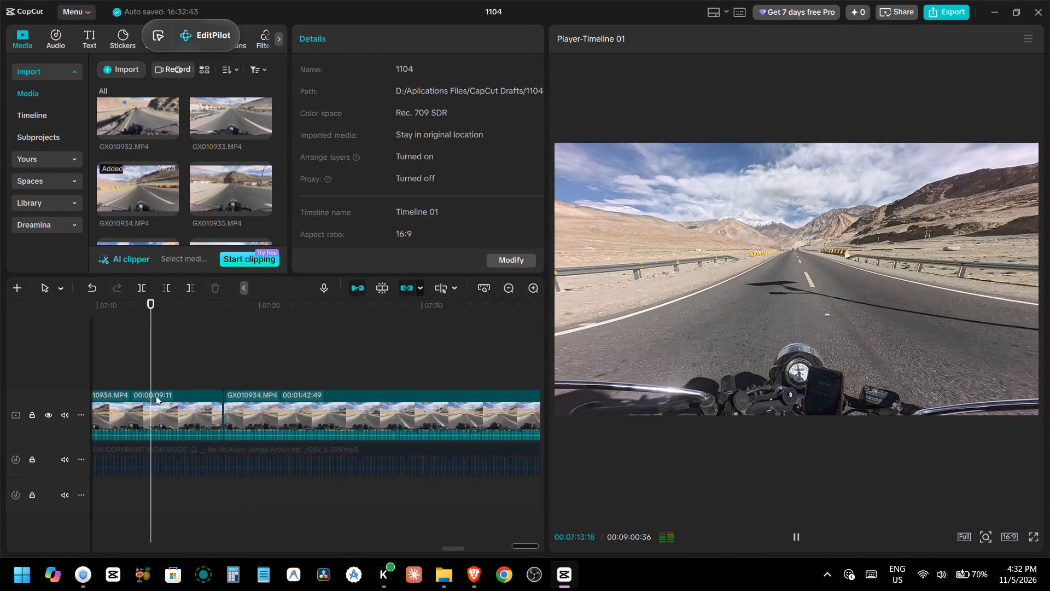
{"action": "left_click", "coordinate": [156, 397]}
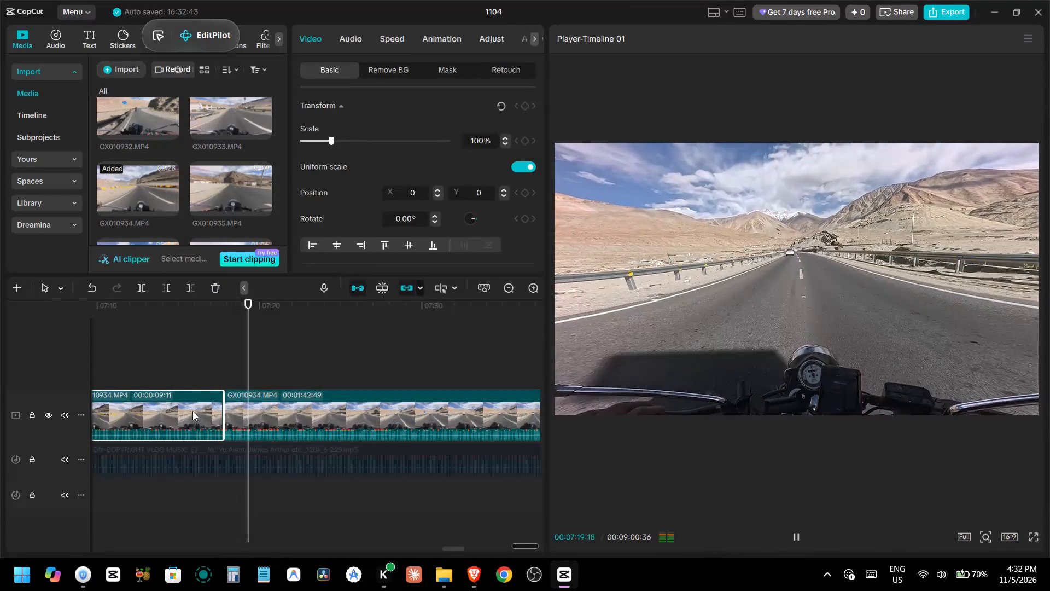
{"action": "left_click", "coordinate": [301, 409]}
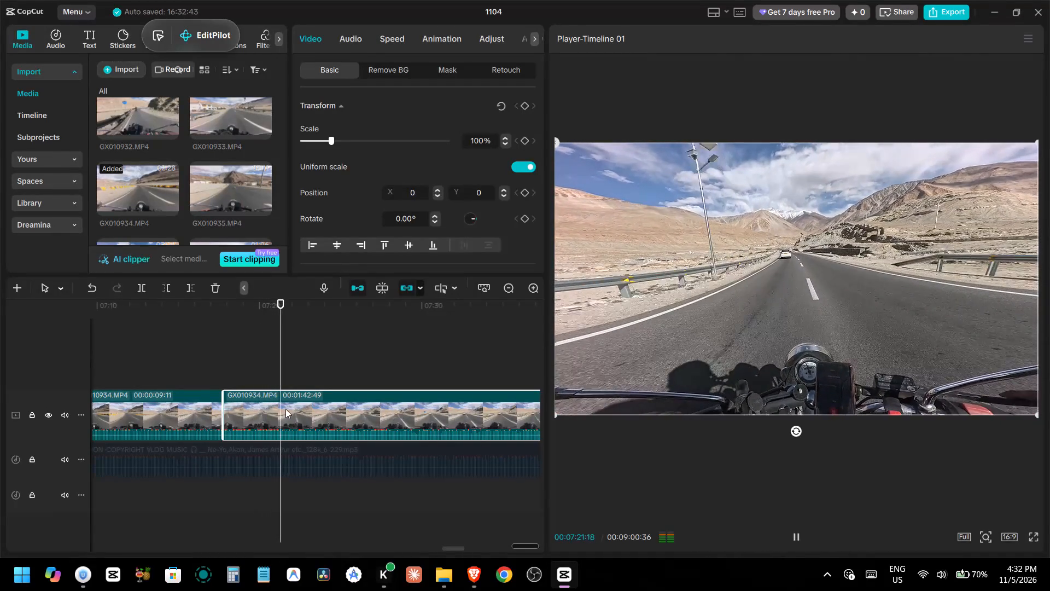
{"action": "scroll", "coordinate": [233, 403], "scroll_direction": "down", "scroll_amount": 3, "text": "alt"}
{"action": "scroll", "coordinate": [233, 402], "scroll_direction": "down", "scroll_amount": 3, "text": "ctrl"}
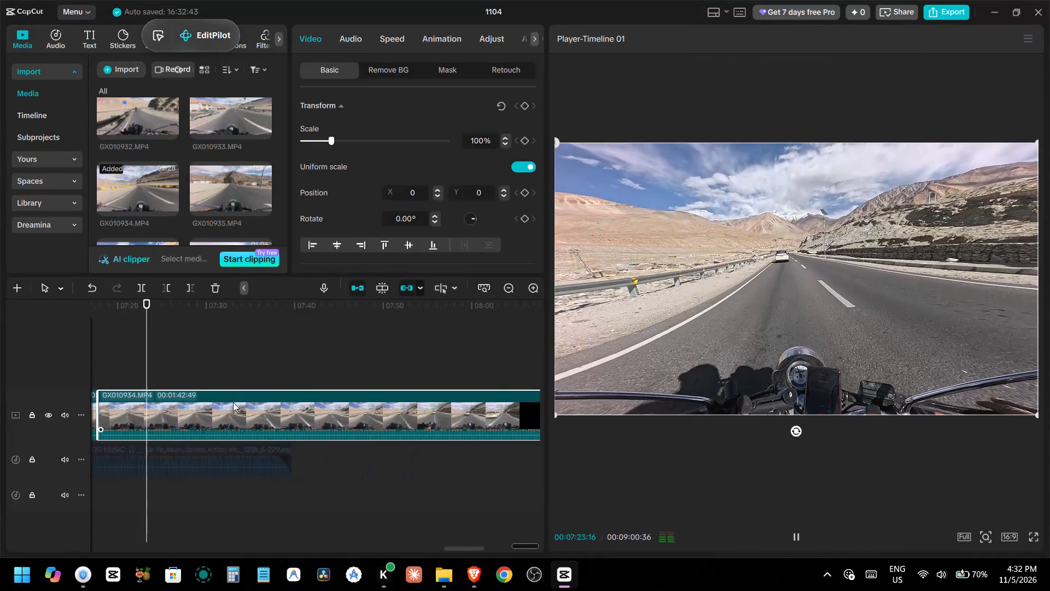
{"action": "scroll", "coordinate": [233, 402], "scroll_direction": "down", "scroll_amount": 4, "text": "ctrl"}
{"action": "scroll", "coordinate": [233, 400], "scroll_direction": "down", "scroll_amount": 1, "text": "alt"}
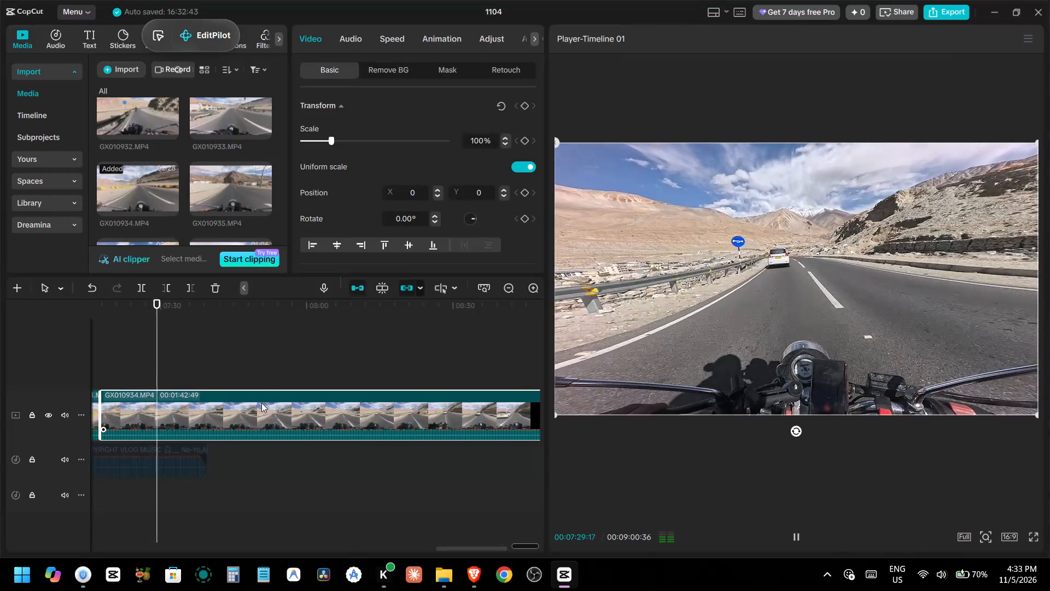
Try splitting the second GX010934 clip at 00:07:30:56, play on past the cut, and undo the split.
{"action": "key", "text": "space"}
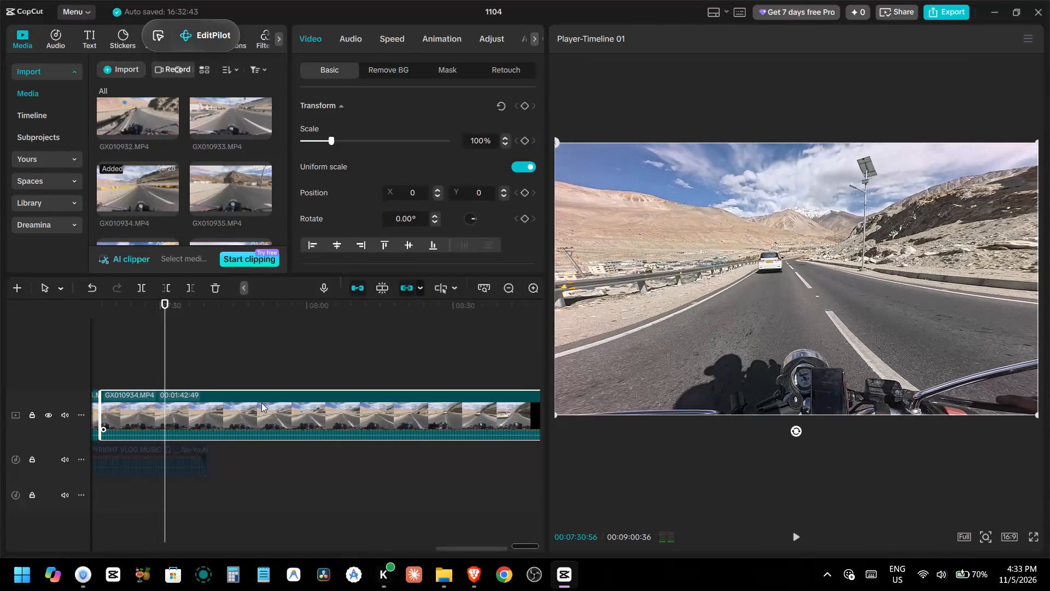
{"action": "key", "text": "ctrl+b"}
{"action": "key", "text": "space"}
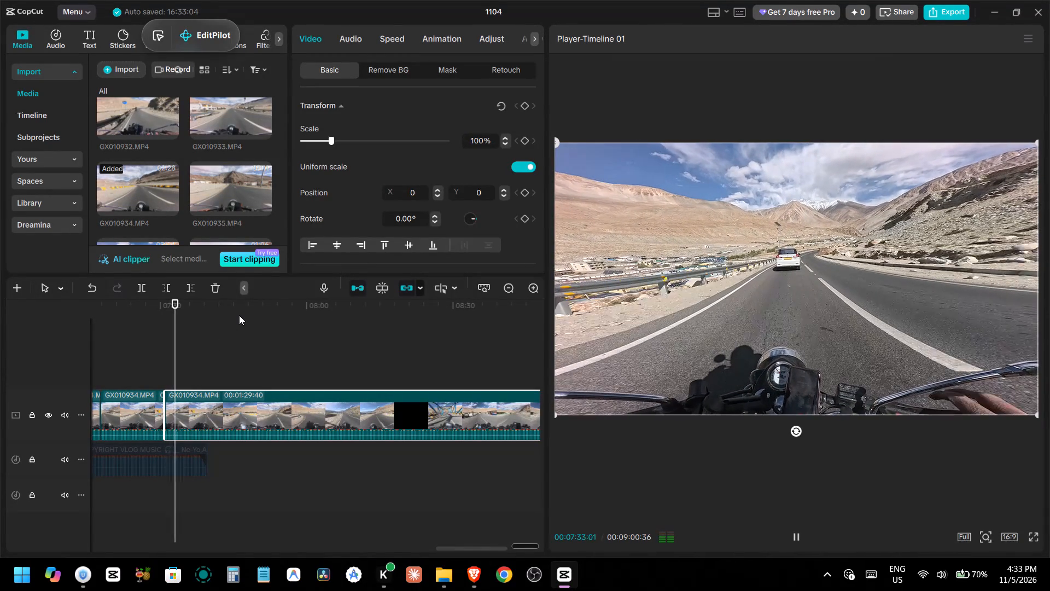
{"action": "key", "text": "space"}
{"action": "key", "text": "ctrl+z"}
Split the second GX010934 clip at about 00:07:33.
{"action": "key", "text": "ctrl+b"}
Skim the last GX010934 clip from about 00:07:33 to the blue bridge at about 00:08:24.
{"action": "key", "text": "space"}
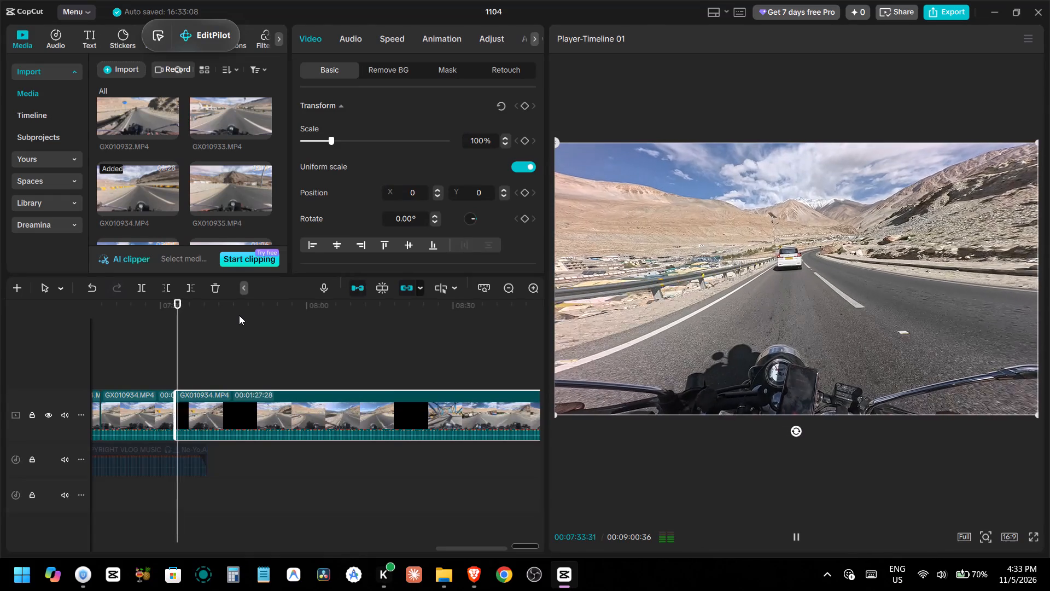
{"action": "left_click", "coordinate": [242, 300]}
{"action": "key", "text": "space"}
{"action": "key", "text": "space"}
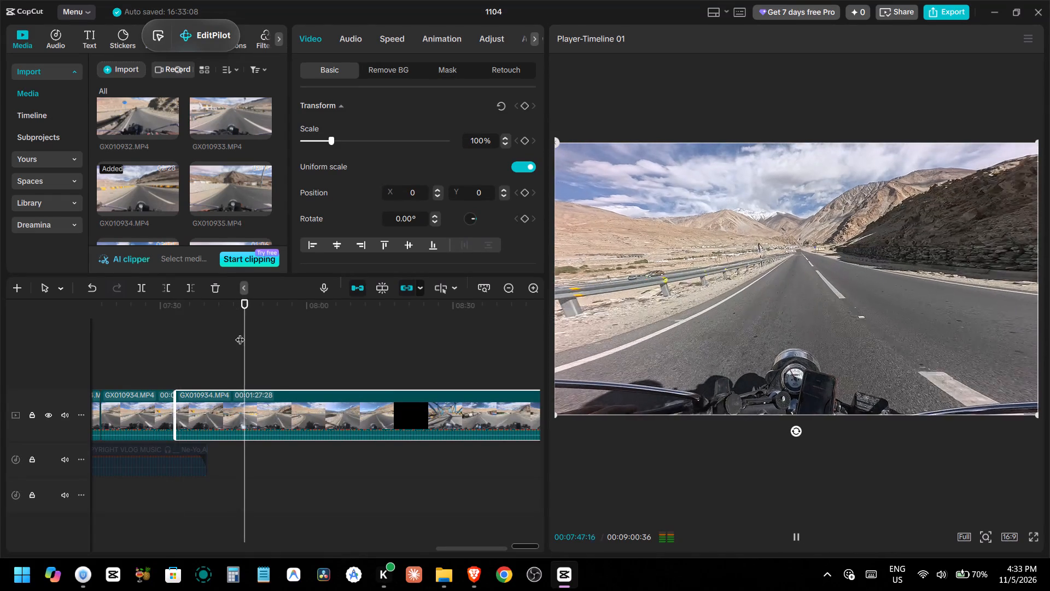
{"action": "left_click", "coordinate": [385, 306]}
{"action": "key", "text": "space"}
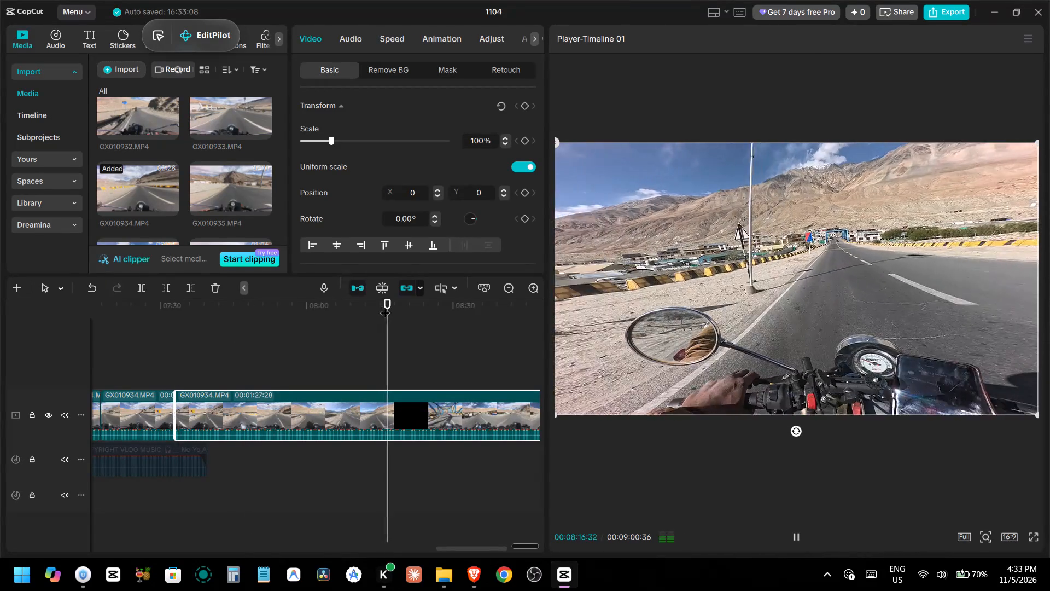
{"action": "scroll", "coordinate": [365, 351], "scroll_direction": "down", "scroll_amount": 4, "text": "ctrl"}
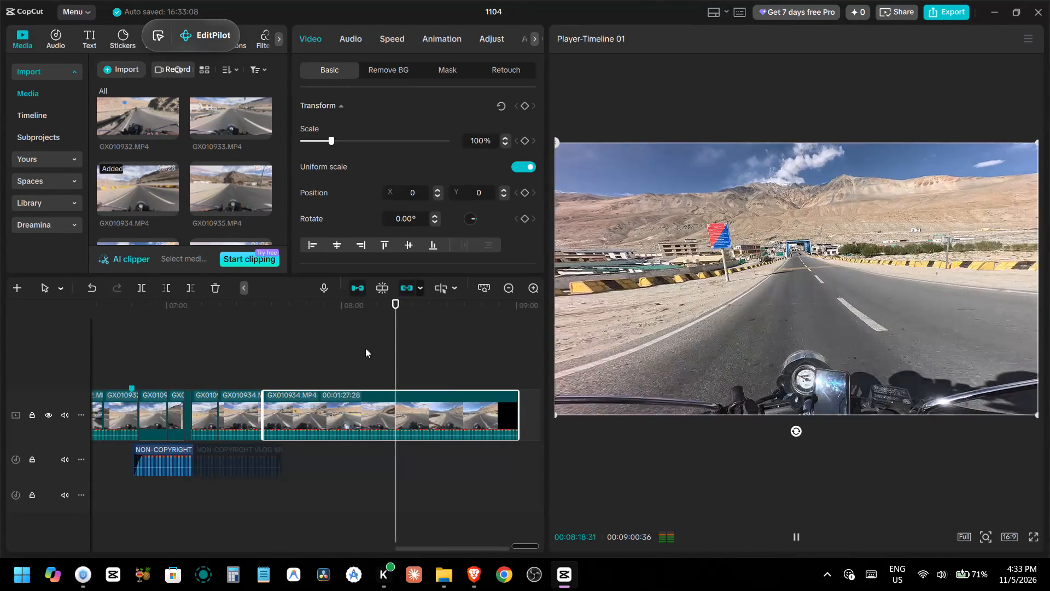
{"action": "scroll", "coordinate": [365, 348], "scroll_direction": "down", "scroll_amount": 1, "text": "alt"}
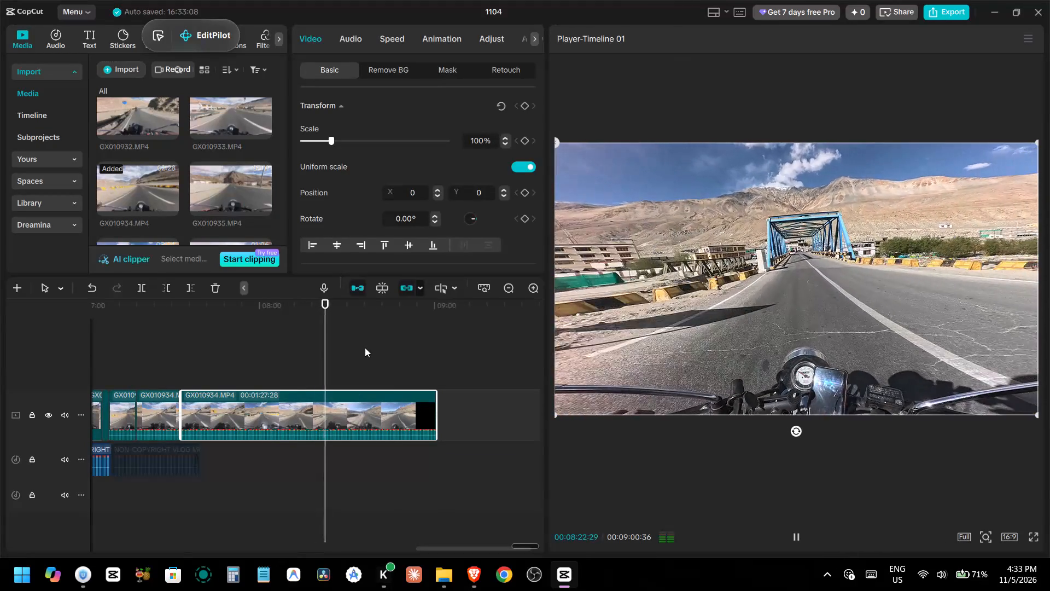
{"action": "key", "text": "space"}
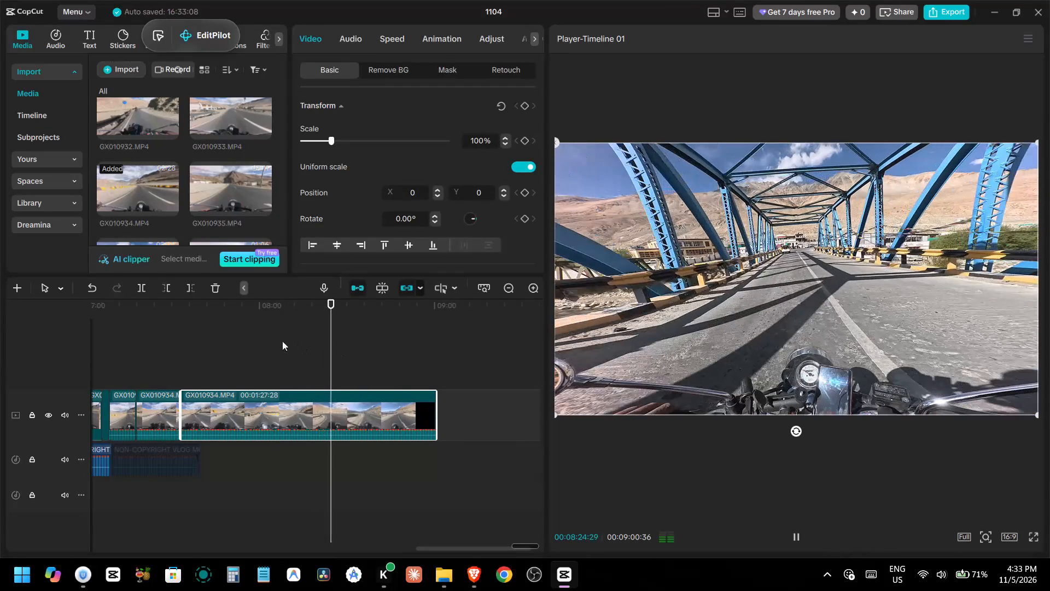
Find the cut point in the last GX010934 clip and trim its start up to 00:08:06:06, leaving 00:00:54:30.
{"action": "left_click", "coordinate": [199, 306]}
{"action": "key", "text": "space"}
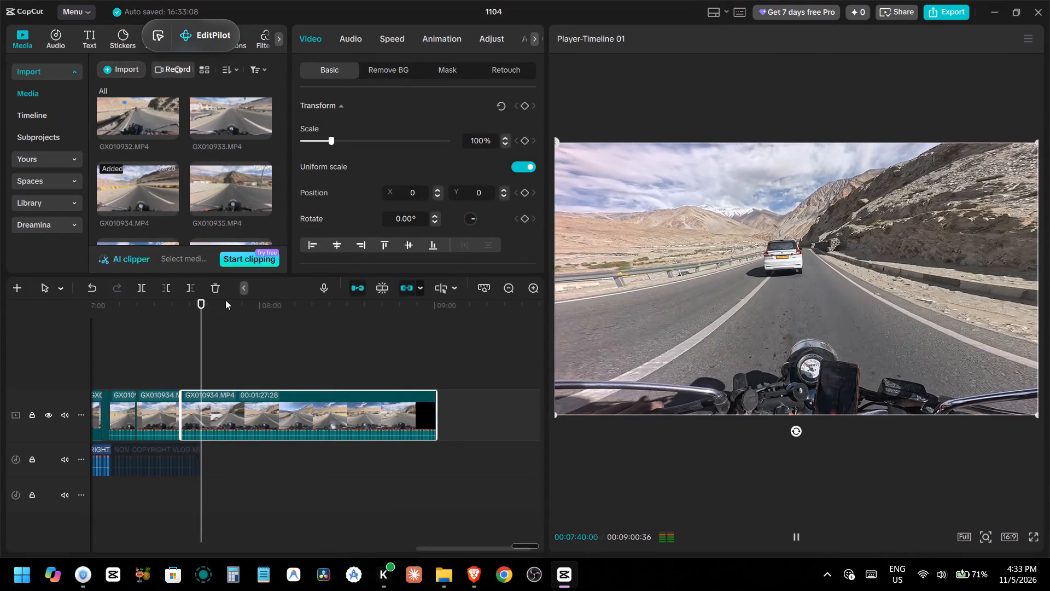
{"action": "left_click", "coordinate": [248, 304]}
{"action": "key", "text": "space"}
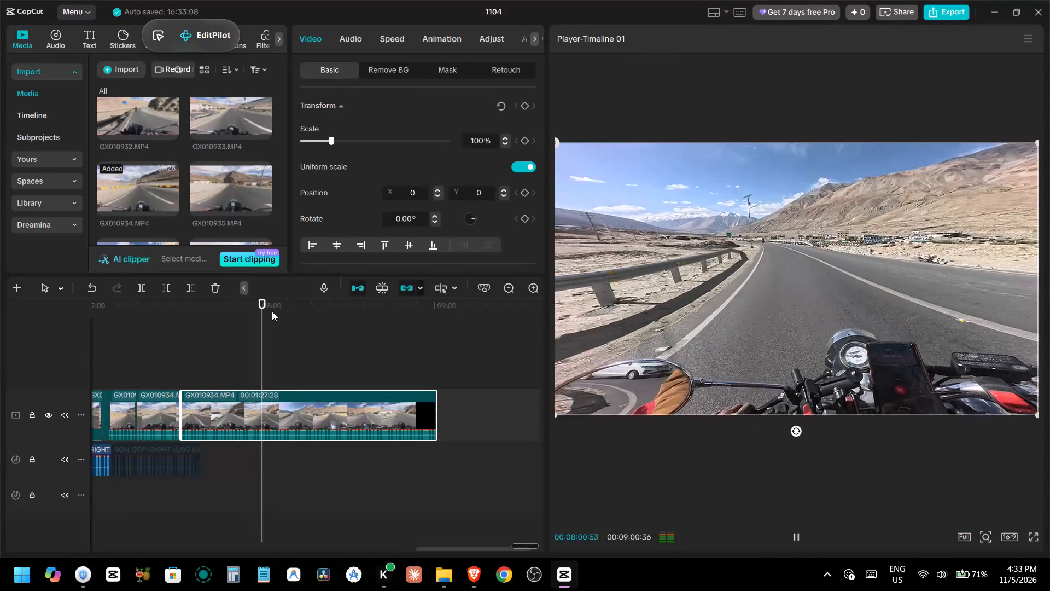
{"action": "left_click", "coordinate": [273, 310]}
{"action": "key", "text": "space"}
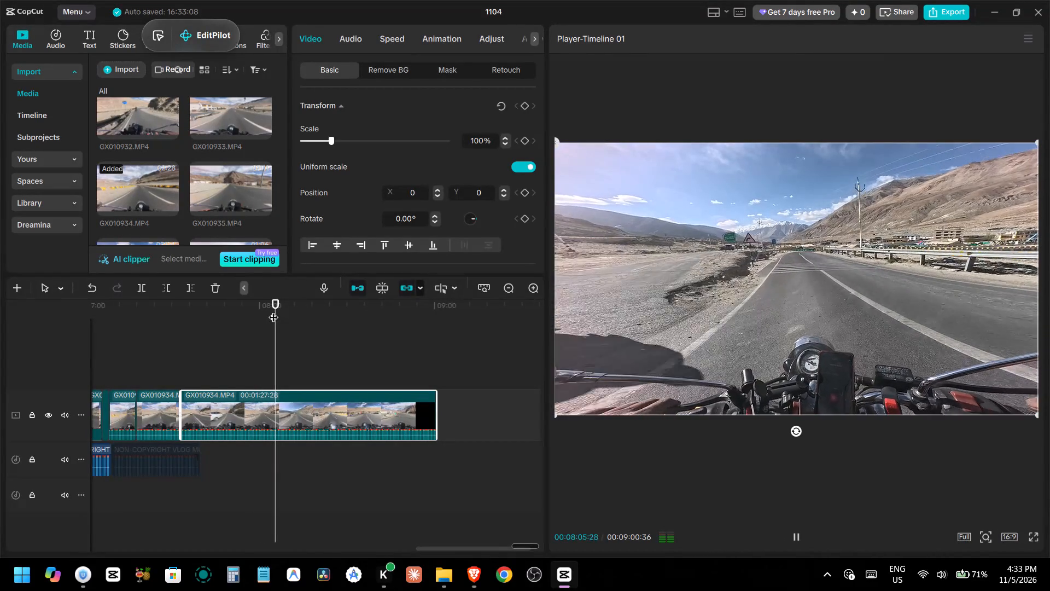
{"action": "key", "text": "space"}
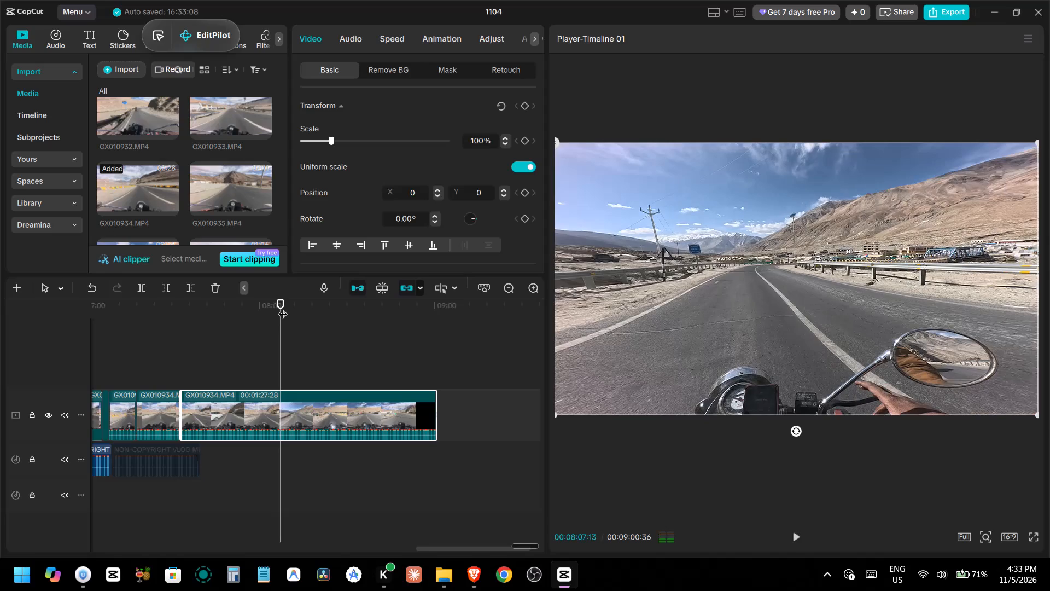
{"action": "key", "text": "space"}
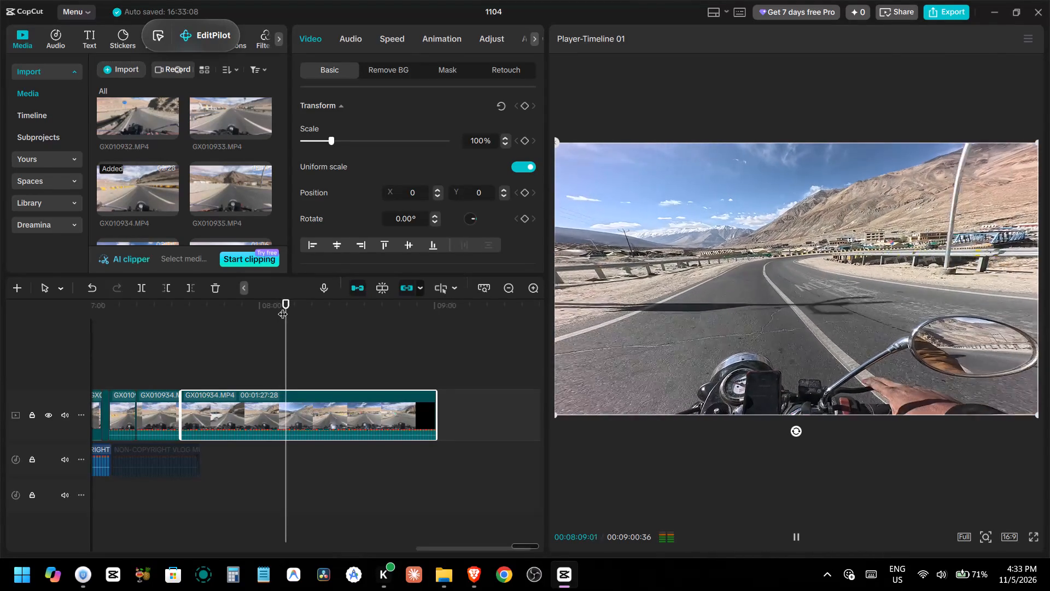
{"action": "key", "text": "space"}
{"action": "left_click", "coordinate": [277, 305]}
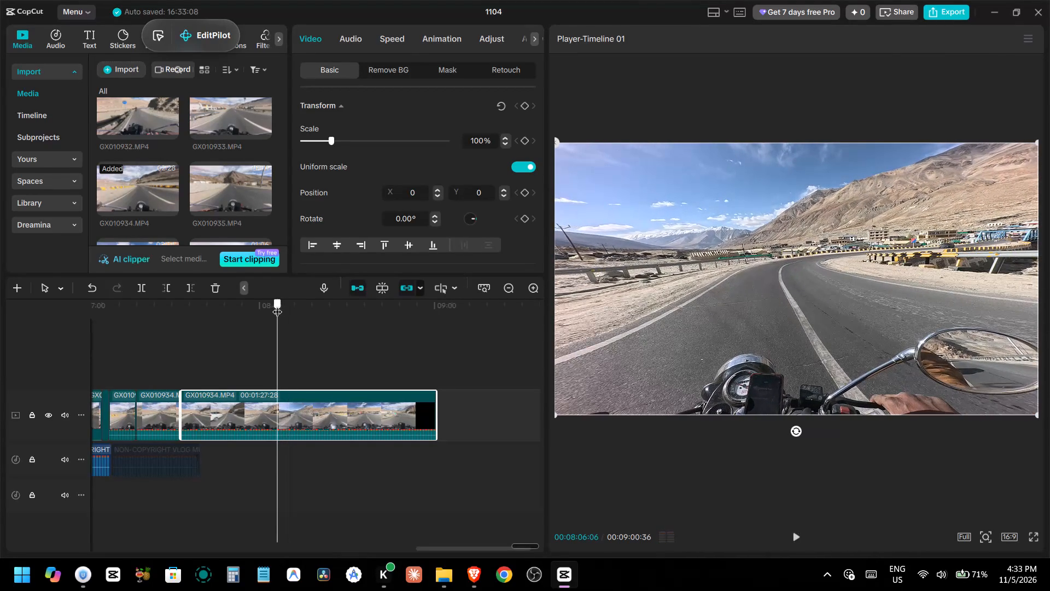
{"action": "type", "text": "q"}
Play the trimmed GX010934 clip over the bridge and past the roadside shops, and split it at 00:08:05:16.
{"action": "key", "text": "space"}
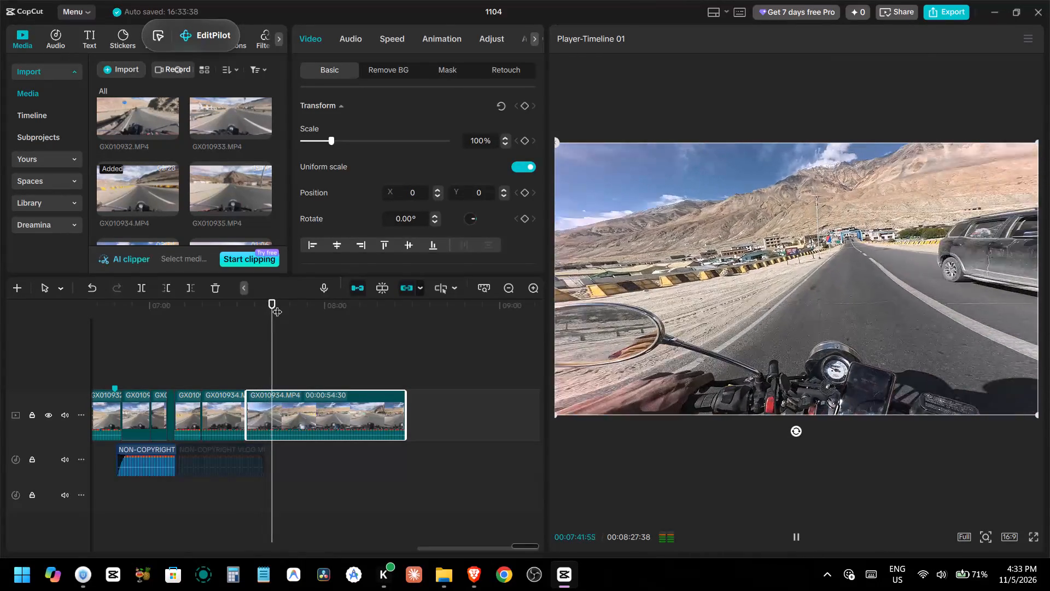
{"action": "scroll", "coordinate": [305, 361], "scroll_direction": "up", "scroll_amount": 2, "text": "alt"}
{"action": "scroll", "coordinate": [305, 361], "scroll_direction": "down", "scroll_amount": 3, "text": "alt"}
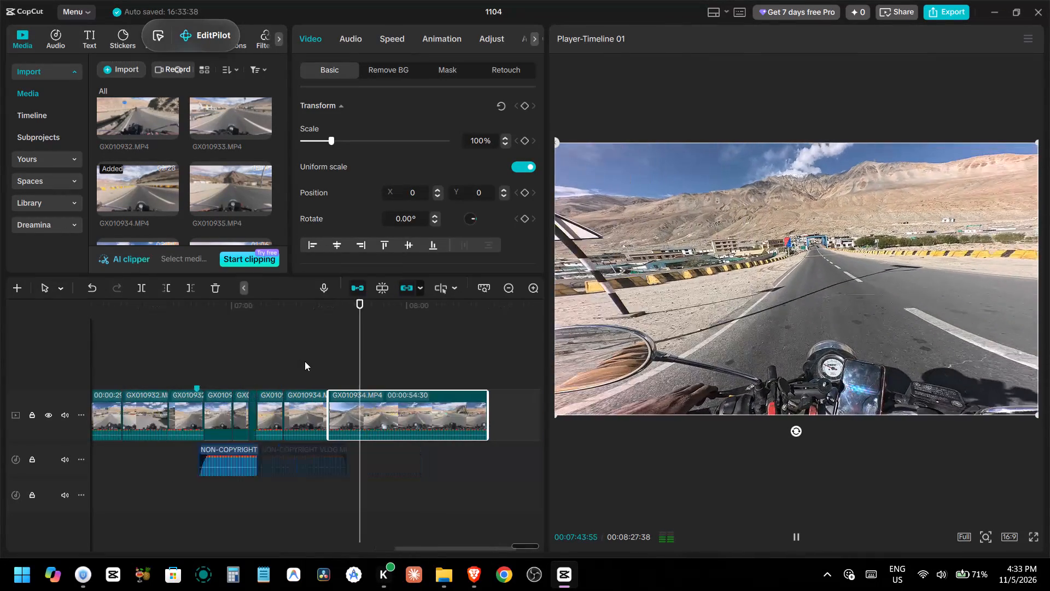
{"action": "scroll", "coordinate": [305, 361], "scroll_direction": "down", "scroll_amount": 2, "text": "alt"}
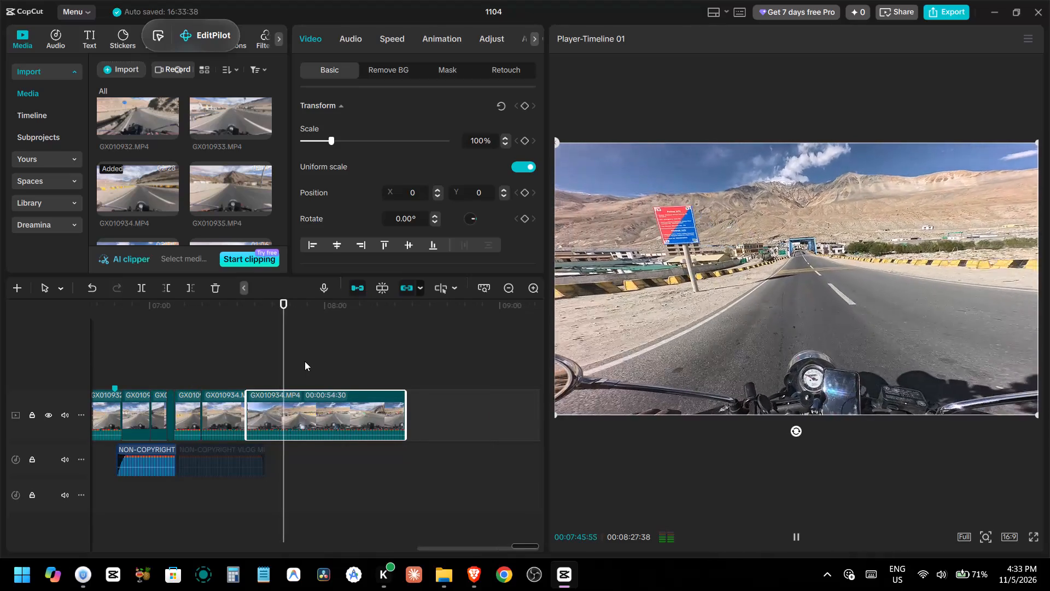
{"action": "scroll", "coordinate": [305, 361], "scroll_direction": "down", "scroll_amount": 1, "text": "alt"}
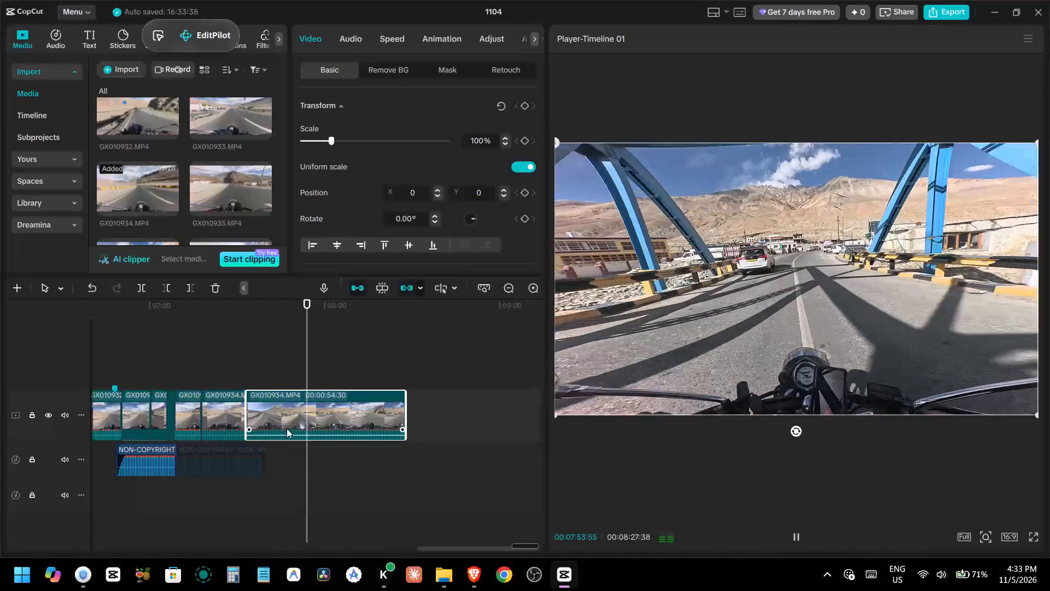
{"action": "key", "text": "space"}
{"action": "key", "text": "space"}
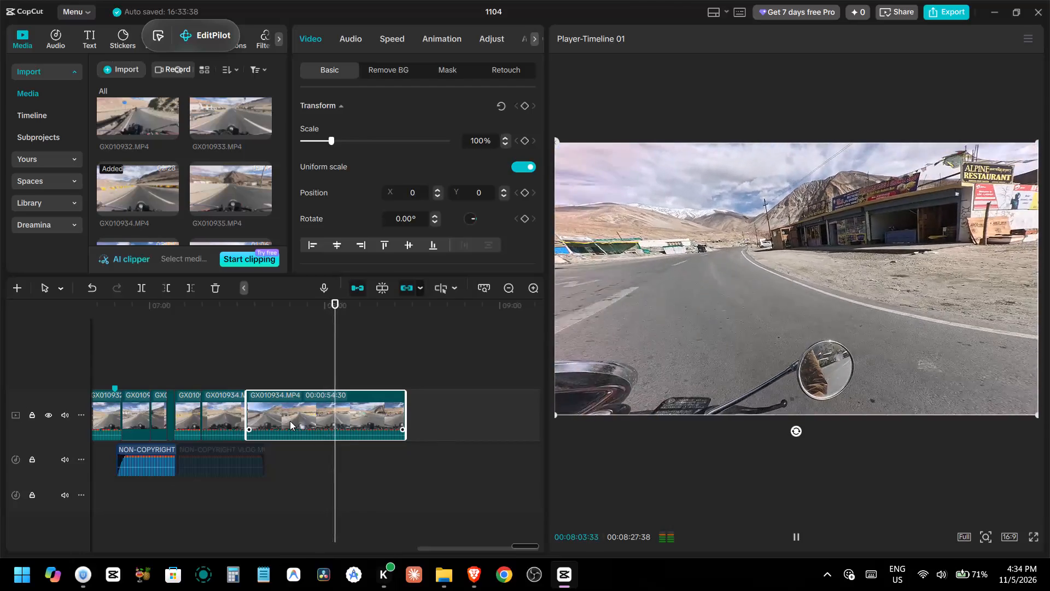
{"action": "key", "text": "space"}
{"action": "key", "text": "space"}
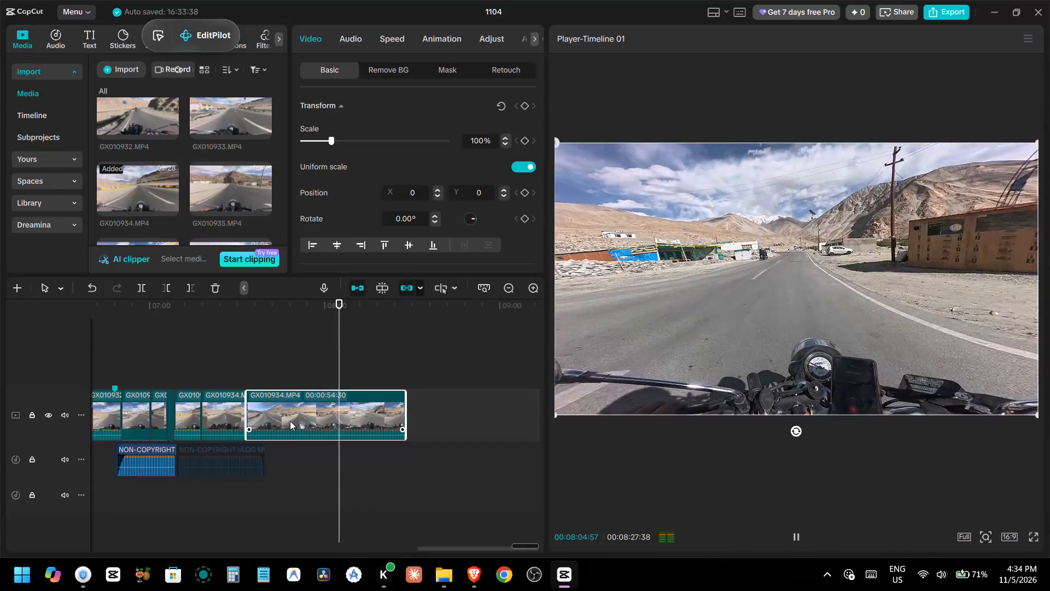
{"action": "key", "text": "space"}
{"action": "key", "text": "ctrl+b"}
Review the last GX010934 piece and trim its start up to about 00:08:20.
{"action": "key", "text": "space"}
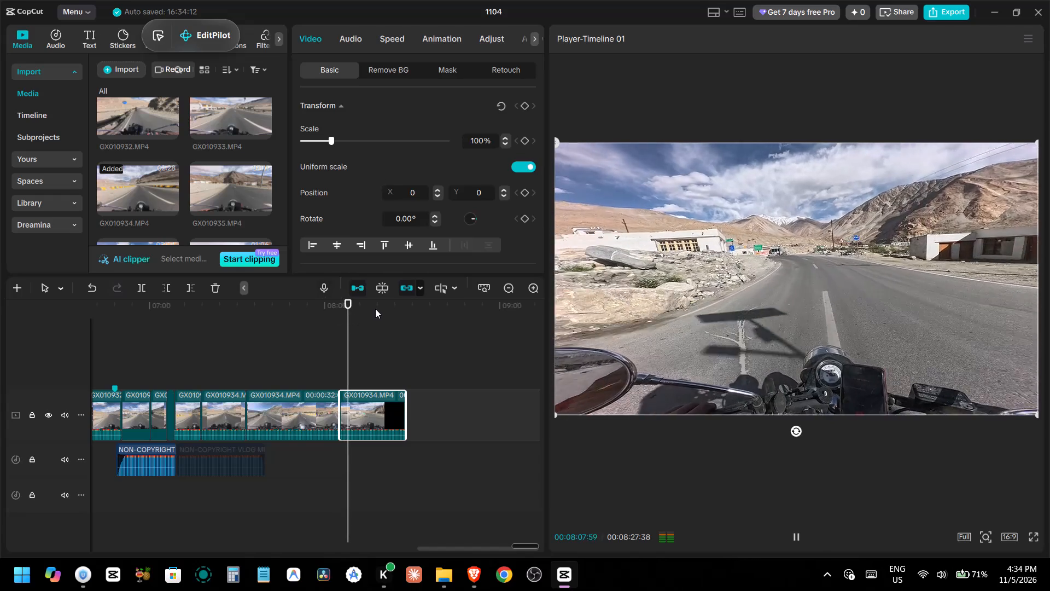
{"action": "left_click", "coordinate": [375, 309]}
{"action": "key", "text": "space"}
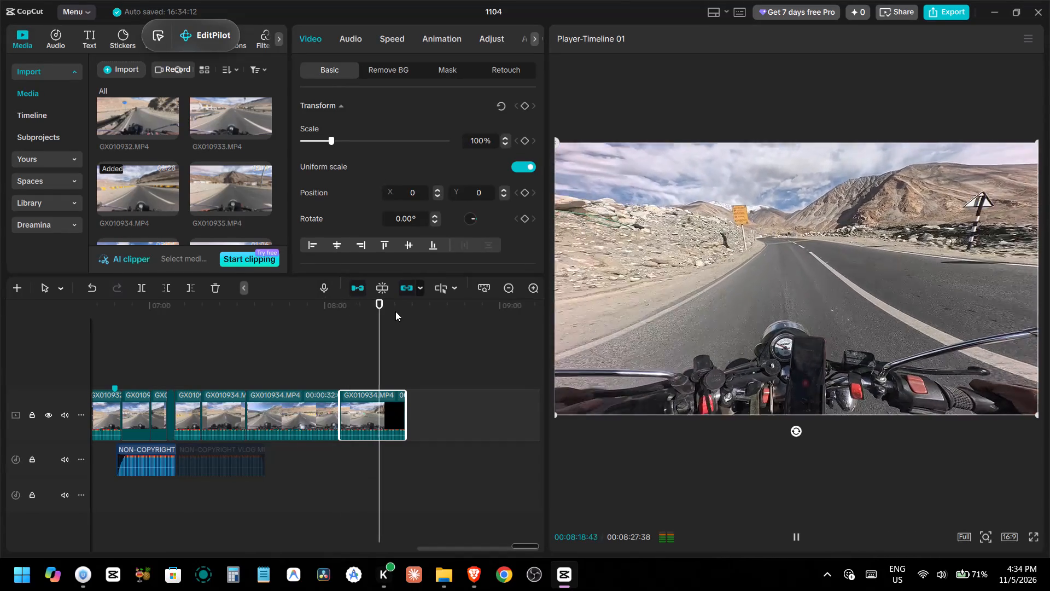
{"action": "left_click", "coordinate": [395, 311]}
{"action": "key", "text": "space"}
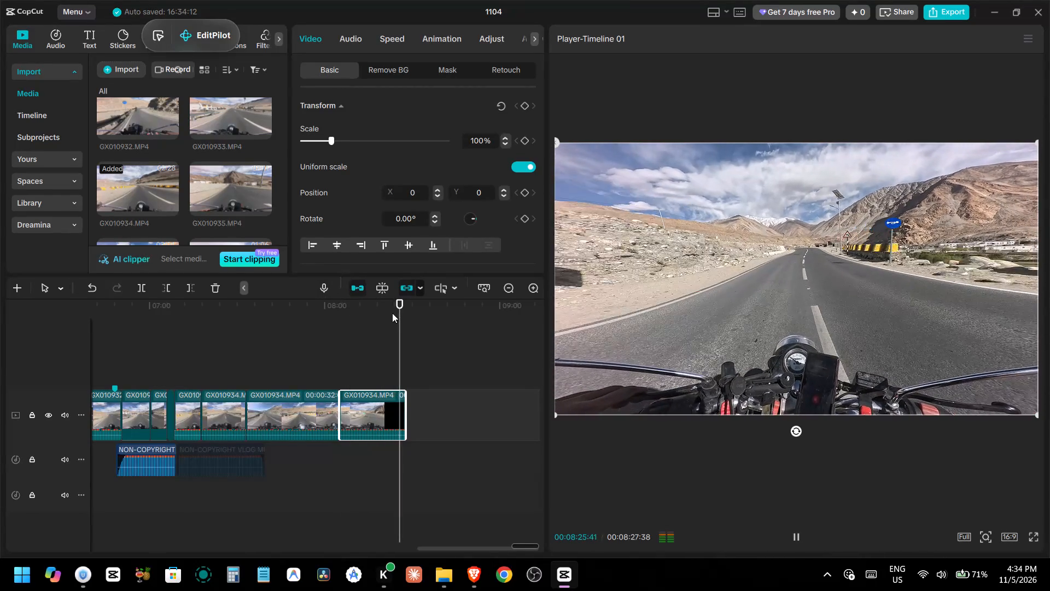
{"action": "key", "text": "space"}
{"action": "left_click", "coordinate": [382, 337]}
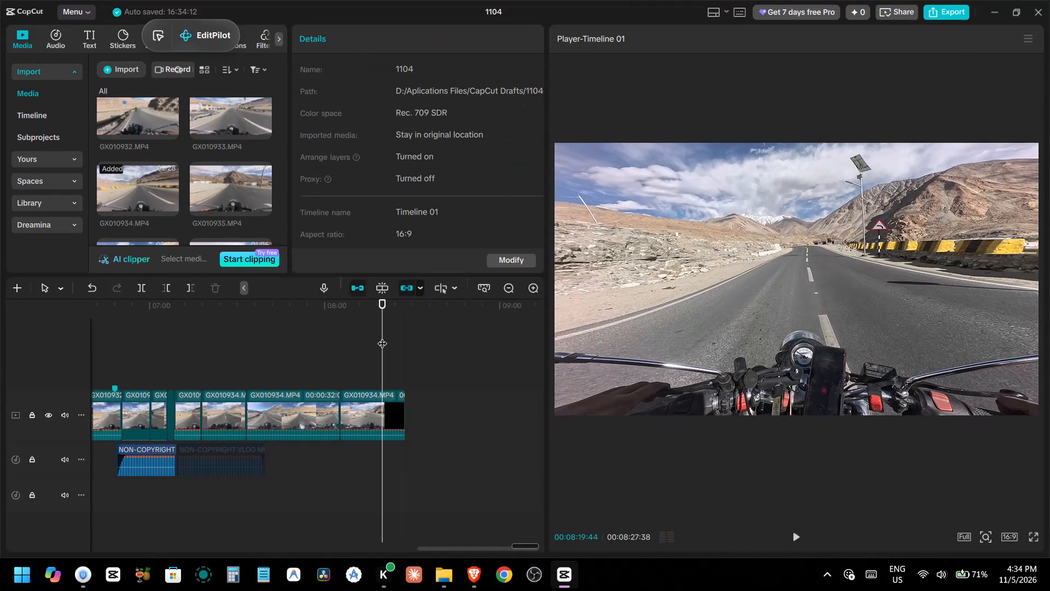
{"action": "key", "text": "space"}
{"action": "key", "text": "space"}
{"action": "left_click", "coordinate": [373, 408]}
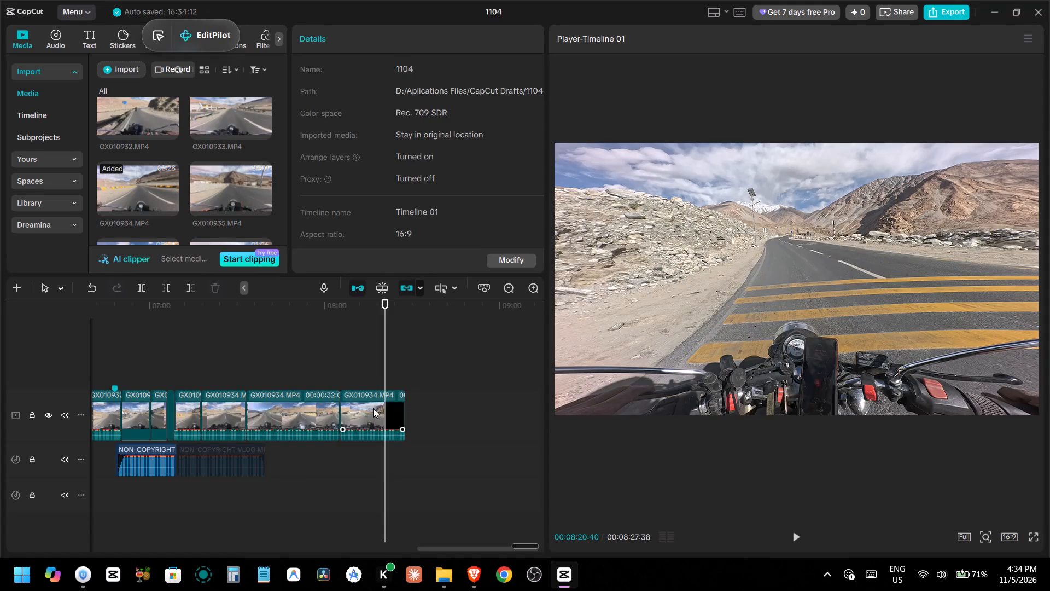
{"action": "key", "text": "q"}
Move the leftover GX010934 piece to the track above the main video track and disable it.
{"action": "left_click_drag", "start_coordinate": [396, 404], "coordinate": [398, 361]}
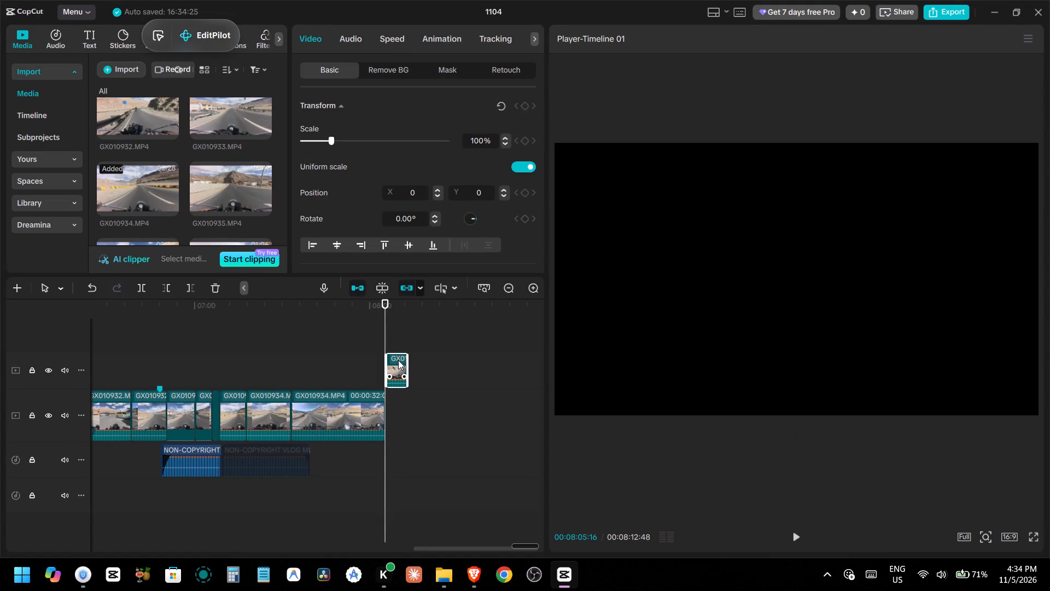
{"action": "key", "text": "v"}
Add GX010935.MP4 to the main video track directly after the last GX010934 clip.
{"action": "left_click_drag", "start_coordinate": [242, 192], "coordinate": [363, 397]}
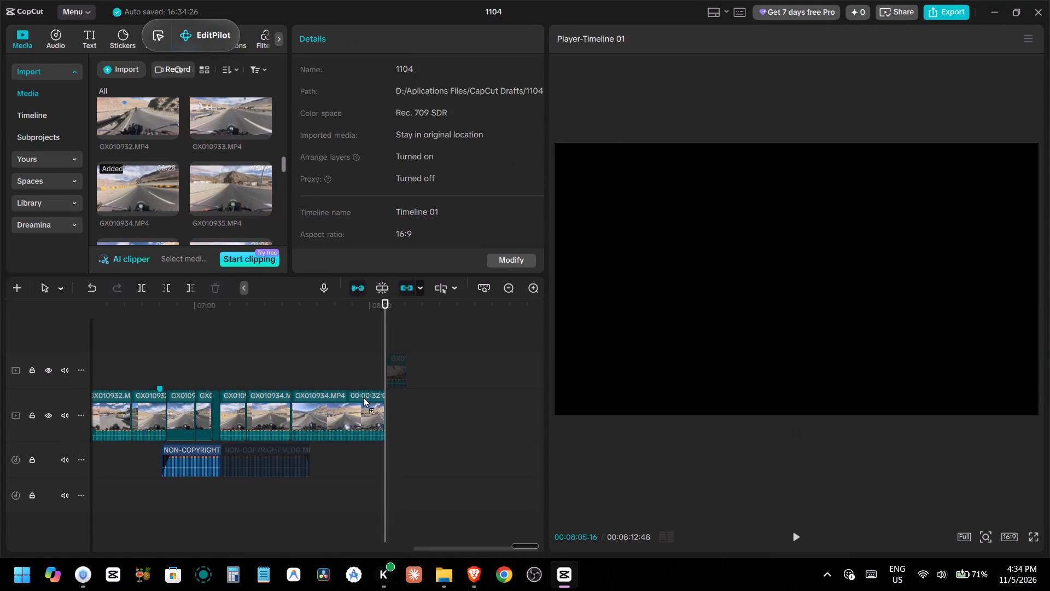
{"action": "left_click_drag", "start_coordinate": [363, 397], "coordinate": [400, 410]}
Skim GX010935 for the roadside stop and trim the clip's start until it lasts 00:02:33:14.
{"action": "key", "text": "space"}
{"action": "key", "text": "space"}
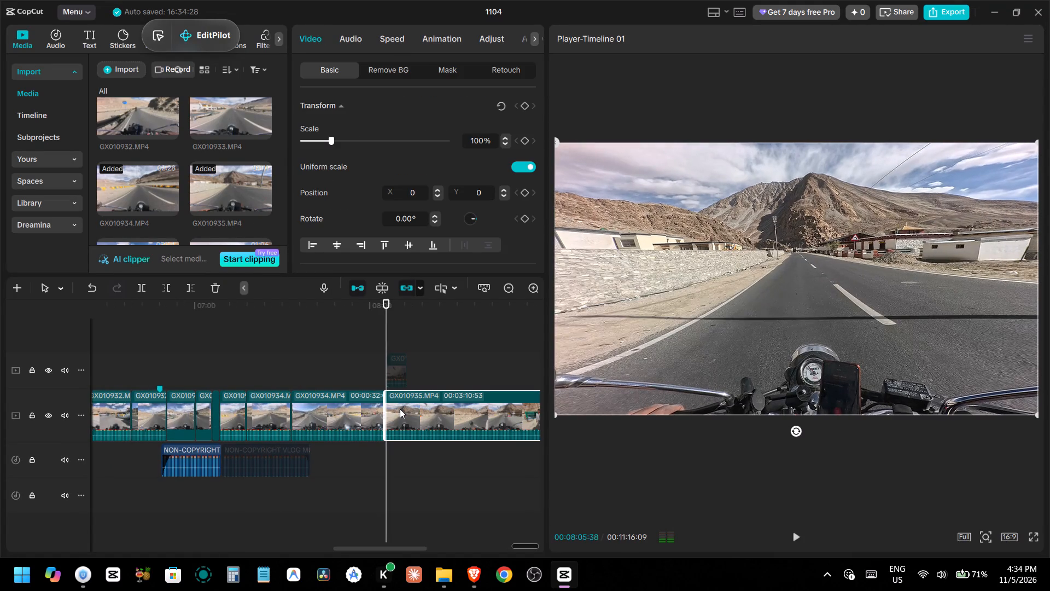
{"action": "key", "text": "space"}
{"action": "scroll", "coordinate": [385, 403], "scroll_direction": "down", "scroll_amount": 2, "text": "alt"}
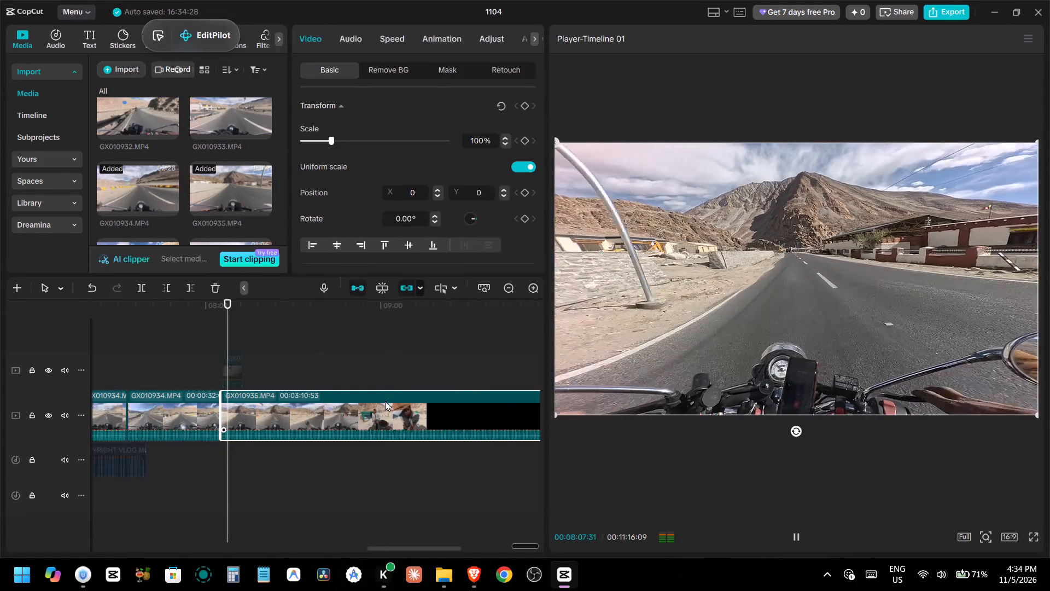
{"action": "scroll", "coordinate": [385, 401], "scroll_direction": "down", "scroll_amount": 1, "text": "alt"}
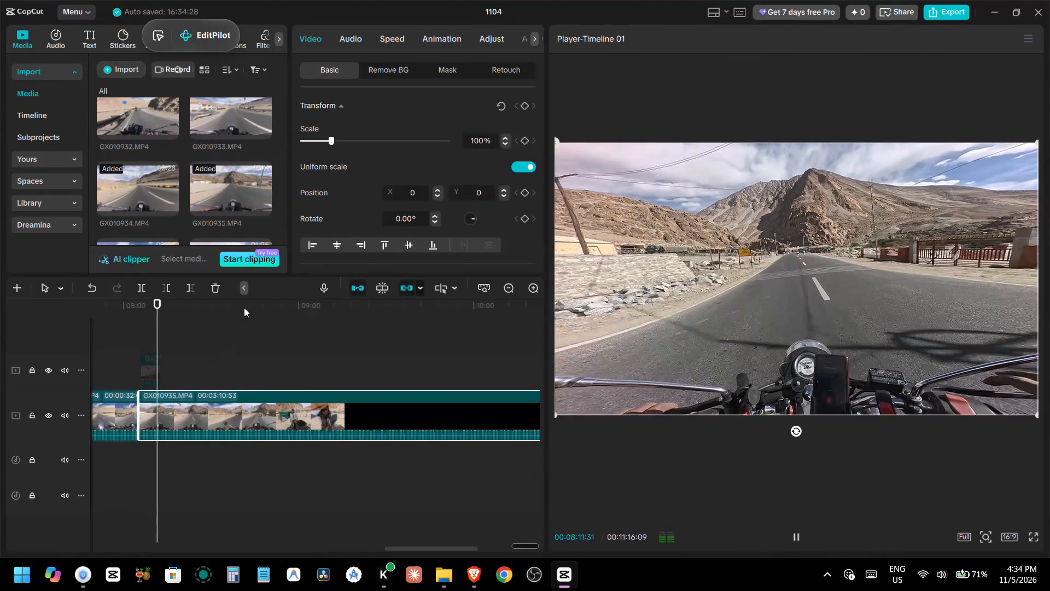
{"action": "left_click", "coordinate": [244, 308]}
{"action": "left_click_drag", "start_coordinate": [244, 308], "coordinate": [311, 320]}
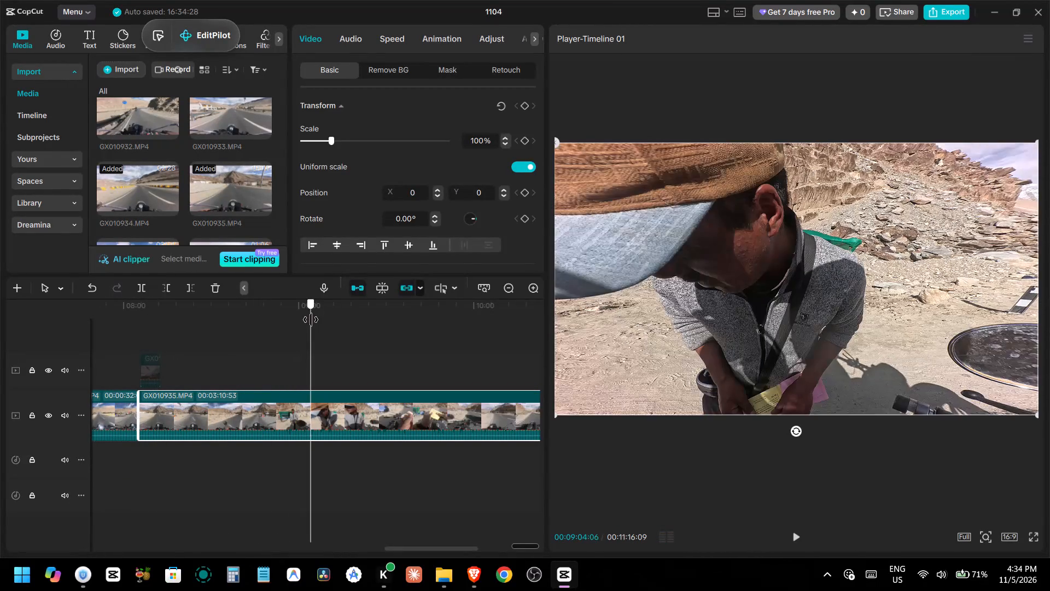
{"action": "left_click_drag", "start_coordinate": [311, 320], "coordinate": [241, 330]}
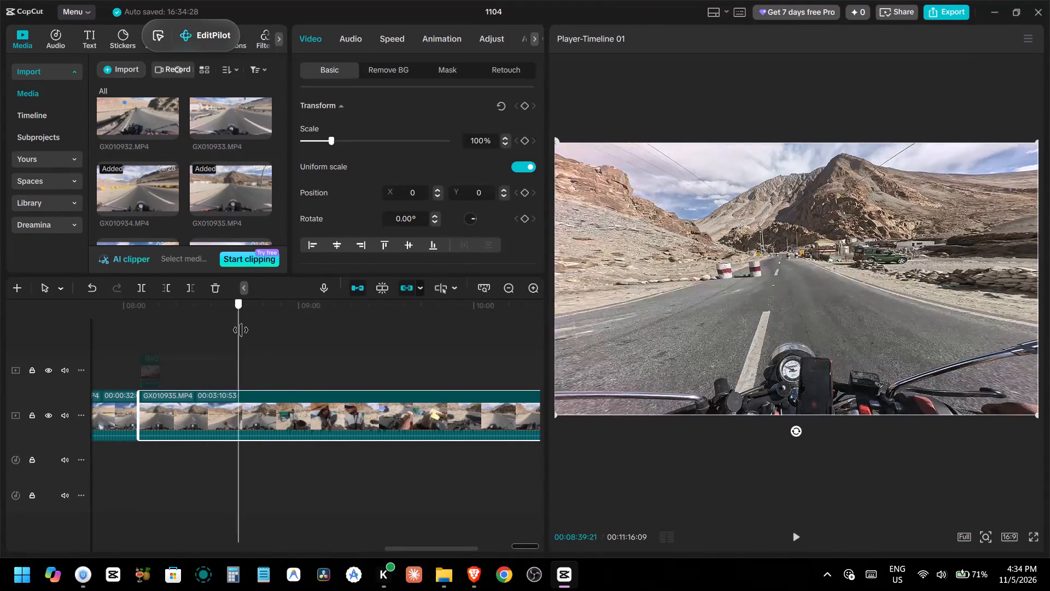
{"action": "left_click_drag", "start_coordinate": [241, 330], "coordinate": [249, 332]}
{"action": "type", "text": "q"}
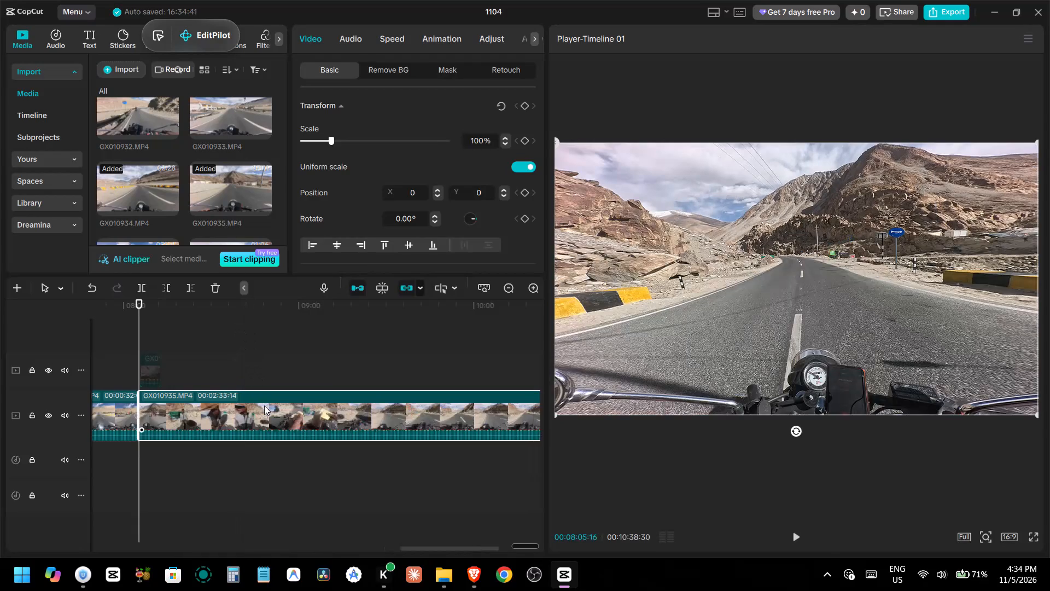
Check the join between GX010934 and GX010935 and trim the GX010935 clip's start until it lasts 00:02:32:04.
{"action": "key", "text": "space"}
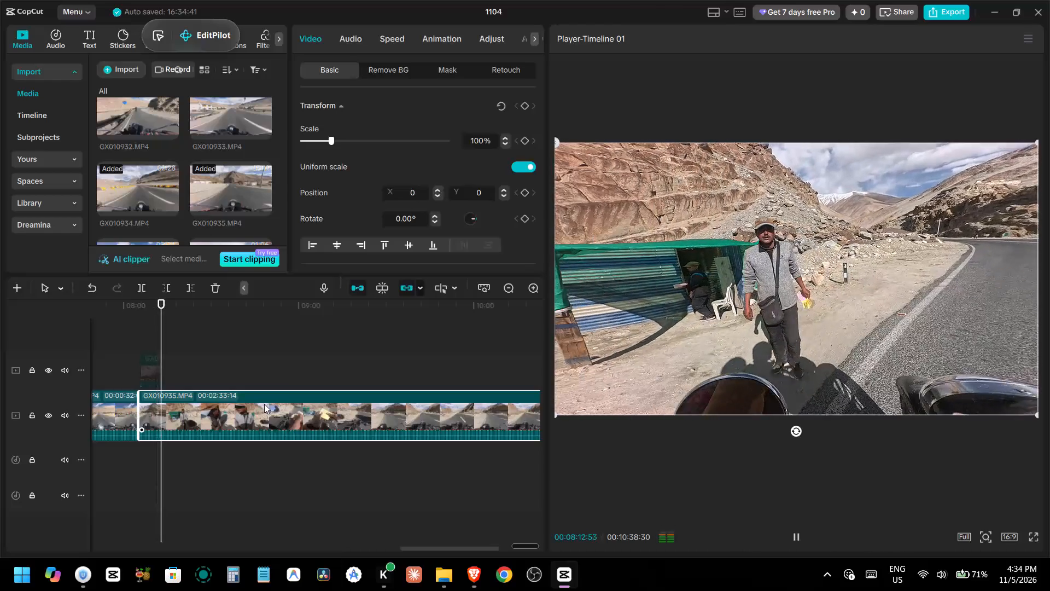
{"action": "key", "text": "space"}
{"action": "left_click_drag", "start_coordinate": [449, 548], "coordinate": [441, 551]}
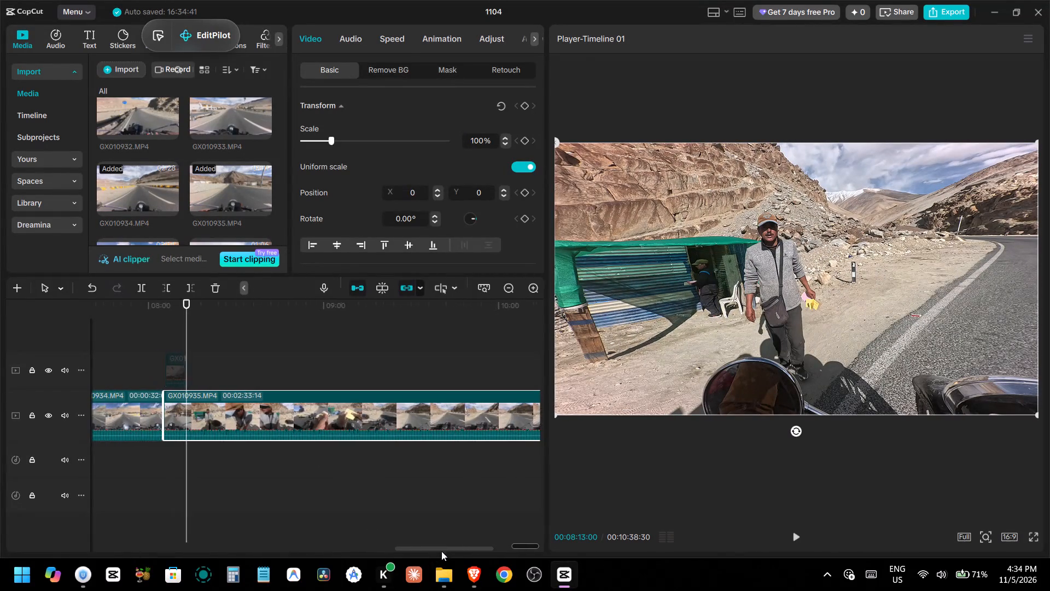
{"action": "left_click_drag", "start_coordinate": [441, 551], "coordinate": [412, 556]}
{"action": "left_click_drag", "start_coordinate": [324, 339], "coordinate": [313, 341]}
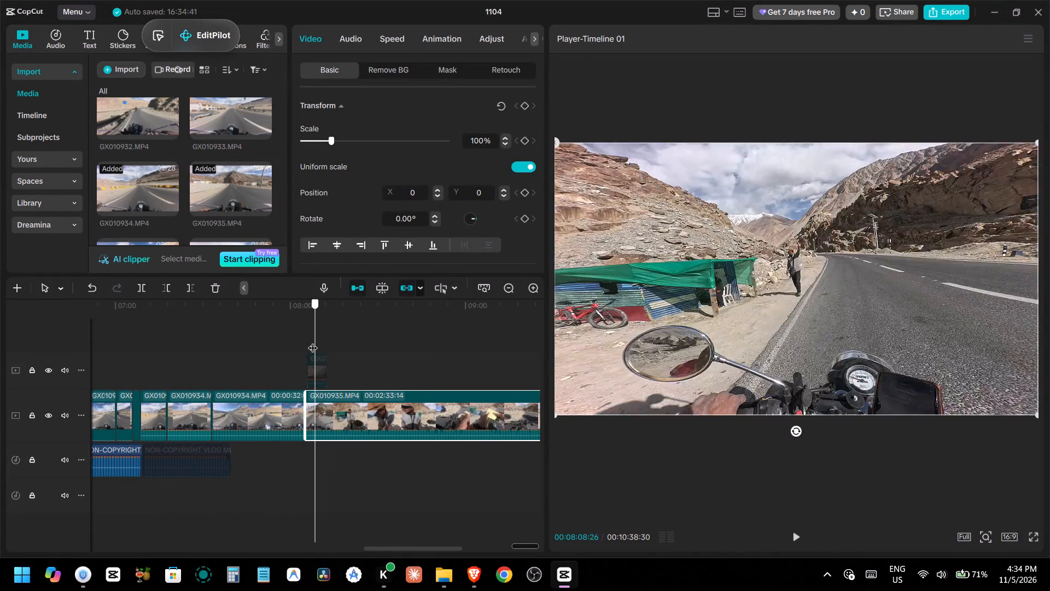
{"action": "left_click_drag", "start_coordinate": [313, 341], "coordinate": [302, 345]}
{"action": "key", "text": "space"}
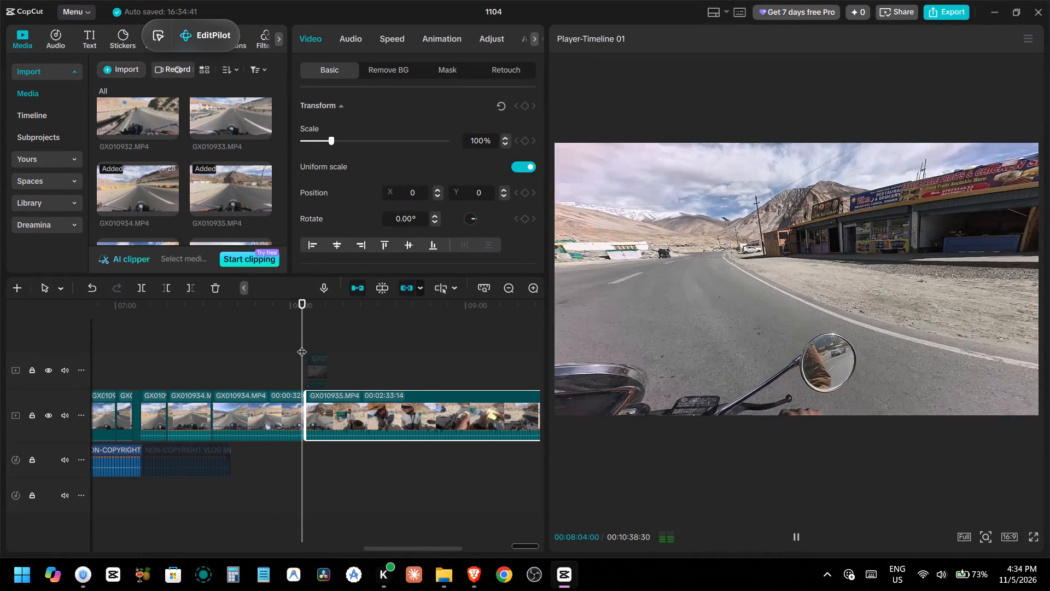
{"action": "key", "text": "space"}
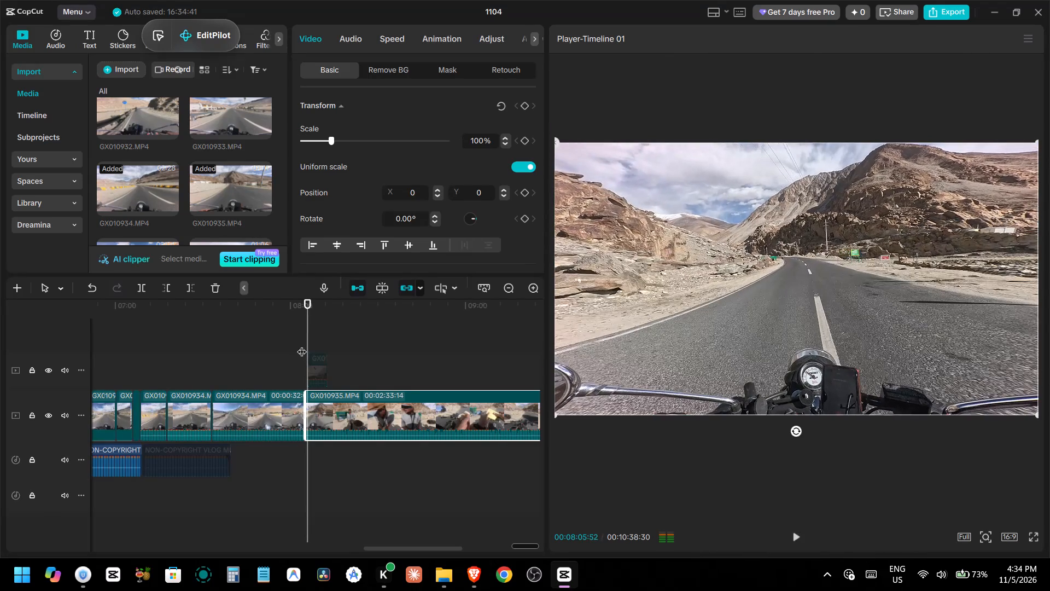
{"action": "key", "text": "space"}
{"action": "key", "text": "space"}
{"action": "key", "text": "q"}
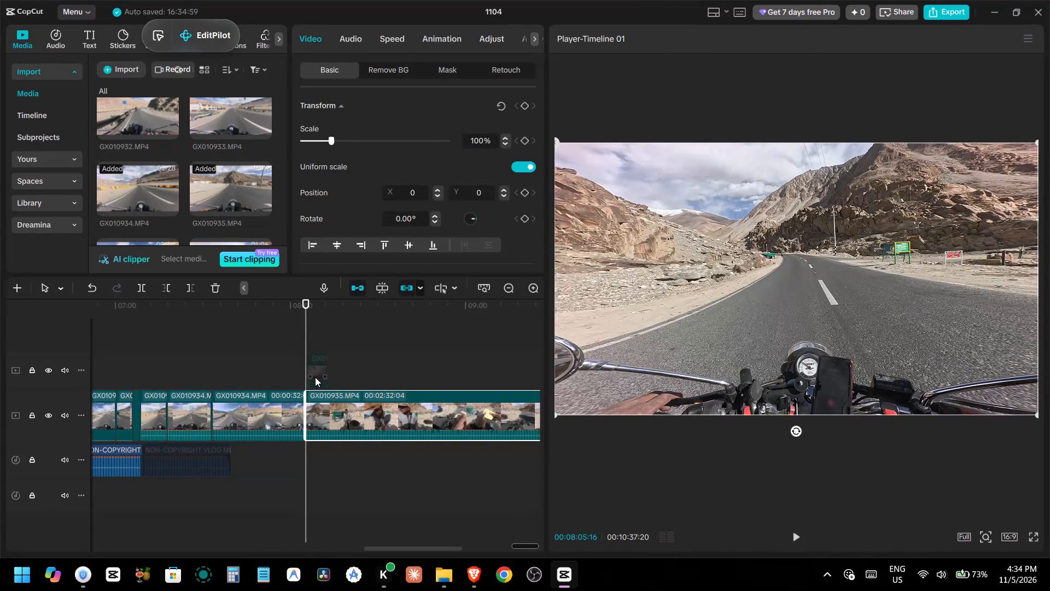
Play GX010935 through the roadside stop and split it at about 00:09:25:48, where the bike is riding again.
{"action": "key", "text": "space"}
{"action": "left_click", "coordinate": [303, 357]}
{"action": "key", "text": "space"}
{"action": "key", "text": "space"}
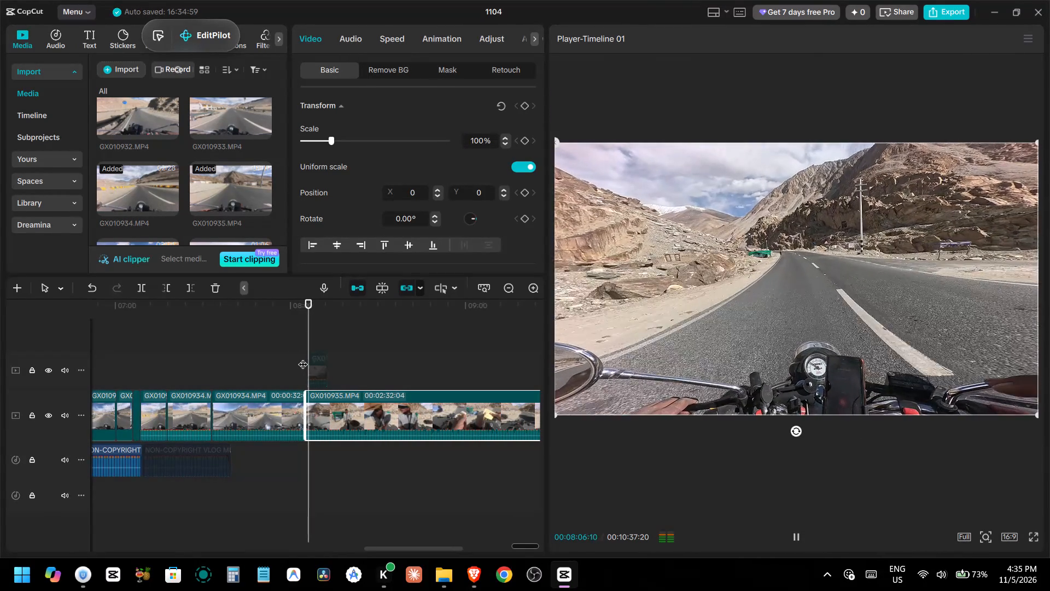
{"action": "scroll", "coordinate": [294, 358], "scroll_direction": "up", "scroll_amount": 2, "text": "alt"}
{"action": "scroll", "coordinate": [294, 358], "scroll_direction": "down", "scroll_amount": 3, "text": "alt"}
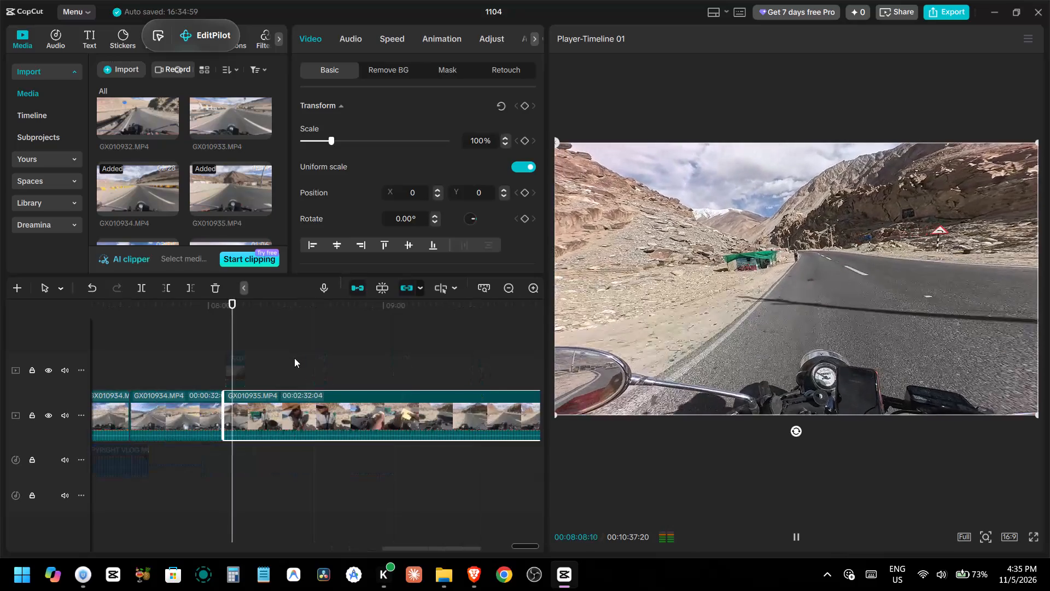
{"action": "scroll", "coordinate": [294, 358], "scroll_direction": "up", "scroll_amount": 5, "text": "ctrl"}
{"action": "scroll", "coordinate": [243, 346], "scroll_direction": "down", "scroll_amount": 1, "text": "alt"}
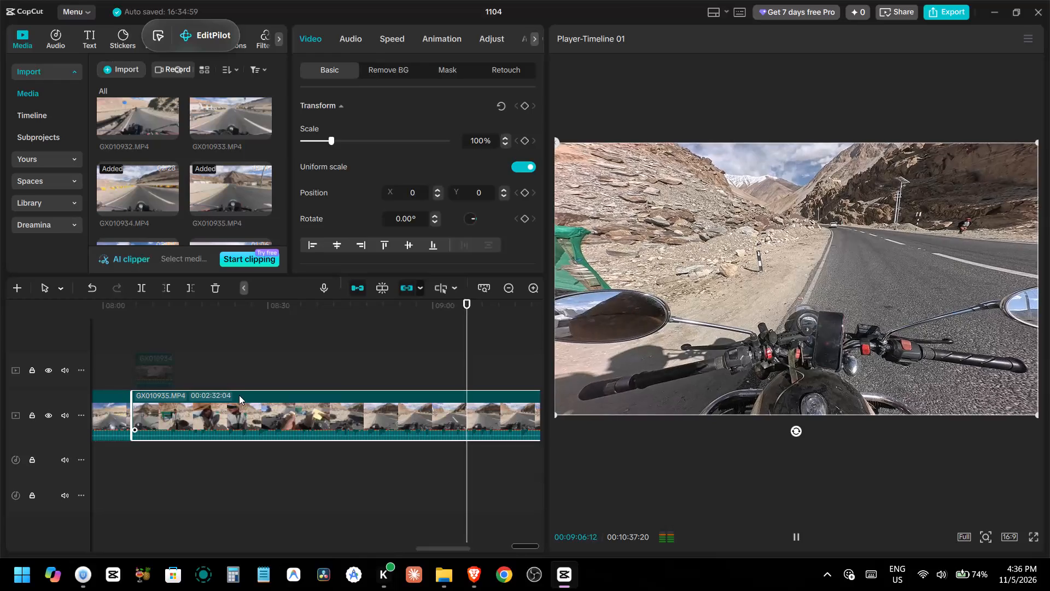
{"action": "scroll", "coordinate": [239, 395], "scroll_direction": "down", "scroll_amount": 1, "text": "alt"}
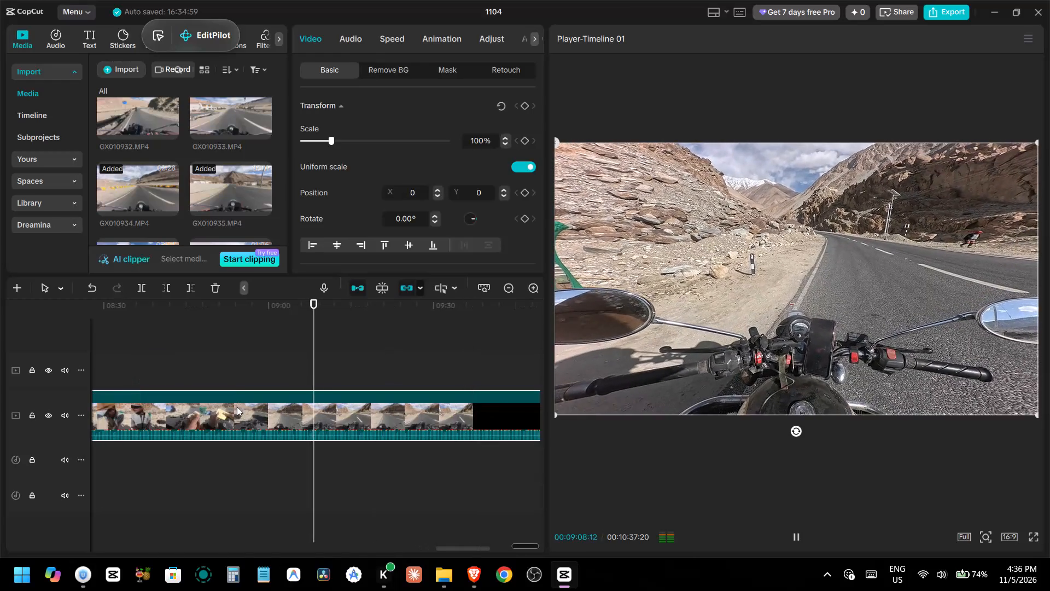
{"action": "scroll", "coordinate": [237, 407], "scroll_direction": "down", "scroll_amount": 7, "text": "ctrl"}
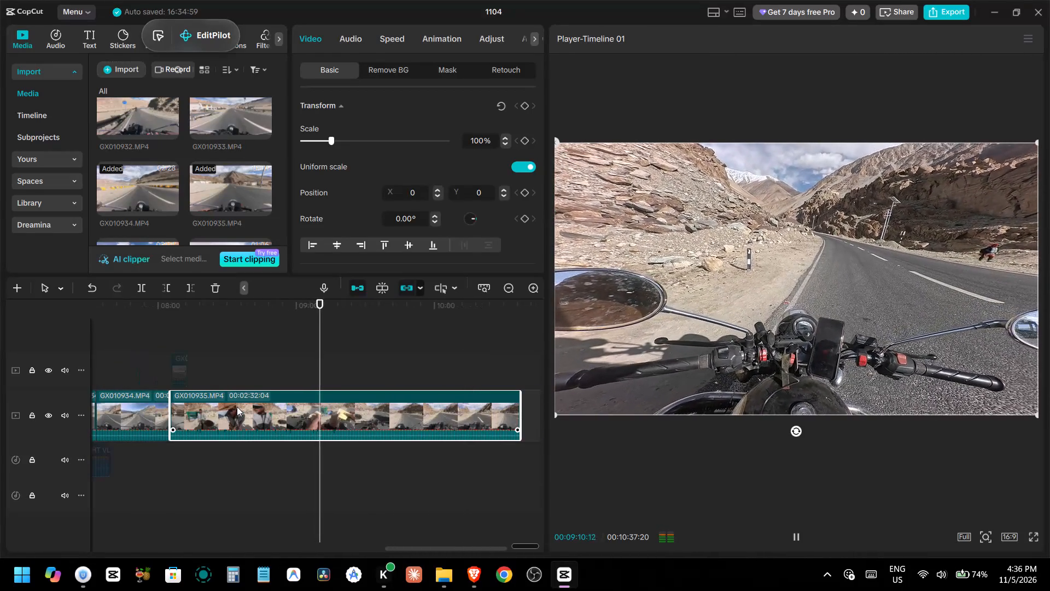
{"action": "scroll", "coordinate": [237, 407], "scroll_direction": "down", "scroll_amount": 2, "text": "ctrl"}
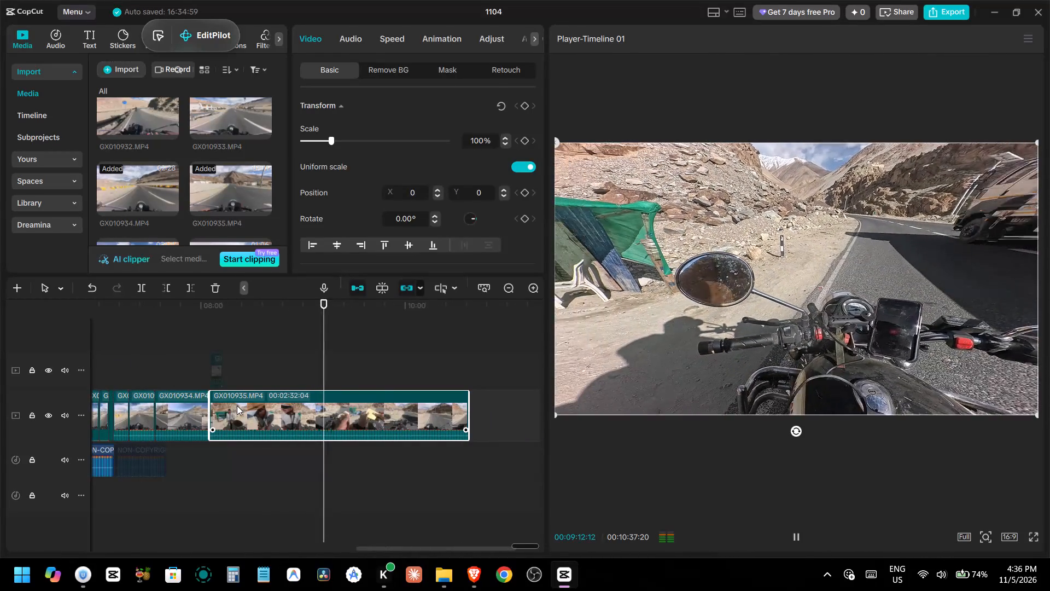
{"action": "scroll", "coordinate": [237, 405], "scroll_direction": "down", "scroll_amount": 1, "text": "alt"}
{"action": "scroll", "coordinate": [237, 405], "scroll_direction": "up", "scroll_amount": 1, "text": "ctrl"}
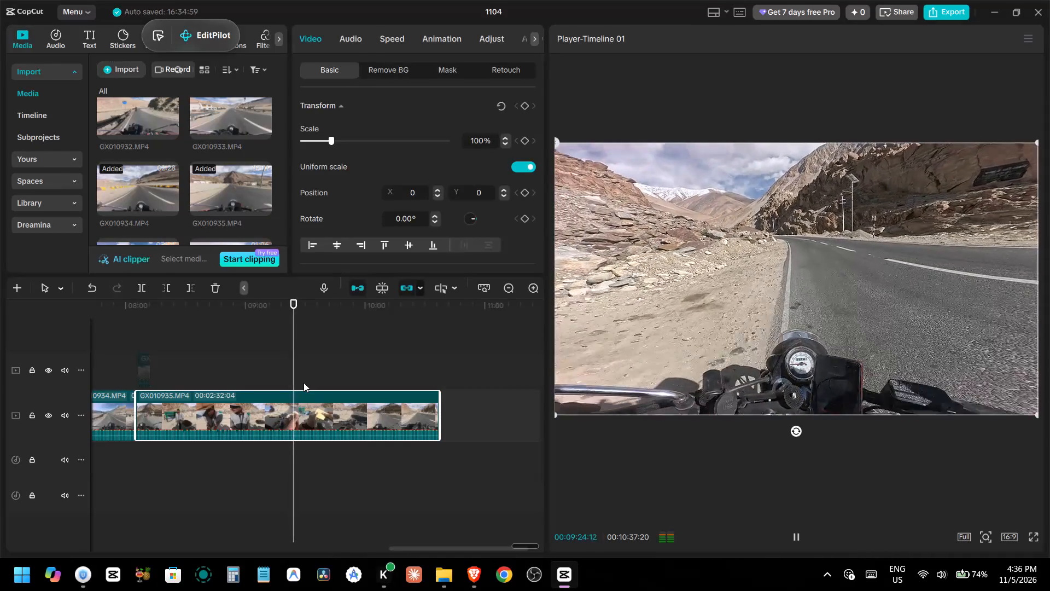
{"action": "key", "text": "space"}
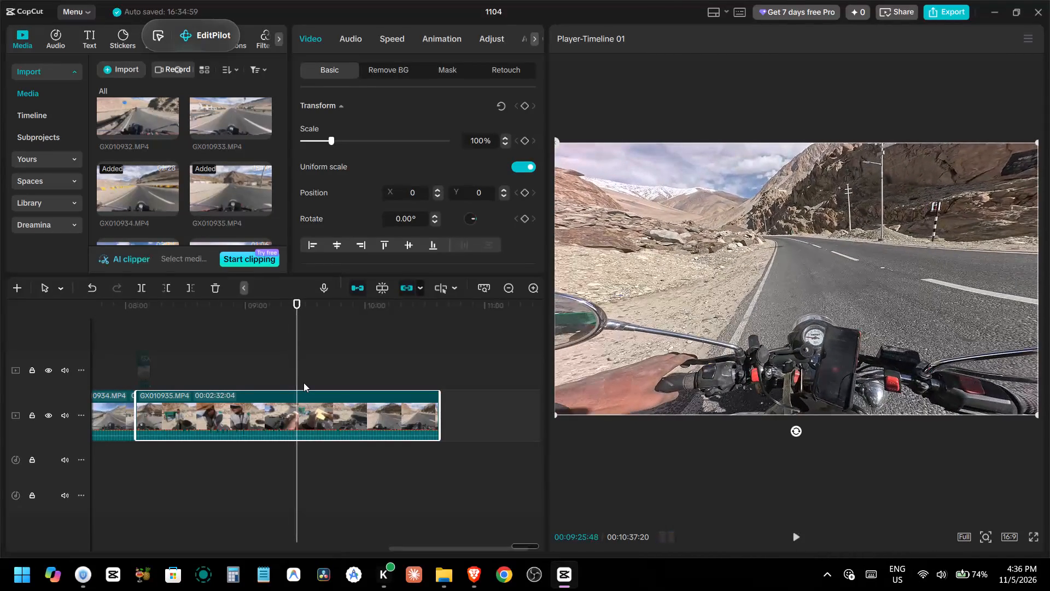
{"action": "key", "text": "ctrl+b"}
Skim the second GX010935 piece and trim its start up to about 00:09:53, leaving it 00:00:44:03 long.
{"action": "key", "text": "space"}
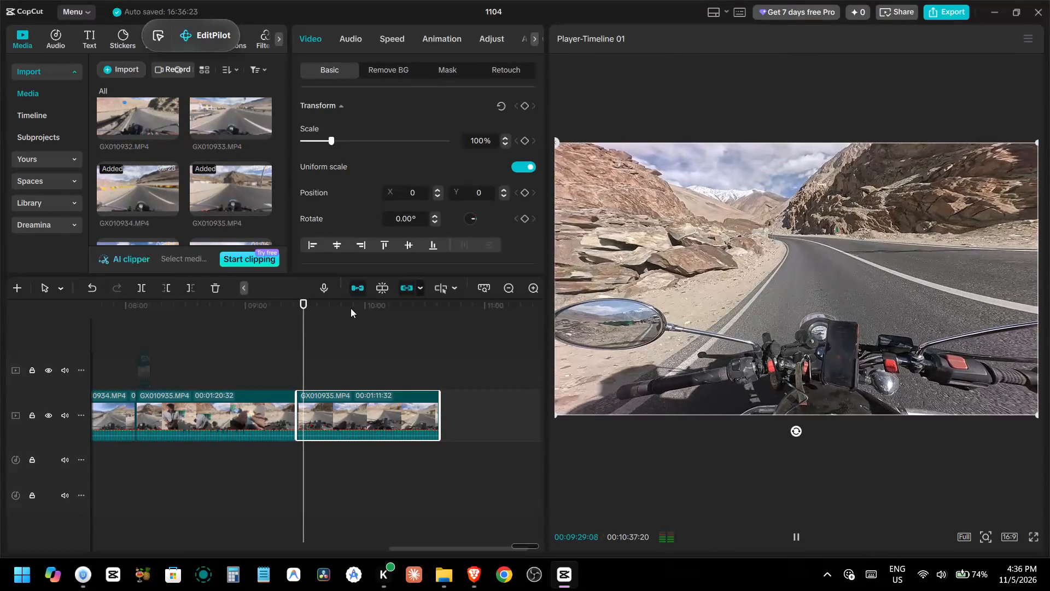
{"action": "left_click", "coordinate": [351, 303]}
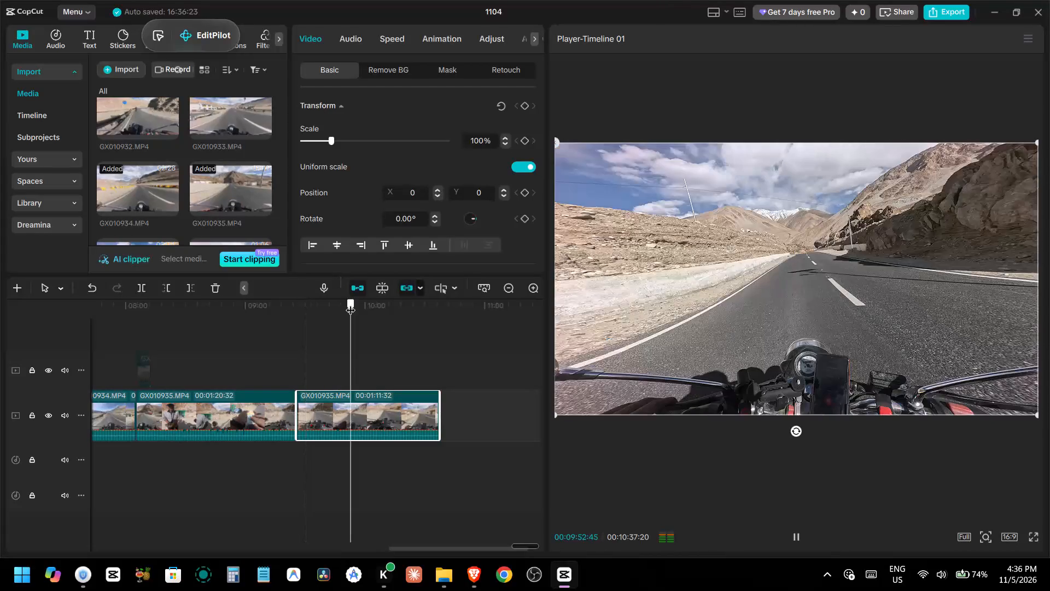
{"action": "key", "text": "space"}
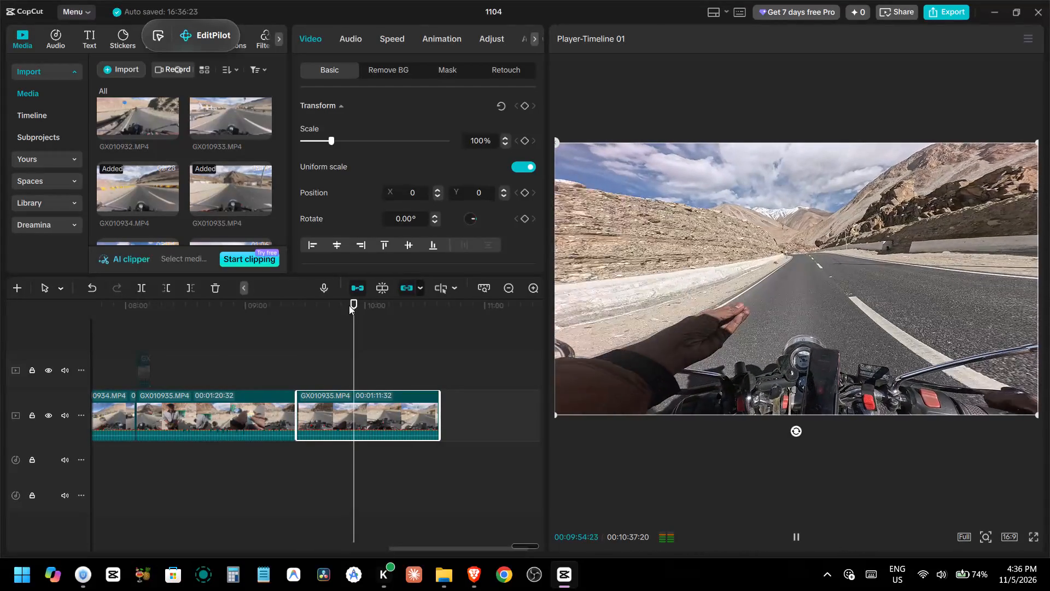
{"action": "left_click", "coordinate": [345, 312]}
{"action": "key", "text": "space"}
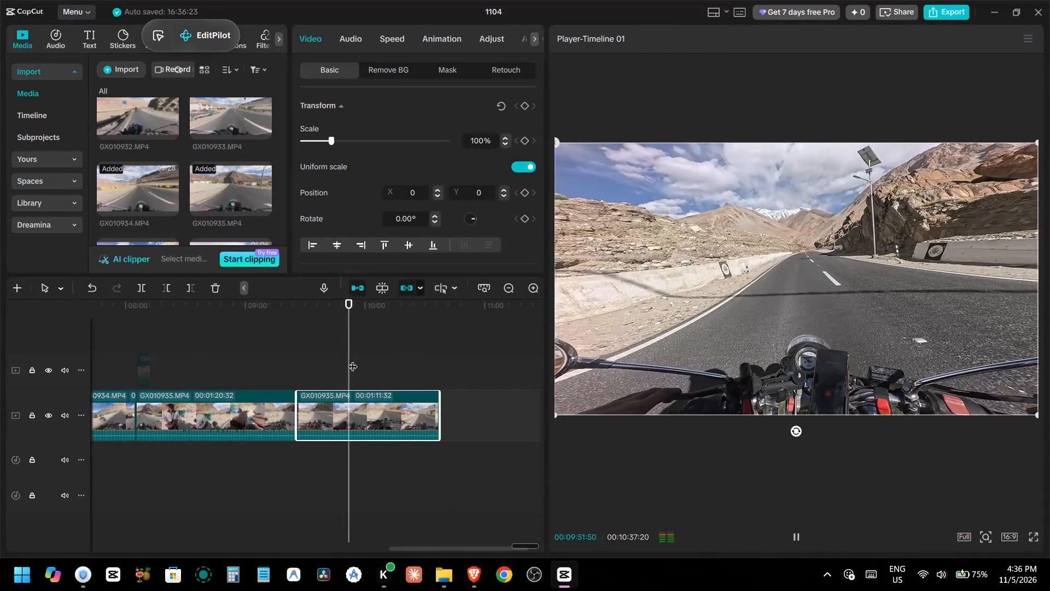
{"action": "key", "text": "space"}
{"action": "key", "text": "space"}
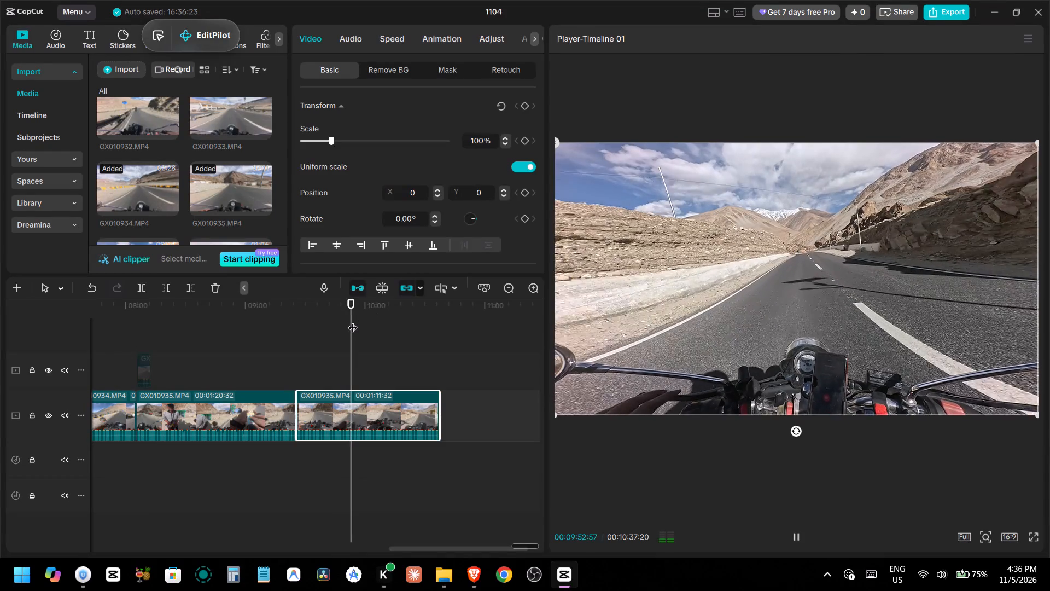
{"action": "key", "text": "space"}
{"action": "type", "text": "q"}
Trim the second GX010935 piece's start again, up to 00:09:43:31, and play back the remaining 26 seconds or so.
{"action": "key", "text": "space"}
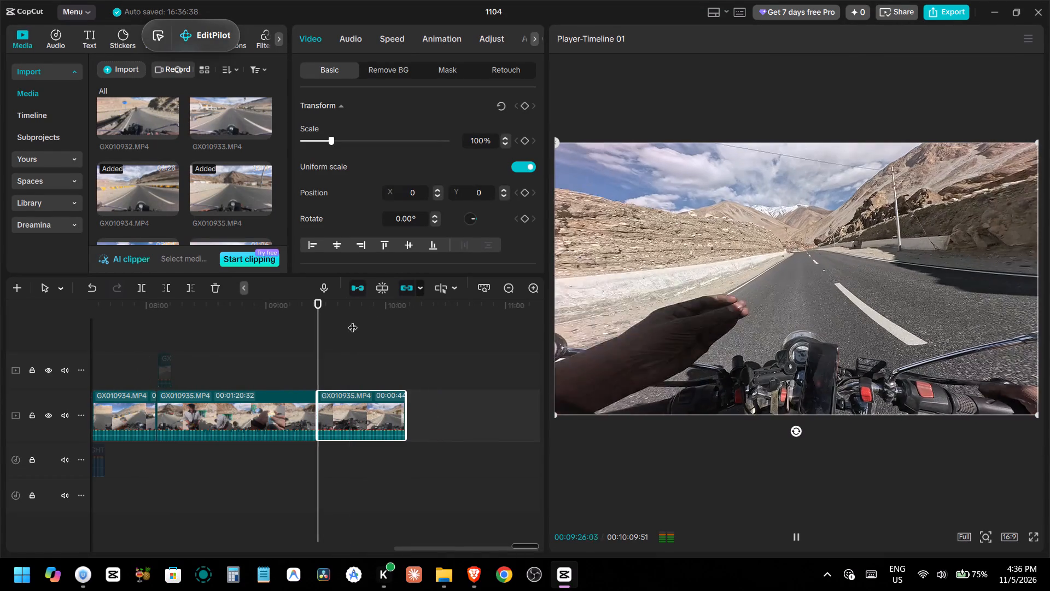
{"action": "left_click", "coordinate": [353, 303]}
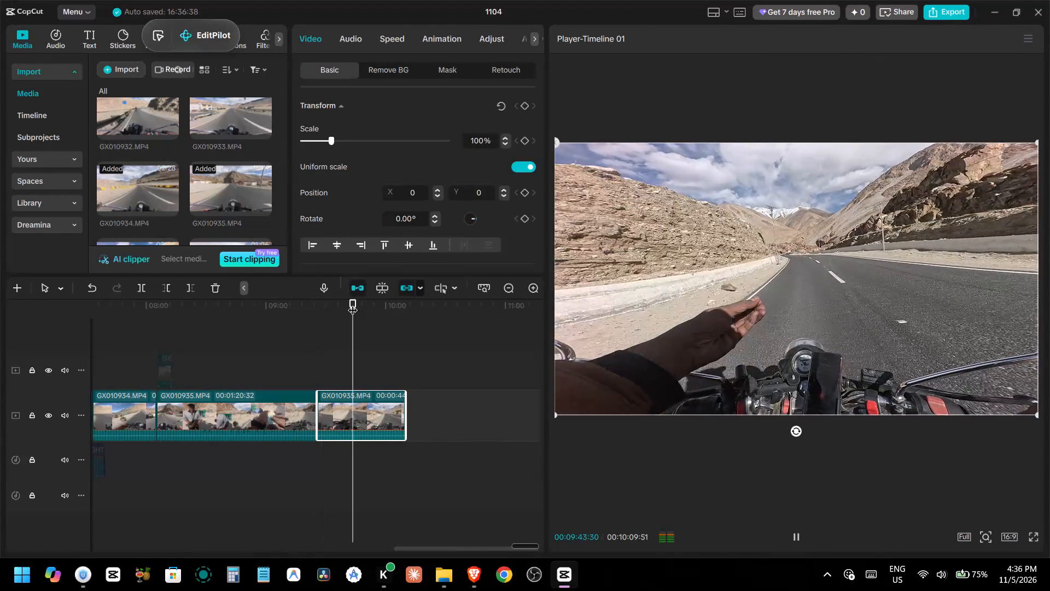
{"action": "key", "text": "space"}
{"action": "key", "text": "space"}
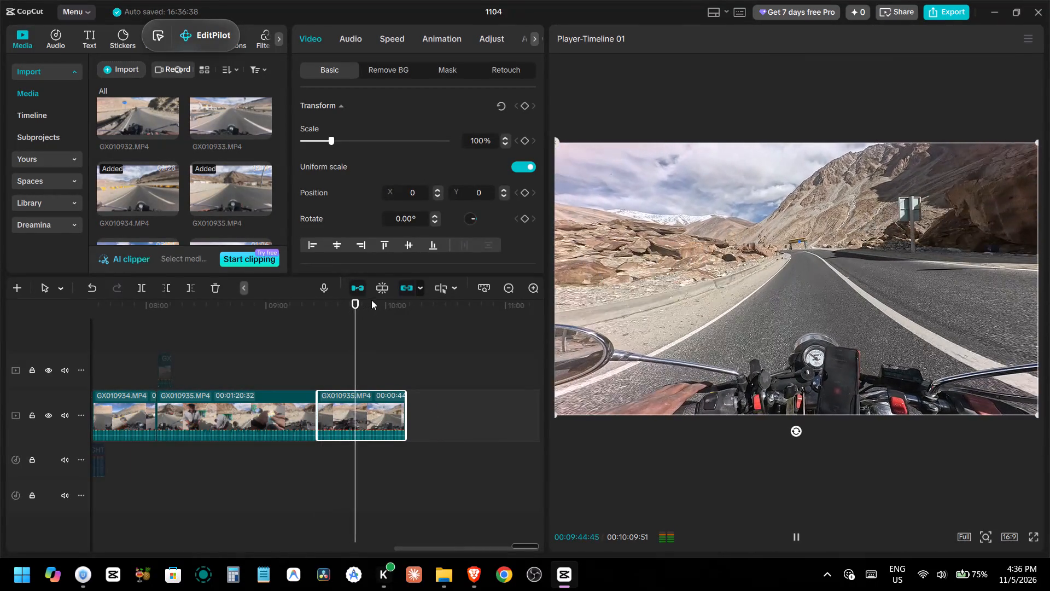
{"action": "scroll", "coordinate": [353, 378], "scroll_direction": "up", "scroll_amount": 5, "text": "ctrl"}
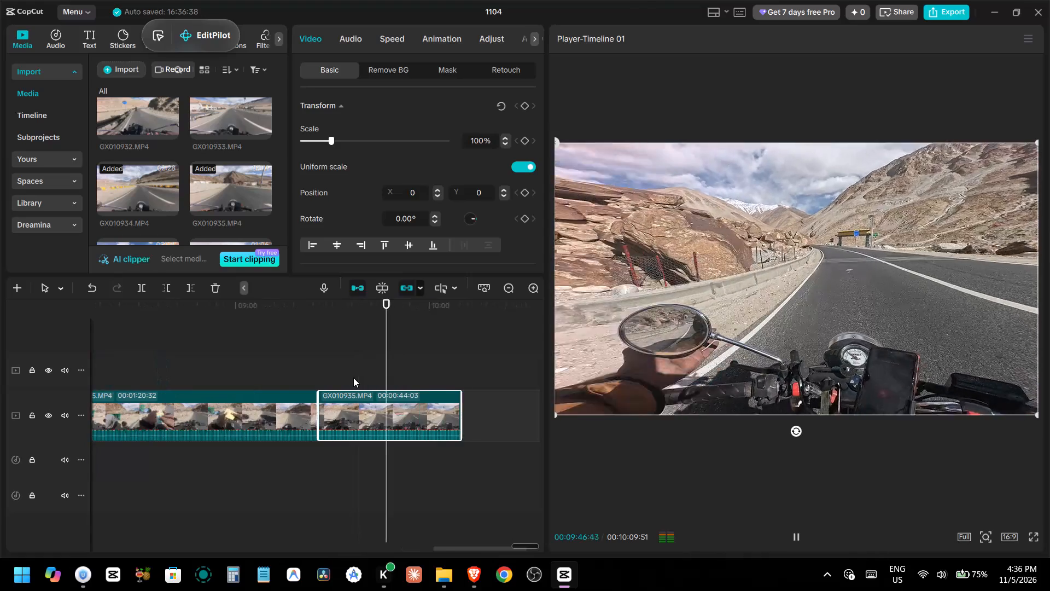
{"action": "key", "text": "space"}
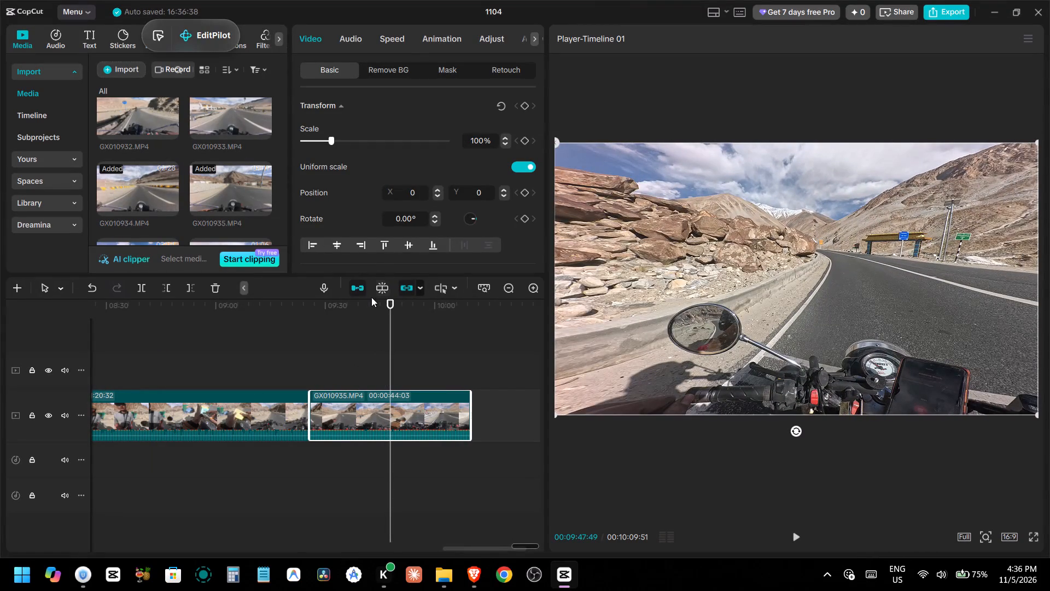
{"action": "left_click", "coordinate": [375, 303]}
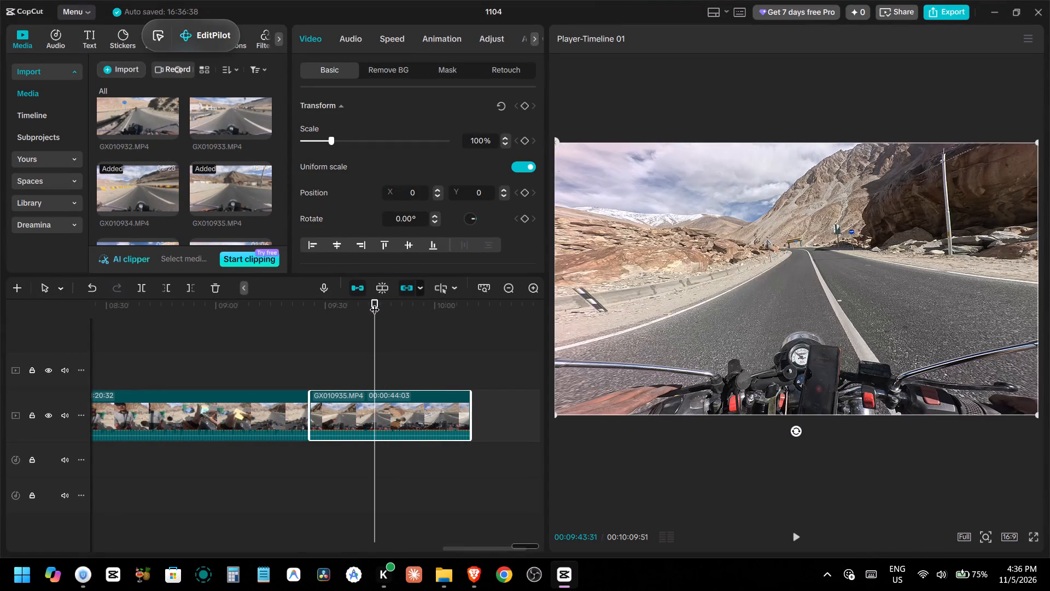
{"action": "type", "text": "q"}
{"action": "key", "text": "space"}
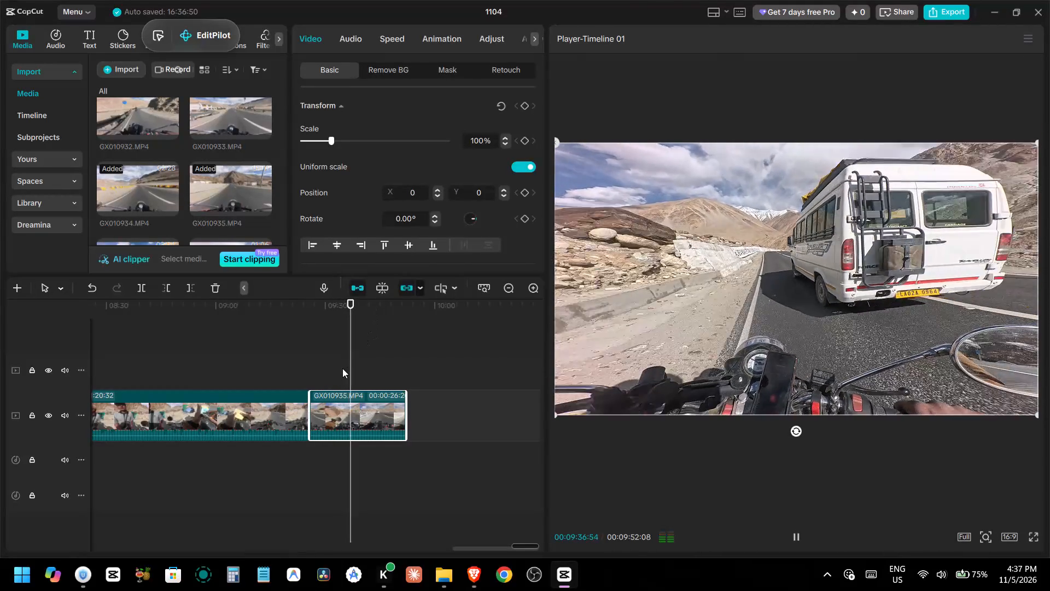
{"action": "key", "text": "space"}
Turn on Isolate voice with Keep vocal for the first GX010935 piece, the 00:01:20:32 roadside stop.
{"action": "left_click", "coordinate": [287, 406]}
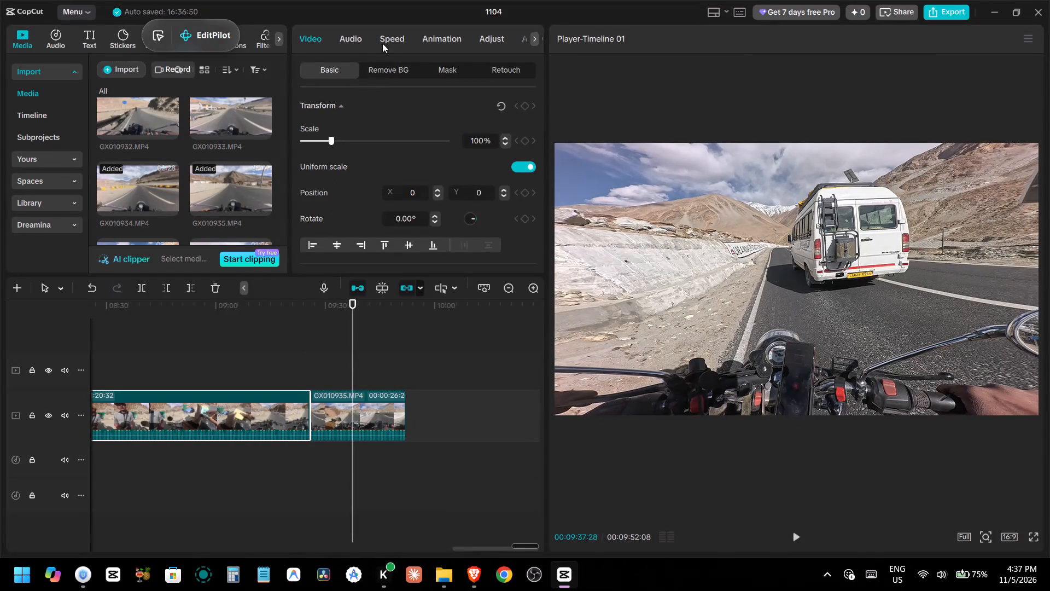
{"action": "left_click", "coordinate": [366, 39]}
{"action": "scroll", "coordinate": [314, 224], "scroll_direction": "down", "scroll_amount": 3}
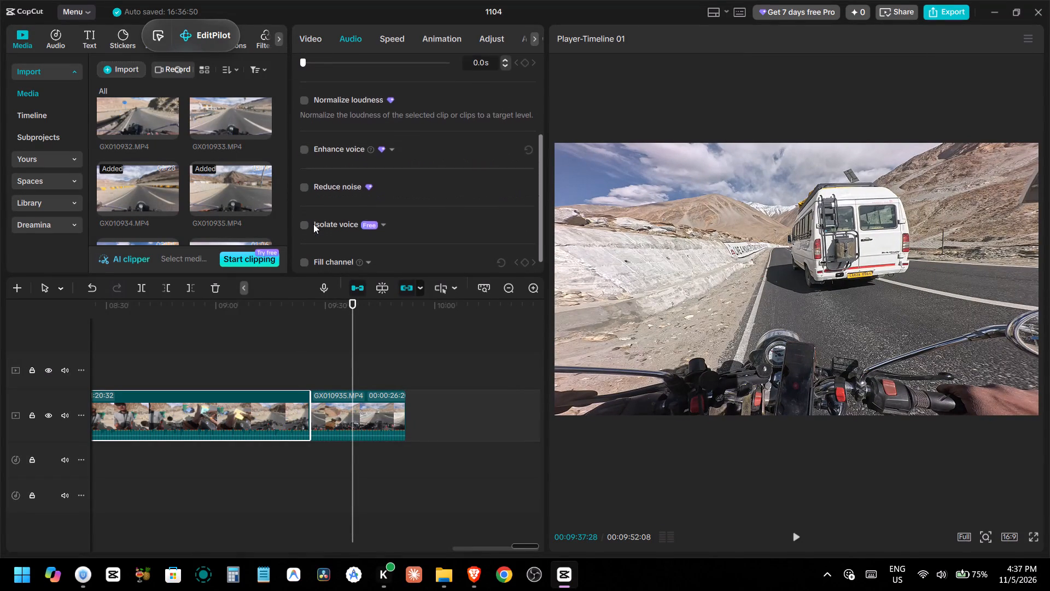
{"action": "left_click", "coordinate": [306, 224]}
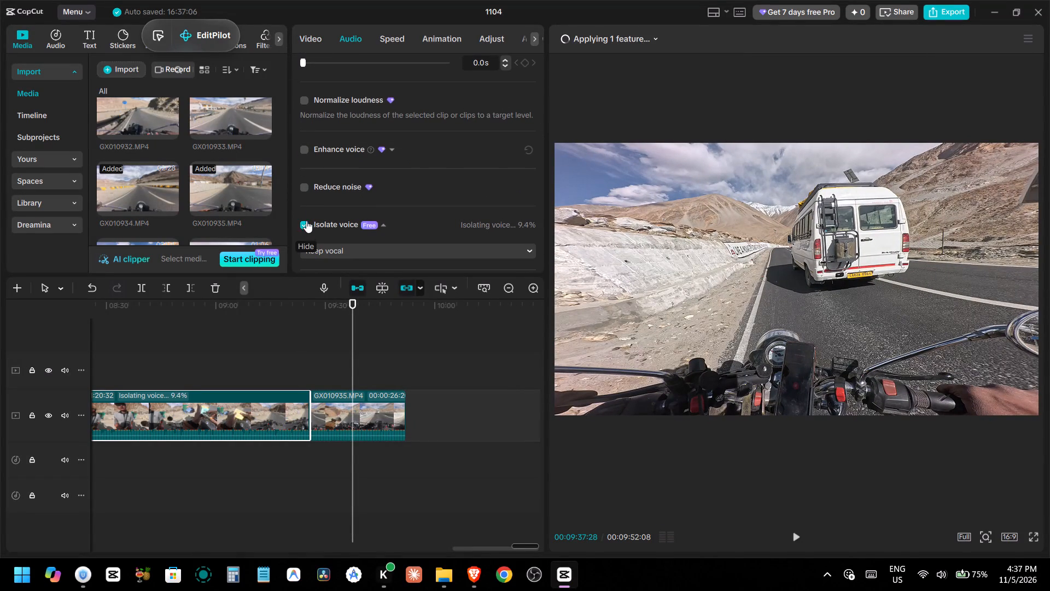
Play the last GX010935 piece towards its end and add GX010936.MP4 to the main video track directly after it.
{"action": "key", "text": "space"}
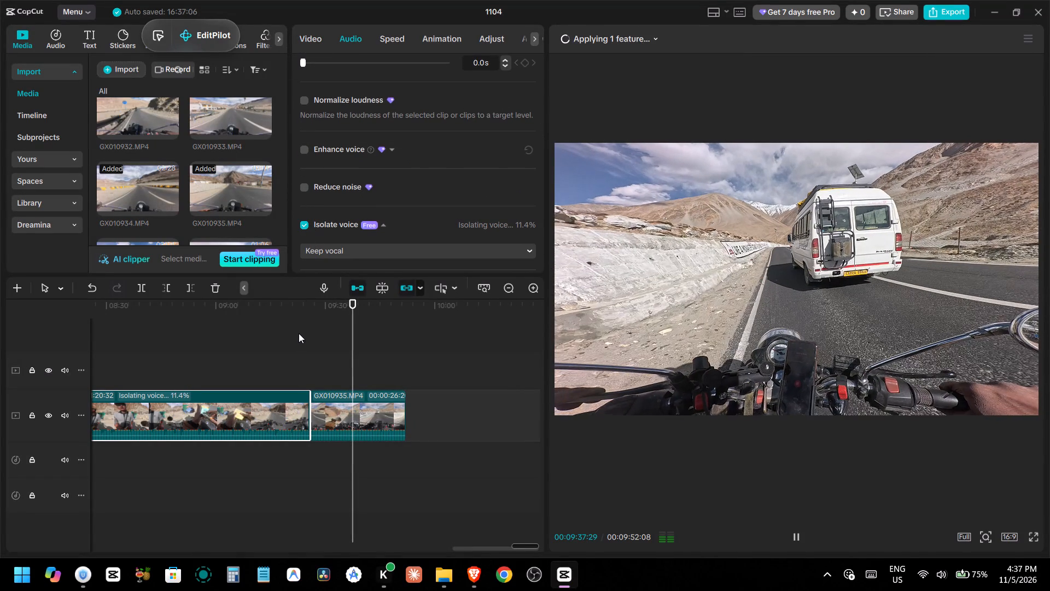
{"action": "left_click", "coordinate": [340, 405]}
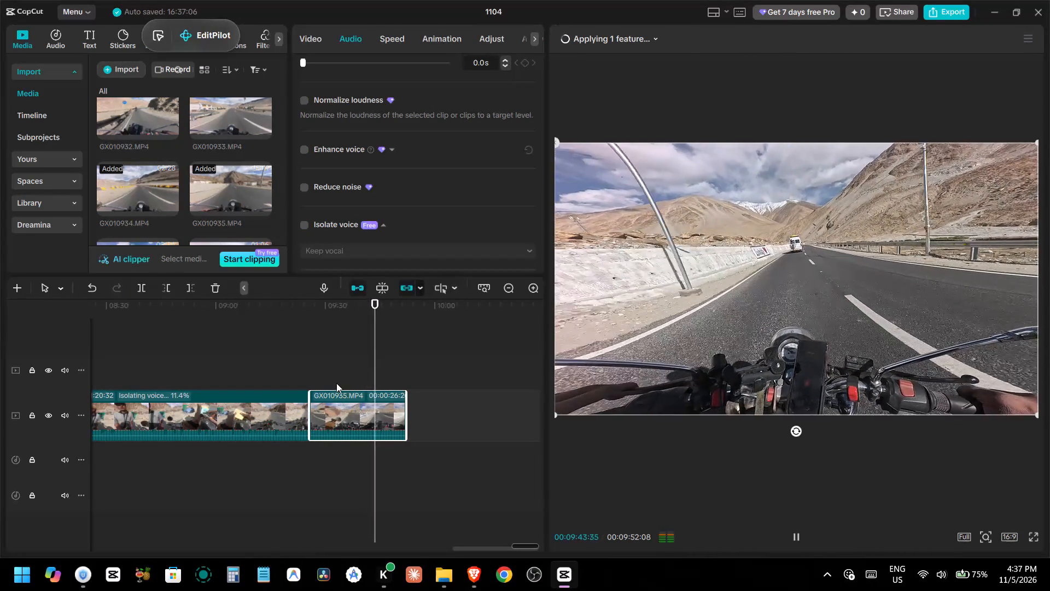
{"action": "scroll", "coordinate": [186, 177], "scroll_direction": "down", "scroll_amount": 2}
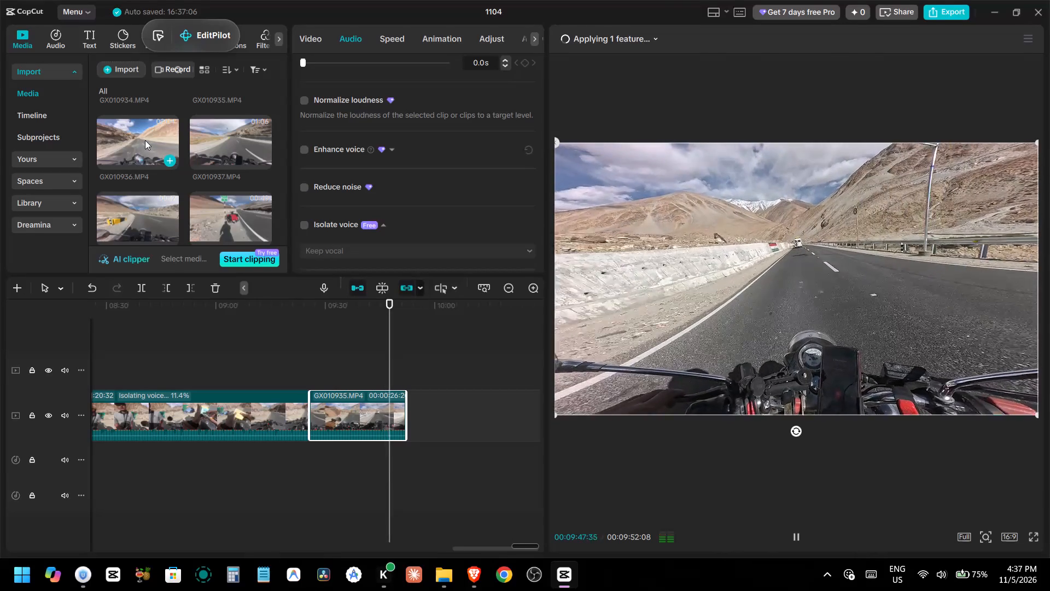
{"action": "key", "text": "space"}
{"action": "key", "text": "space"}
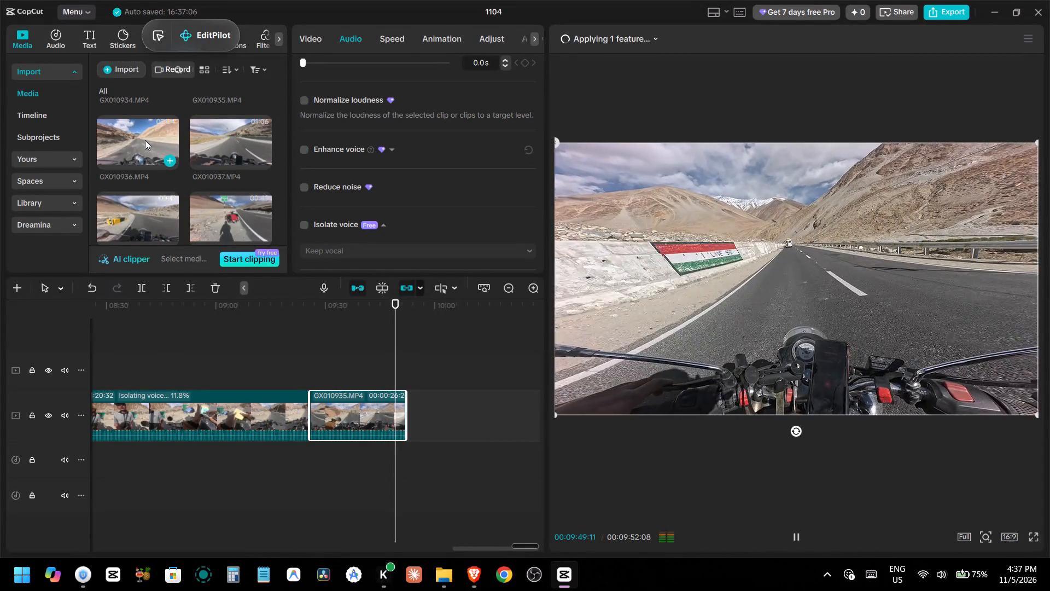
{"action": "key", "text": "space"}
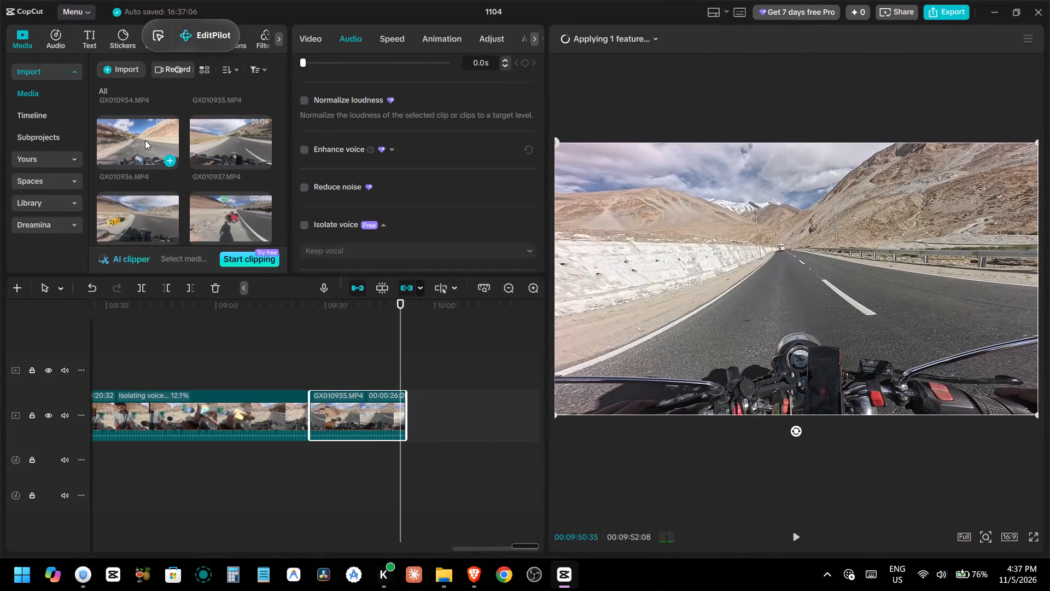
{"action": "left_click_drag", "start_coordinate": [145, 141], "coordinate": [450, 409]}
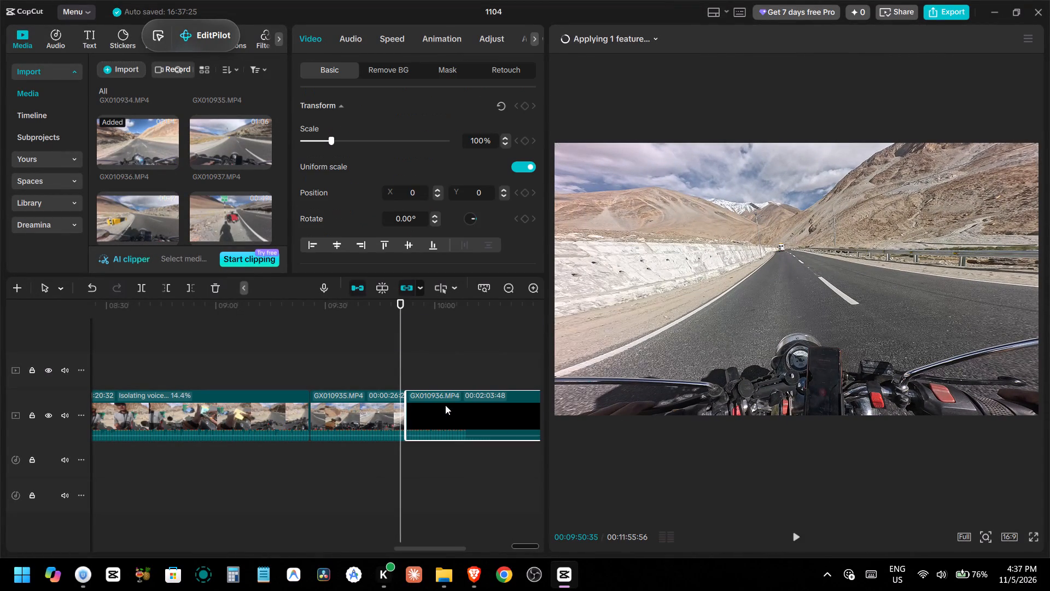
Play the join between the last GX010935 piece and GX010936, and trim the GX010935 piece's end back to about 00:09:49:57.
{"action": "left_click", "coordinate": [400, 367]}
{"action": "key", "text": "space"}
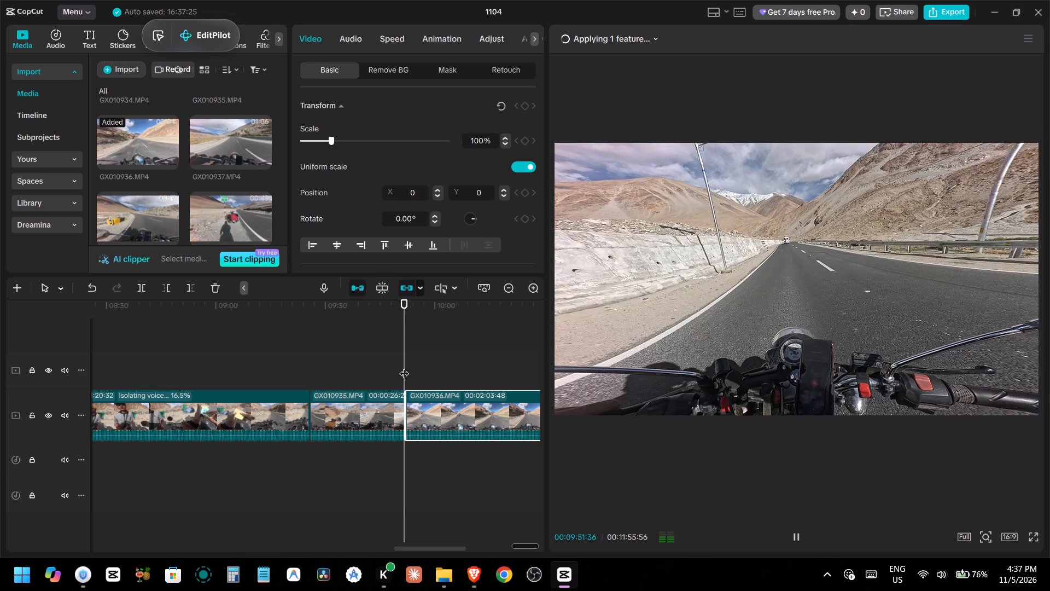
{"action": "scroll", "coordinate": [381, 385], "scroll_direction": "down", "scroll_amount": 2, "text": "alt"}
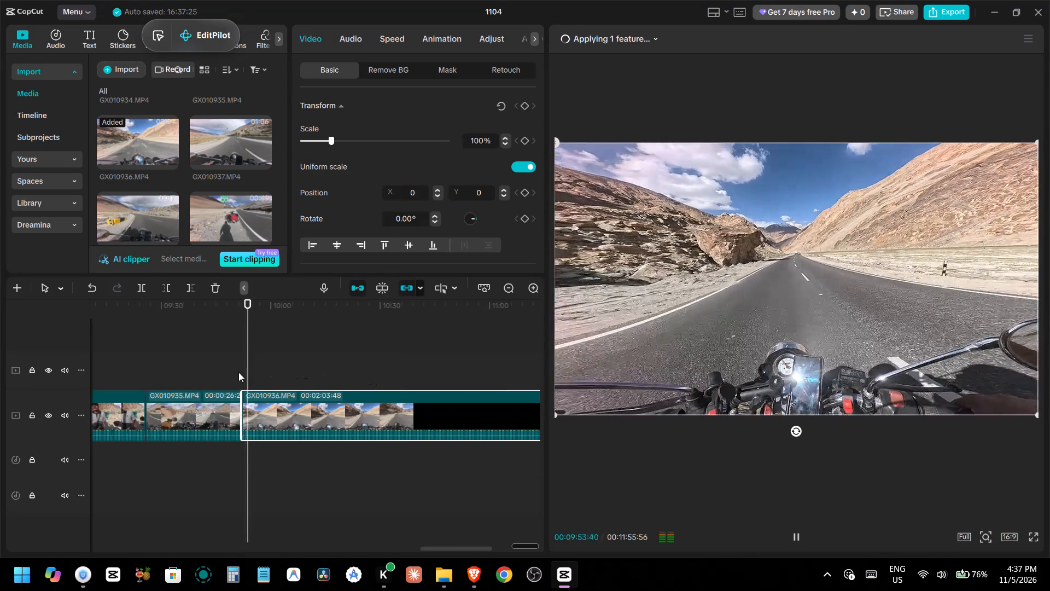
{"action": "left_click", "coordinate": [230, 376]}
{"action": "left_click", "coordinate": [224, 403]}
{"action": "key", "text": "space"}
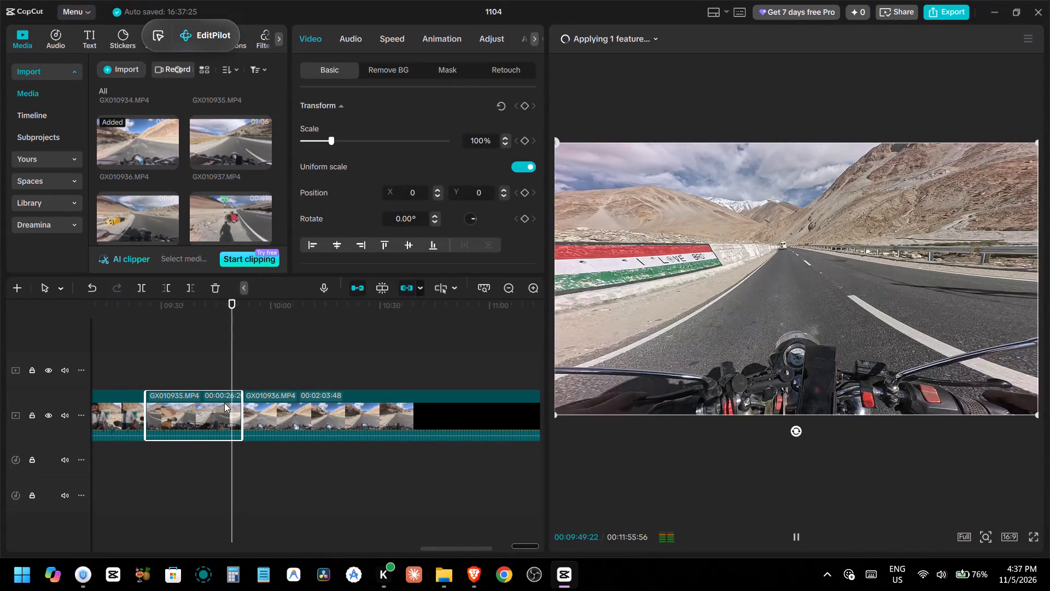
{"action": "key", "text": "space"}
{"action": "type", "text": "w"}
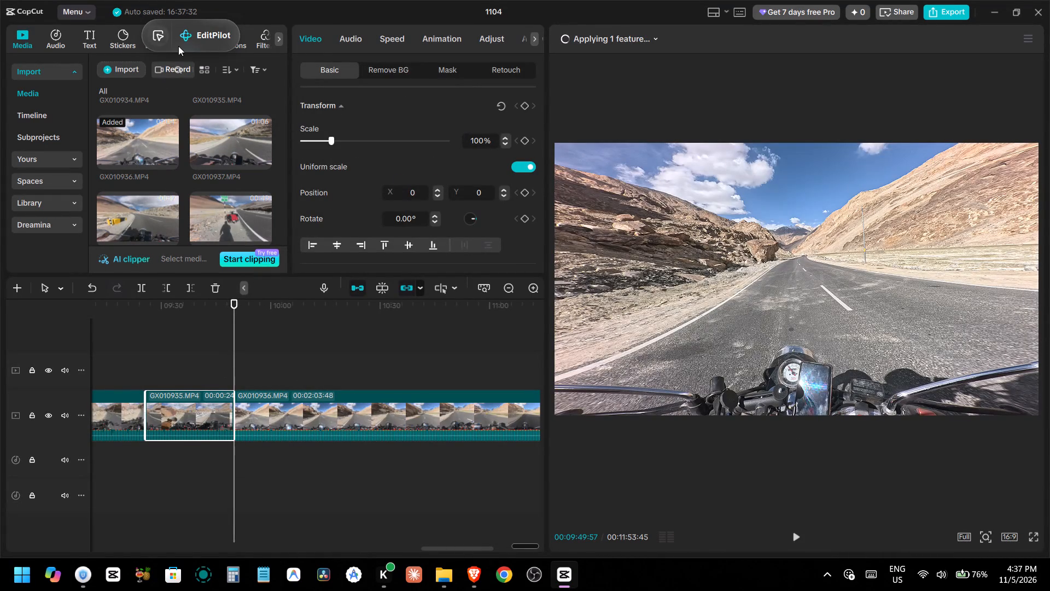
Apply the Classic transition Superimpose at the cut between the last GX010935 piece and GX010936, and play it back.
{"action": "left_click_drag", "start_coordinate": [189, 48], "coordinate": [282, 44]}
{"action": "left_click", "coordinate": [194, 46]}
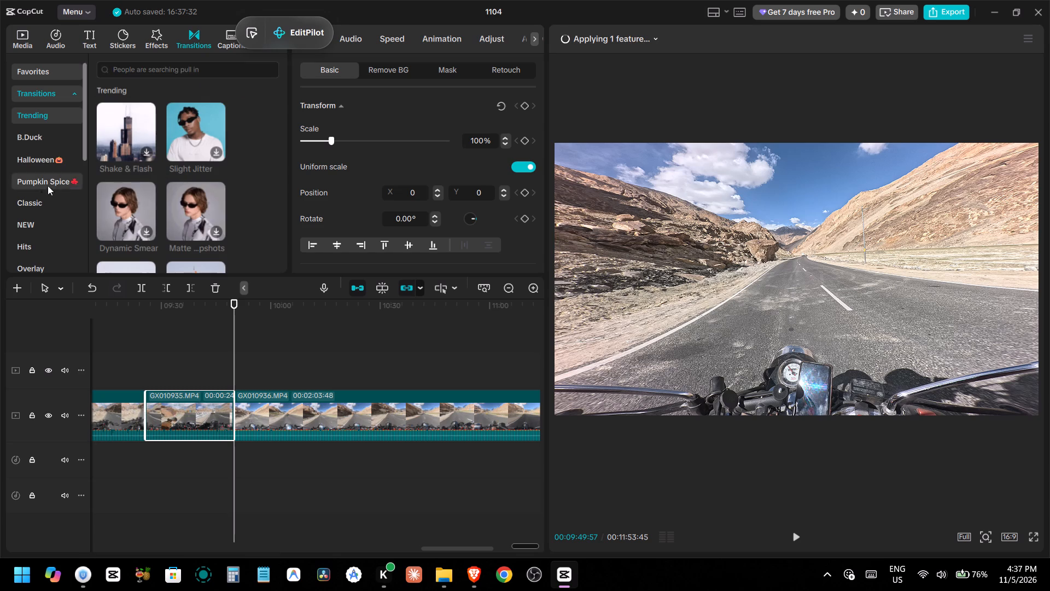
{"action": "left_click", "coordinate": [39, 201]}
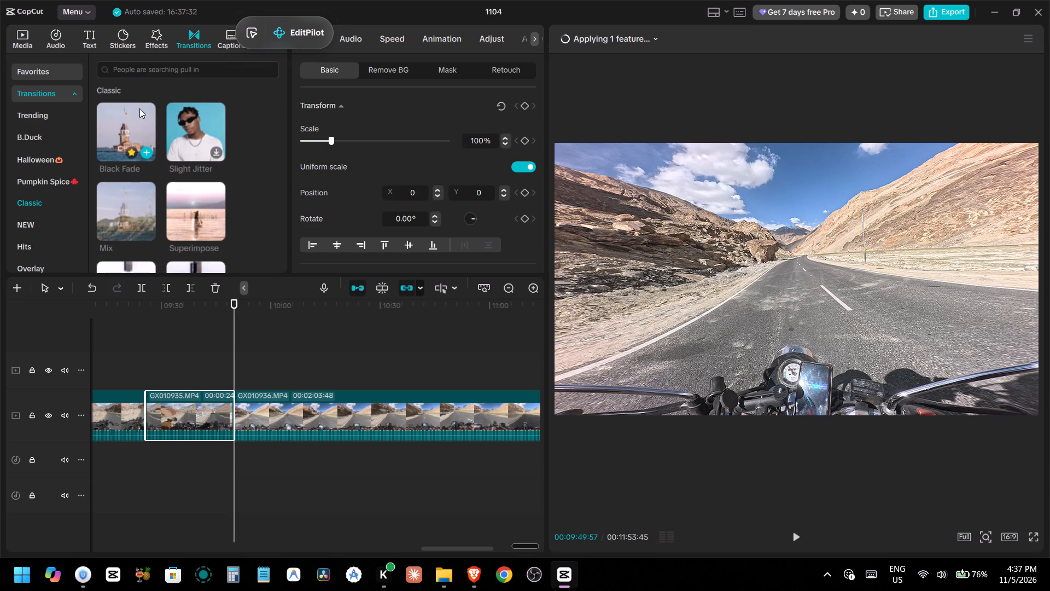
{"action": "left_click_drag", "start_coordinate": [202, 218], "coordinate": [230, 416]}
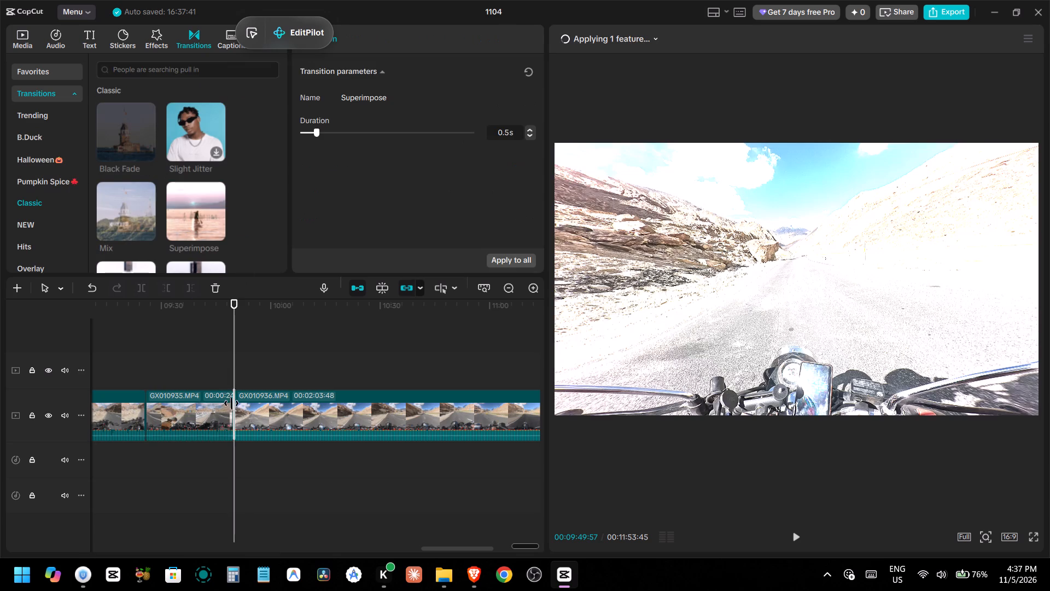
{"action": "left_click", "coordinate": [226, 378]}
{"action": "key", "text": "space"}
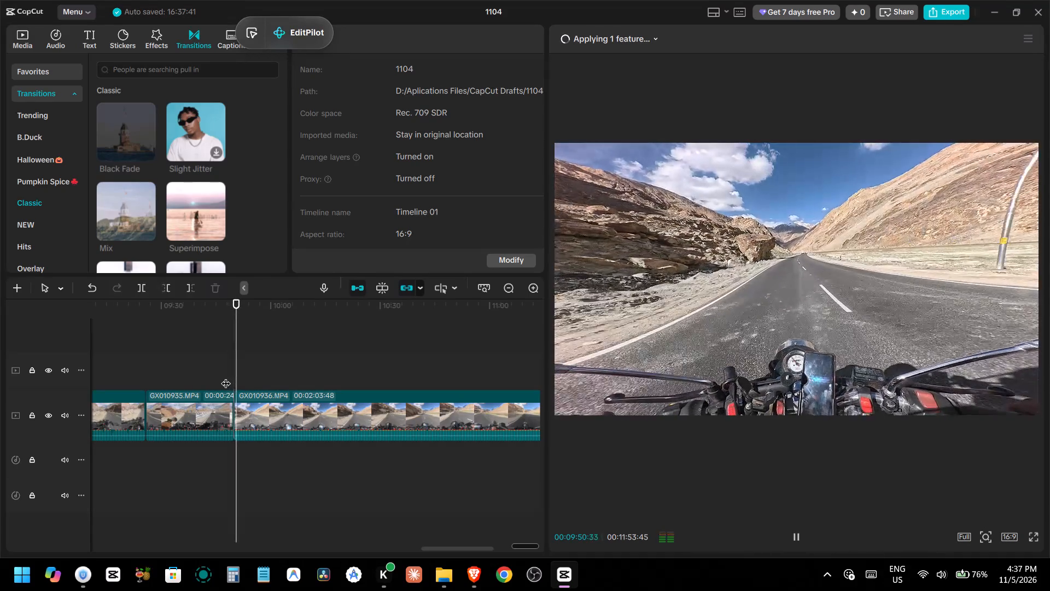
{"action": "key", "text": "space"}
Replace the transition between the last GX010935 piece and GX010936 with Mix, accepting duplicate frames, and play it back.
{"action": "left_click_drag", "start_coordinate": [126, 211], "coordinate": [217, 398]}
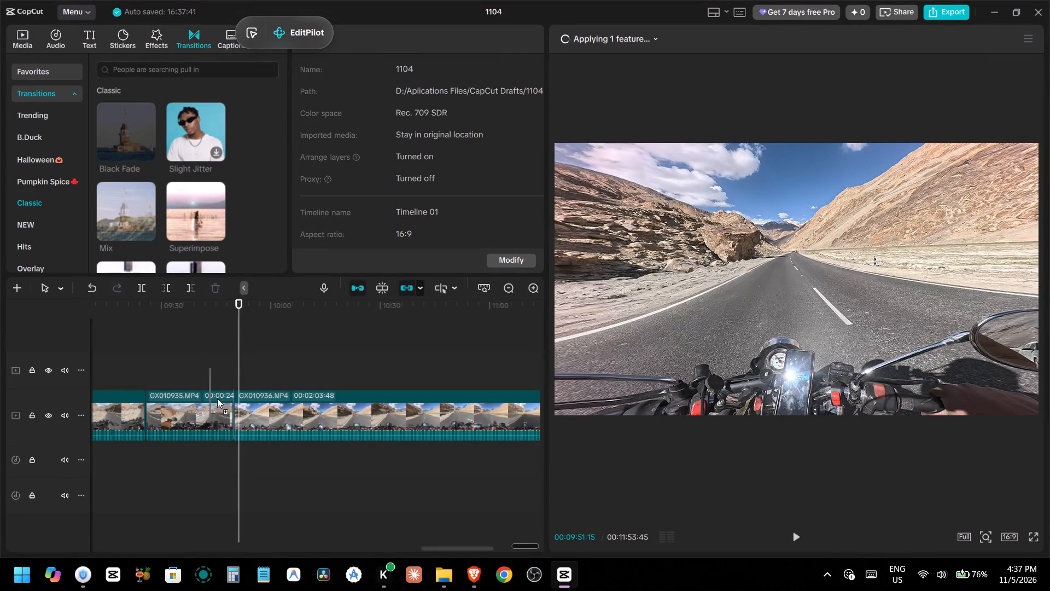
{"action": "left_click_drag", "start_coordinate": [217, 398], "coordinate": [229, 410]}
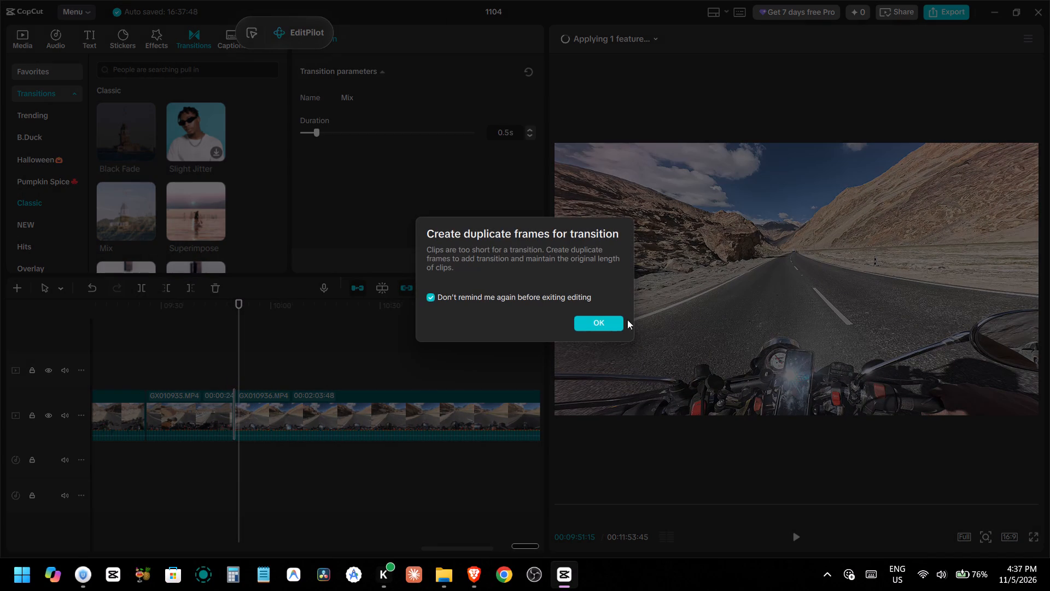
{"action": "left_click", "coordinate": [614, 322]}
{"action": "left_click", "coordinate": [229, 378]}
{"action": "key", "text": "space"}
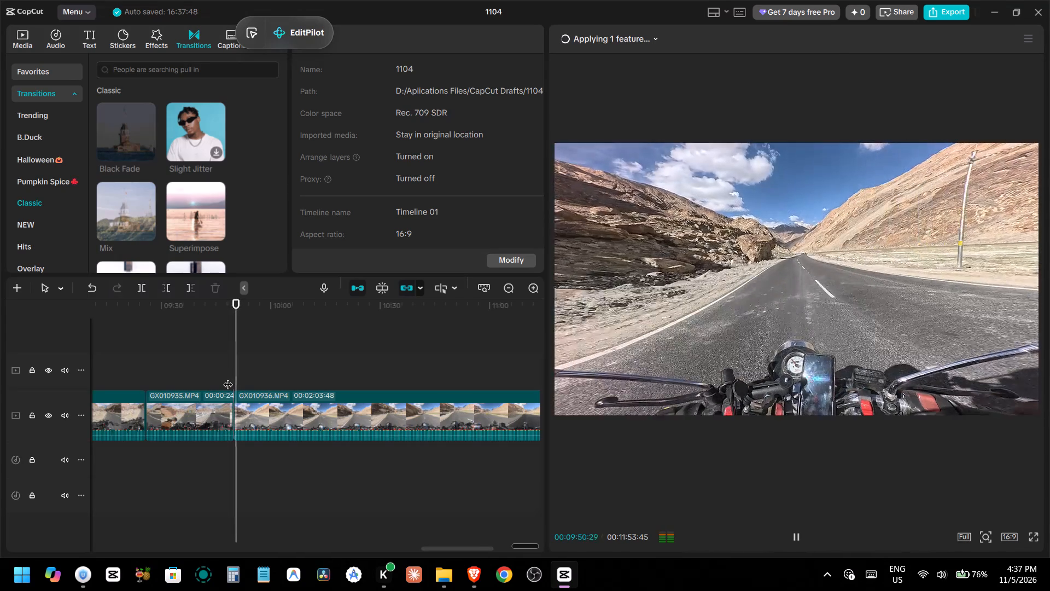
{"action": "key", "text": "space"}
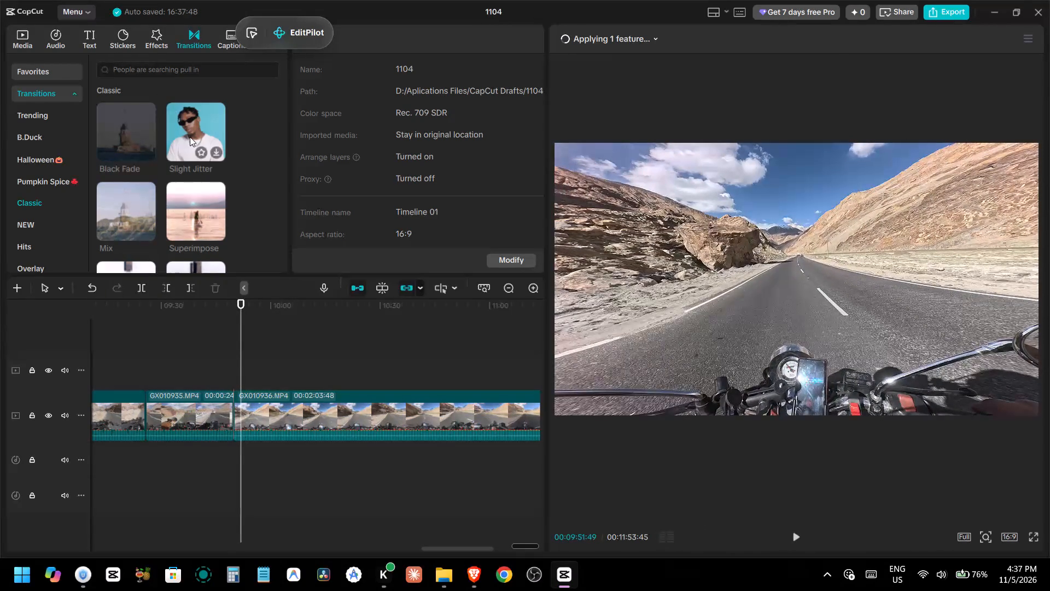
Preview the Slight Jitter transition and look through the Classic and Mask transitions for an alternative.
{"action": "left_click", "coordinate": [190, 137]}
{"action": "scroll", "coordinate": [190, 137], "scroll_direction": "down", "scroll_amount": 2}
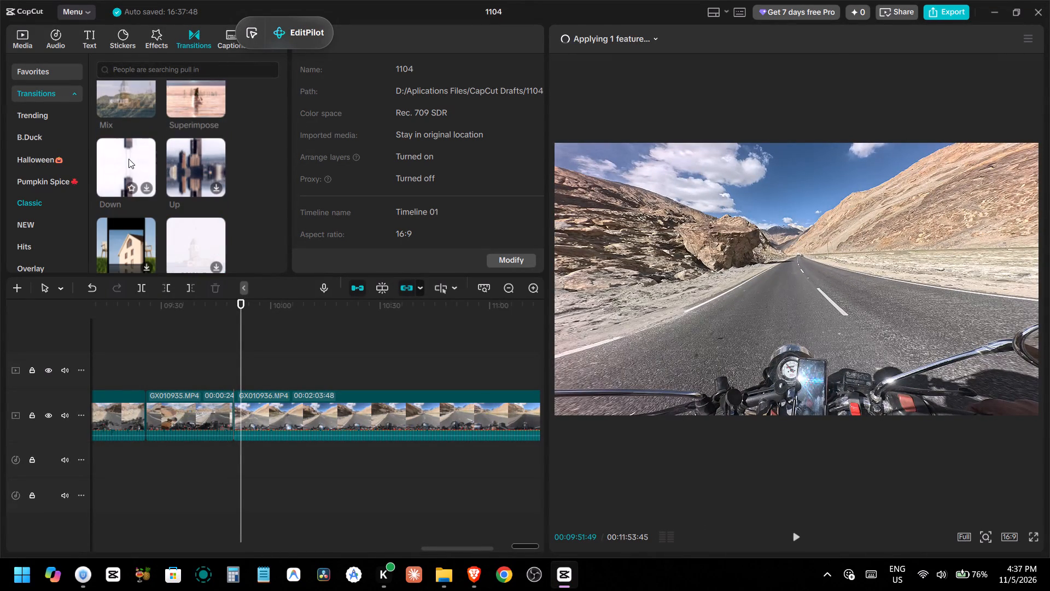
{"action": "scroll", "coordinate": [129, 159], "scroll_direction": "up", "scroll_amount": 2}
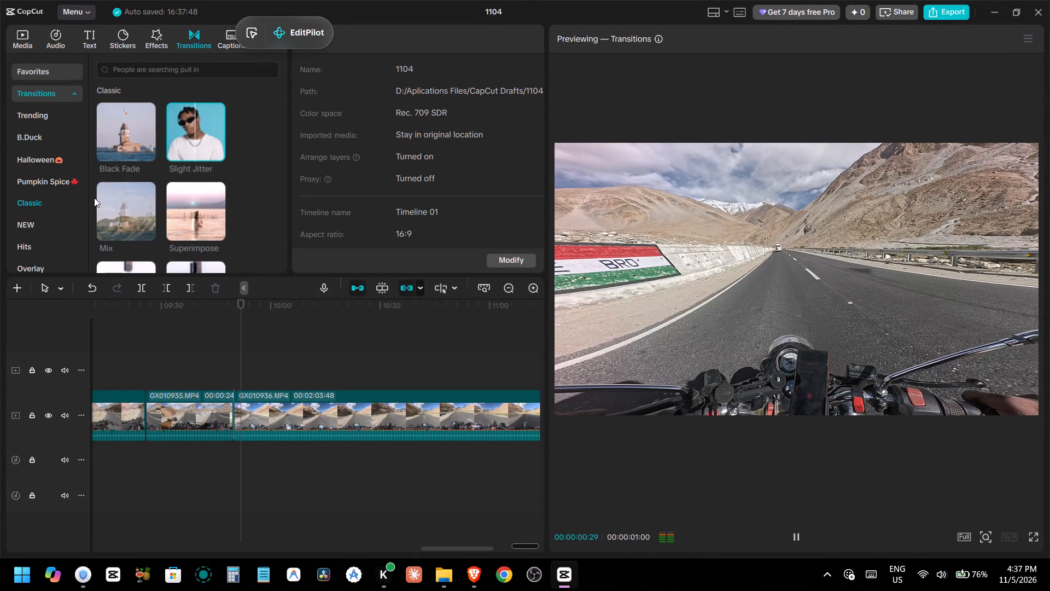
{"action": "scroll", "coordinate": [40, 229], "scroll_direction": "down", "scroll_amount": 5}
{"action": "left_click", "coordinate": [44, 188]}
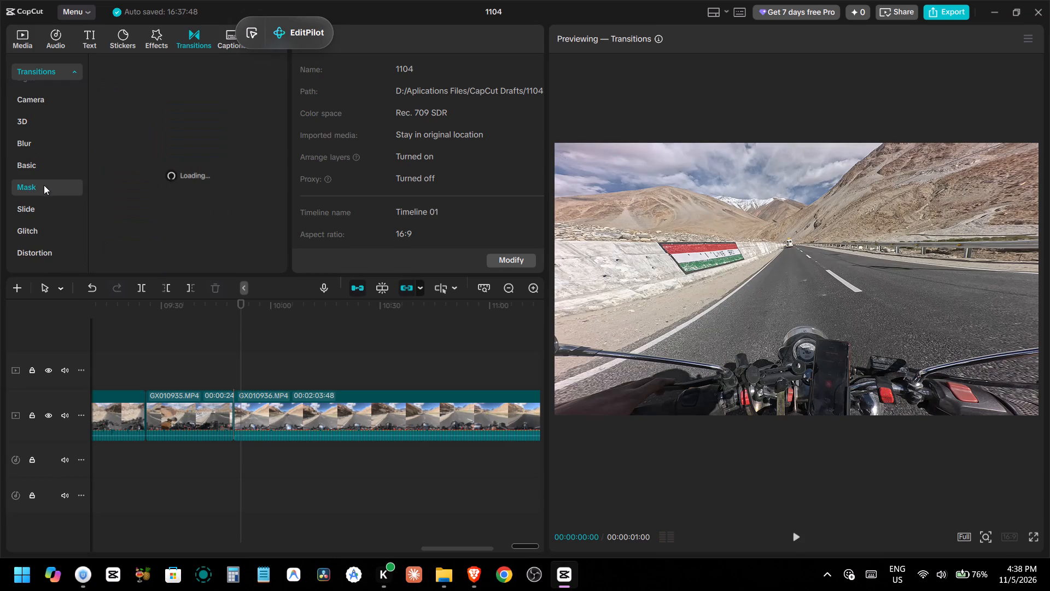
{"action": "scroll", "coordinate": [180, 293], "scroll_direction": "up", "scroll_amount": 5, "text": "alt"}
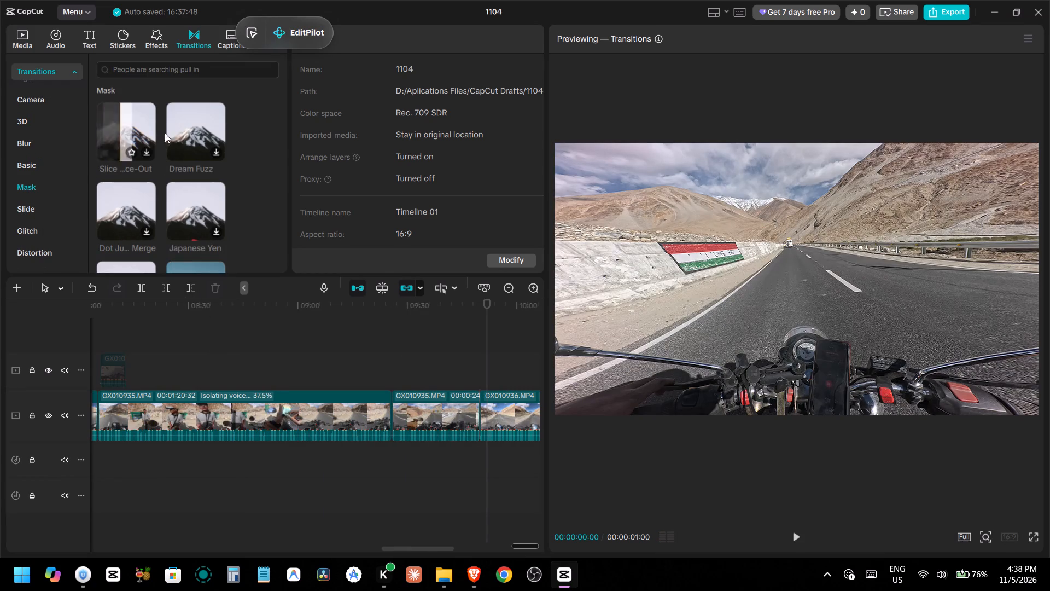
{"action": "scroll", "coordinate": [189, 141], "scroll_direction": "down", "scroll_amount": 1}
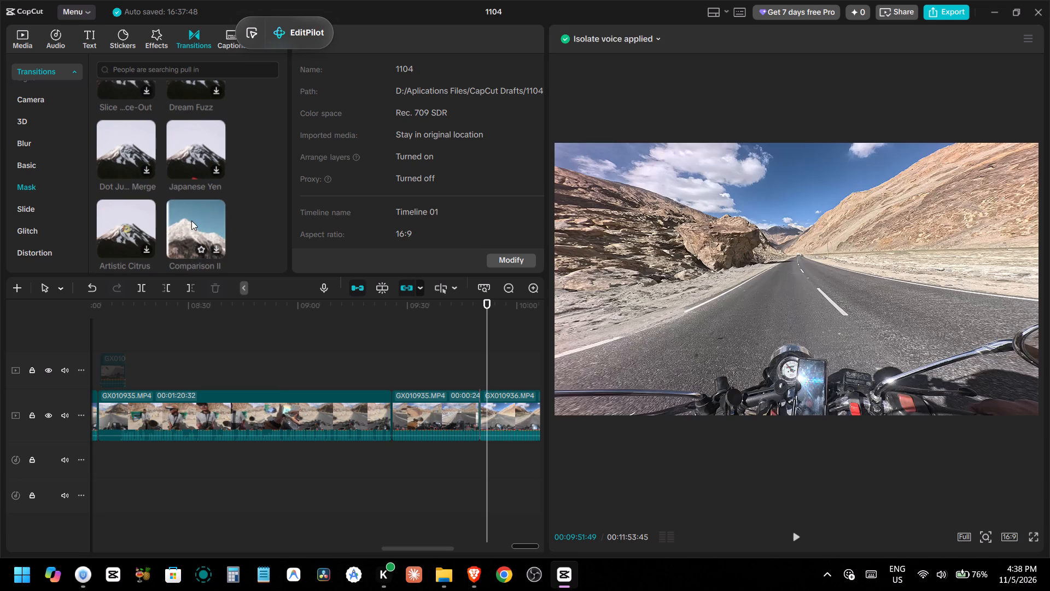
{"action": "scroll", "coordinate": [191, 221], "scroll_direction": "down", "scroll_amount": 2}
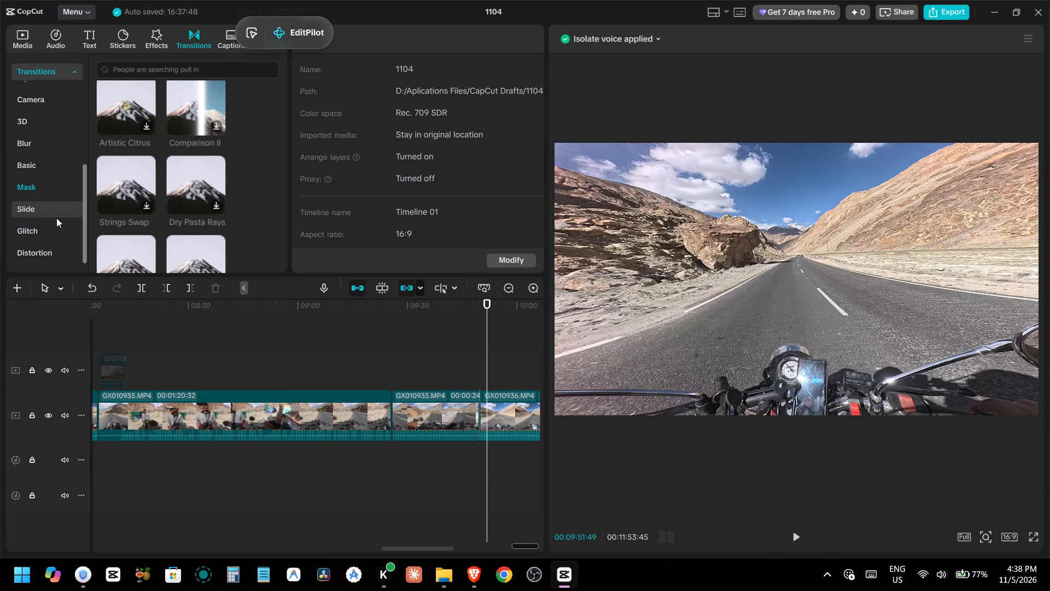
Browse the Slide transitions and examine their thumbnail previews for one that suits the riding clips.
{"action": "left_click", "coordinate": [54, 213]}
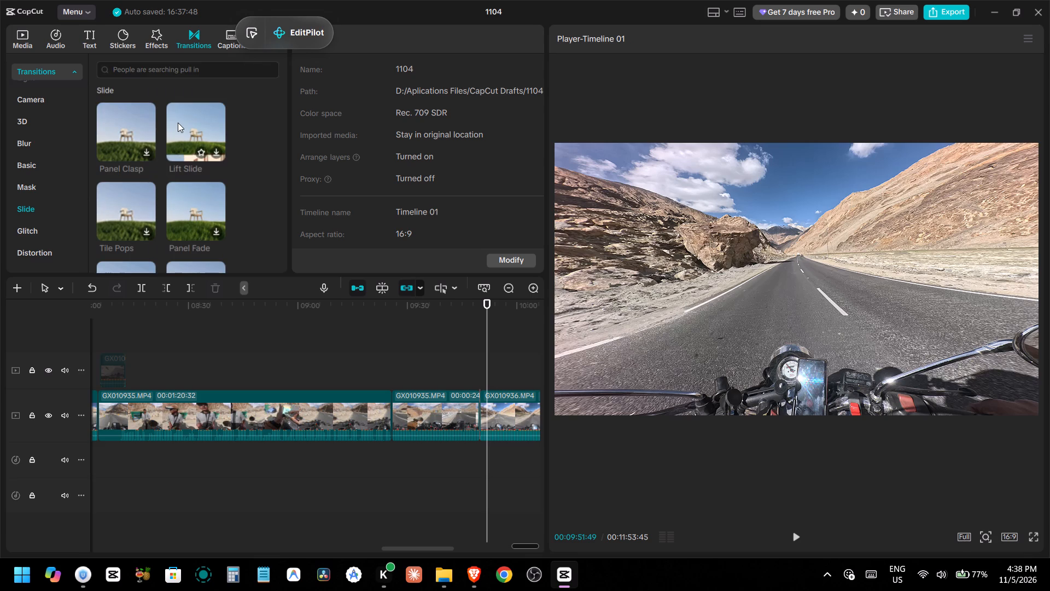
{"action": "scroll", "coordinate": [178, 123], "scroll_direction": "down", "scroll_amount": 1}
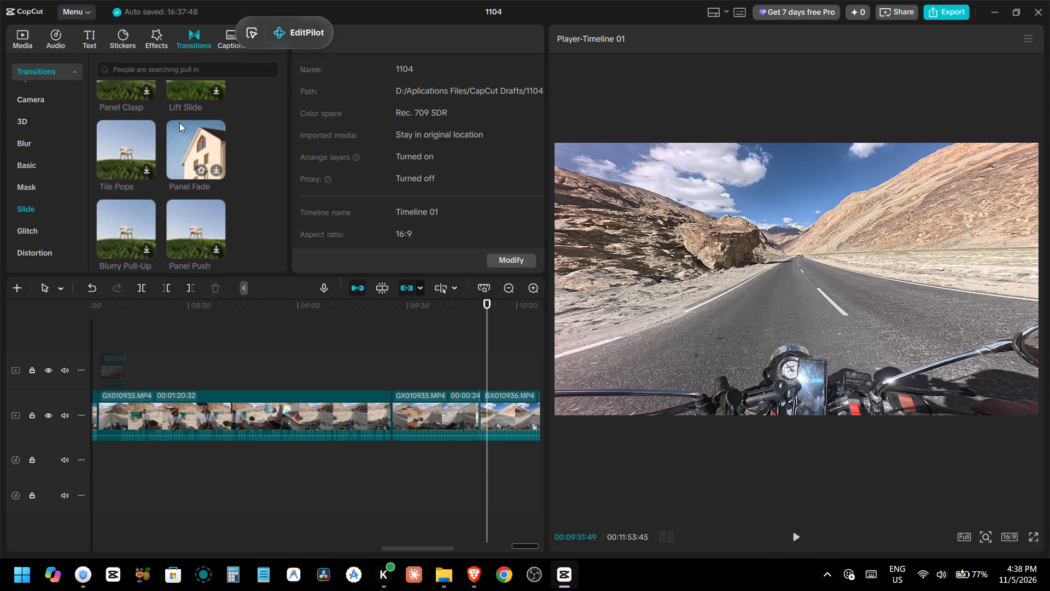
{"action": "scroll", "coordinate": [179, 123], "scroll_direction": "down", "scroll_amount": 1}
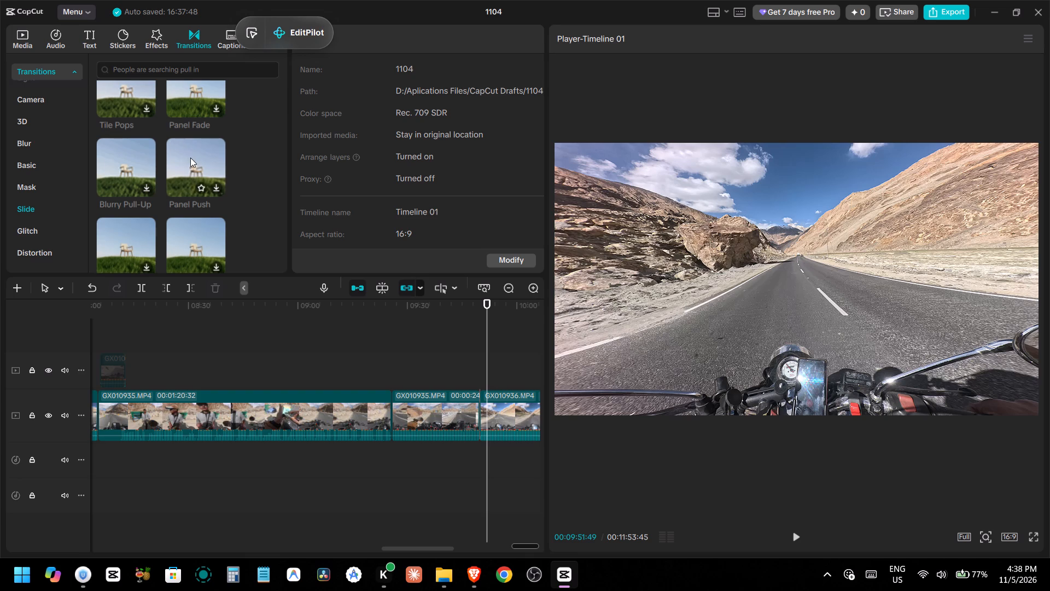
{"action": "scroll", "coordinate": [119, 170], "scroll_direction": "down", "scroll_amount": 1}
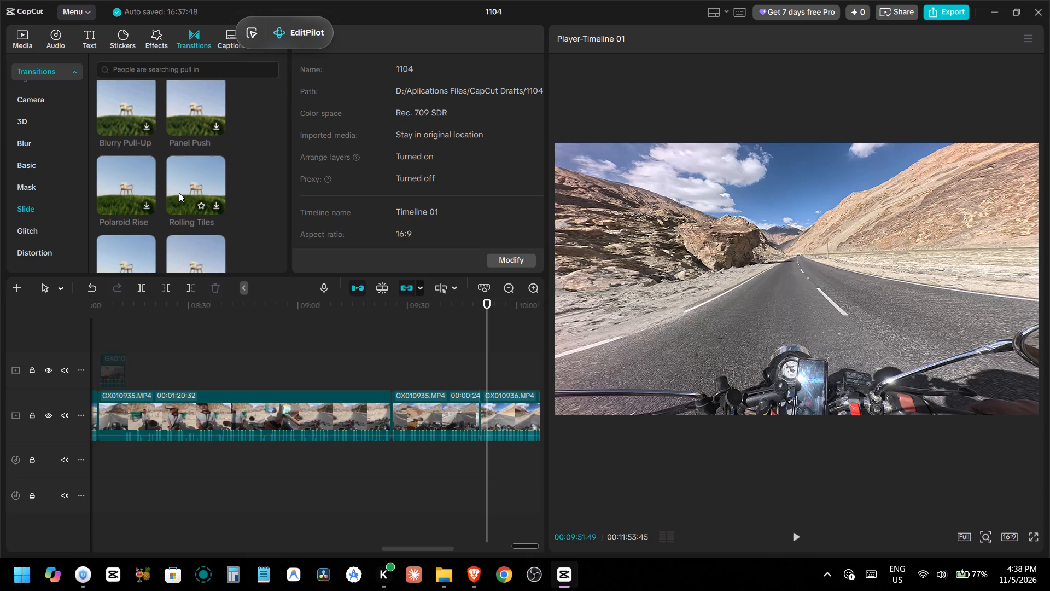
{"action": "scroll", "coordinate": [179, 192], "scroll_direction": "down", "scroll_amount": 1}
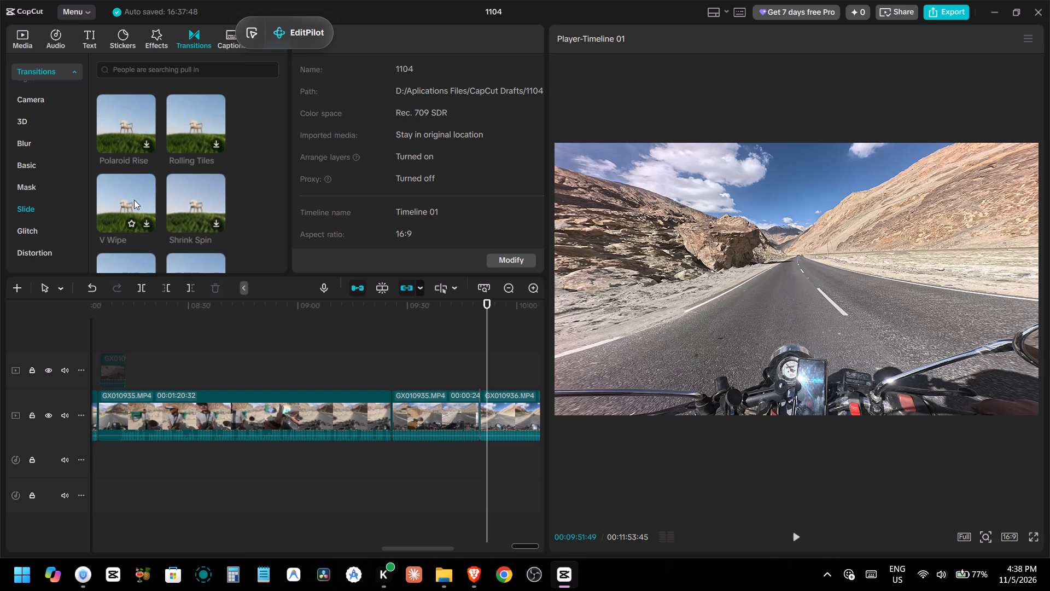
{"action": "scroll", "coordinate": [134, 194], "scroll_direction": "down", "scroll_amount": 3}
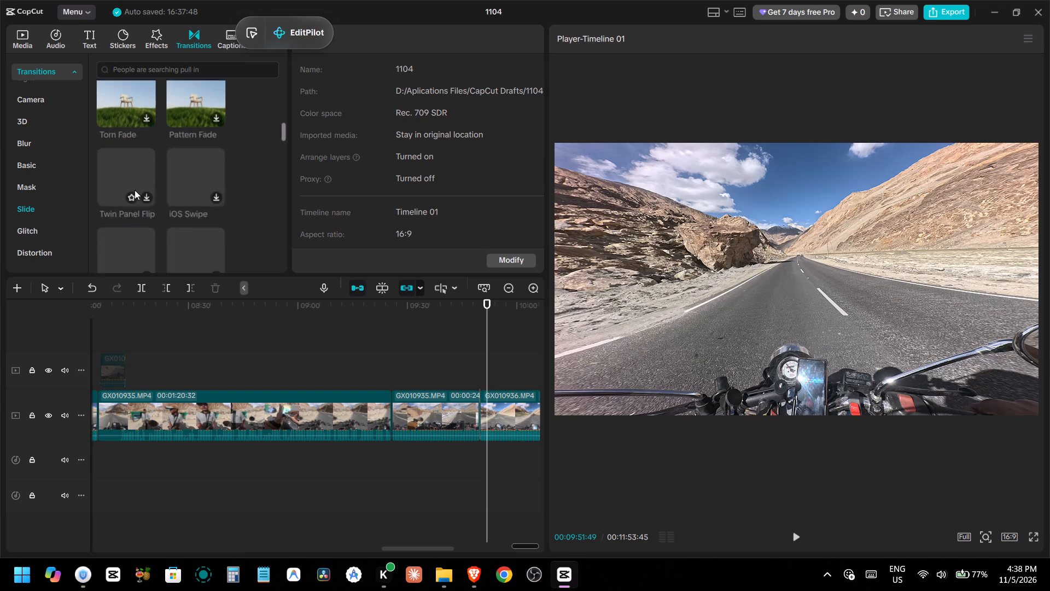
{"action": "scroll", "coordinate": [135, 190], "scroll_direction": "down", "scroll_amount": 2}
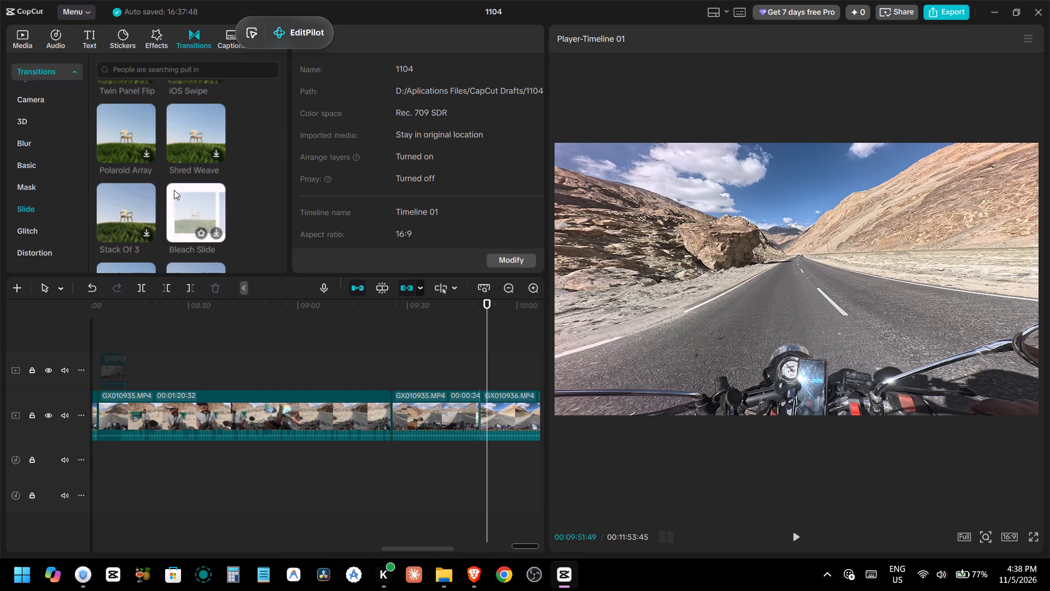
{"action": "scroll", "coordinate": [174, 192], "scroll_direction": "down", "scroll_amount": 18}
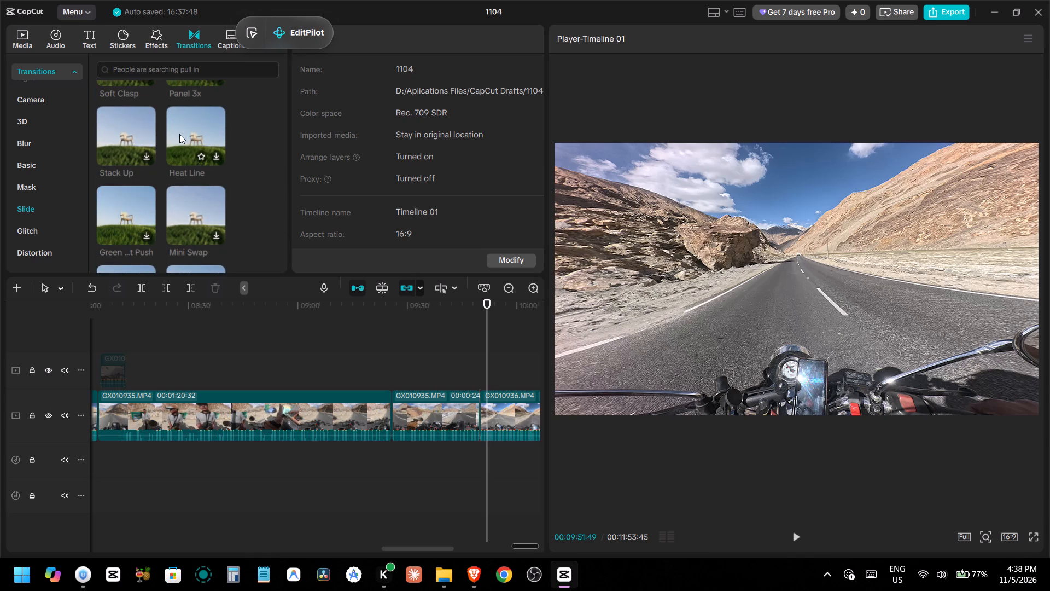
{"action": "scroll", "coordinate": [179, 134], "scroll_direction": "down", "scroll_amount": 4}
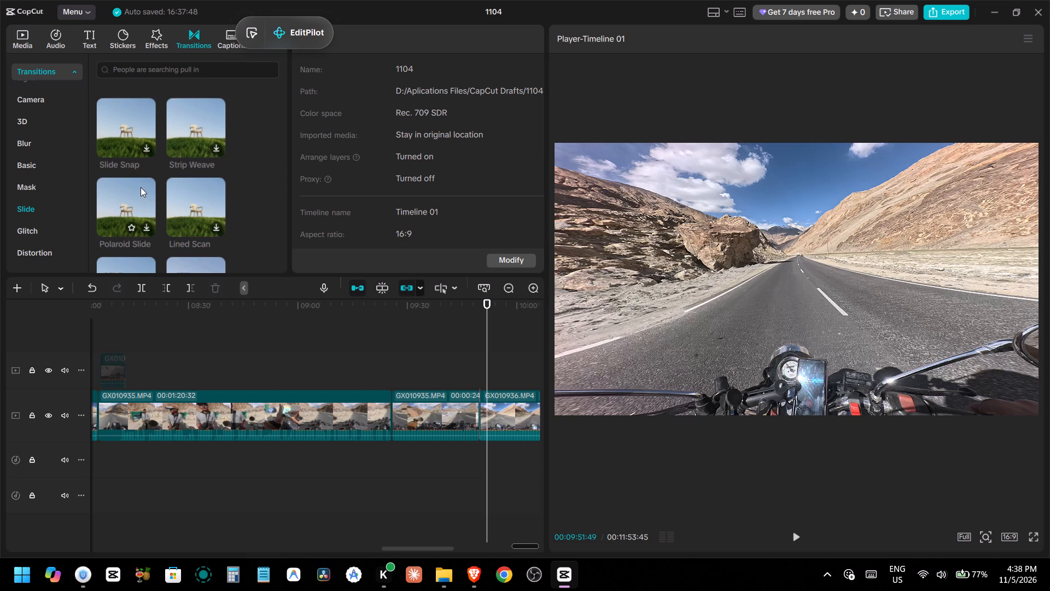
{"action": "scroll", "coordinate": [138, 181], "scroll_direction": "down", "scroll_amount": 3}
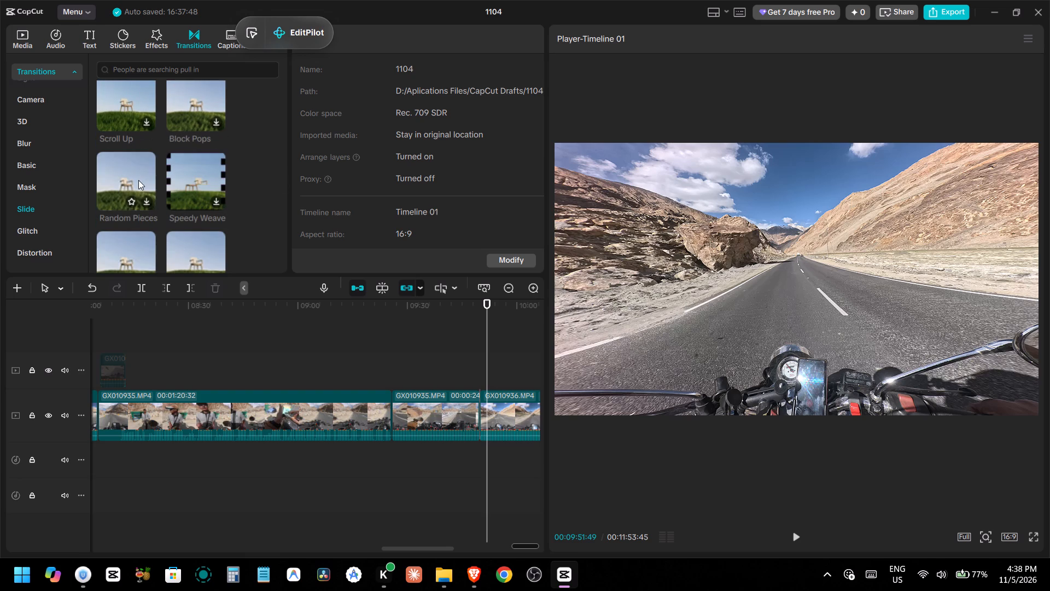
{"action": "scroll", "coordinate": [136, 179], "scroll_direction": "down", "scroll_amount": 2}
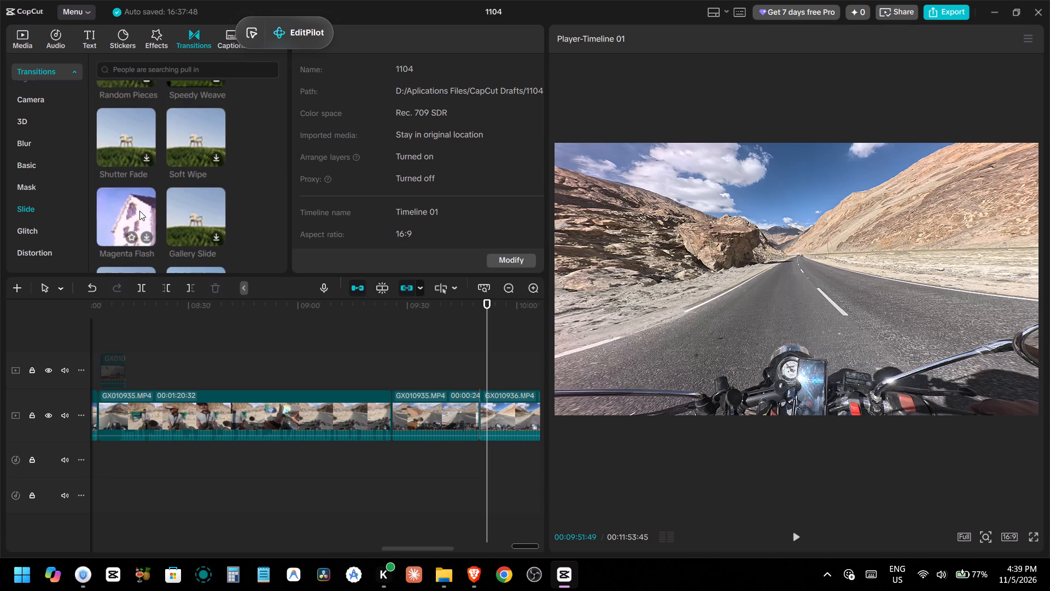
{"action": "scroll", "coordinate": [139, 211], "scroll_direction": "down", "scroll_amount": 5}
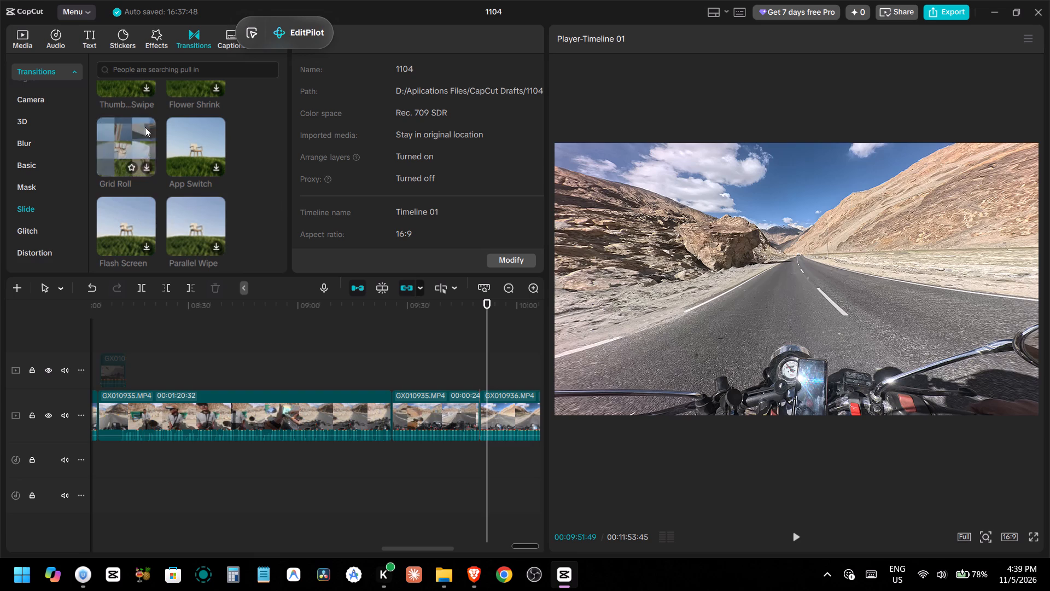
Look through the Basic and Mask transitions, previewing Wisp Wipe and Inverted Sketch, for one that suits the riding clips.
{"action": "left_click", "coordinate": [49, 187]}
{"action": "left_click", "coordinate": [51, 157]}
{"action": "left_click", "coordinate": [50, 163]}
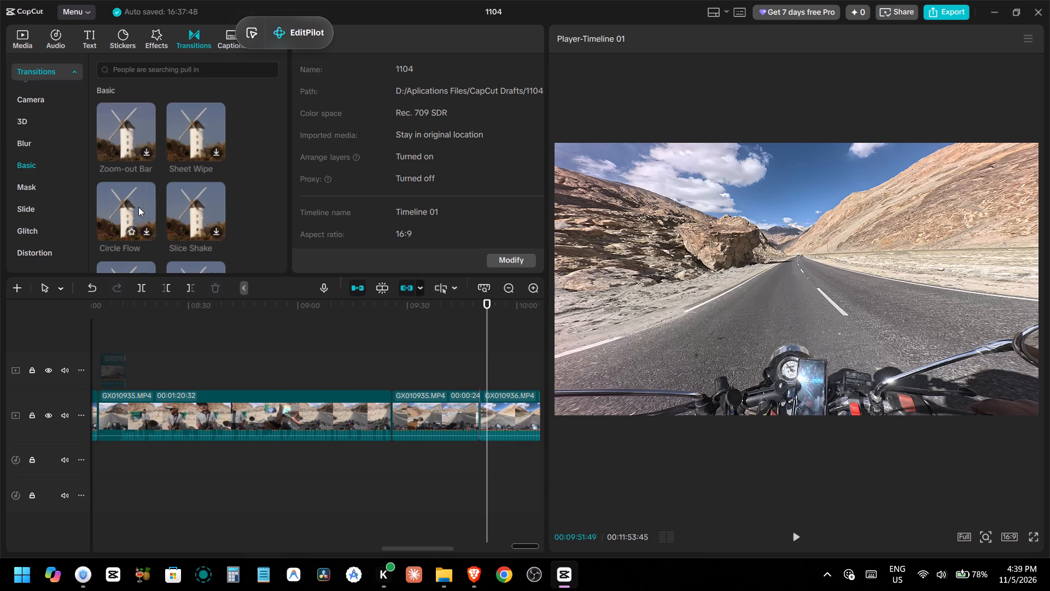
{"action": "scroll", "coordinate": [138, 204], "scroll_direction": "down", "scroll_amount": 2}
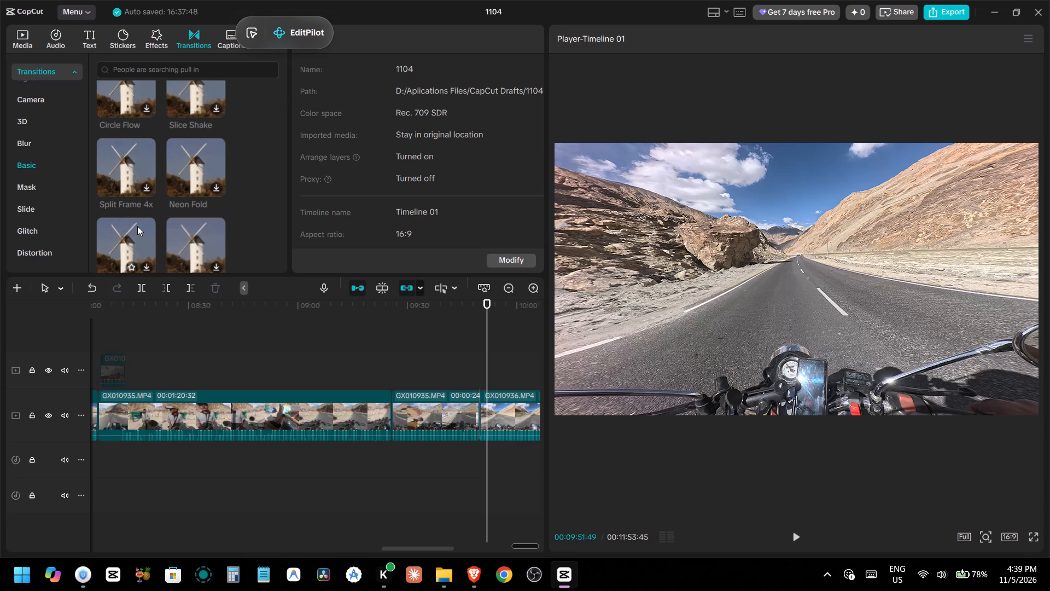
{"action": "left_click", "coordinate": [65, 196]}
{"action": "left_click", "coordinate": [64, 191]}
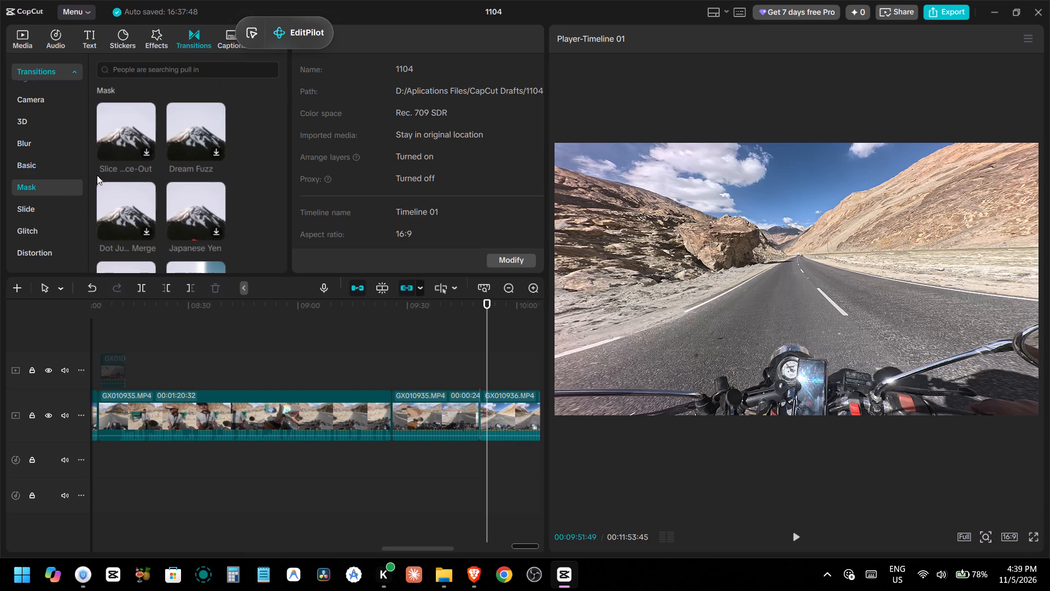
{"action": "scroll", "coordinate": [123, 169], "scroll_direction": "down", "scroll_amount": 5}
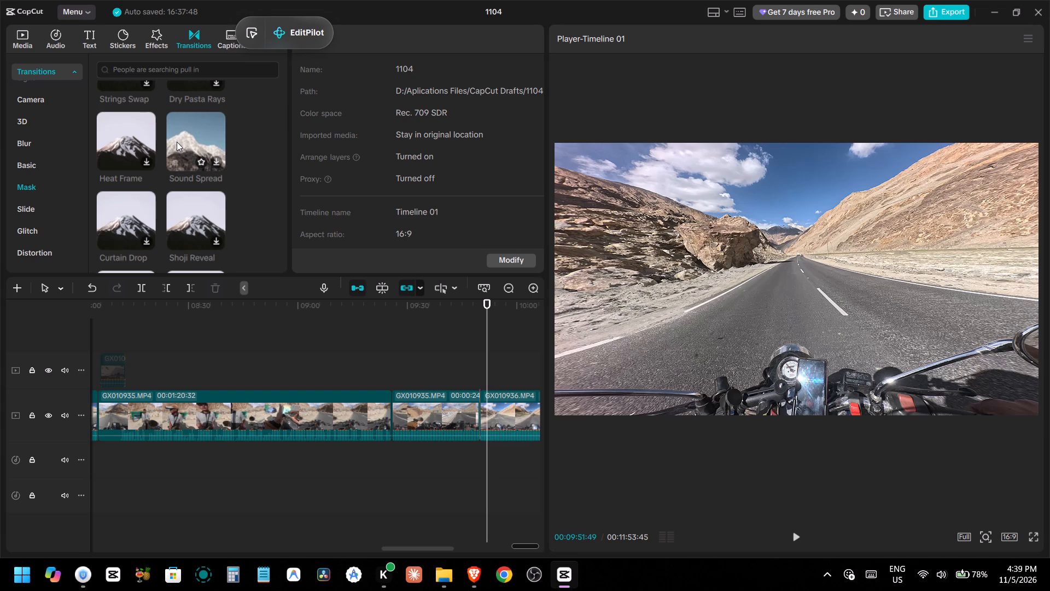
{"action": "scroll", "coordinate": [177, 144], "scroll_direction": "down", "scroll_amount": 2}
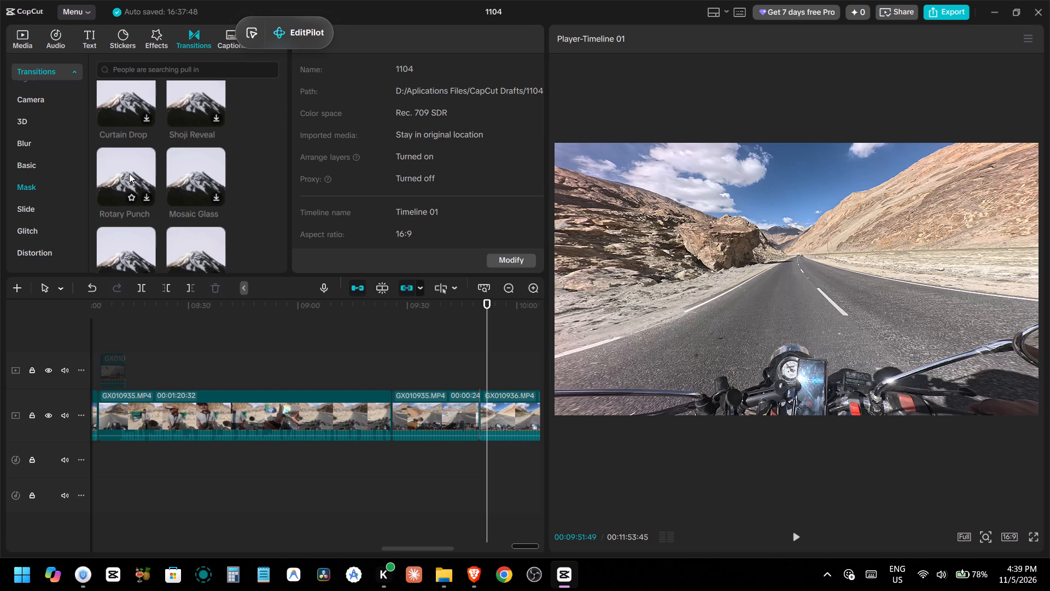
{"action": "scroll", "coordinate": [128, 174], "scroll_direction": "down", "scroll_amount": 2}
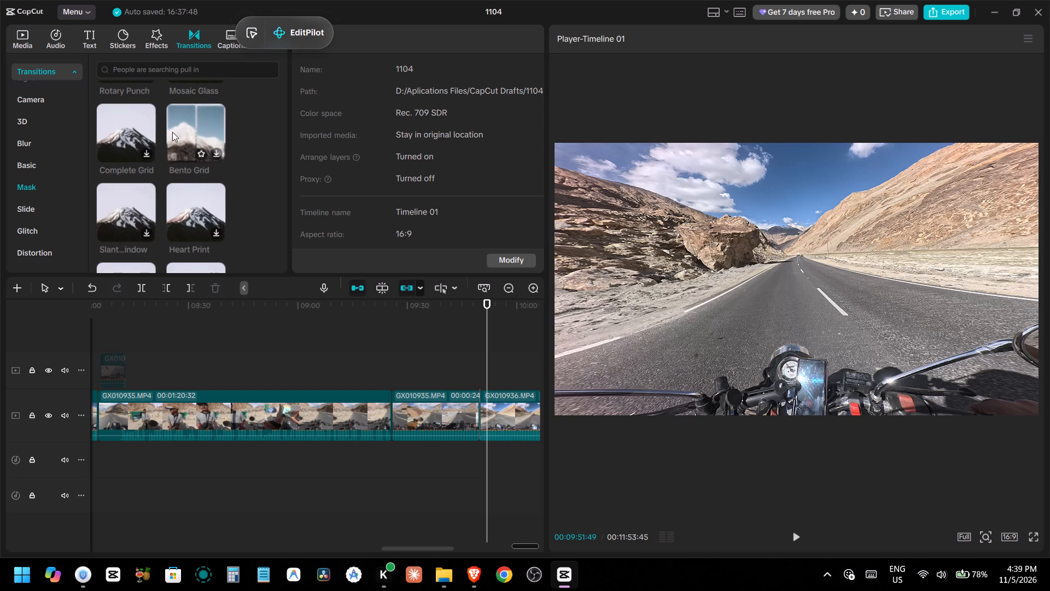
{"action": "scroll", "coordinate": [104, 130], "scroll_direction": "down", "scroll_amount": 3}
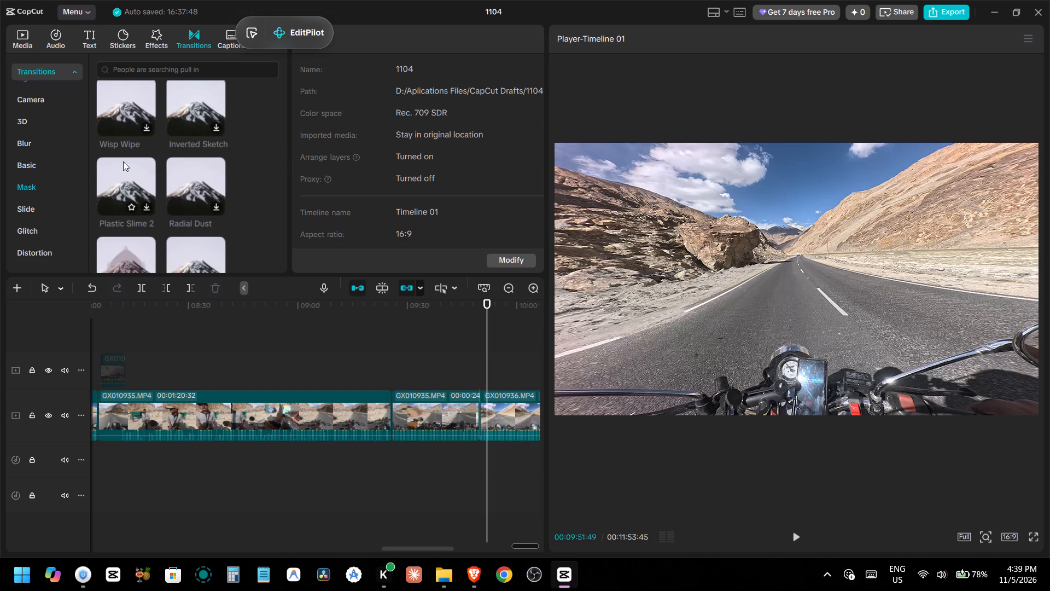
{"action": "left_click", "coordinate": [137, 105]}
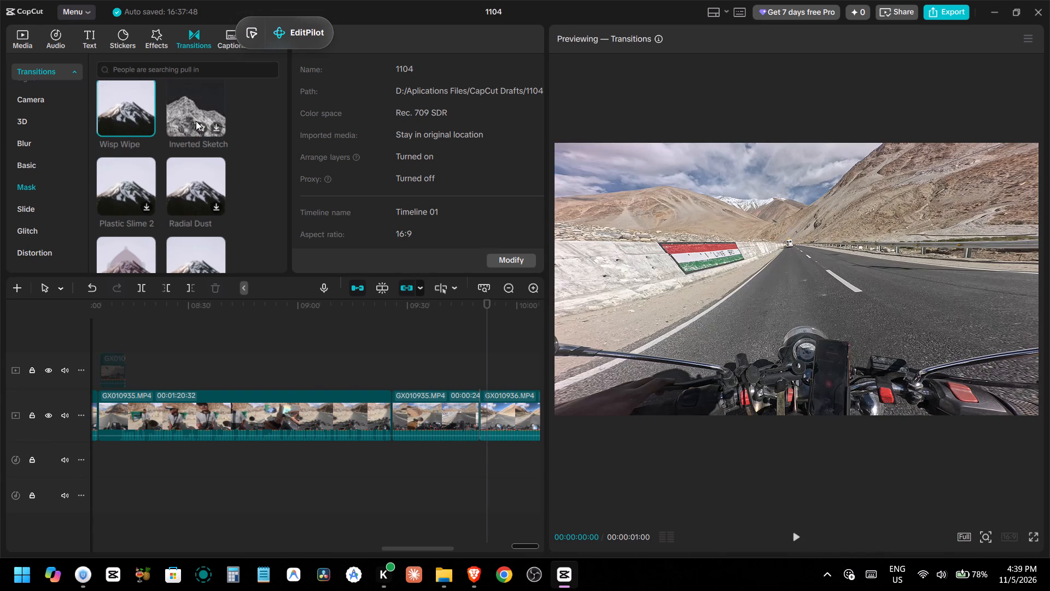
{"action": "double_click", "coordinate": [194, 114]}
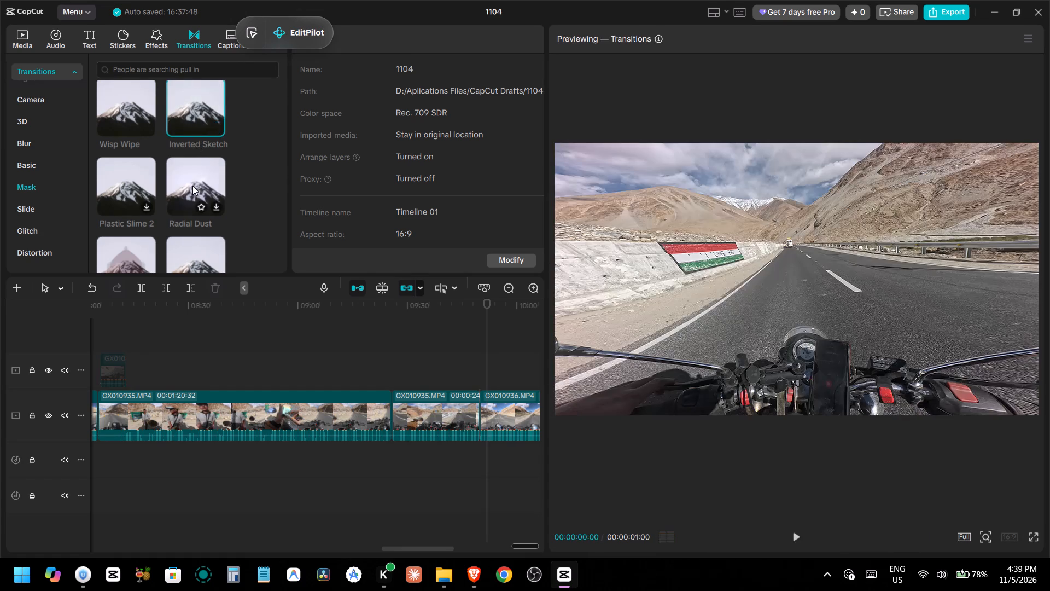
{"action": "scroll", "coordinate": [192, 186], "scroll_direction": "down", "scroll_amount": 3}
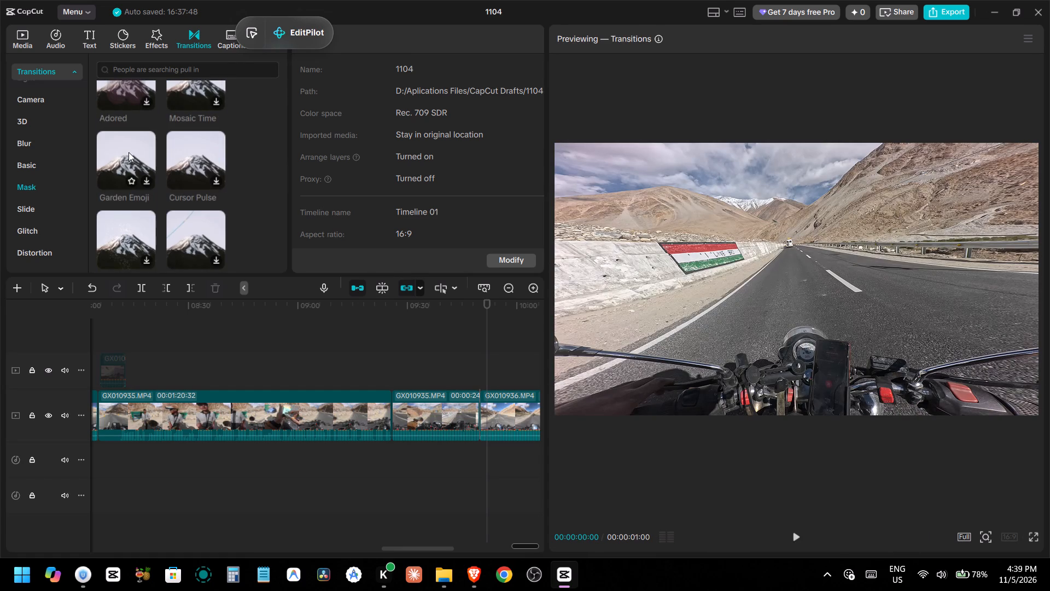
{"action": "scroll", "coordinate": [129, 154], "scroll_direction": "down", "scroll_amount": 1}
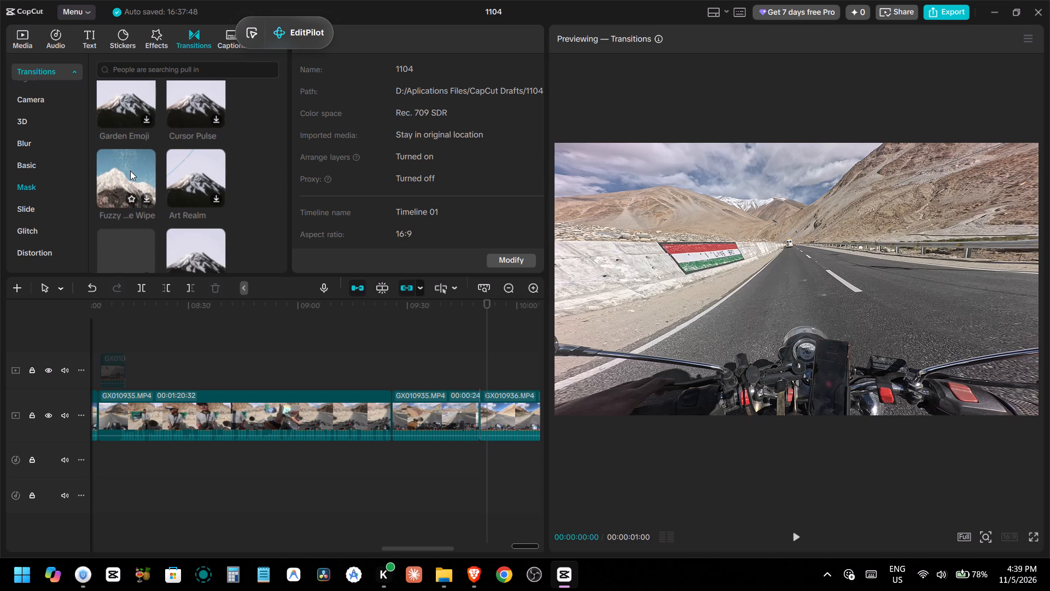
{"action": "scroll", "coordinate": [176, 163], "scroll_direction": "down", "scroll_amount": 5}
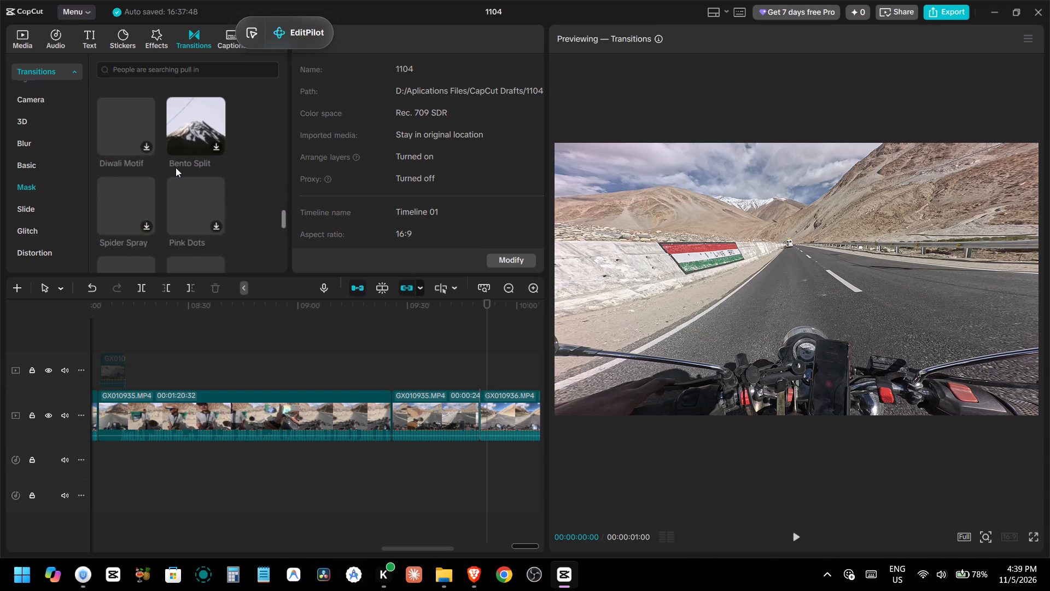
{"action": "scroll", "coordinate": [176, 167], "scroll_direction": "down", "scroll_amount": 9}
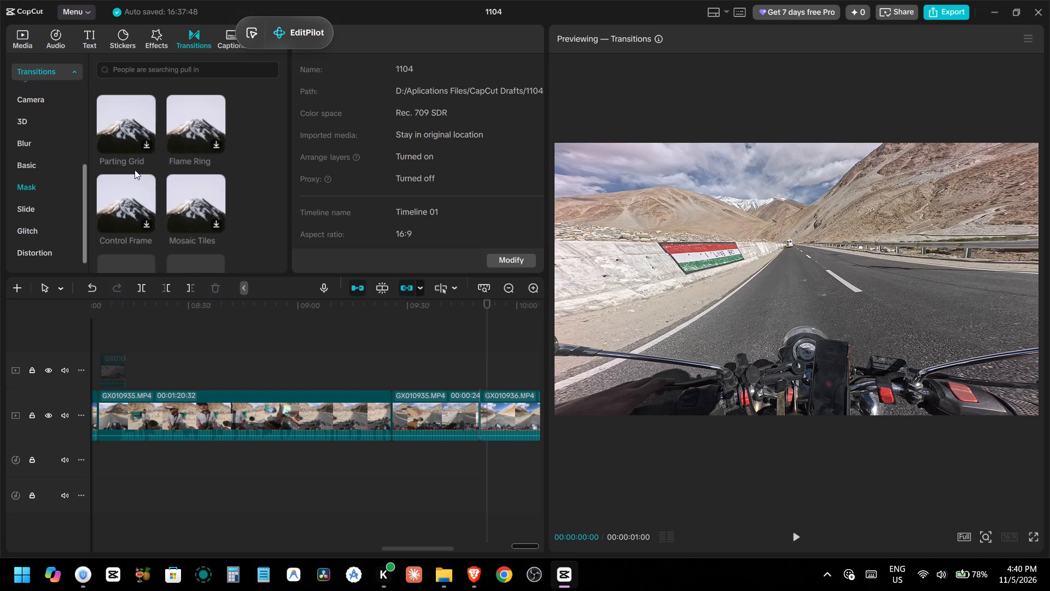
Apply the Slide transition Lift Slide at the cut between the last GX010935 piece and GX010936, and lengthen its duration beyond 0.5 s.
{"action": "left_click", "coordinate": [27, 205]}
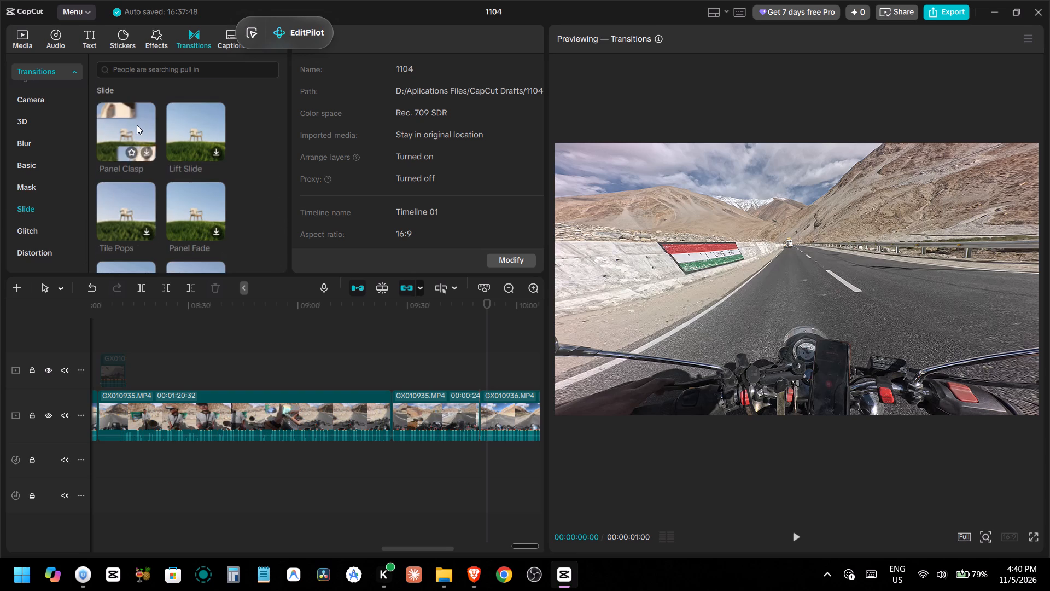
{"action": "left_click", "coordinate": [200, 130]}
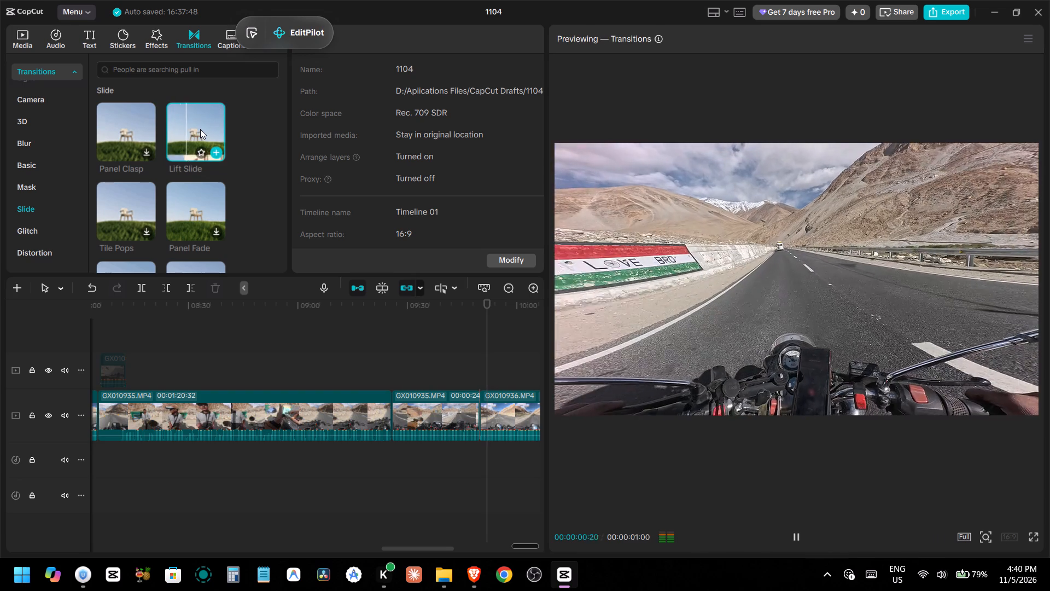
{"action": "left_click_drag", "start_coordinate": [200, 129], "coordinate": [478, 413]}
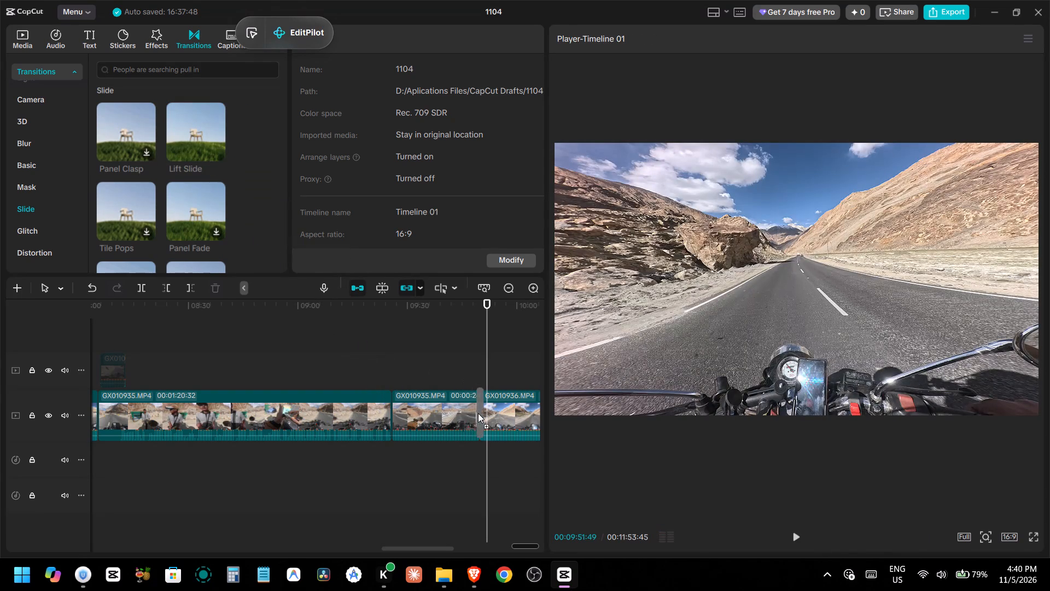
{"action": "left_click_drag", "start_coordinate": [478, 413], "coordinate": [478, 412]}
{"action": "left_click_drag", "start_coordinate": [313, 127], "coordinate": [323, 129]}
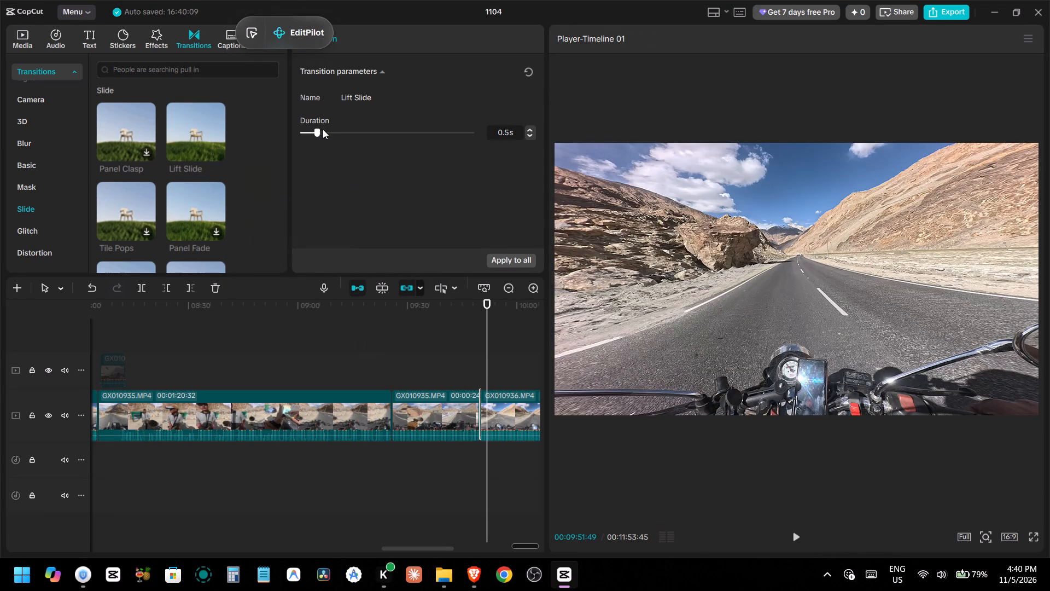
{"action": "left_click_drag", "start_coordinate": [323, 129], "coordinate": [332, 134]}
Play back the cut from GX010935 into GX010936 twice to check the Lift Slide transition.
{"action": "left_click", "coordinate": [474, 373]}
{"action": "key", "text": "space"}
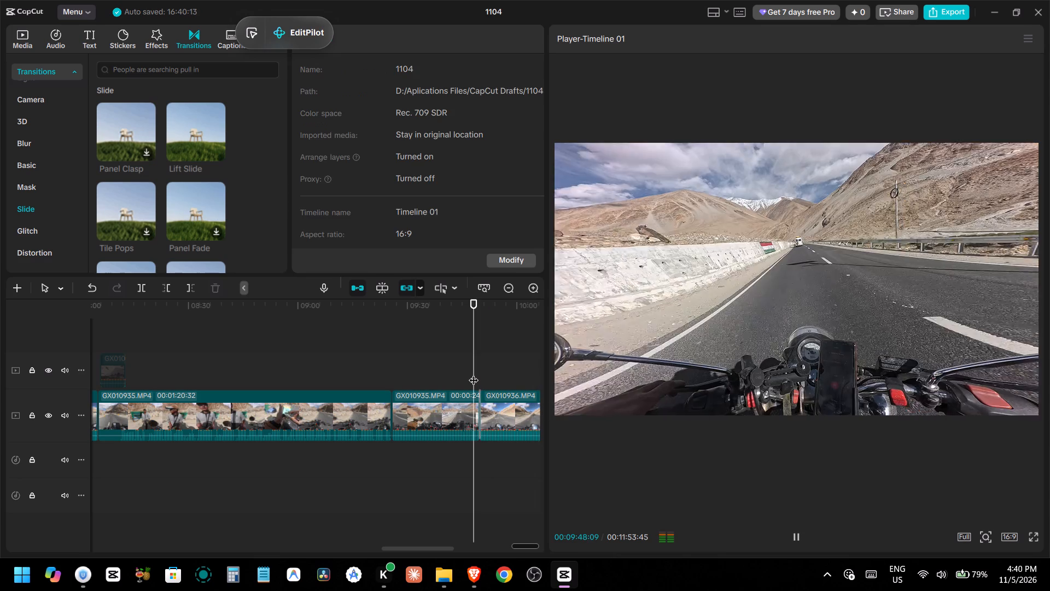
{"action": "scroll", "coordinate": [468, 385], "scroll_direction": "up", "scroll_amount": 13, "text": "ctrl"}
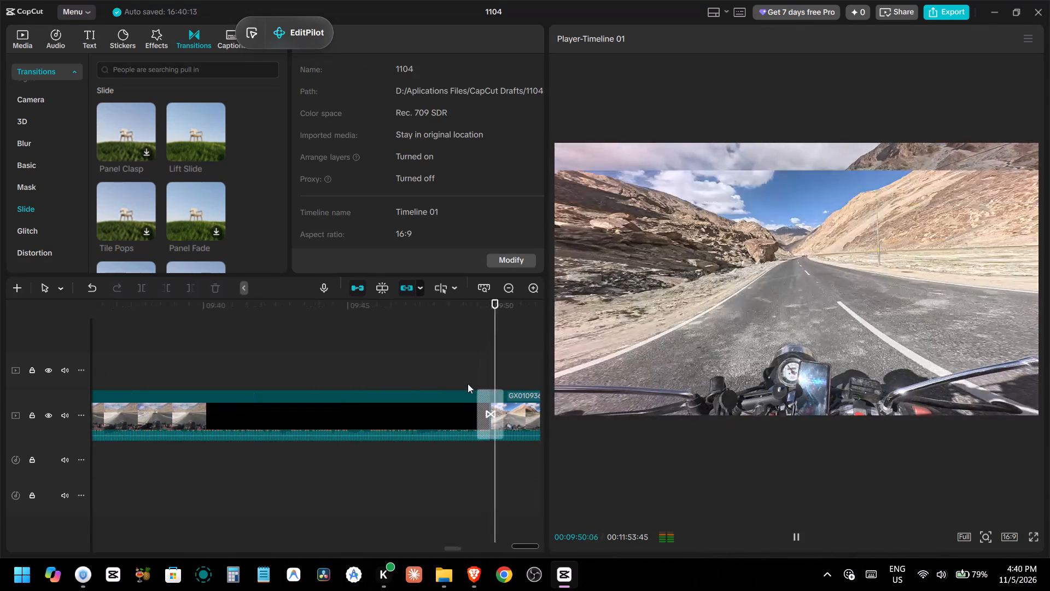
{"action": "key", "text": "space"}
{"action": "left_click", "coordinate": [372, 303]}
{"action": "key", "text": "space"}
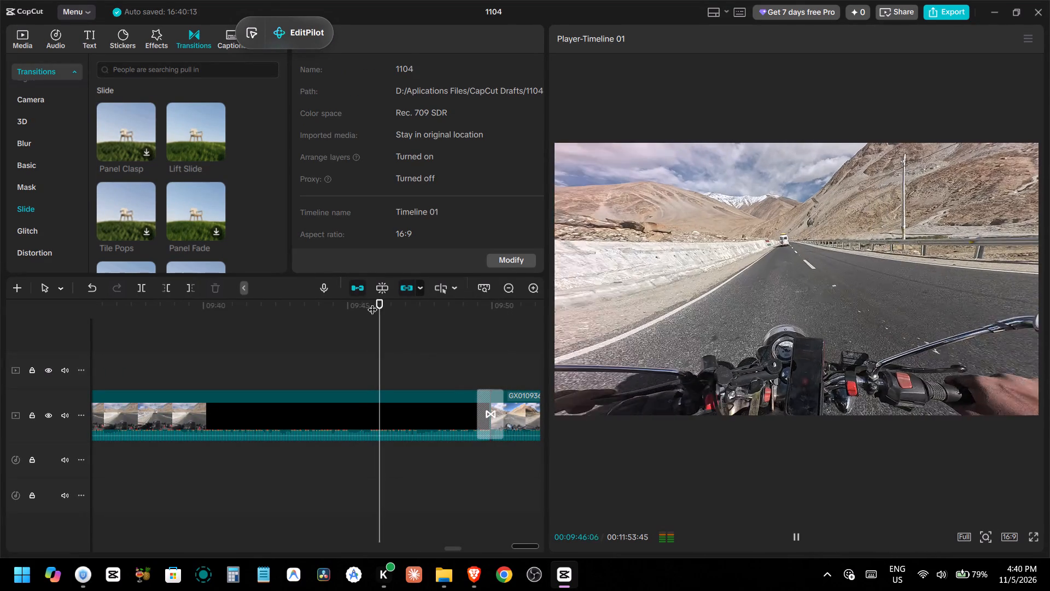
{"action": "left_click", "coordinate": [398, 393]}
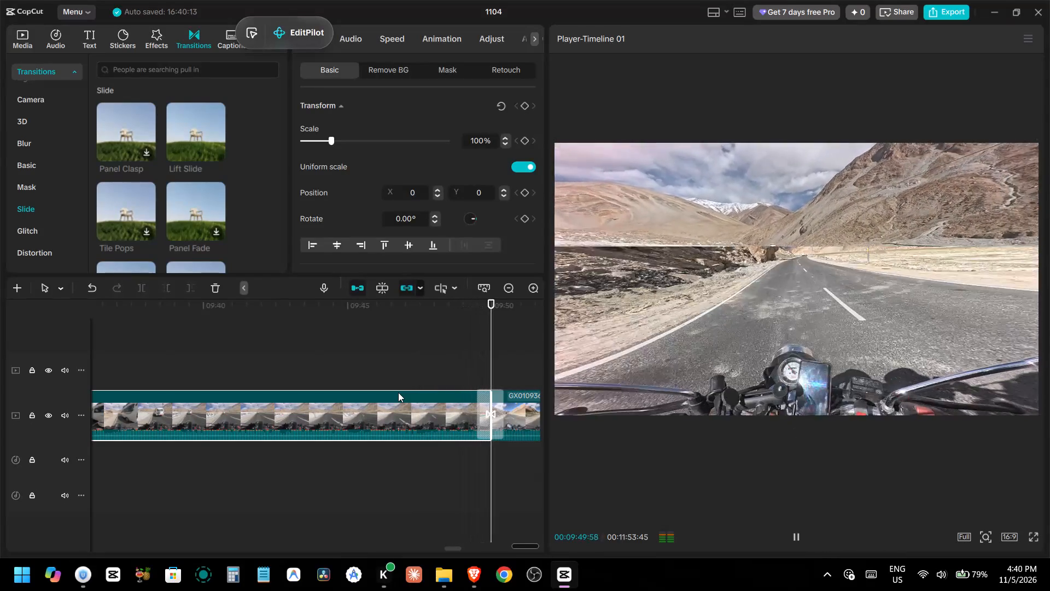
{"action": "scroll", "coordinate": [396, 389], "scroll_direction": "down", "scroll_amount": 5, "text": "alt"}
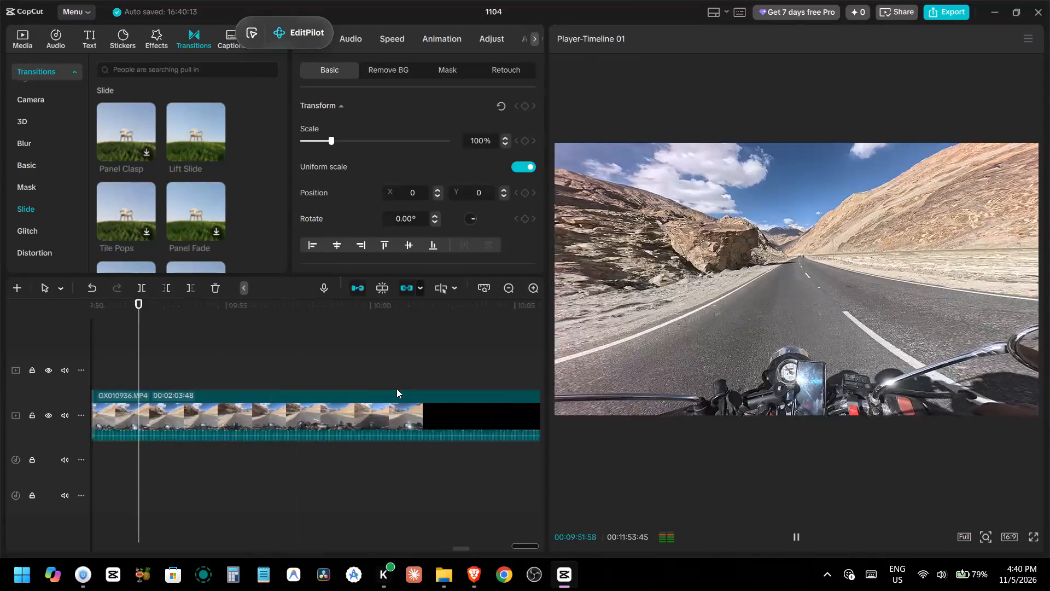
Trim about the first 5 seconds off GX010936, leaving it 00:01:58:57 long, and continue playback.
{"action": "left_click", "coordinate": [276, 407]}
{"action": "scroll", "coordinate": [275, 394], "scroll_direction": "down", "scroll_amount": 4, "text": "ctrl"}
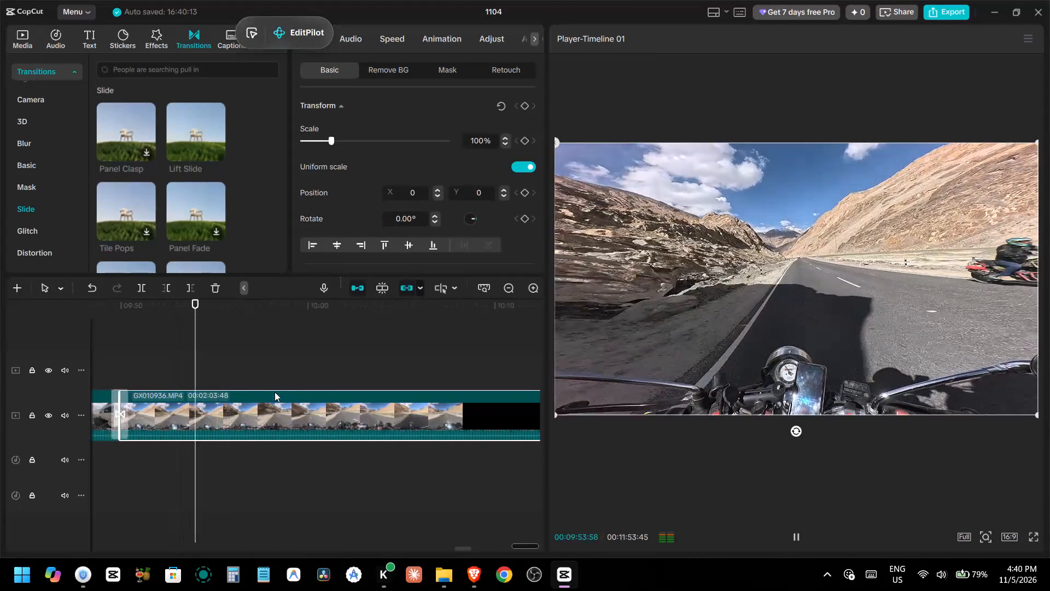
{"action": "key", "text": "space"}
{"action": "type", "text": "q"}
{"action": "key", "text": "space"}
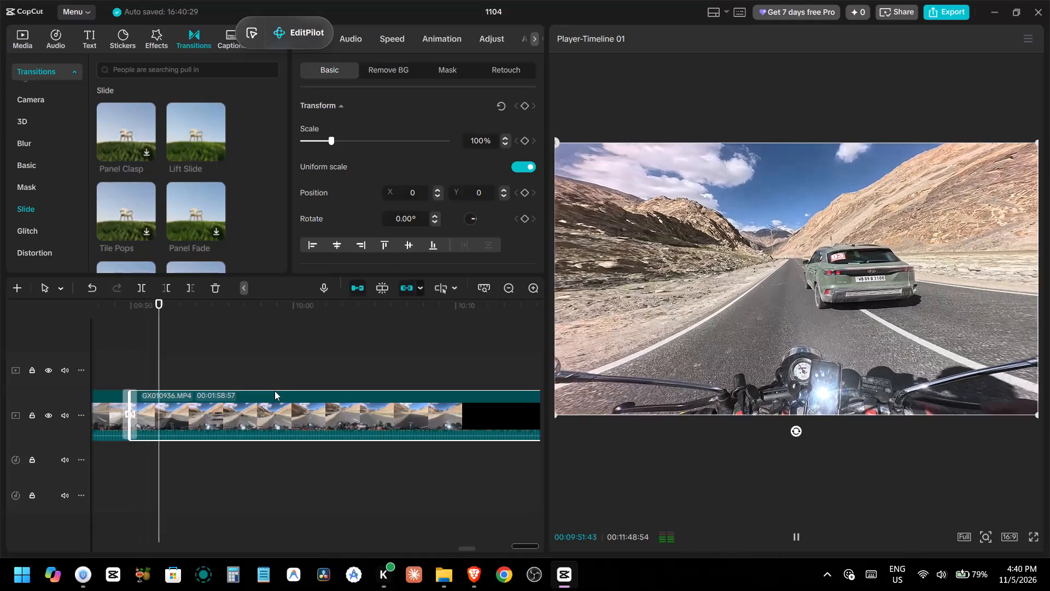
{"action": "scroll", "coordinate": [270, 367], "scroll_direction": "down", "scroll_amount": 2, "text": "ctrl"}
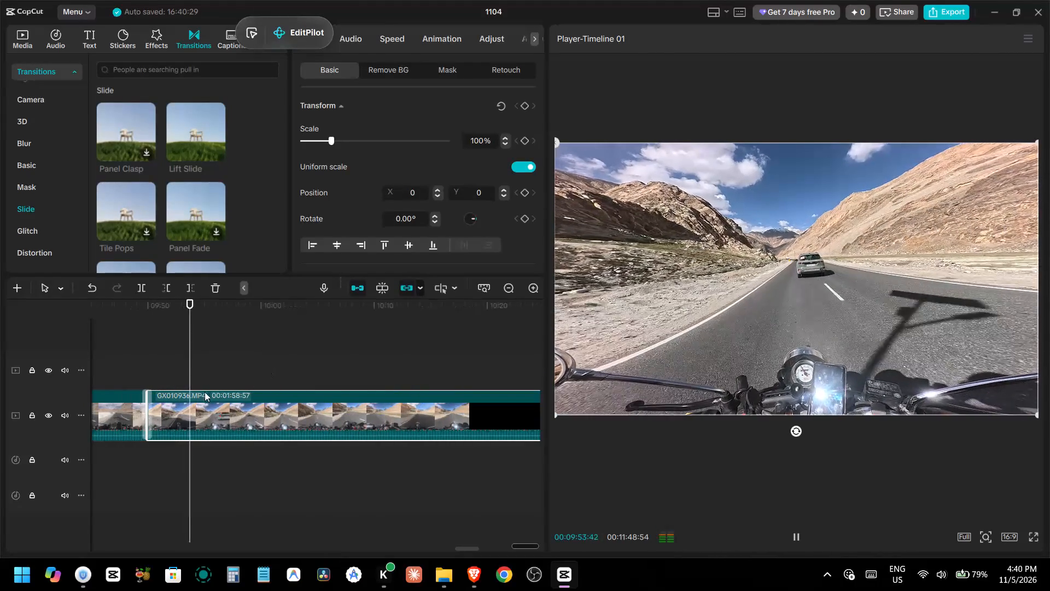
Turn on Isolate voice with Keep vocal for the last GX010935 piece before the Lift Slide transition.
{"action": "left_click", "coordinate": [119, 403]}
{"action": "left_click", "coordinate": [357, 39]}
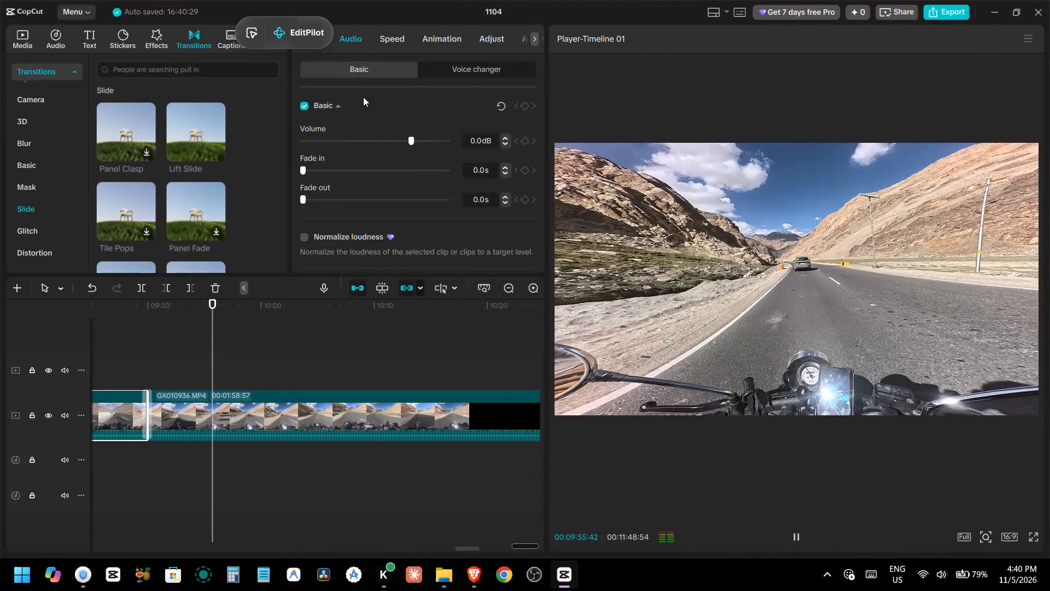
{"action": "scroll", "coordinate": [369, 135], "scroll_direction": "down", "scroll_amount": 5}
{"action": "left_click", "coordinate": [302, 207]}
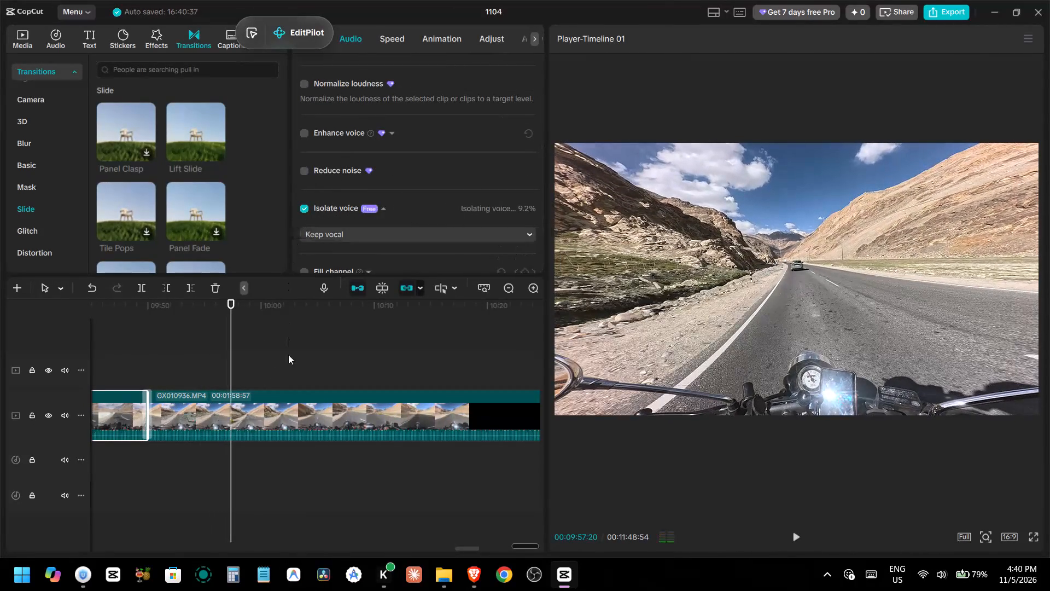
Play further into GX010936 and trim about 7 more seconds off its start, leaving it 00:01:51:50 long.
{"action": "left_click", "coordinate": [278, 407]}
{"action": "key", "text": "space"}
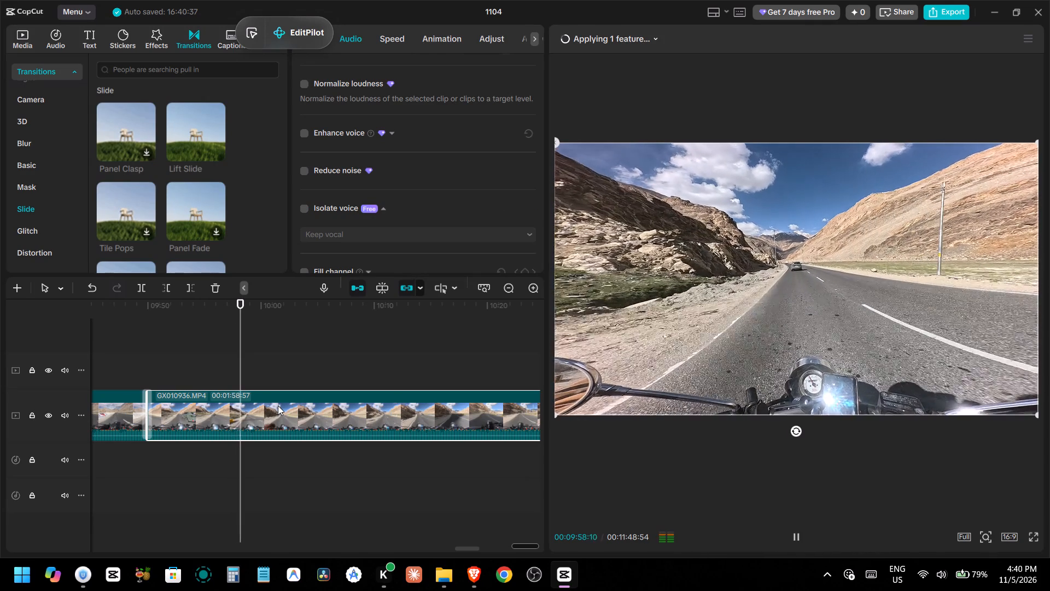
{"action": "scroll", "coordinate": [278, 405], "scroll_direction": "down", "scroll_amount": 2, "text": "ctrl"}
{"action": "scroll", "coordinate": [277, 403], "scroll_direction": "down", "scroll_amount": 1, "text": "alt"}
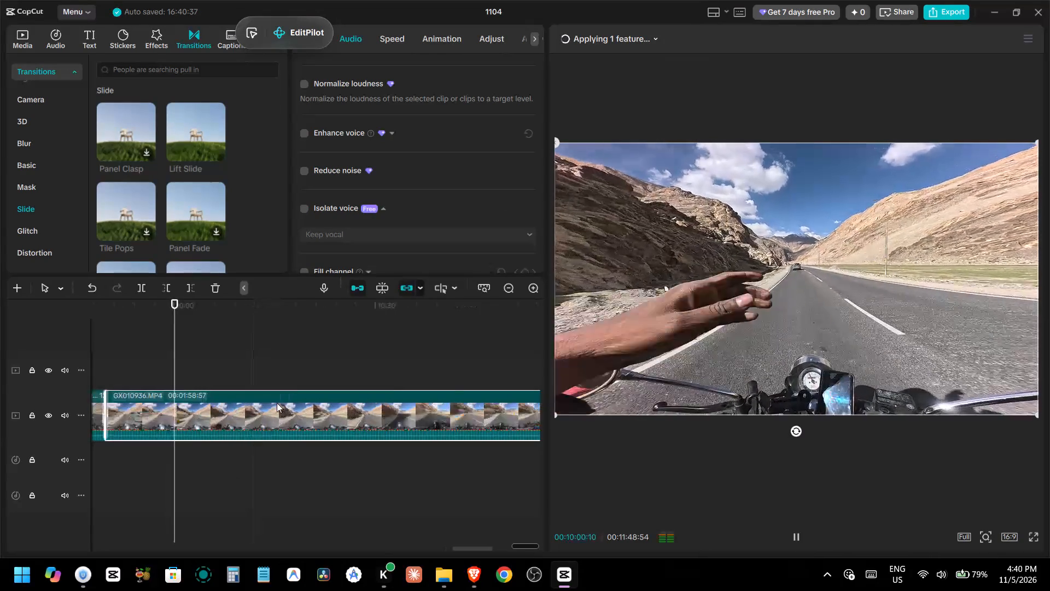
{"action": "key", "text": "space"}
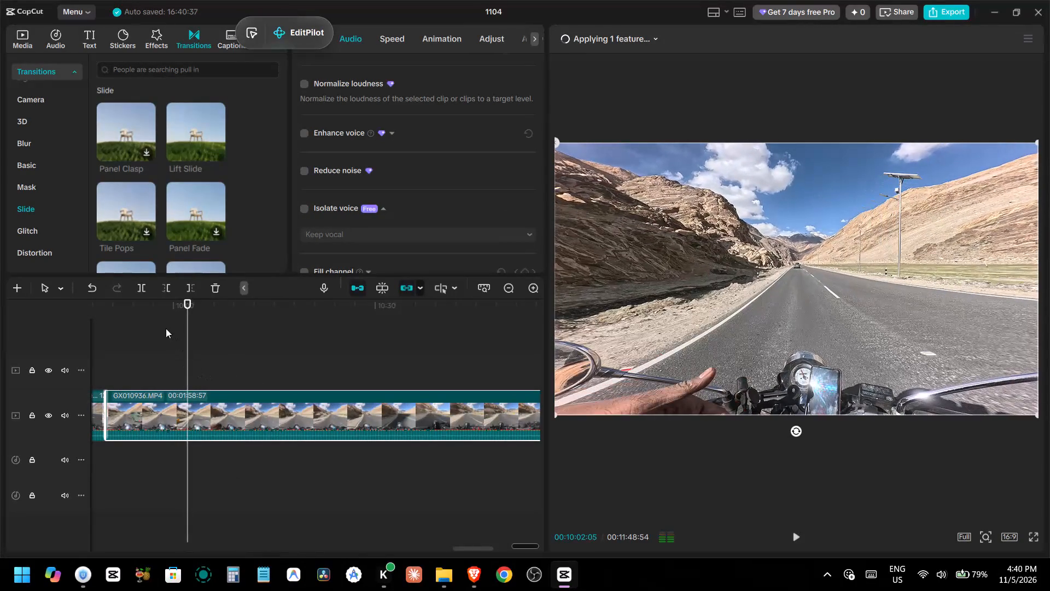
{"action": "left_click", "coordinate": [154, 308]}
{"action": "key", "text": "q"}
{"action": "key", "text": "space"}
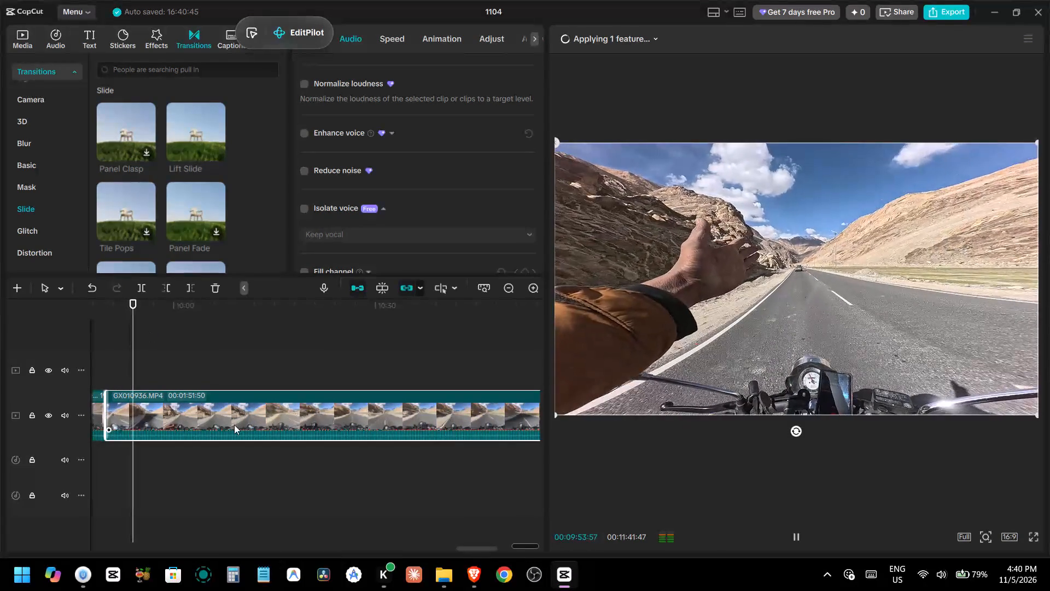
Play on through the trimmed GX010936 clip and split it at 00:10:00:37.
{"action": "scroll", "coordinate": [289, 418], "scroll_direction": "down", "scroll_amount": 3, "text": "ctrl"}
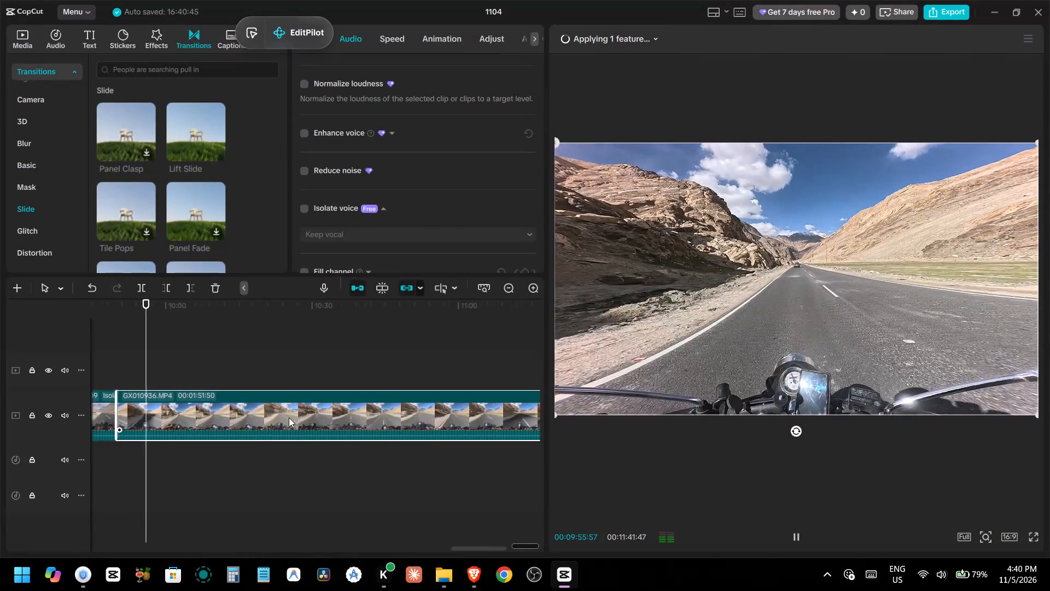
{"action": "scroll", "coordinate": [286, 415], "scroll_direction": "down", "scroll_amount": 2, "text": "alt"}
{"action": "scroll", "coordinate": [286, 414], "scroll_direction": "down", "scroll_amount": 1, "text": "ctrl"}
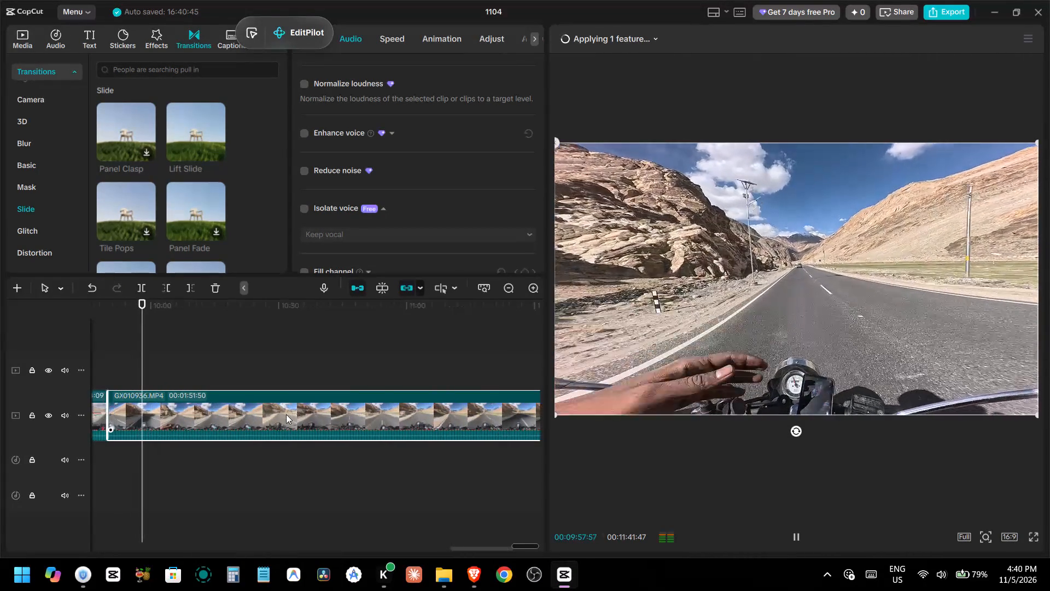
{"action": "scroll", "coordinate": [286, 414], "scroll_direction": "down", "scroll_amount": 2, "text": "ctrl"}
{"action": "scroll", "coordinate": [227, 414], "scroll_direction": "up", "scroll_amount": 1, "text": "ctrl"}
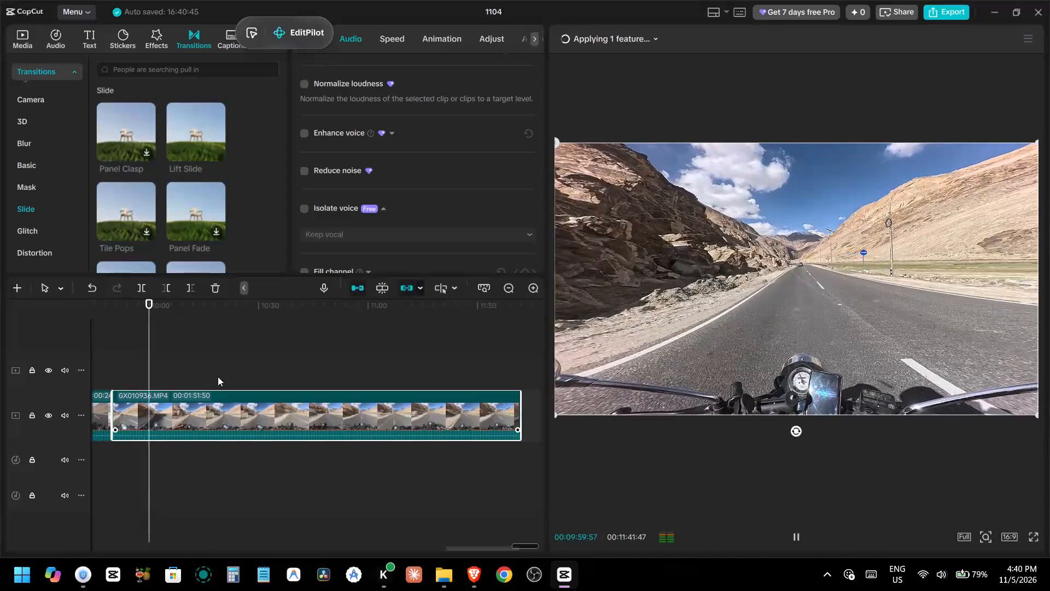
{"action": "key", "text": "space"}
{"action": "key", "text": "ctrl+b"}
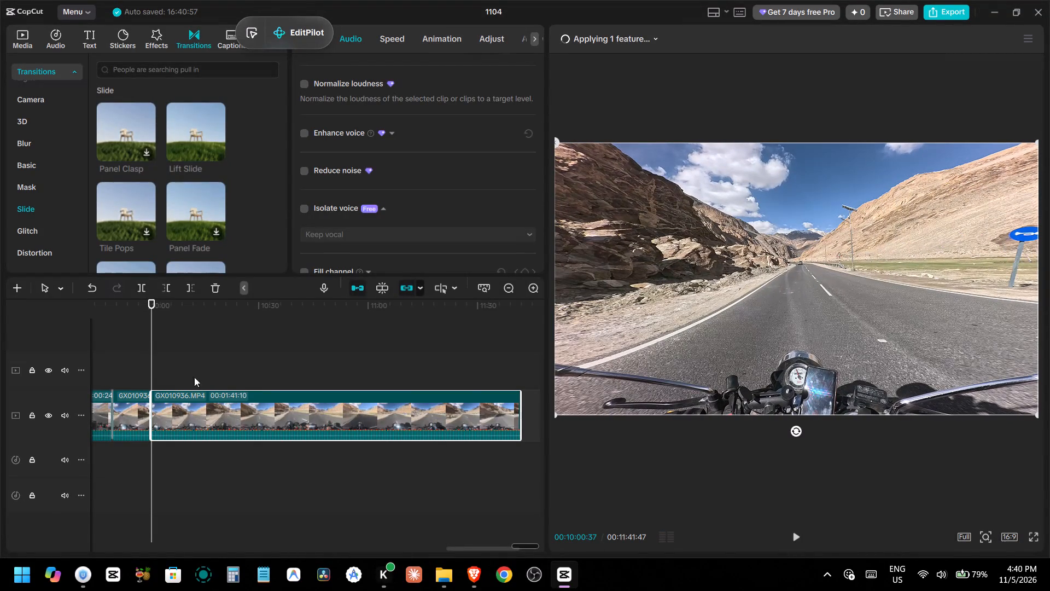
Move ahead through the last GX010936 piece and split it at 00:10:24:54.
{"action": "key", "text": "space"}
{"action": "key", "text": "space"}
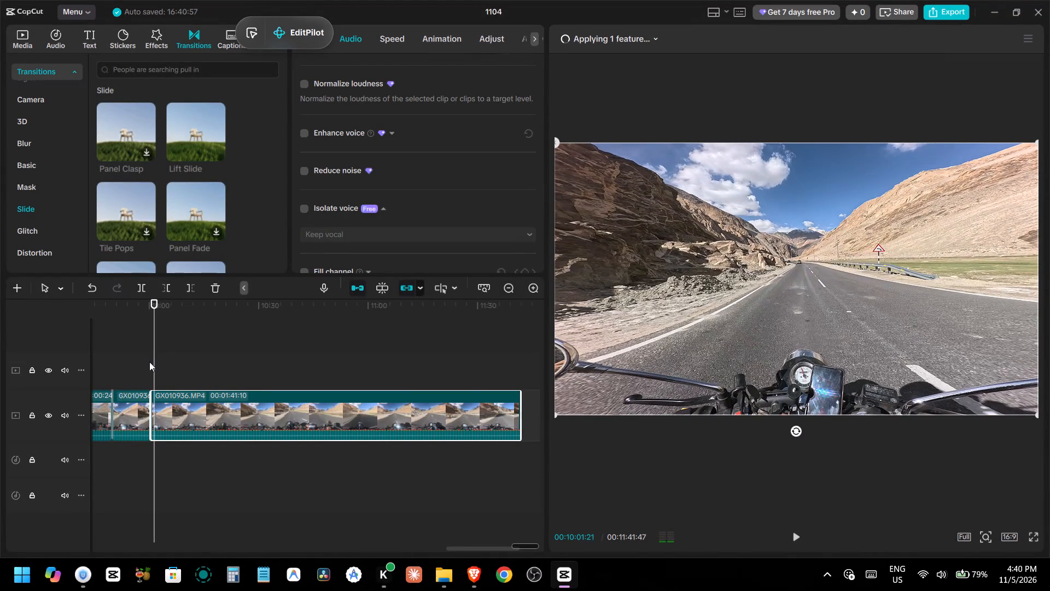
{"action": "left_click_drag", "start_coordinate": [152, 362], "coordinate": [198, 368]}
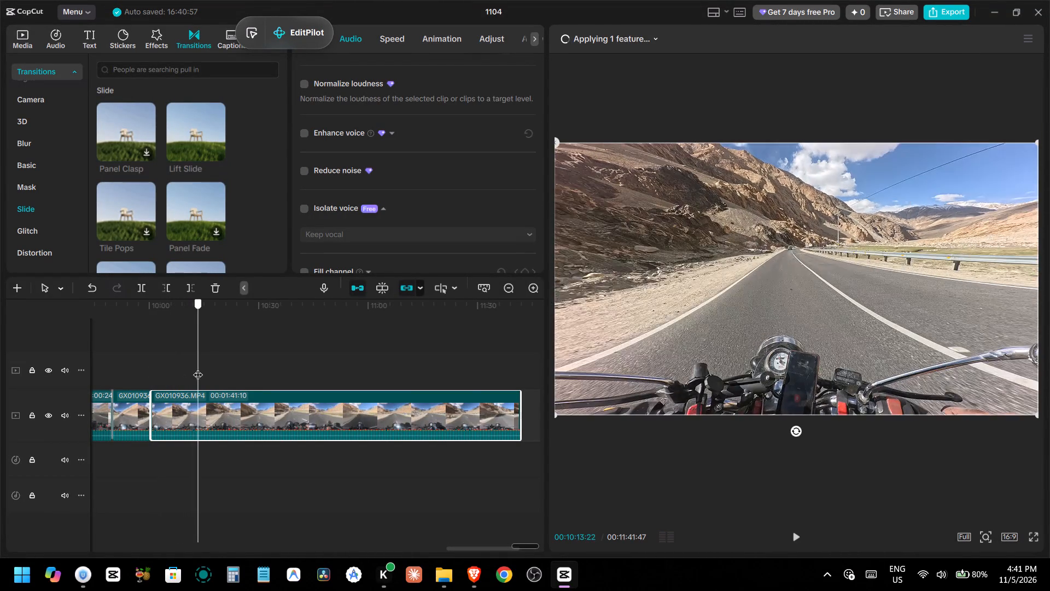
{"action": "left_click_drag", "start_coordinate": [198, 368], "coordinate": [229, 369]}
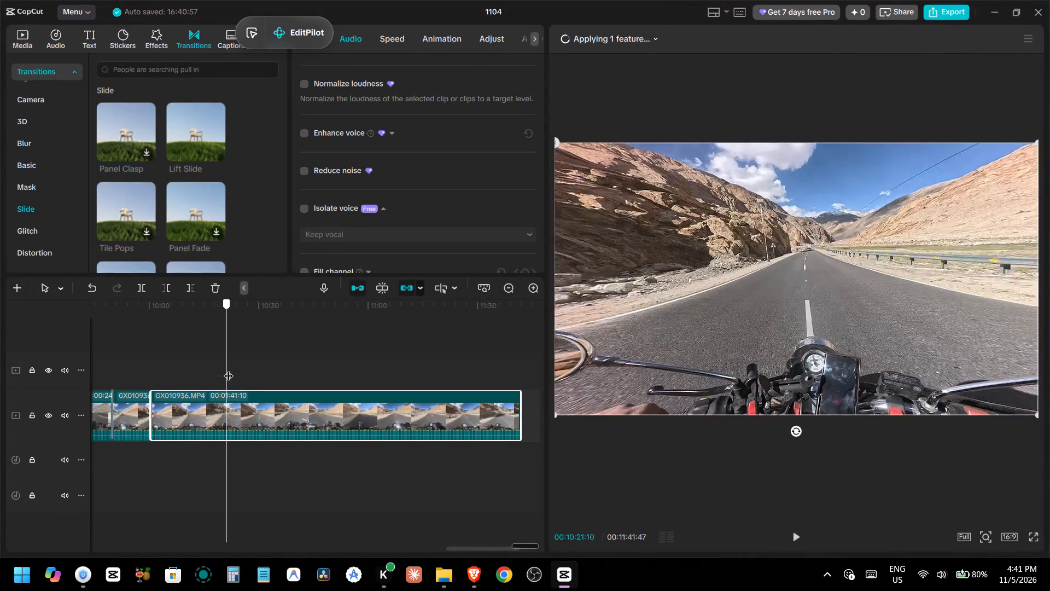
{"action": "left_click_drag", "start_coordinate": [229, 369], "coordinate": [240, 369]}
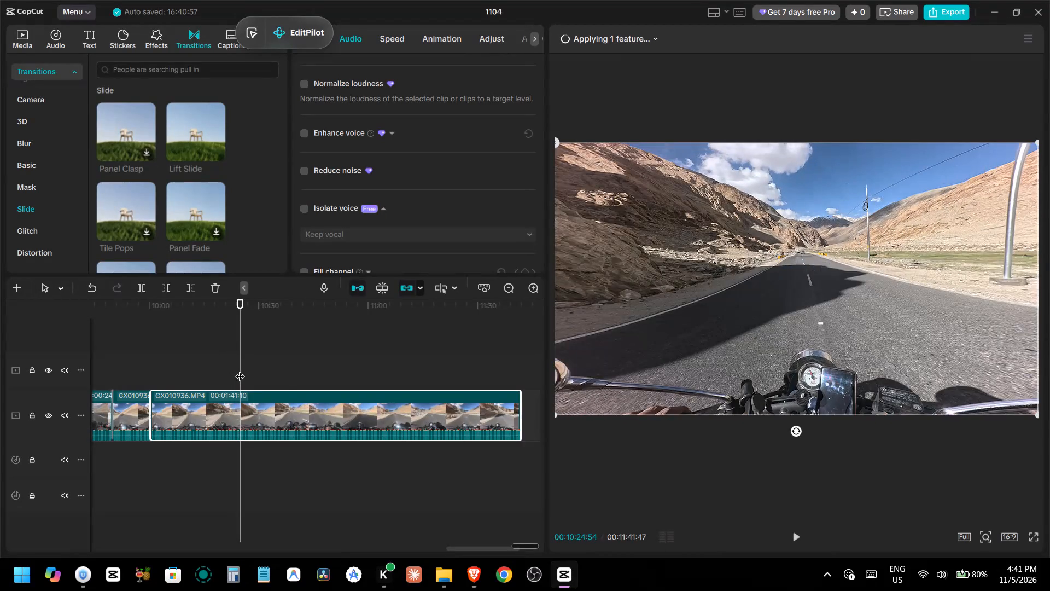
{"action": "key", "text": "ctrl+b"}
Lower the volume of the GX010936 piece between 00:10:00:37 and 00:10:24:54 to silence it.
{"action": "left_click_drag", "start_coordinate": [240, 369], "coordinate": [255, 369]}
{"action": "left_click", "coordinate": [218, 402]}
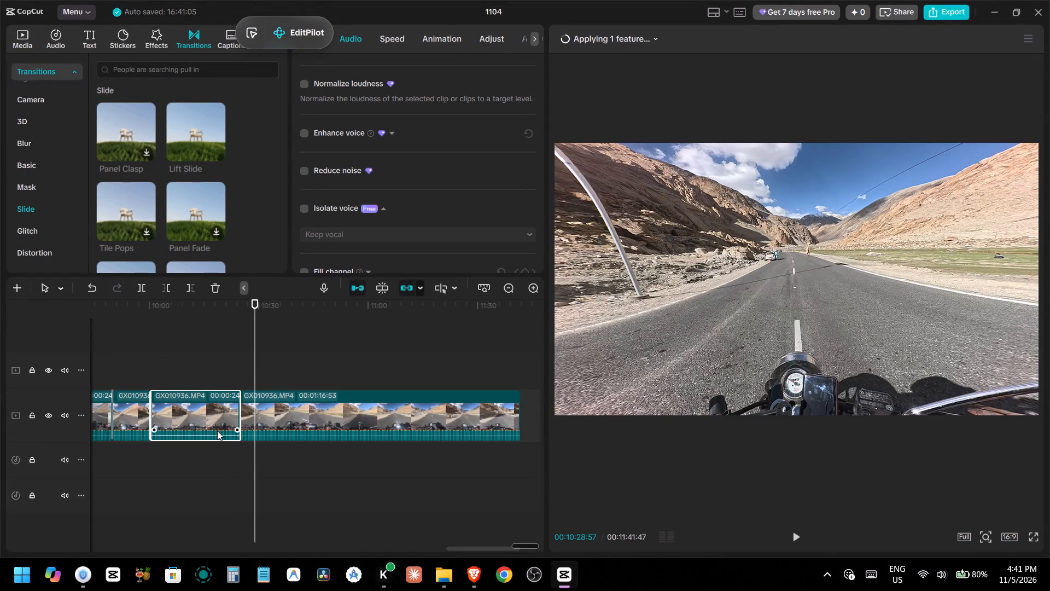
{"action": "left_click_drag", "start_coordinate": [217, 436], "coordinate": [217, 457]}
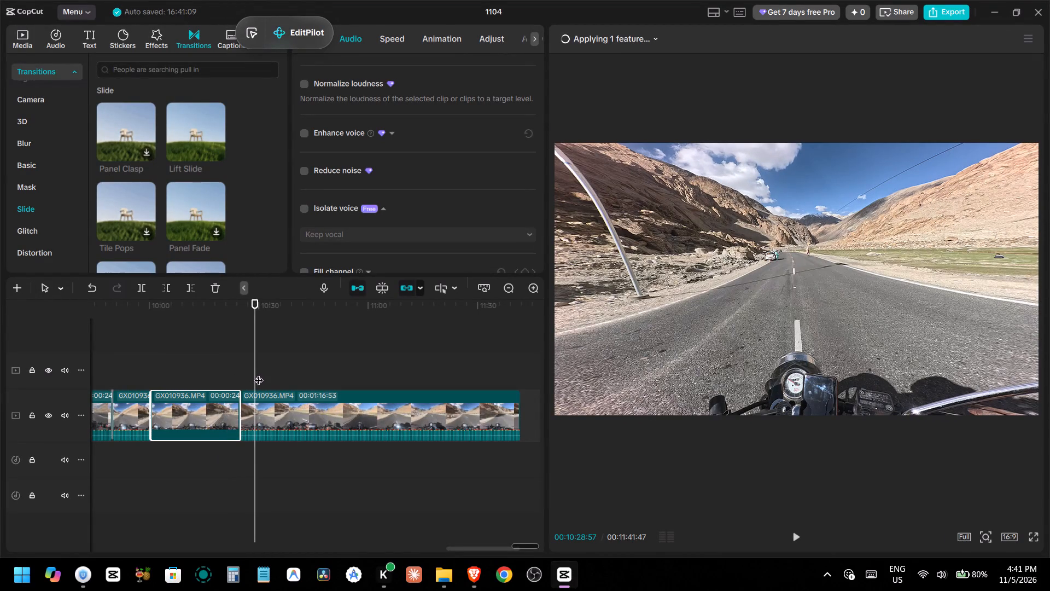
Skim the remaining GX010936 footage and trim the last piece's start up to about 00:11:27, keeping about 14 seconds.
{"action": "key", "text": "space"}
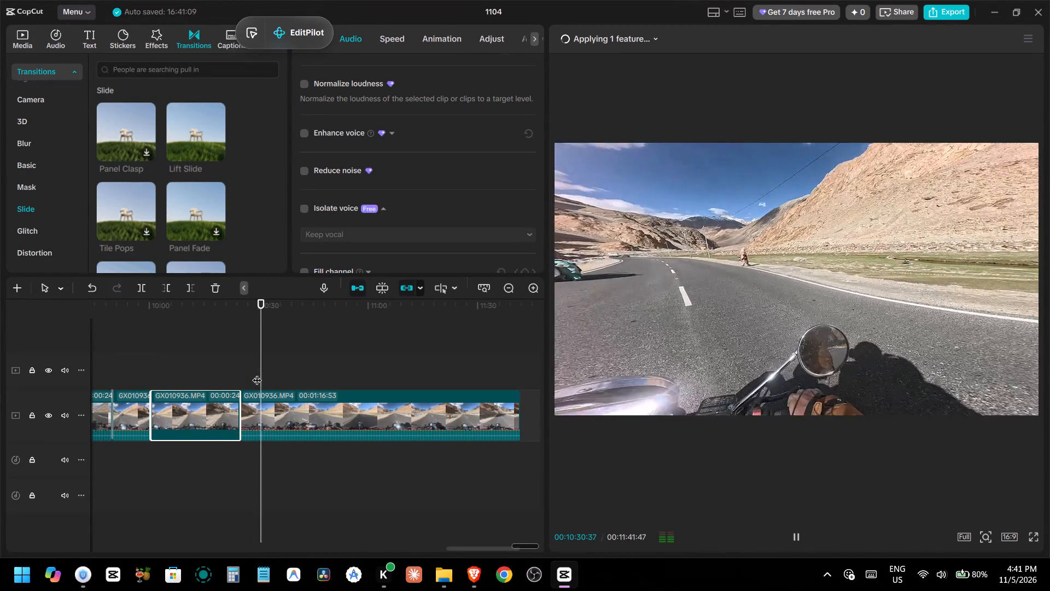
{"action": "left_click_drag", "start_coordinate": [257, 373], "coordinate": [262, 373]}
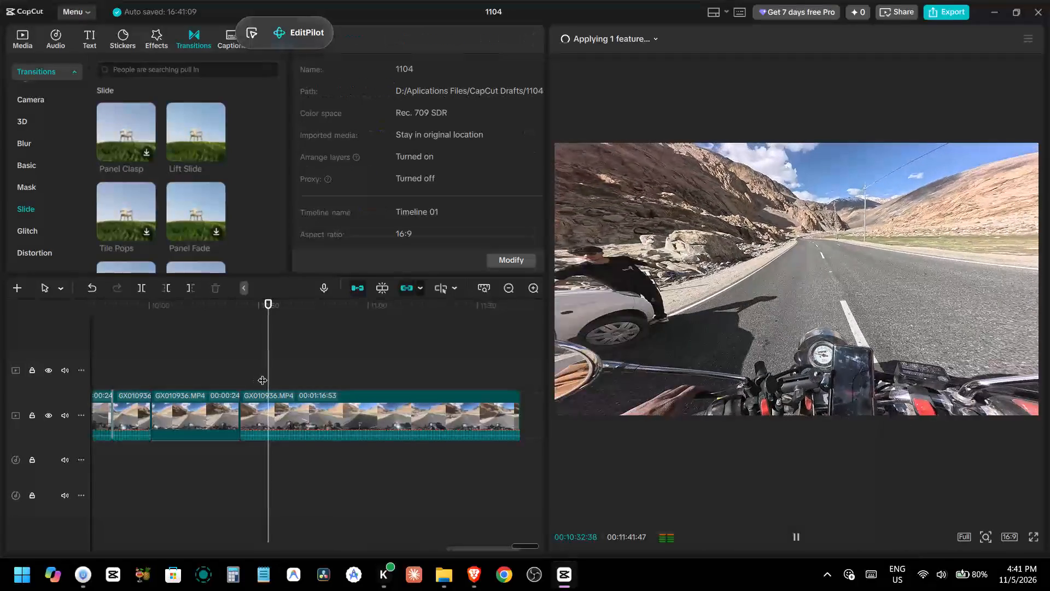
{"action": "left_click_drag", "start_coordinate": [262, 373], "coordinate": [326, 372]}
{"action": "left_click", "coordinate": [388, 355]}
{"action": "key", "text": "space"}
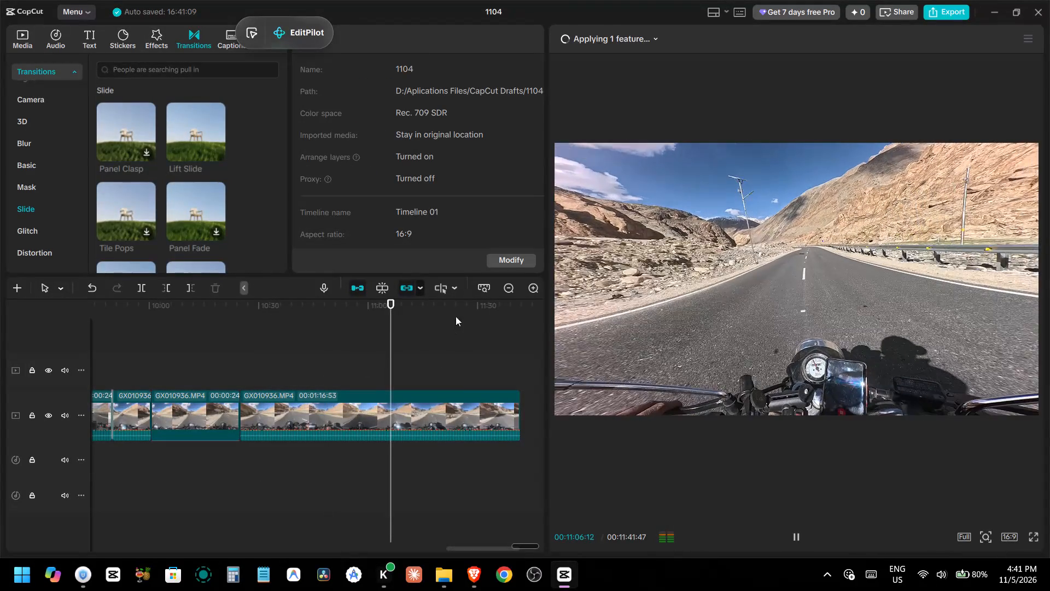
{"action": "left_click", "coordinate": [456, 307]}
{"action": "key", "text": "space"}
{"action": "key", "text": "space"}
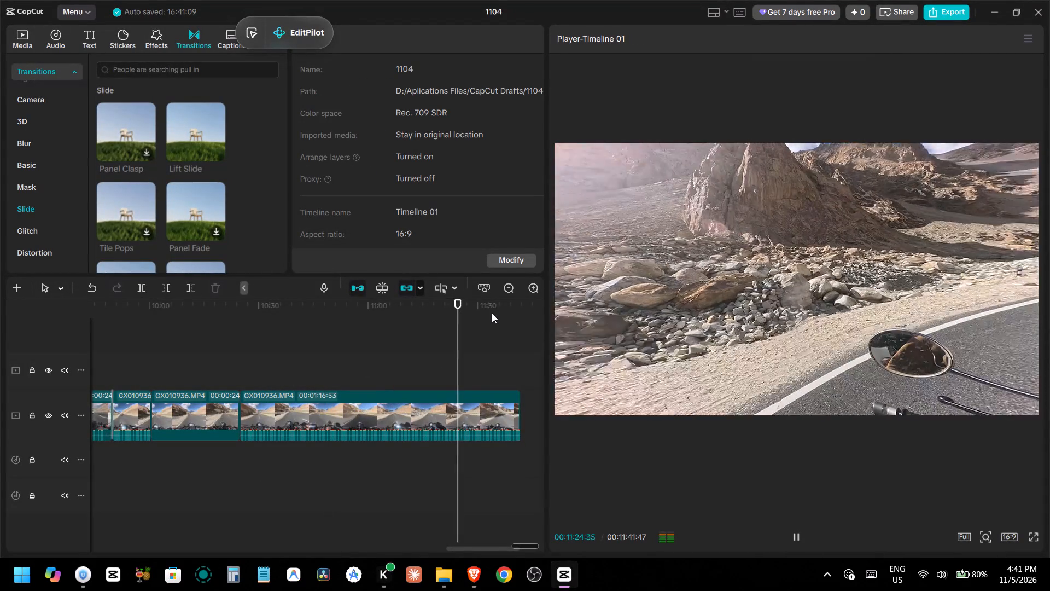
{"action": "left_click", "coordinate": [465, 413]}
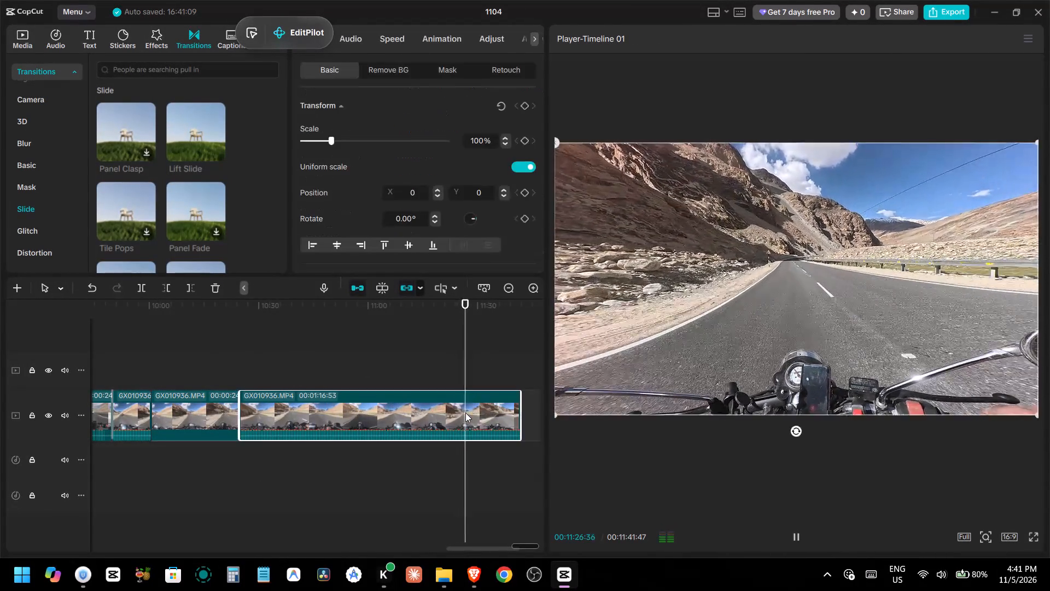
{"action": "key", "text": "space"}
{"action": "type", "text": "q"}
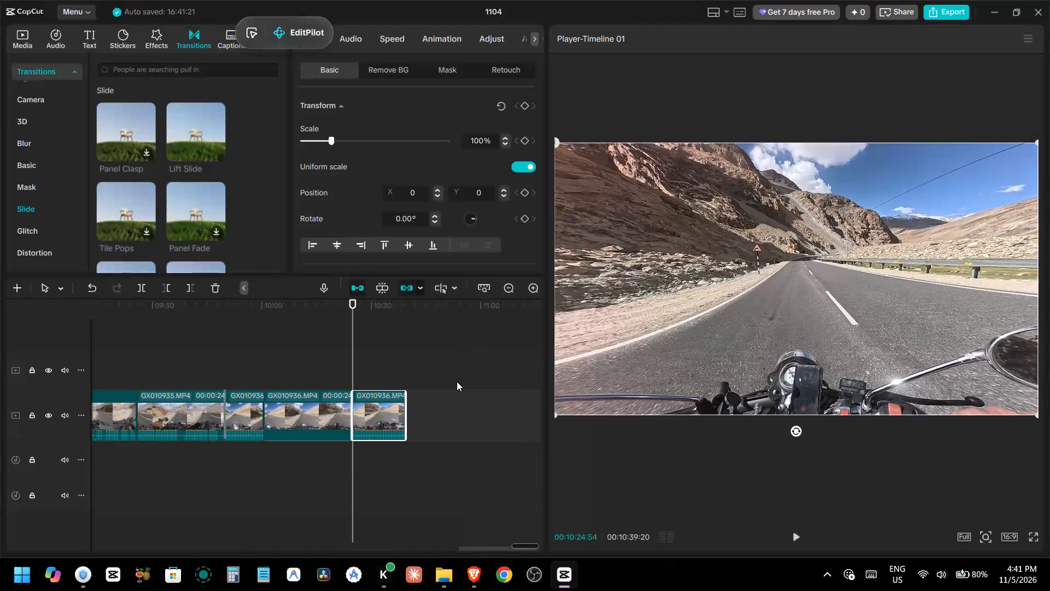
Play the short last GX010936 piece and cut it from the timeline.
{"action": "key", "text": "space"}
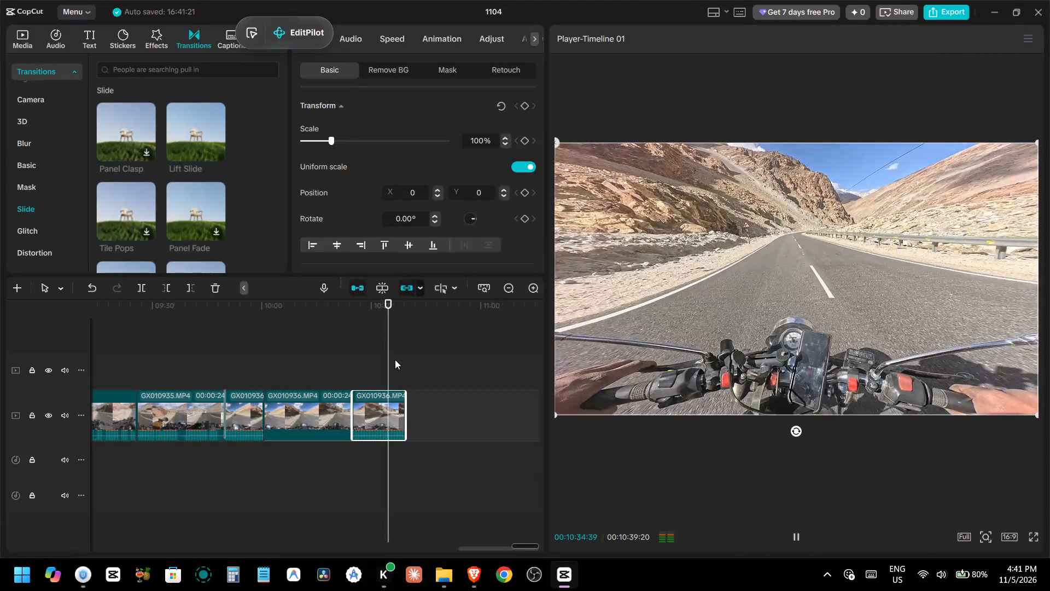
{"action": "key", "text": "space"}
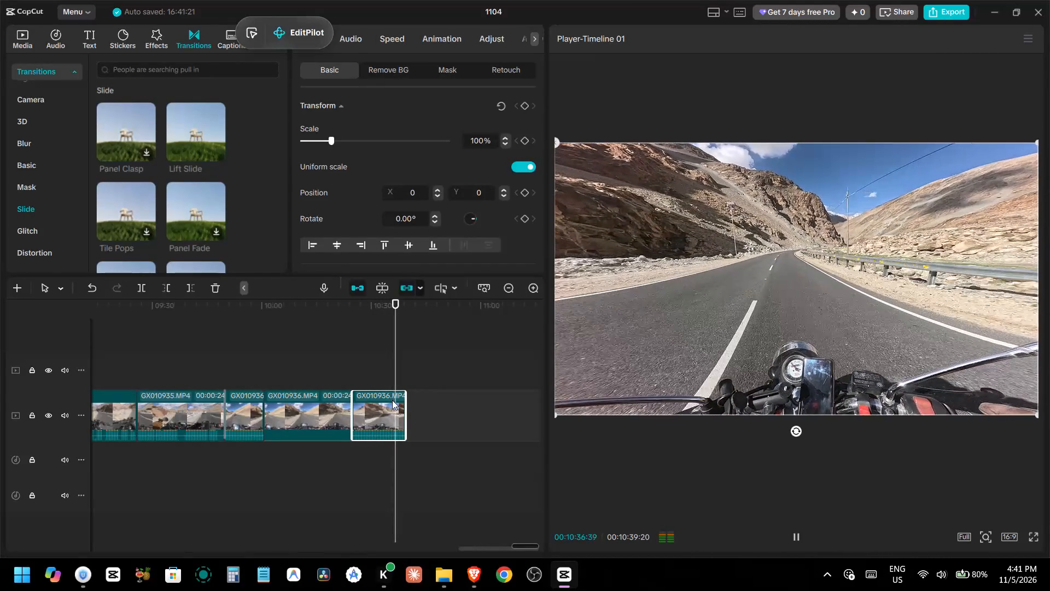
{"action": "key", "text": "ctrl+x"}
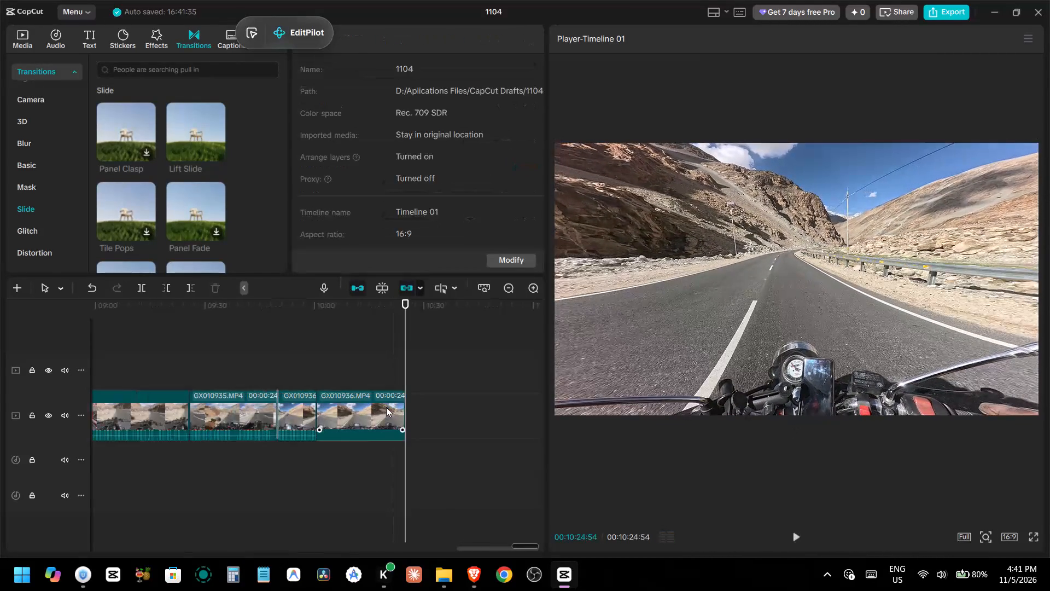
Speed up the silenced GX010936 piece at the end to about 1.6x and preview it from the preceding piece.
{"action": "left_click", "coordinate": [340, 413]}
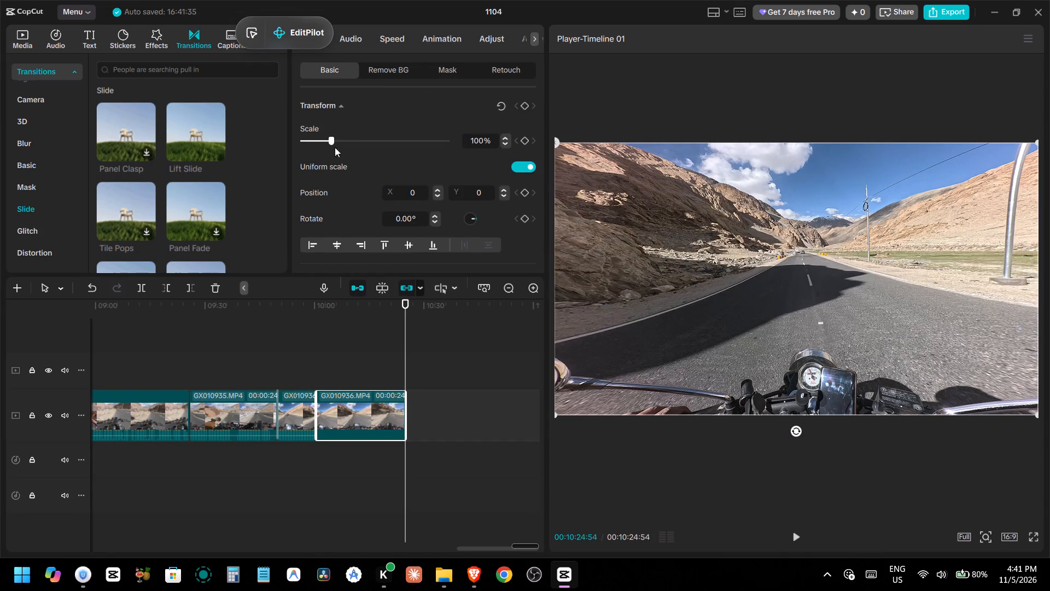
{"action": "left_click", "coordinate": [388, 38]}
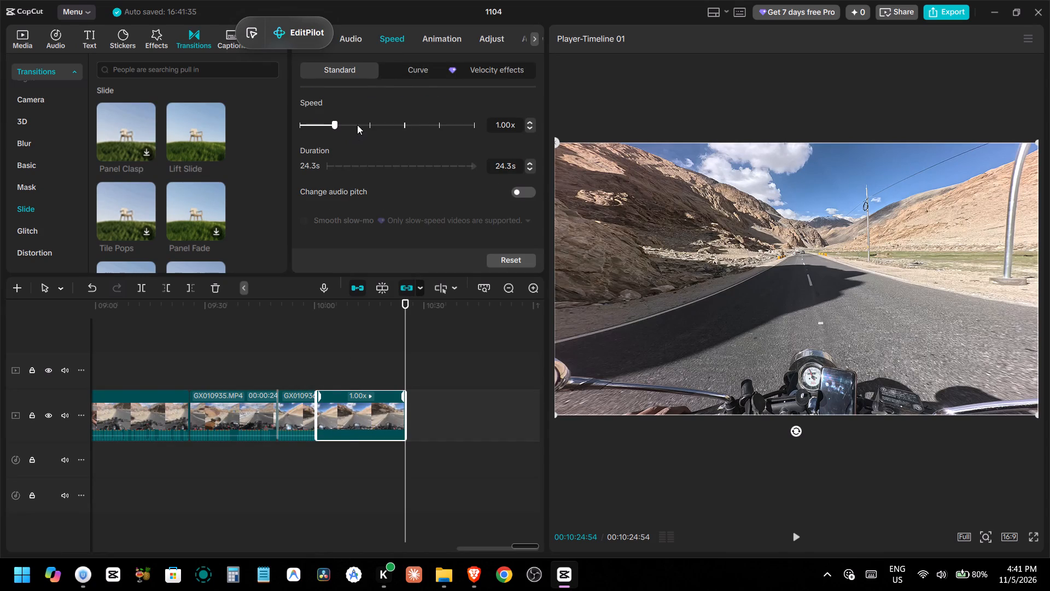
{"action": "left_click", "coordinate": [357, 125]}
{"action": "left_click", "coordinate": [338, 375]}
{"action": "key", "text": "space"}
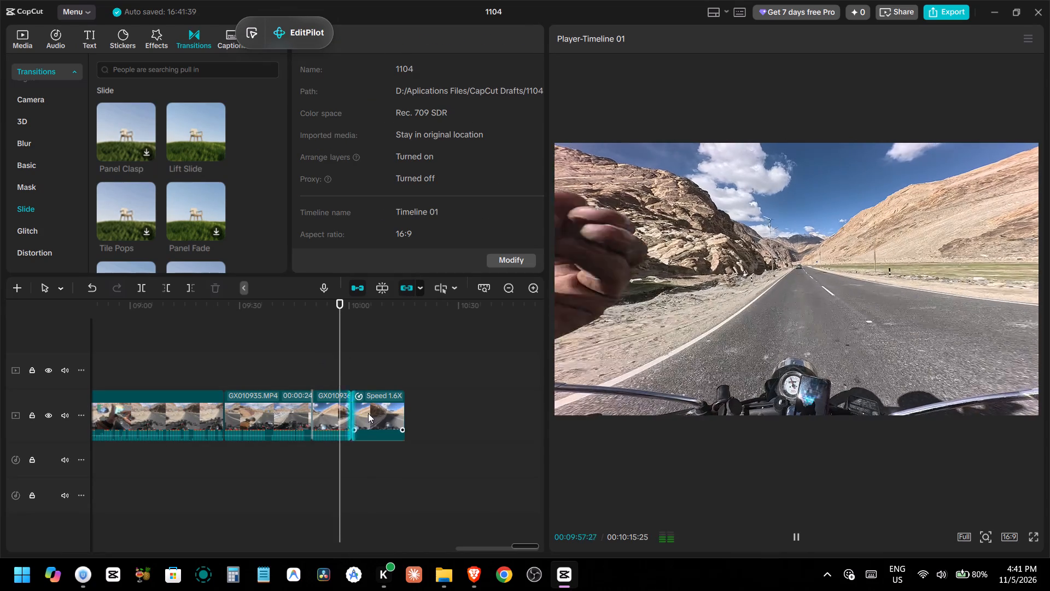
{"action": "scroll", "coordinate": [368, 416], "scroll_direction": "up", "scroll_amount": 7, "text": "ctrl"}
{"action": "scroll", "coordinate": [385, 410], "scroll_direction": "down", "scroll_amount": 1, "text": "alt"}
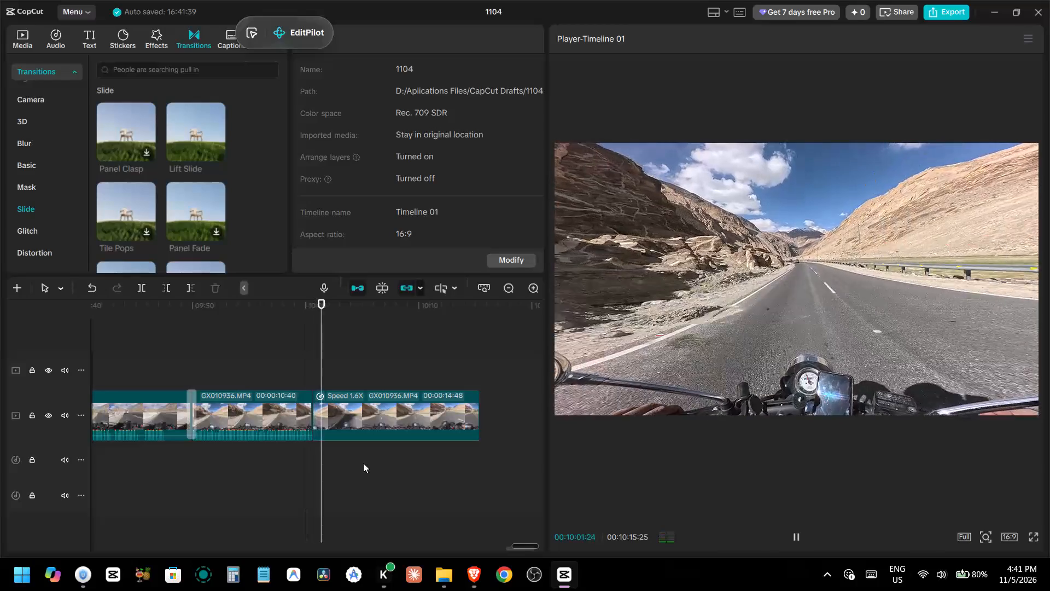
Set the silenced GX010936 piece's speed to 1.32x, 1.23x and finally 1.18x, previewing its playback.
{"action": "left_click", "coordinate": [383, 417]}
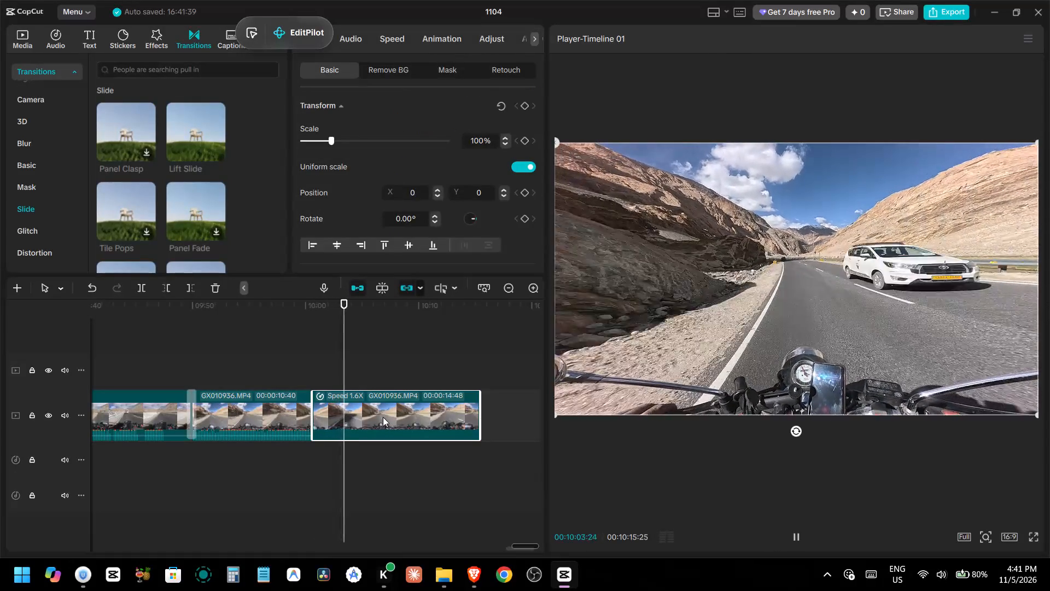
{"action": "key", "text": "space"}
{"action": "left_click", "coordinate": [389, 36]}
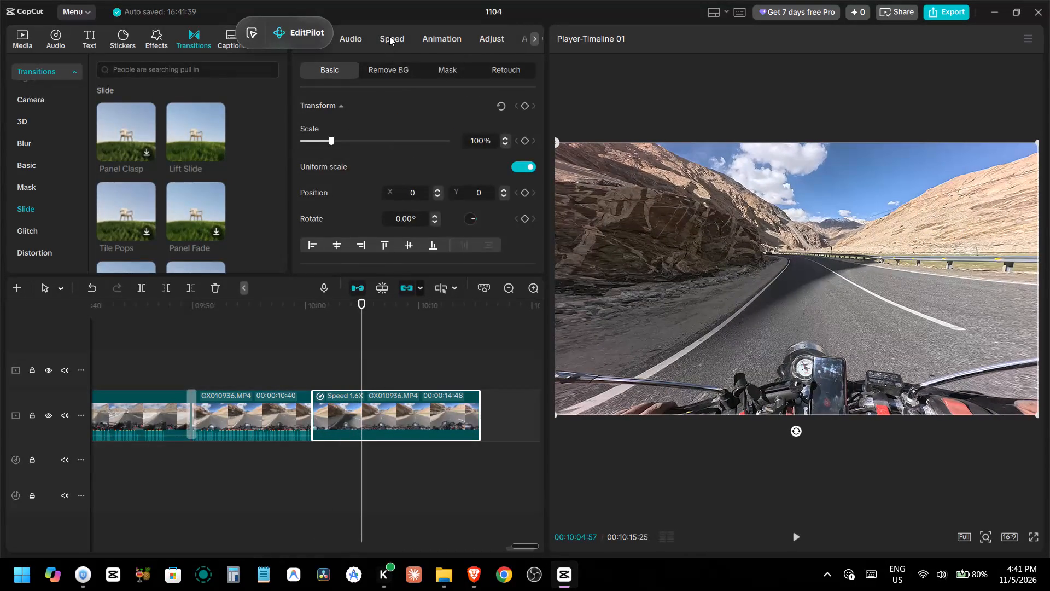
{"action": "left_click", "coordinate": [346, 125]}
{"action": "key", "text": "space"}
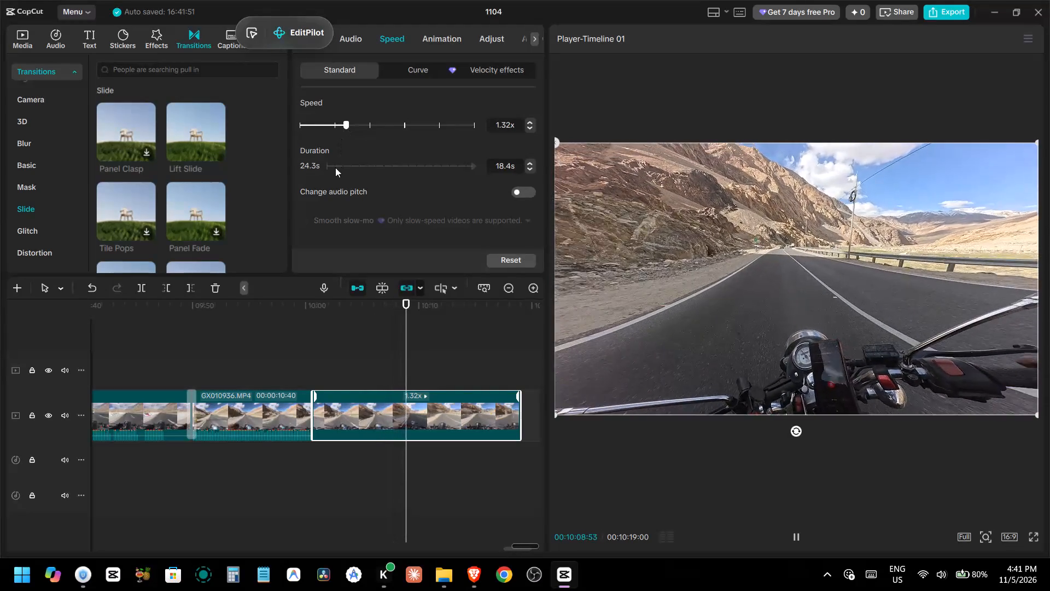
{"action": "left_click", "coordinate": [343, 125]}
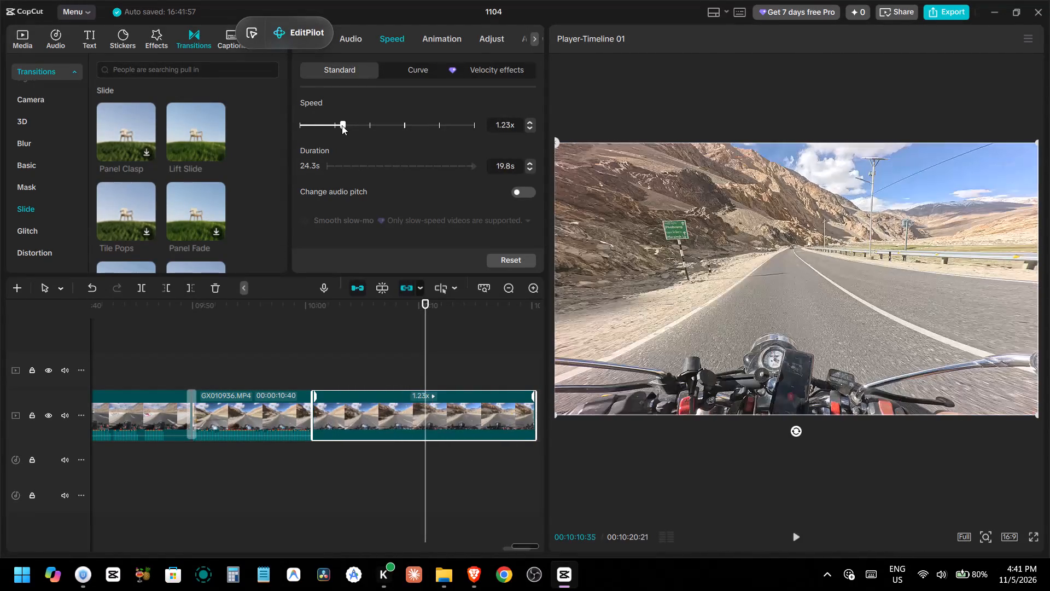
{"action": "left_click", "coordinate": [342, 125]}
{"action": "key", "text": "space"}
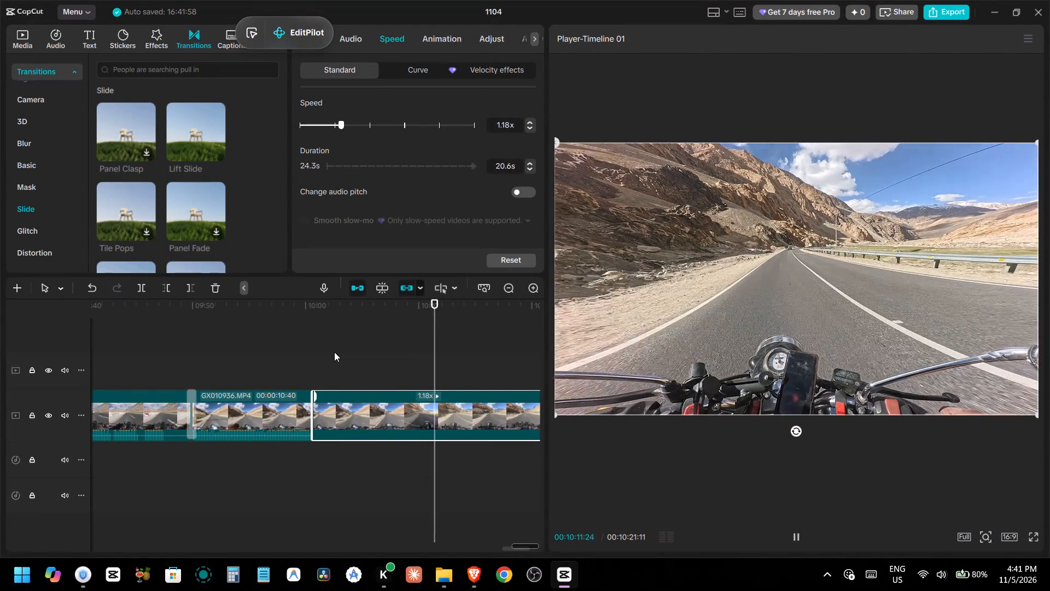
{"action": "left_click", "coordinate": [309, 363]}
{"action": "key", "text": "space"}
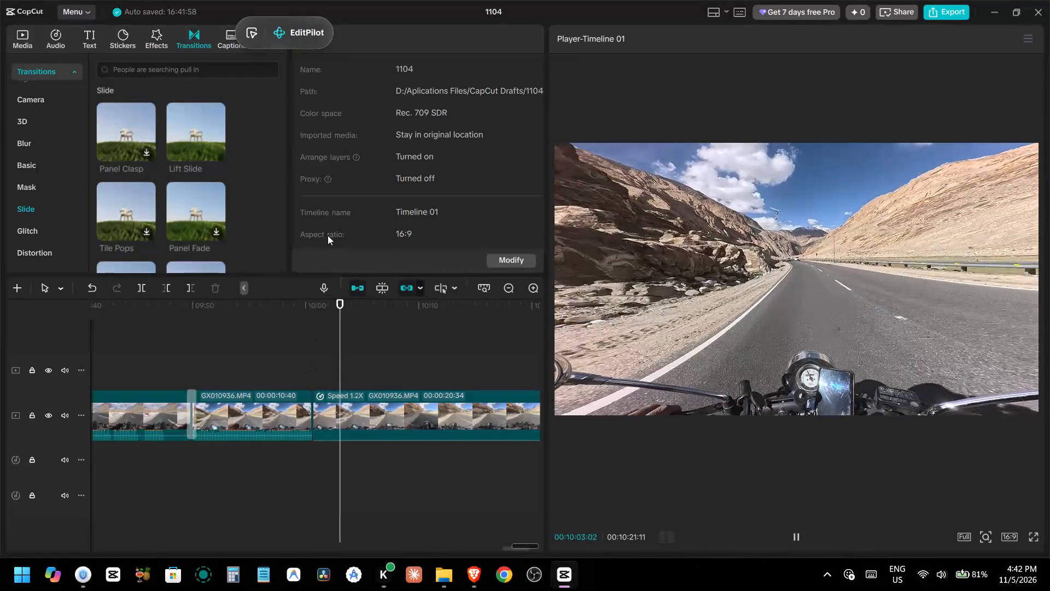
Set the silenced GX010936 piece's speed to 1.10x and replay it from just before the split.
{"action": "left_click", "coordinate": [350, 428]}
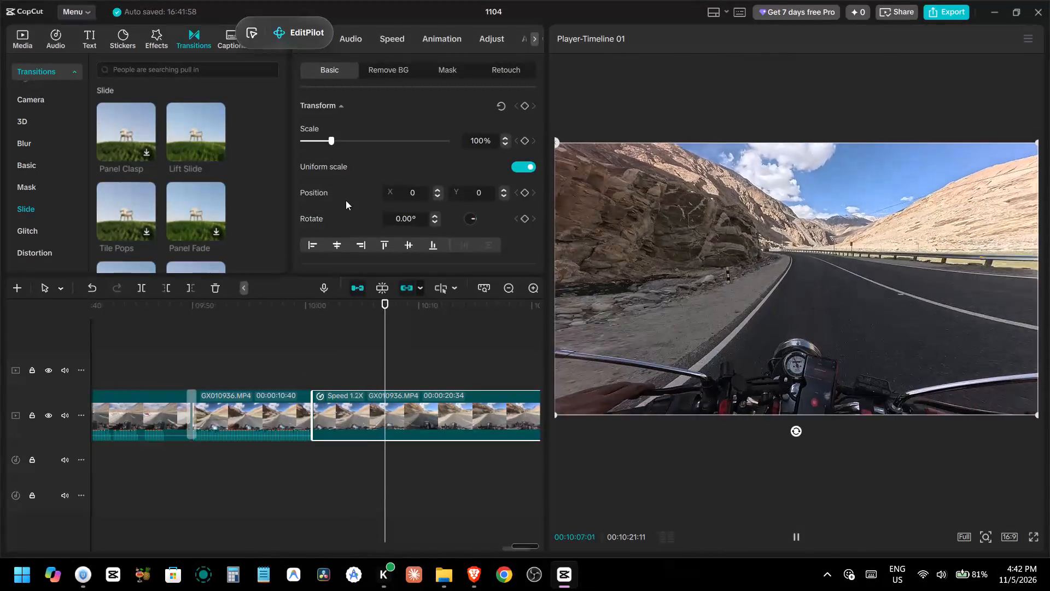
{"action": "left_click", "coordinate": [388, 37]}
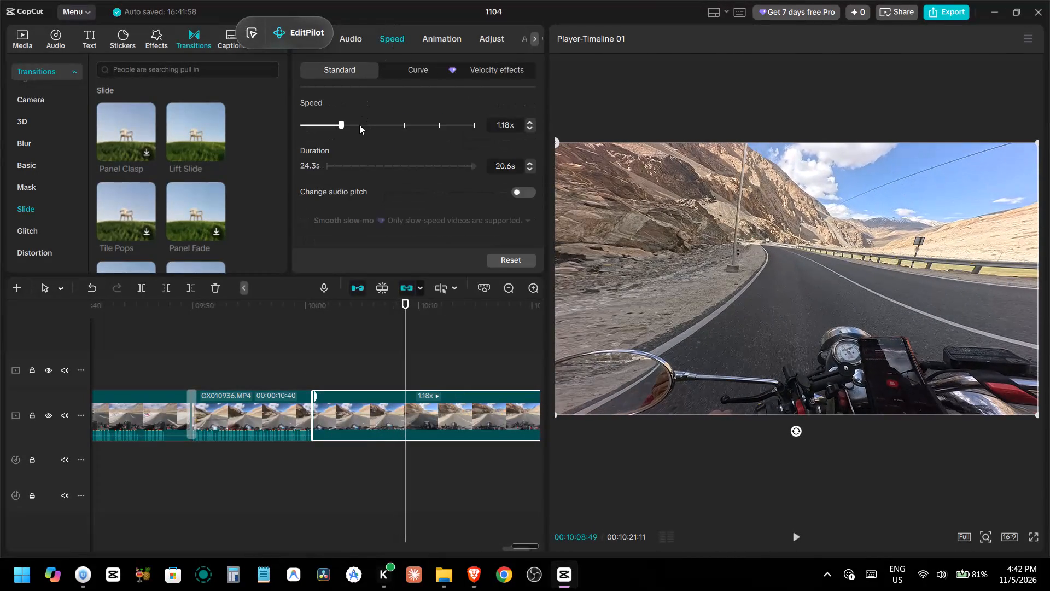
{"action": "left_click", "coordinate": [340, 125]}
{"action": "key", "text": "space"}
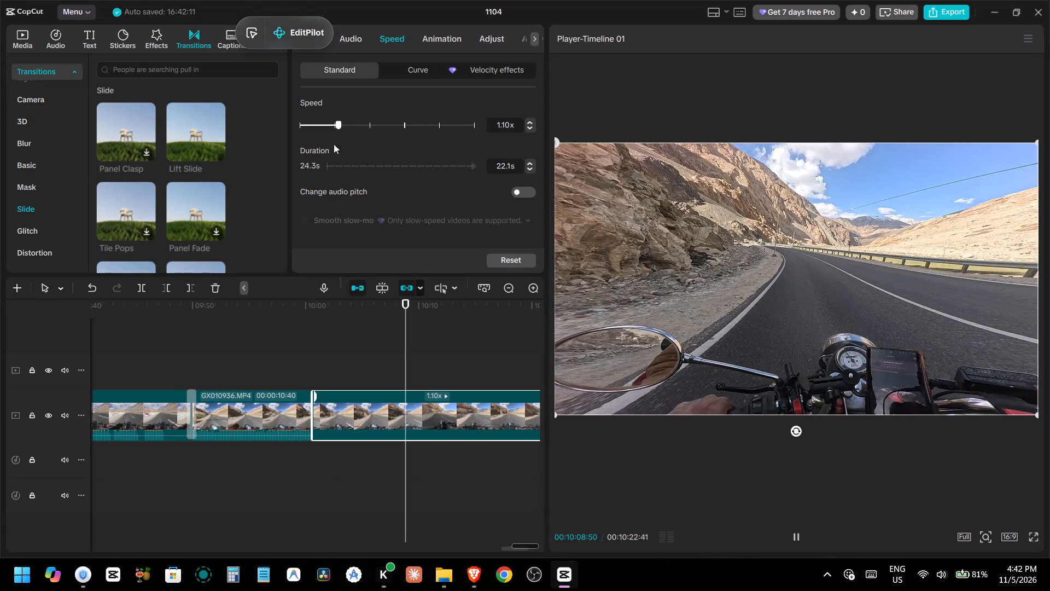
{"action": "left_click", "coordinate": [313, 341]}
{"action": "key", "text": "space"}
{"action": "key", "text": "space"}
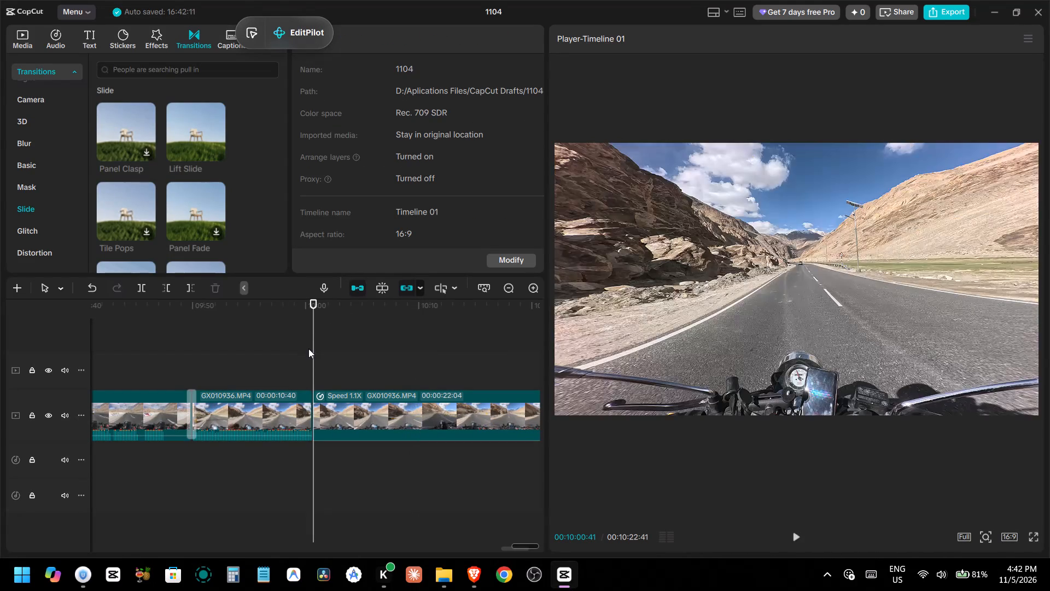
{"action": "left_click", "coordinate": [302, 357]}
{"action": "key", "text": "space"}
{"action": "key", "text": "space"}
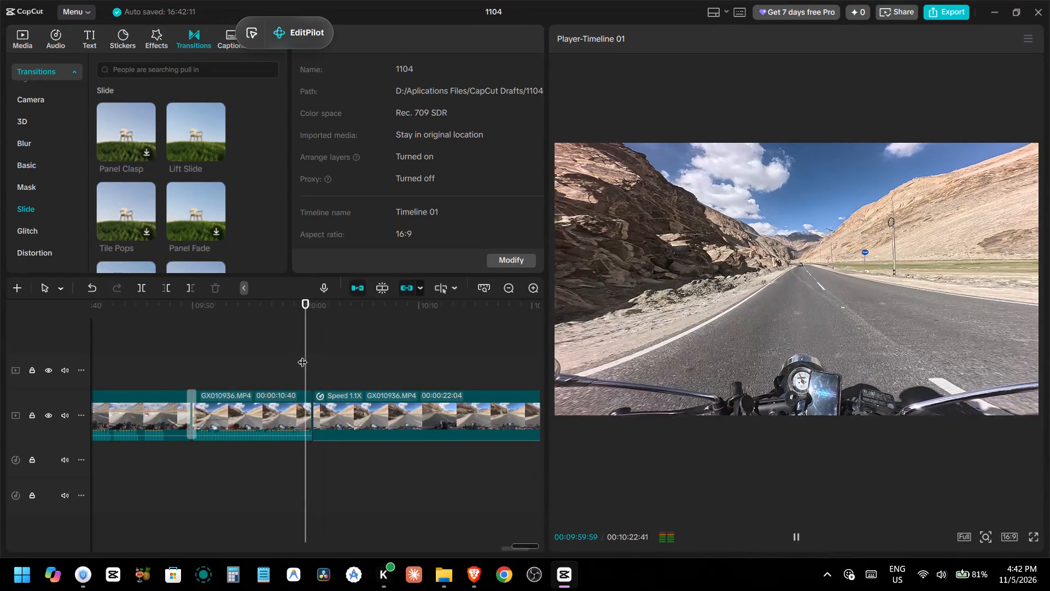
{"action": "left_click", "coordinate": [344, 409]}
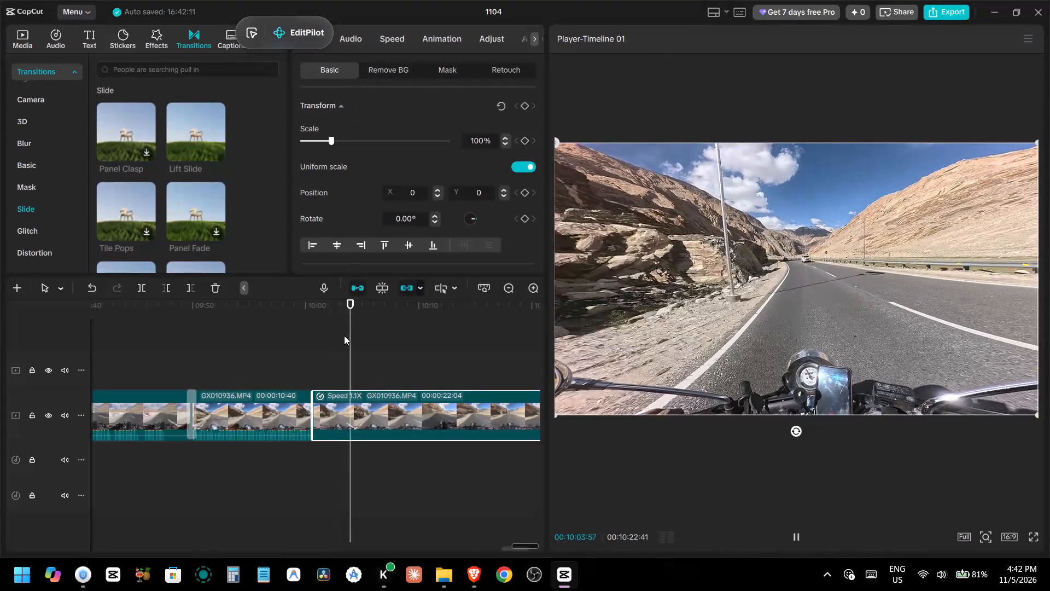
{"action": "scroll", "coordinate": [346, 339], "scroll_direction": "down", "scroll_amount": 2, "text": "ctrl"}
{"action": "scroll", "coordinate": [346, 338], "scroll_direction": "down", "scroll_amount": 2, "text": "alt"}
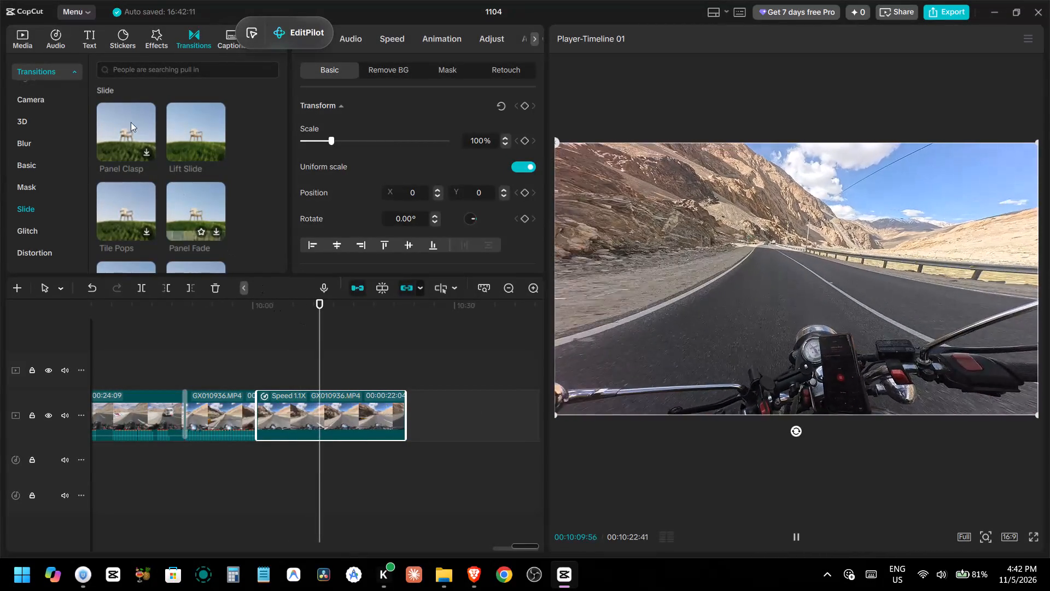
{"action": "key", "text": "space"}
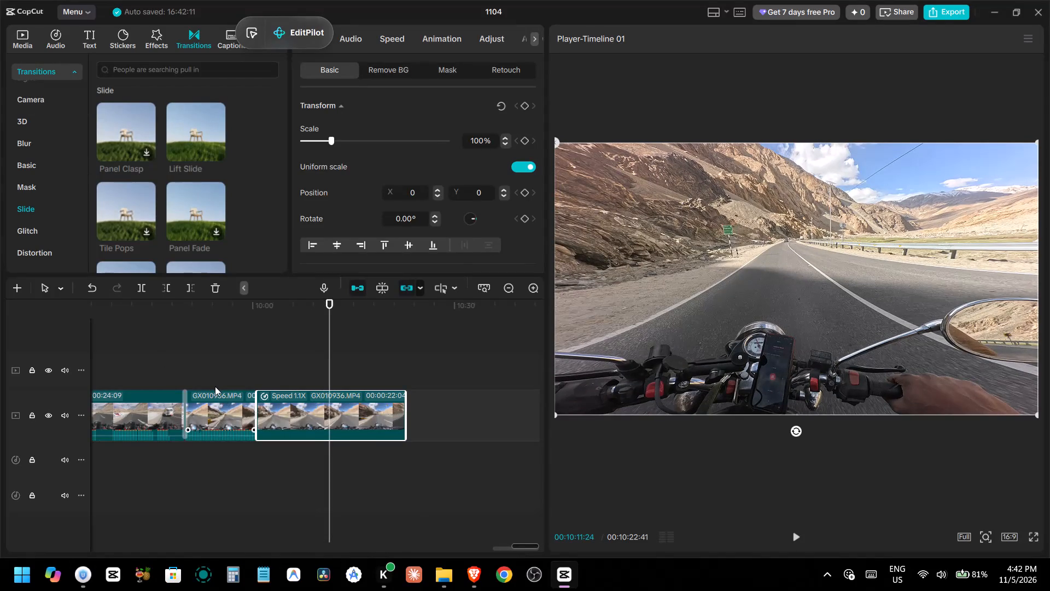
Move the disabled vlog music piece from around 07:30 to the end of the timeline, starting at about 09:57 under the GX010936 pieces.
{"action": "scroll", "coordinate": [214, 386], "scroll_direction": "up", "scroll_amount": 12, "text": "alt"}
{"action": "scroll", "coordinate": [214, 386], "scroll_direction": "up", "scroll_amount": 4}
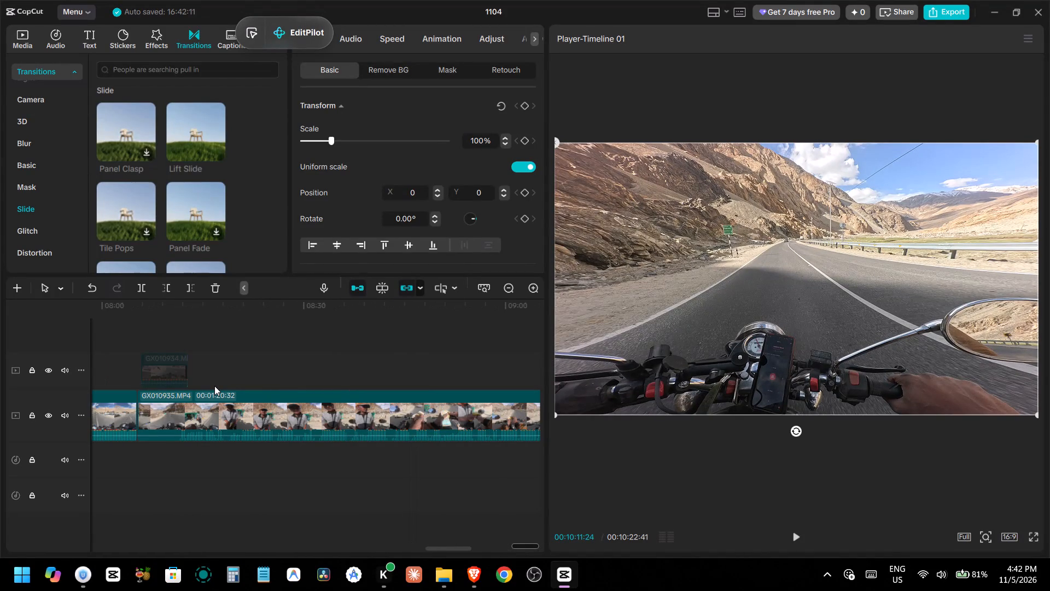
{"action": "scroll", "coordinate": [214, 386], "scroll_direction": "up", "scroll_amount": 4, "text": "alt"}
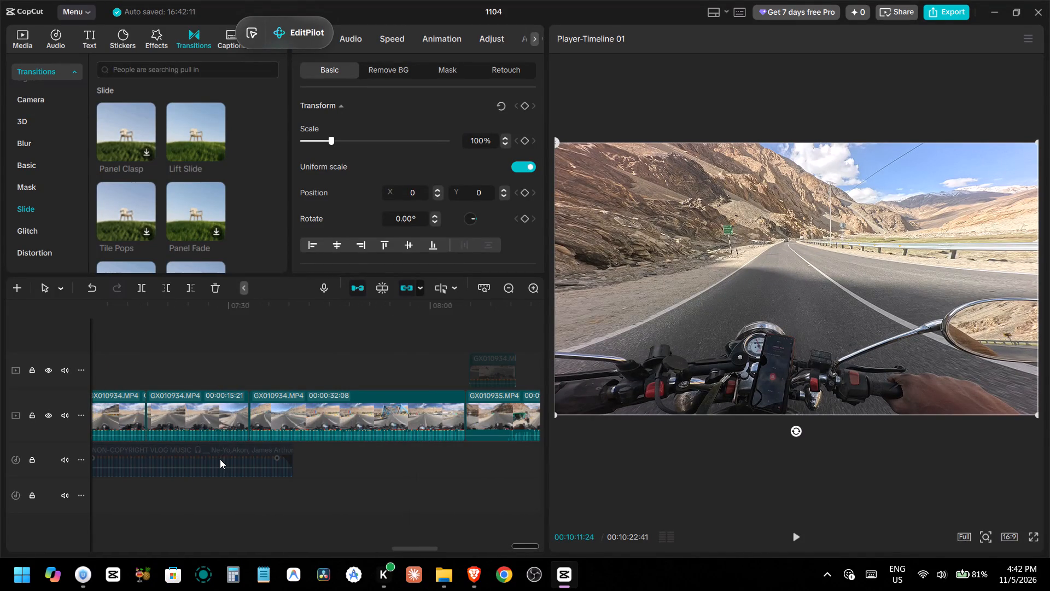
{"action": "left_click", "coordinate": [220, 459]}
{"action": "left_click_drag", "start_coordinate": [220, 456], "coordinate": [659, 486]}
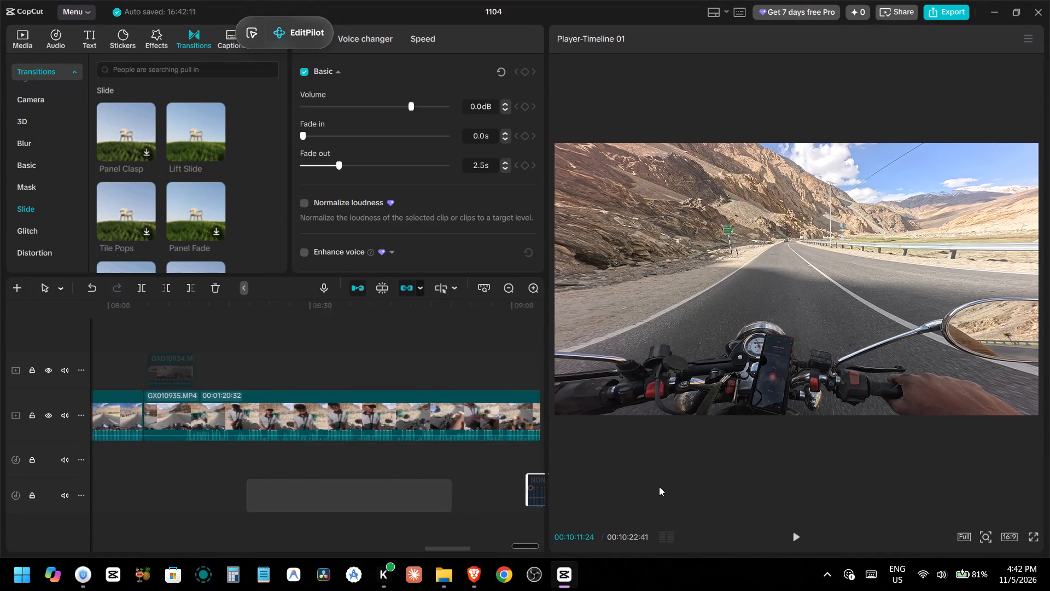
{"action": "left_click_drag", "start_coordinate": [659, 486], "coordinate": [485, 460]}
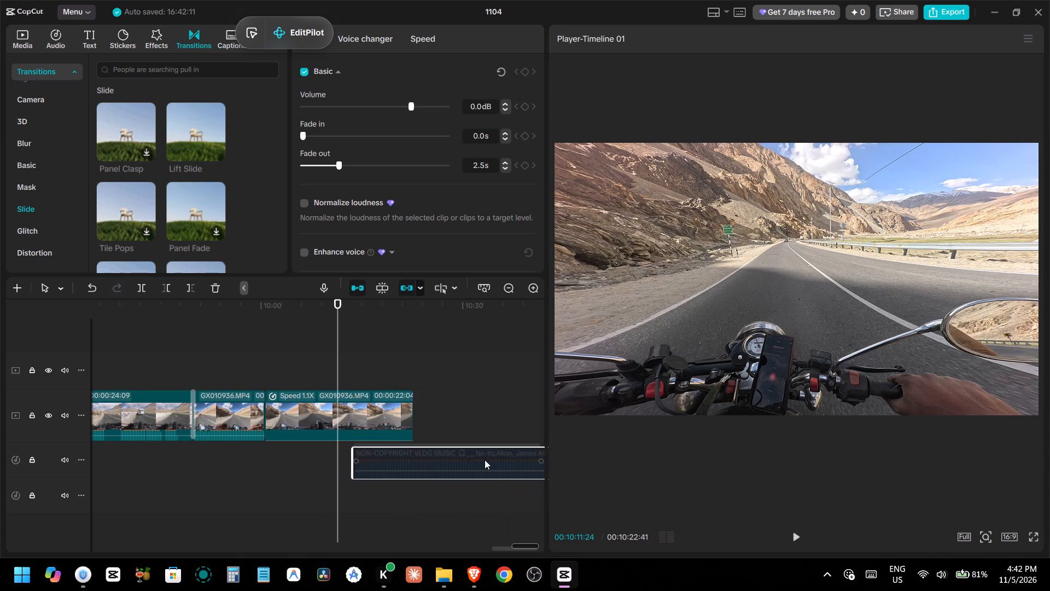
{"action": "left_click_drag", "start_coordinate": [485, 460], "coordinate": [374, 453]}
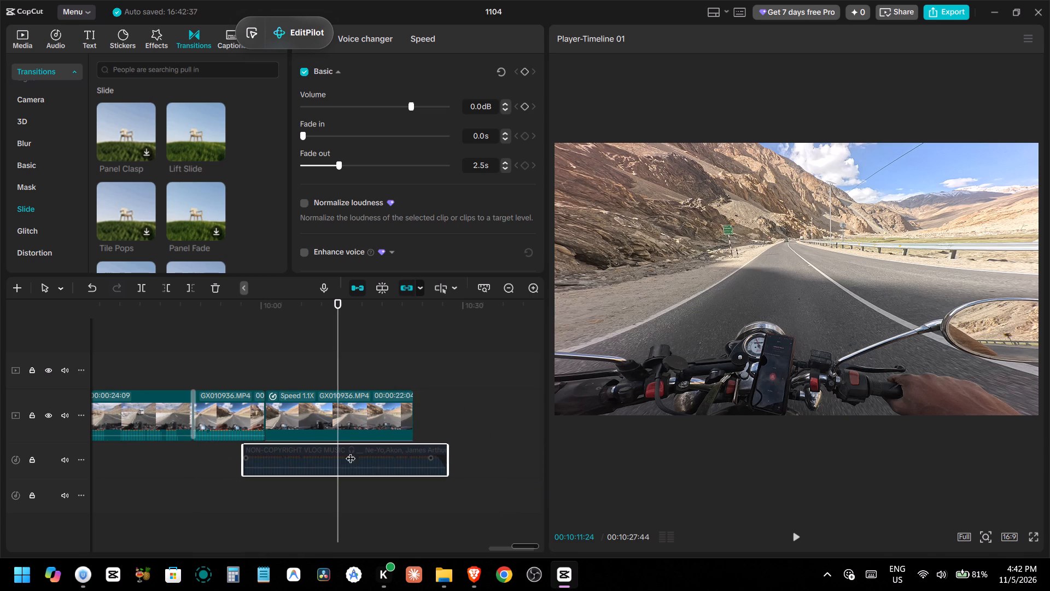
Preview the last GX010936 pieces, enable the music piece beneath them and shift its start to 09:59:14.
{"action": "left_click", "coordinate": [229, 361]}
{"action": "key", "text": "space"}
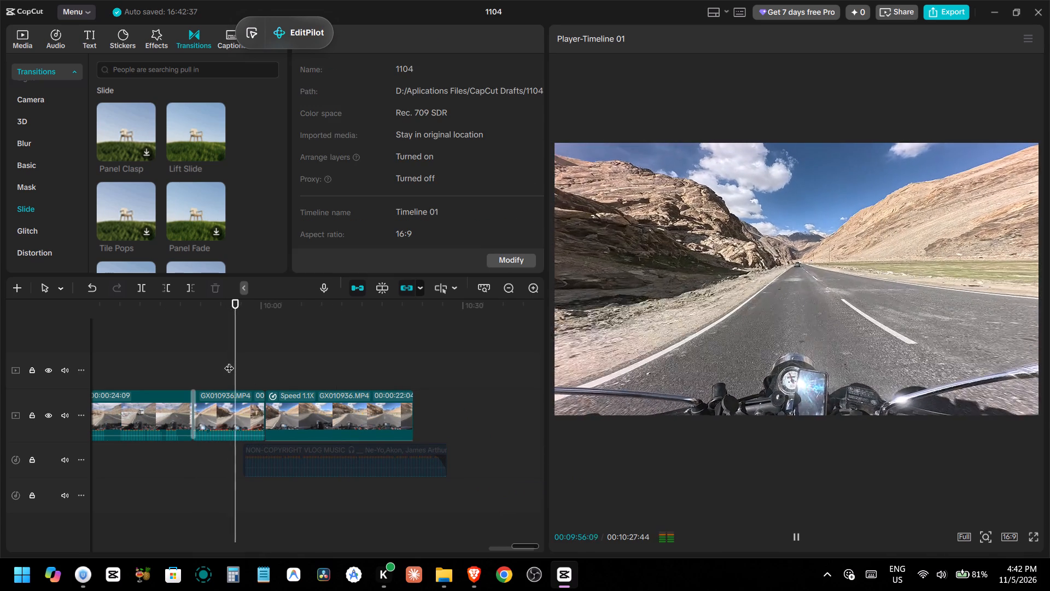
{"action": "key", "text": "space"}
{"action": "key", "text": "space"}
{"action": "key", "text": "space"}
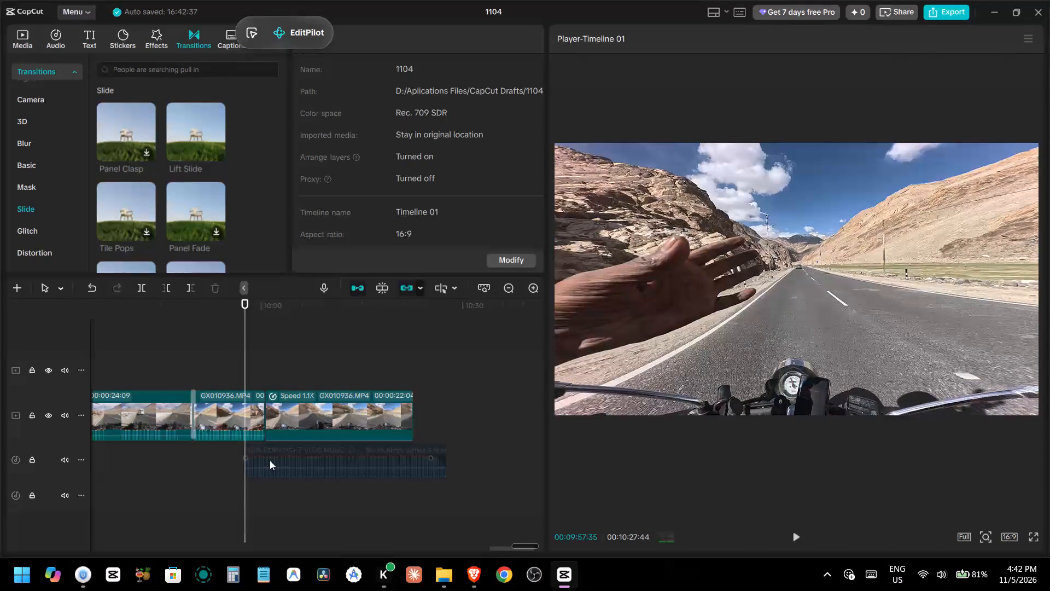
{"action": "key", "text": "space"}
{"action": "key", "text": "space"}
{"action": "left_click_drag", "start_coordinate": [269, 457], "coordinate": [281, 457]}
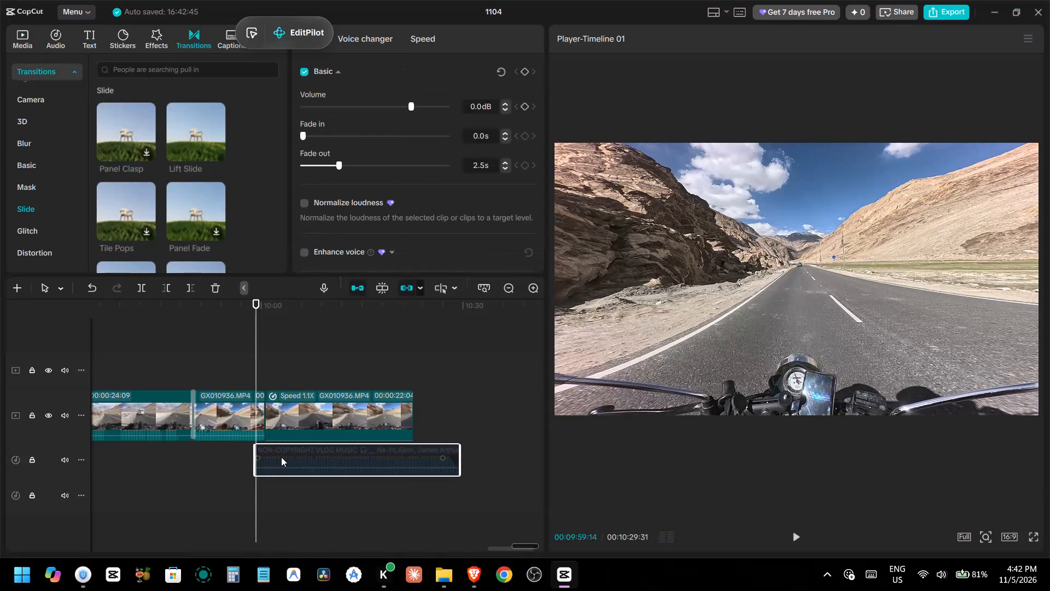
{"action": "key", "text": "v"}
{"action": "scroll", "coordinate": [279, 443], "scroll_direction": "up", "scroll_amount": 10, "text": "ctrl"}
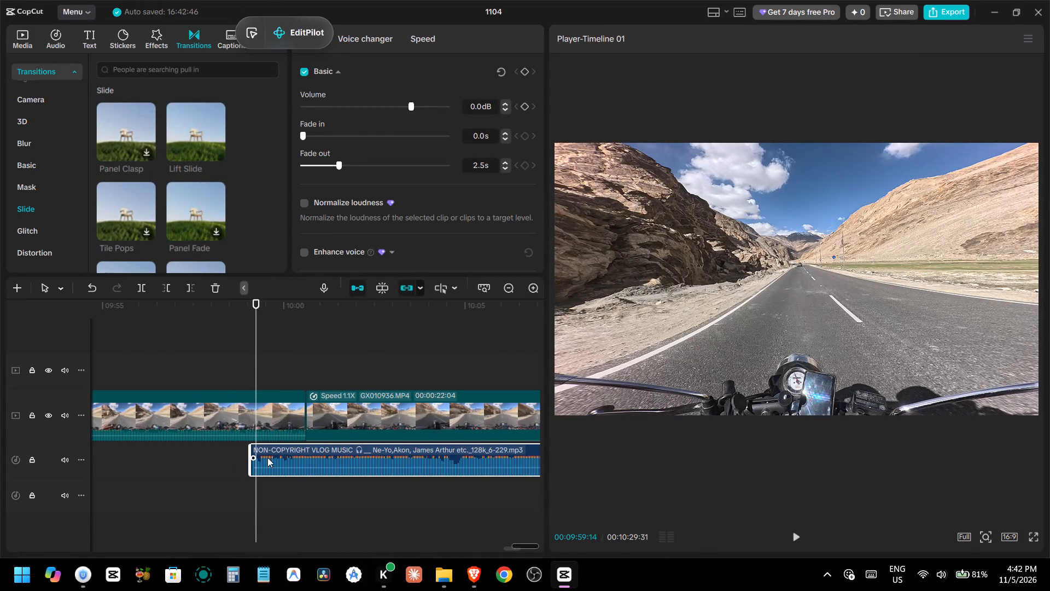
{"action": "left_click_drag", "start_coordinate": [273, 448], "coordinate": [279, 449]}
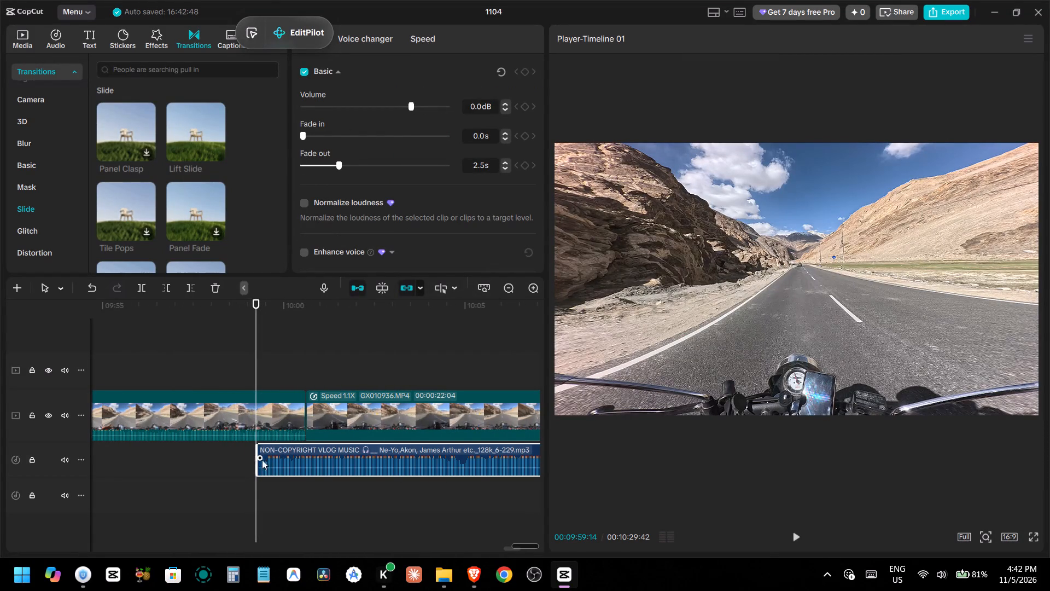
Give the music piece a fade-in of 1.4 s, lengthen it to 2.0 s, and play back the music entry.
{"action": "left_click", "coordinate": [264, 460]}
{"action": "left_click_drag", "start_coordinate": [261, 461], "coordinate": [313, 465]}
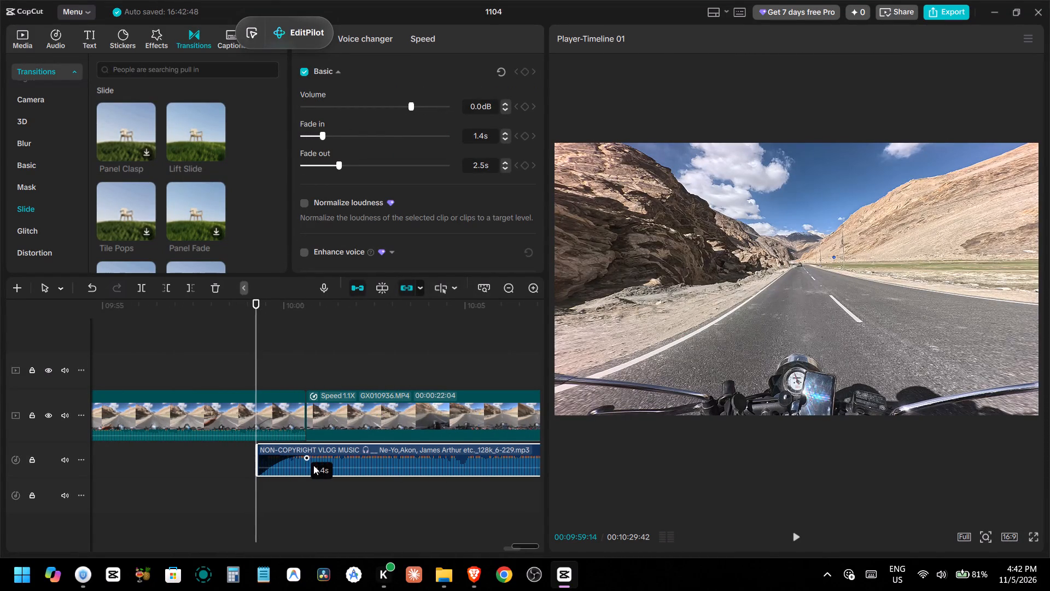
{"action": "key", "text": "space"}
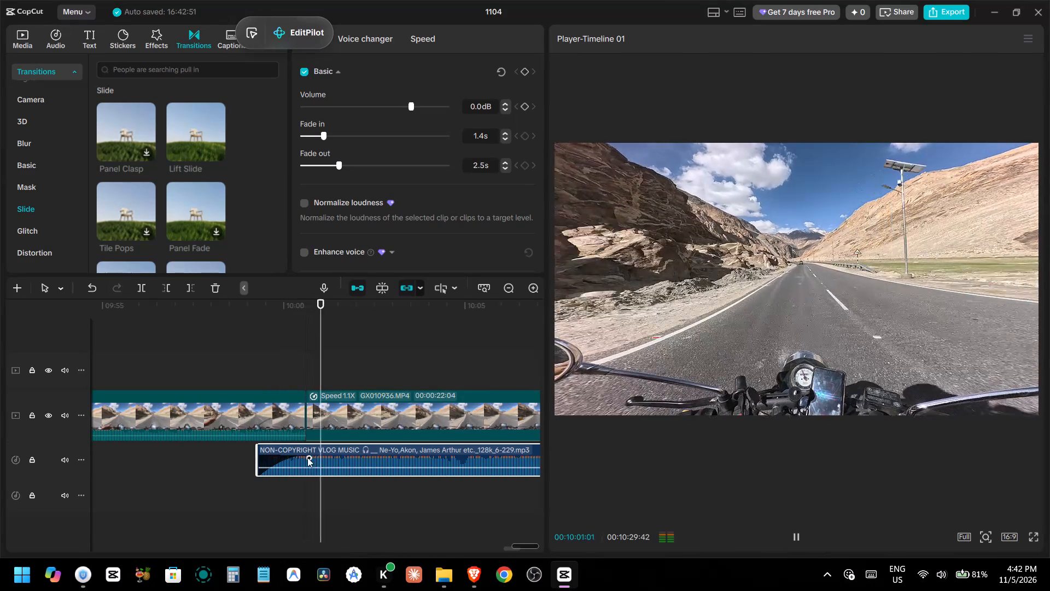
{"action": "left_click_drag", "start_coordinate": [307, 456], "coordinate": [326, 462]}
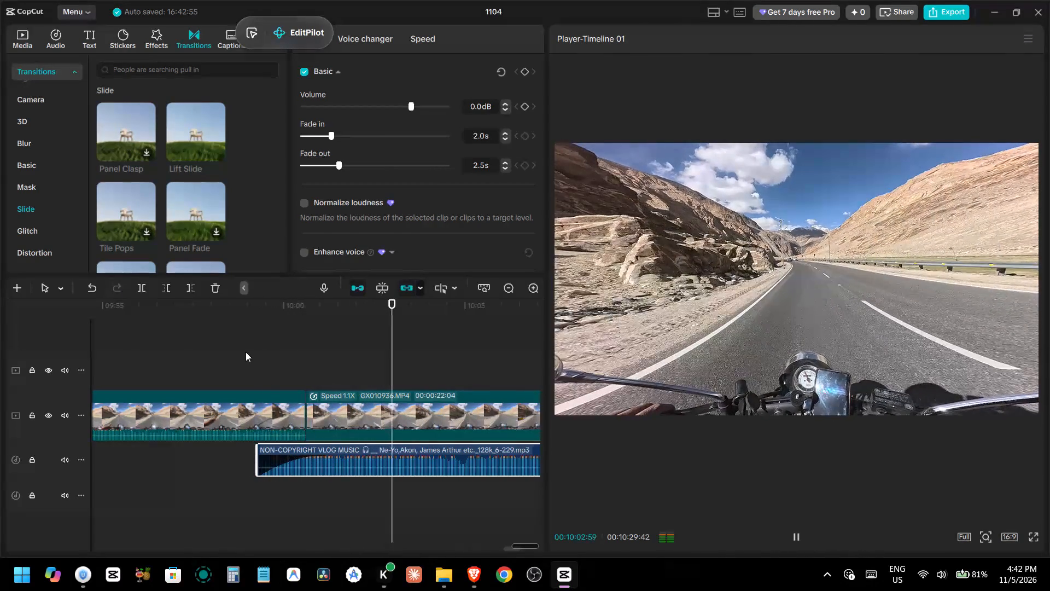
{"action": "left_click", "coordinate": [246, 352]}
{"action": "key", "text": "space"}
{"action": "key", "text": "space"}
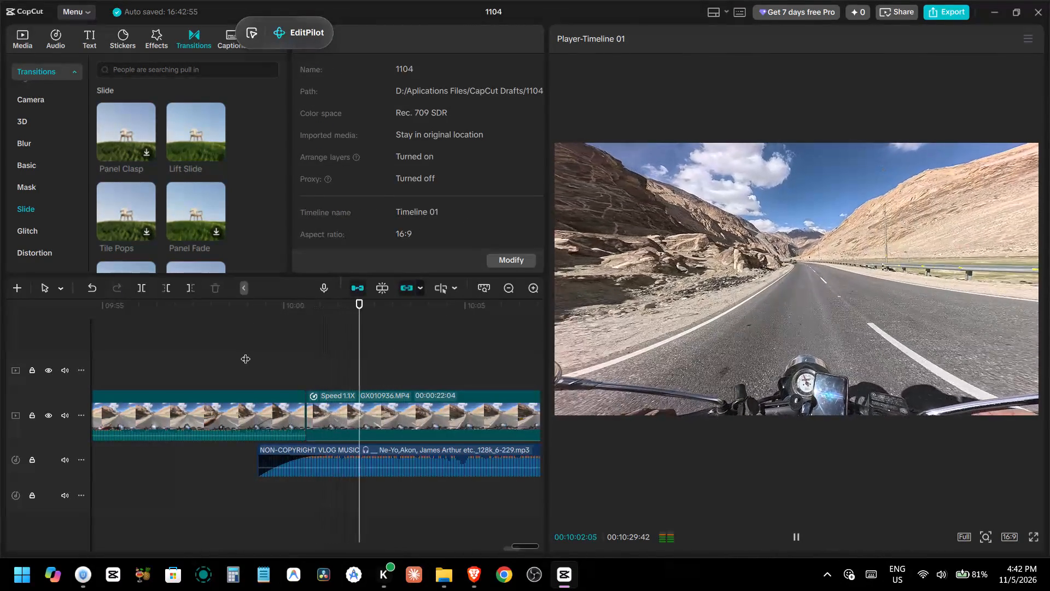
{"action": "scroll", "coordinate": [246, 352], "scroll_direction": "down", "scroll_amount": 5, "text": "ctrl"}
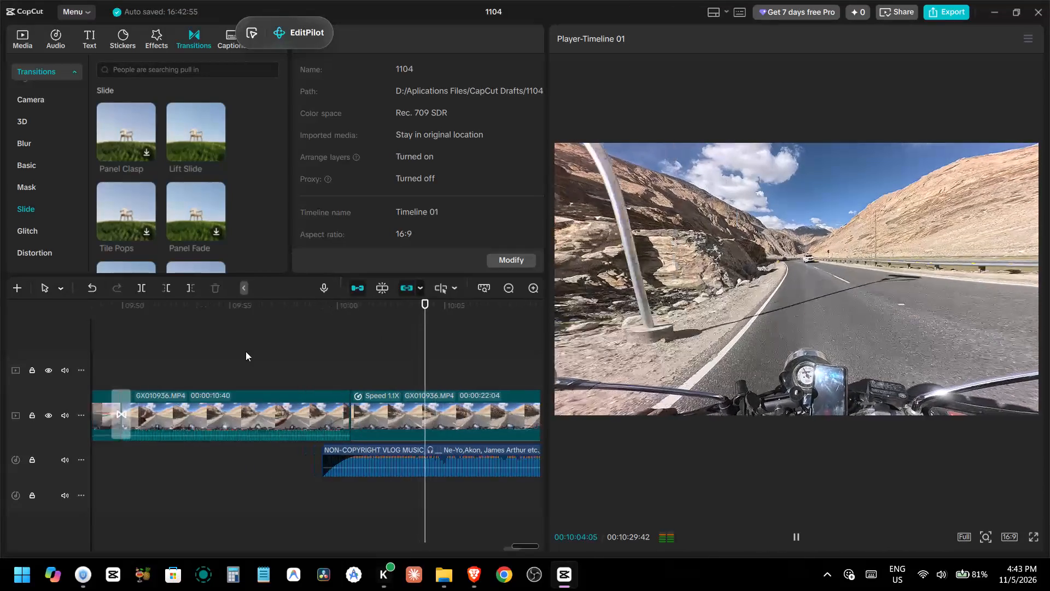
{"action": "scroll", "coordinate": [246, 351], "scroll_direction": "down", "scroll_amount": 1, "text": "ctrl"}
{"action": "scroll", "coordinate": [246, 350], "scroll_direction": "down", "scroll_amount": 4, "text": "alt"}
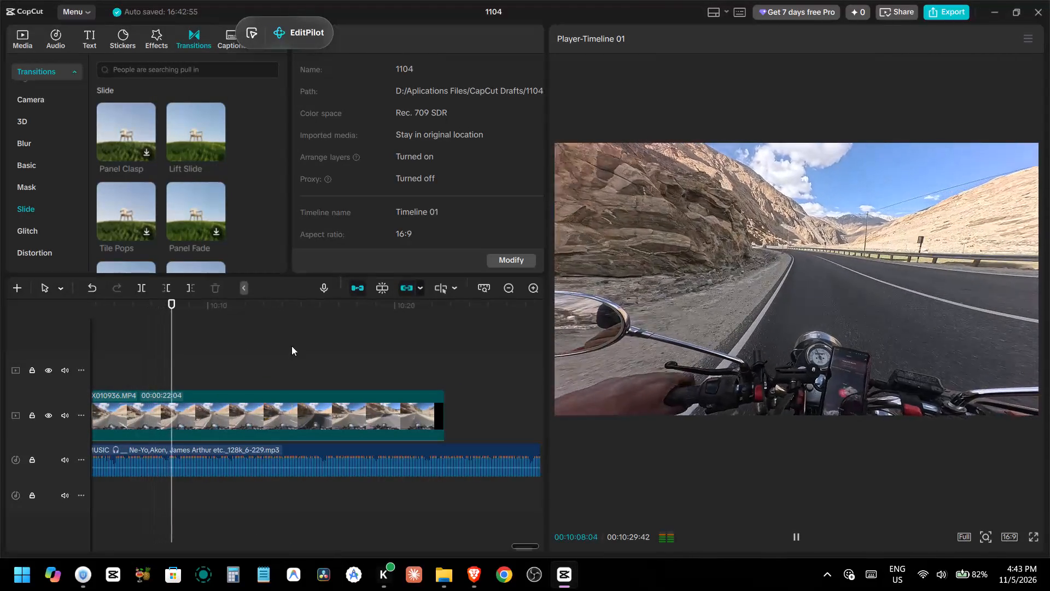
Add GX010937 from the imported media to the end of the main video track.
{"action": "left_click", "coordinate": [27, 43]}
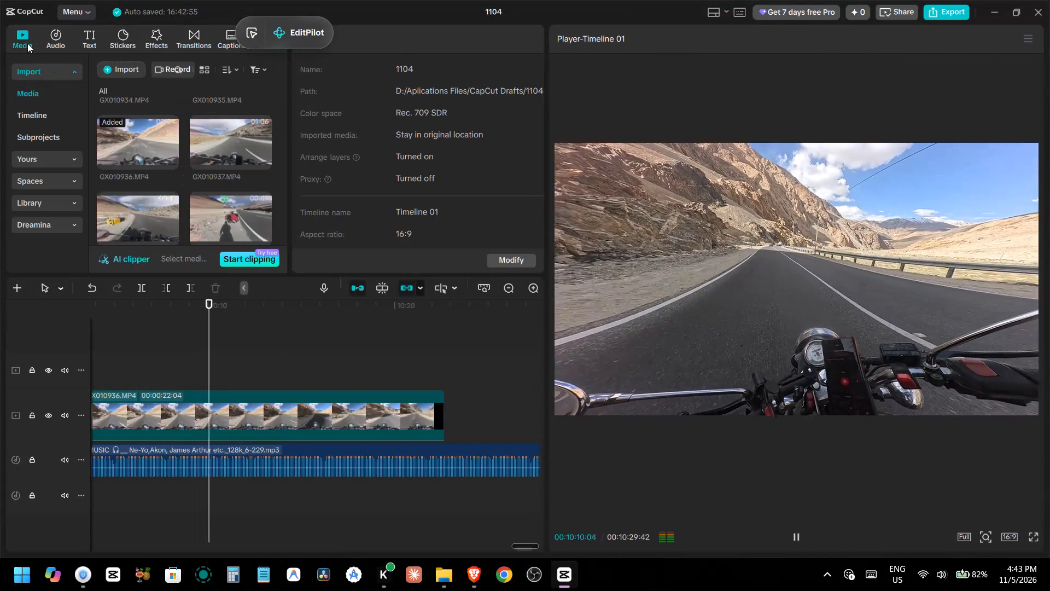
{"action": "left_click_drag", "start_coordinate": [220, 149], "coordinate": [464, 410]}
{"action": "key", "text": "space"}
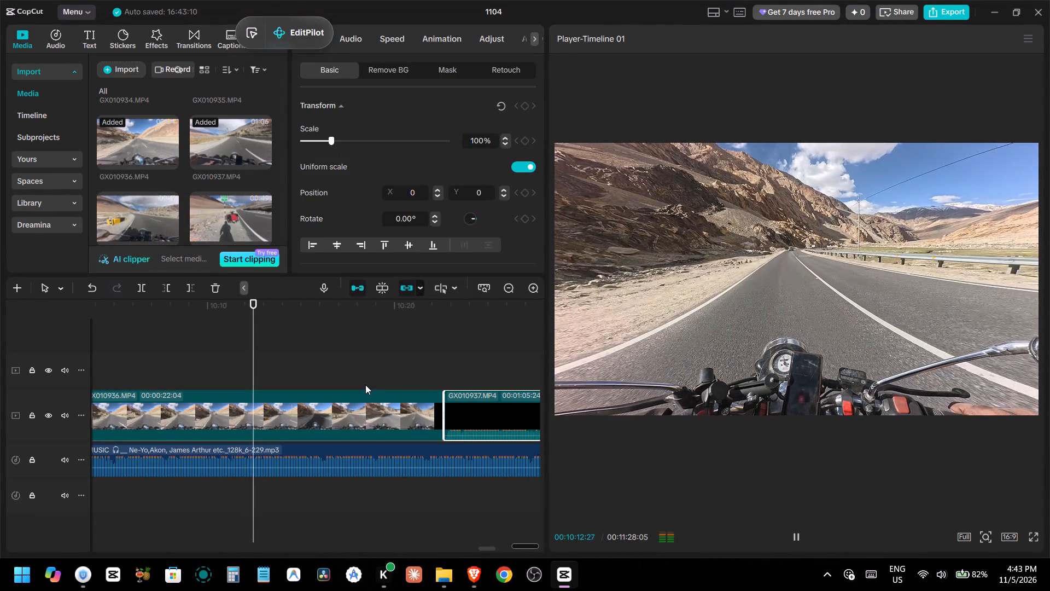
Play the 1.1x GX010936 piece and trim off its remainder after 10:18:41.
{"action": "left_click", "coordinate": [363, 415]}
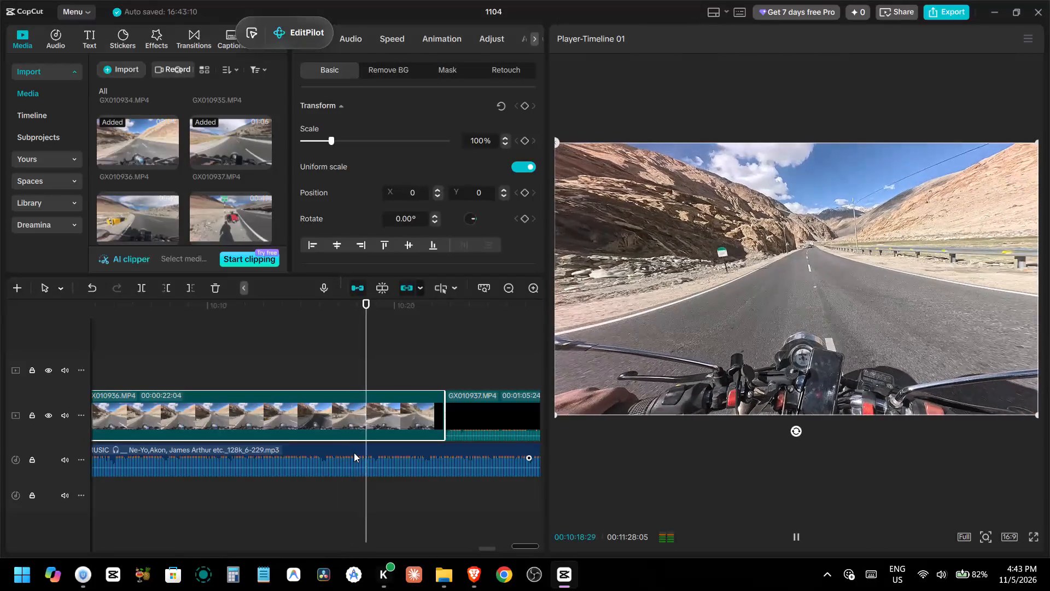
{"action": "key", "text": "space"}
{"action": "type", "text": "w"}
Split the music at 10:18:41, move the second part to the lower audio track and disable it.
{"action": "left_click", "coordinate": [383, 455]}
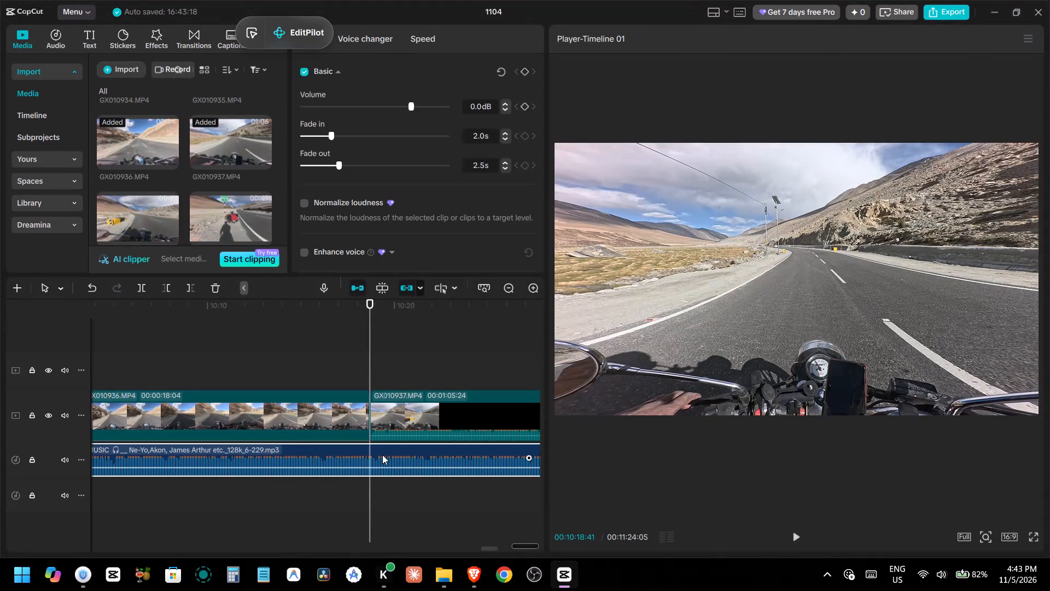
{"action": "key", "text": "ctrl+b"}
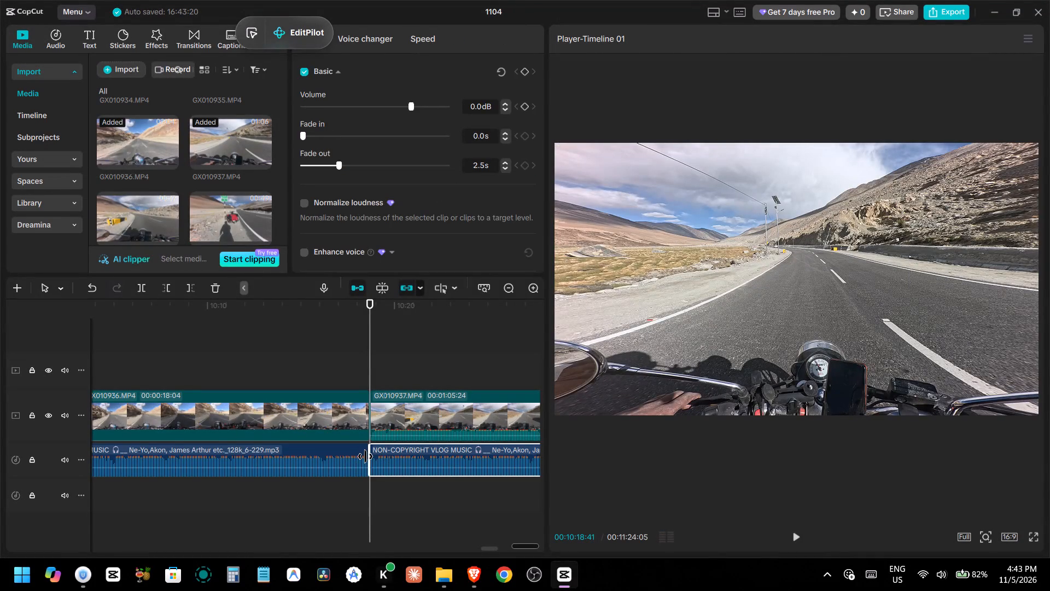
{"action": "left_click_drag", "start_coordinate": [401, 450], "coordinate": [475, 495]}
{"action": "key", "text": "v"}
Fade out the remaining music piece, extend its end slightly past the start of GX010937, and preview the change between clips.
{"action": "left_click", "coordinate": [328, 454]}
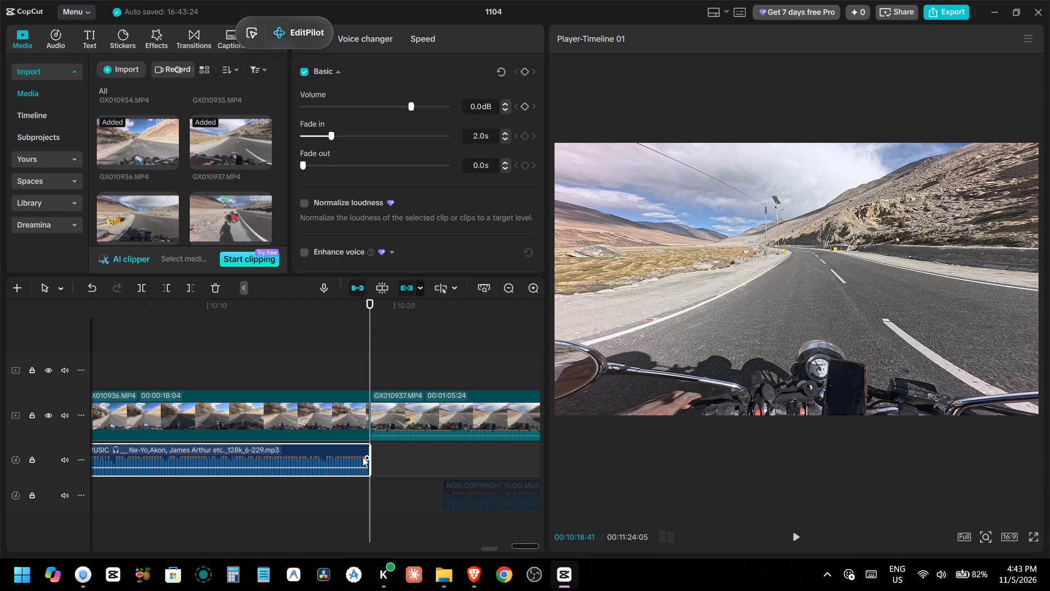
{"action": "left_click_drag", "start_coordinate": [365, 456], "coordinate": [330, 453]}
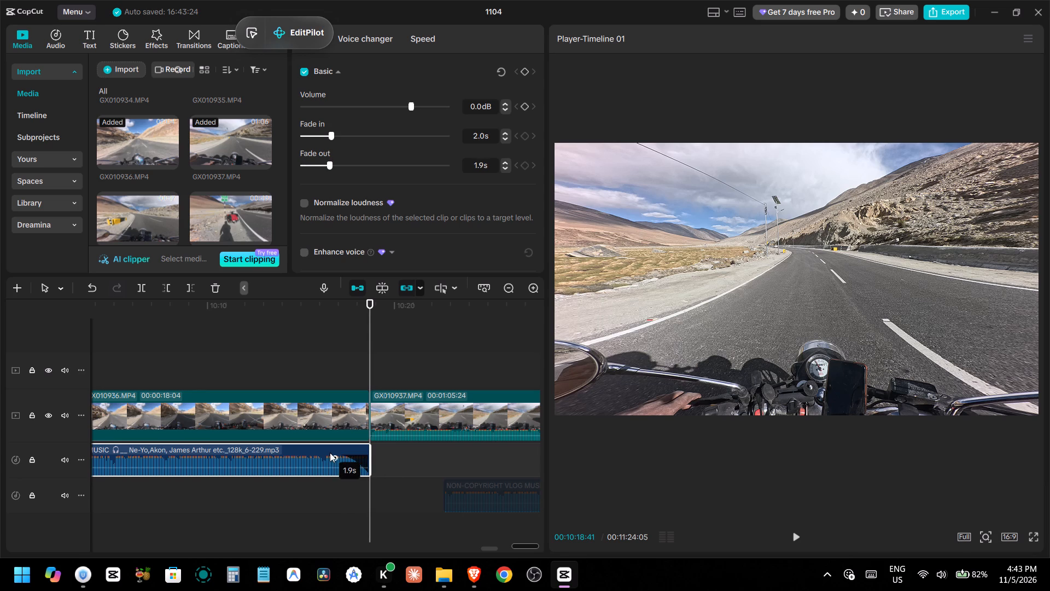
{"action": "left_click_drag", "start_coordinate": [330, 453], "coordinate": [319, 453]}
{"action": "left_click_drag", "start_coordinate": [367, 449], "coordinate": [379, 453]}
{"action": "left_click", "coordinate": [346, 369]}
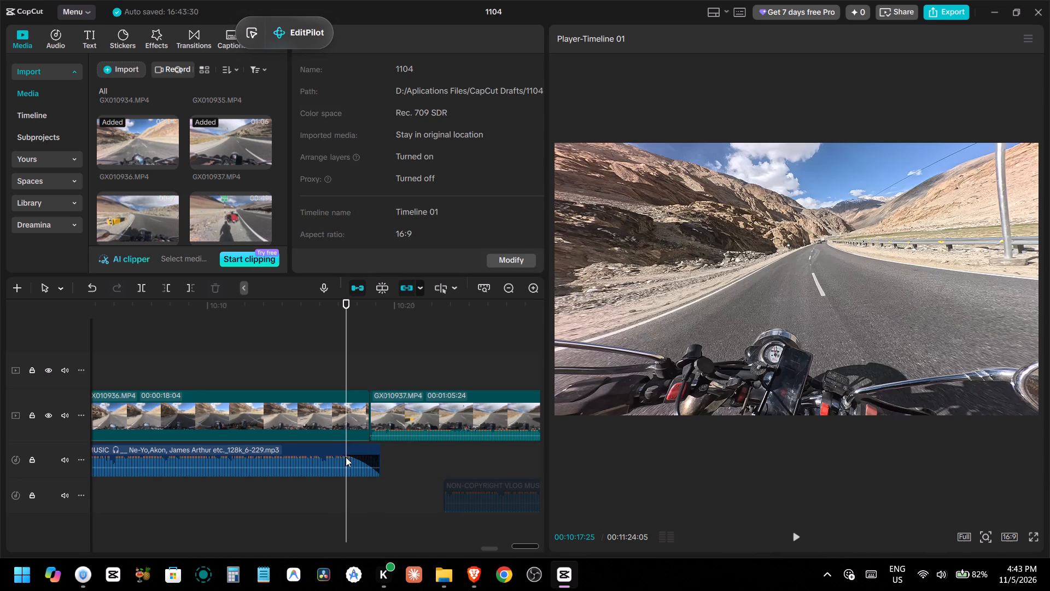
{"action": "key", "text": "space"}
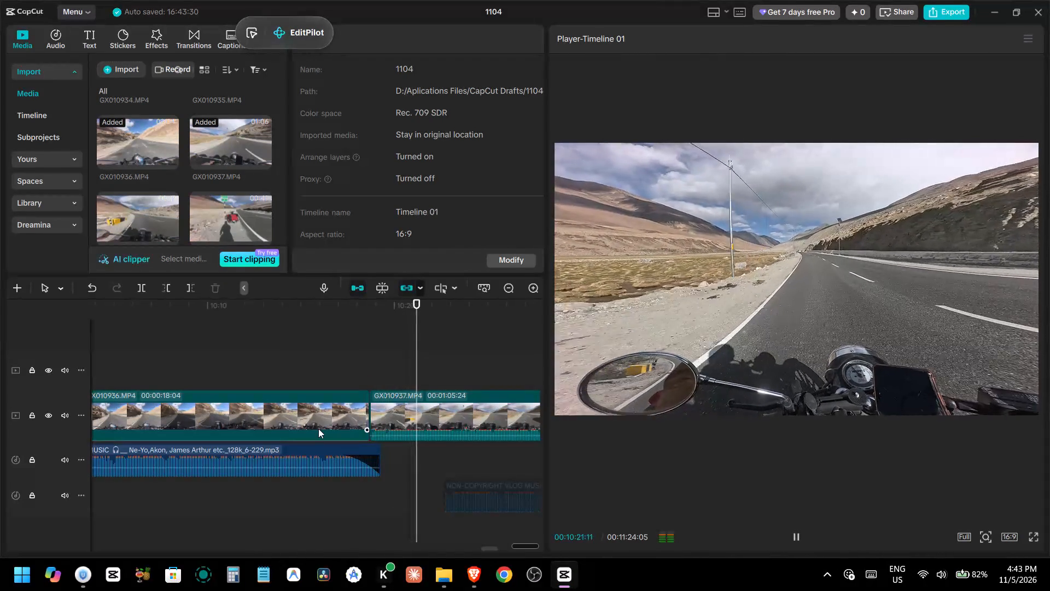
Review the opening of the GX010937 clip and browse the remaining imported clips.
{"action": "scroll", "coordinate": [318, 428], "scroll_direction": "down", "scroll_amount": 2, "text": "alt"}
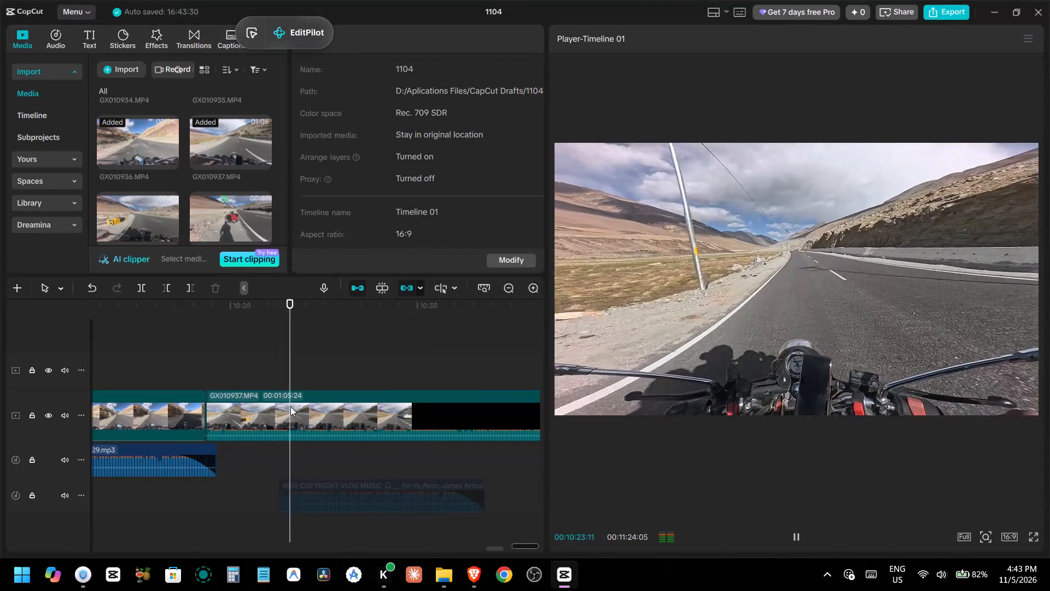
{"action": "scroll", "coordinate": [290, 407], "scroll_direction": "down", "scroll_amount": 4, "text": "ctrl"}
{"action": "scroll", "coordinate": [290, 403], "scroll_direction": "down", "scroll_amount": 2}
{"action": "scroll", "coordinate": [290, 403], "scroll_direction": "down", "scroll_amount": 2, "text": "alt"}
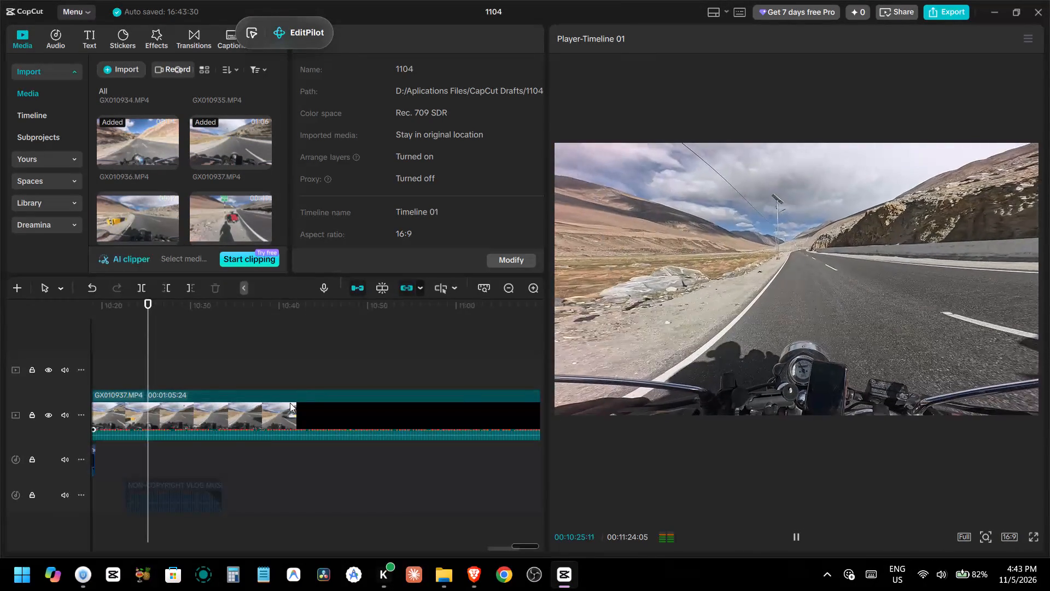
{"action": "scroll", "coordinate": [290, 403], "scroll_direction": "down", "scroll_amount": 5, "text": "ctrl"}
{"action": "left_click", "coordinate": [290, 403]}
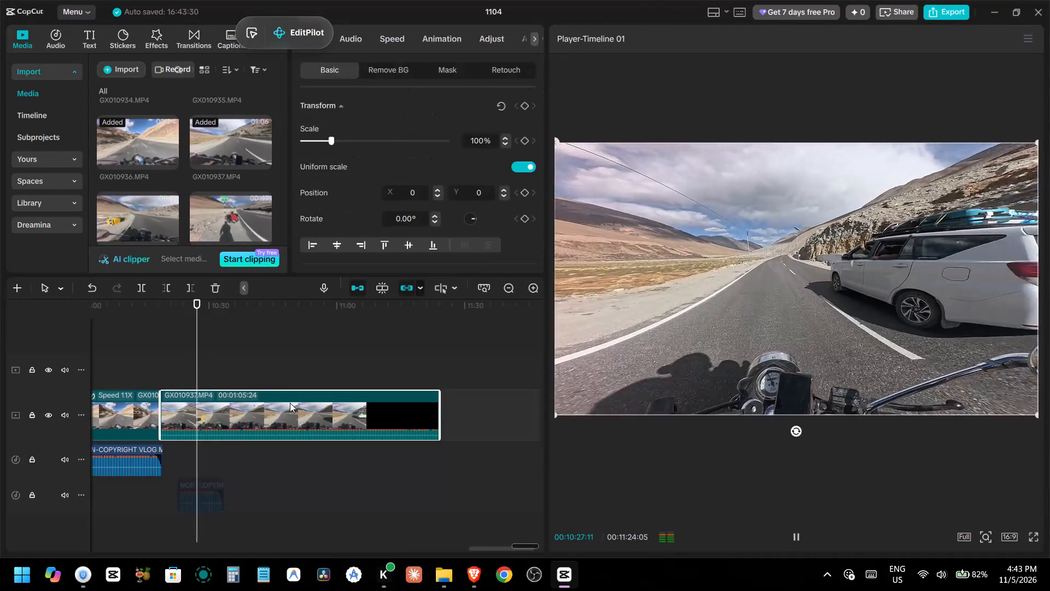
{"action": "scroll", "coordinate": [143, 195], "scroll_direction": "down", "scroll_amount": 1}
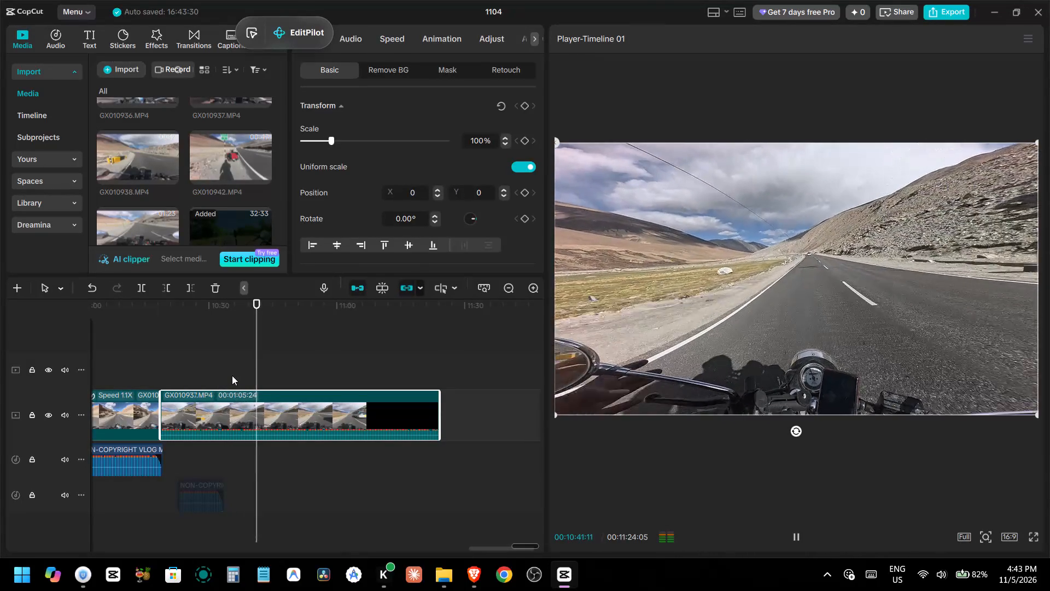
Replay the early part of GX010937 and split the clip at 10:32:22.
{"action": "left_click", "coordinate": [218, 375]}
{"action": "key", "text": "space"}
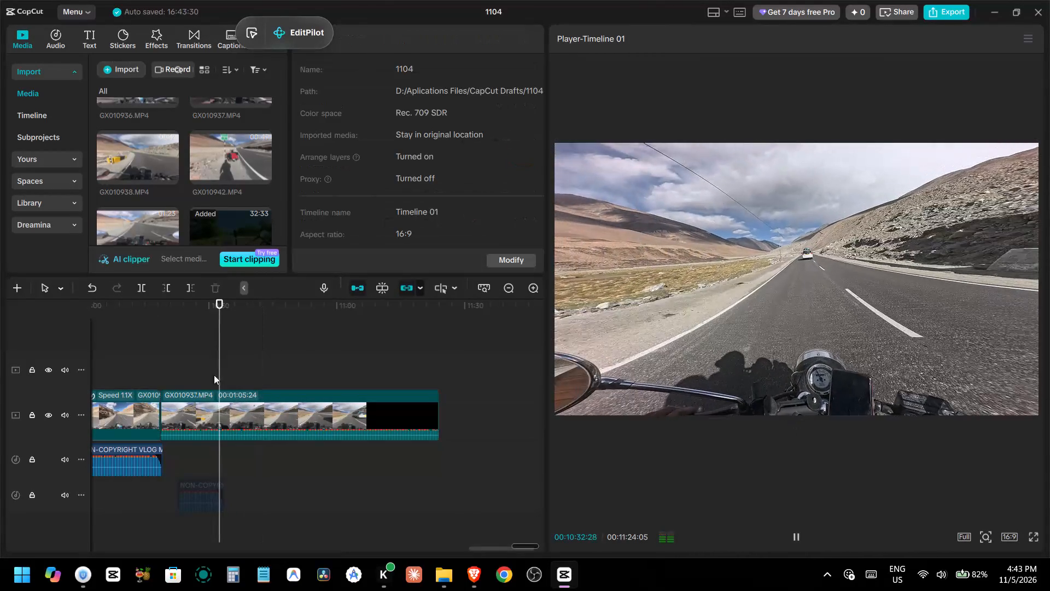
{"action": "left_click", "coordinate": [197, 375]}
{"action": "key", "text": "space"}
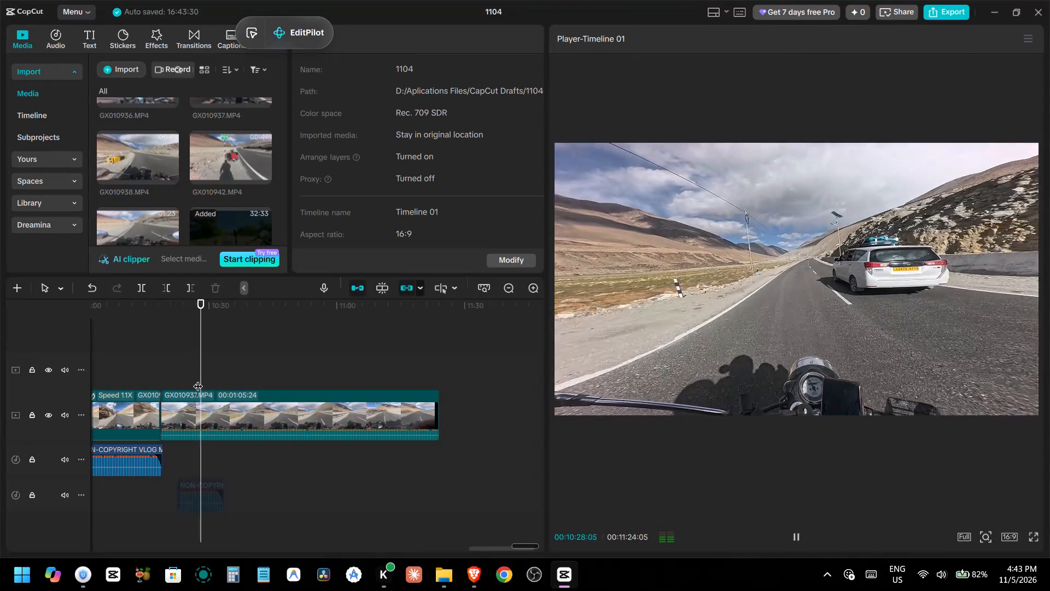
{"action": "left_click", "coordinate": [214, 418]}
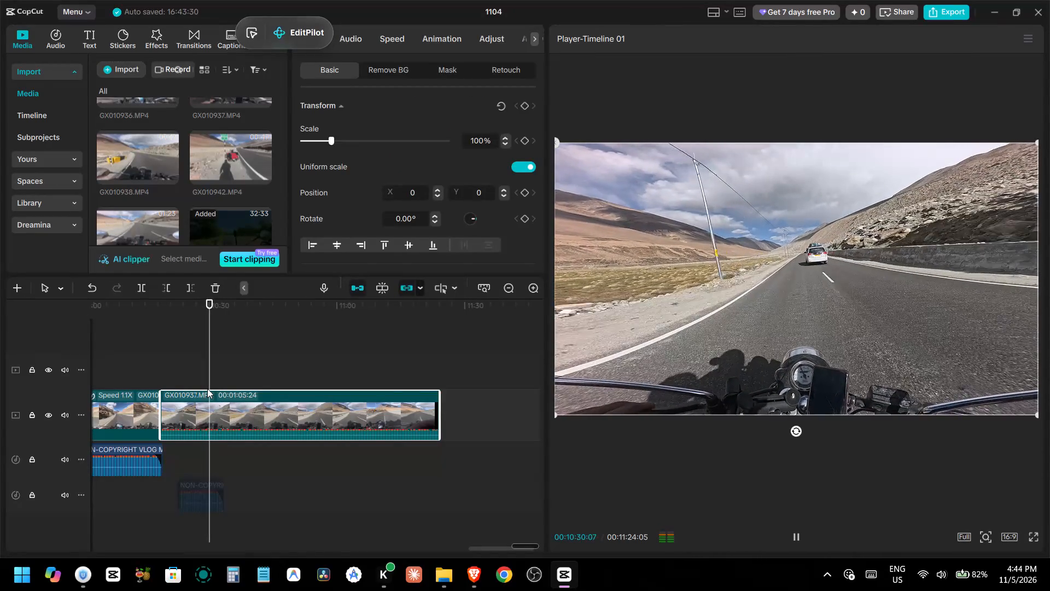
{"action": "key", "text": "space"}
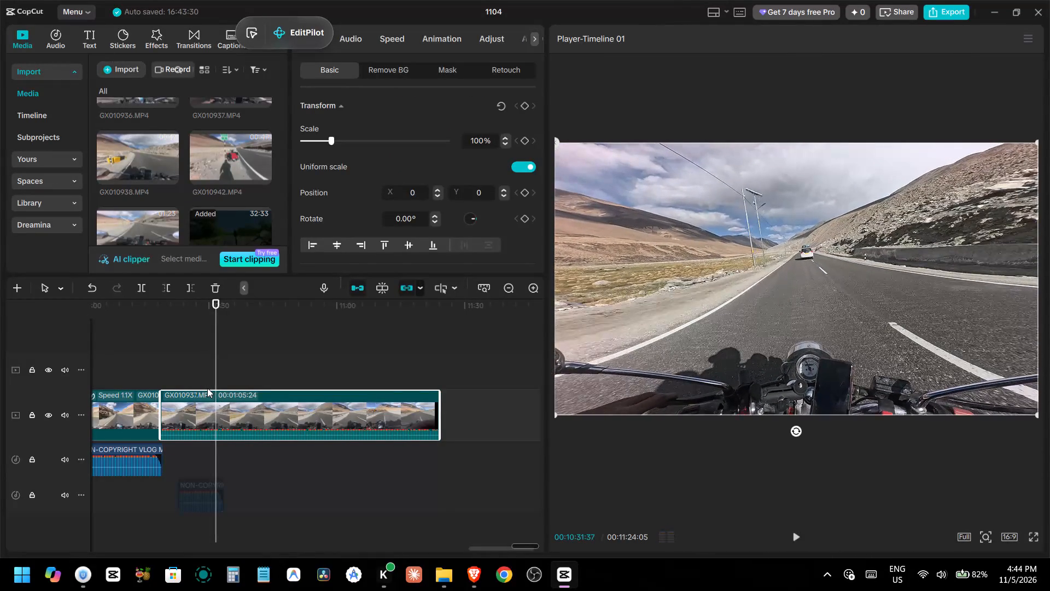
{"action": "key", "text": "space"}
{"action": "key", "text": "space"}
{"action": "key", "text": "ctrl+b"}
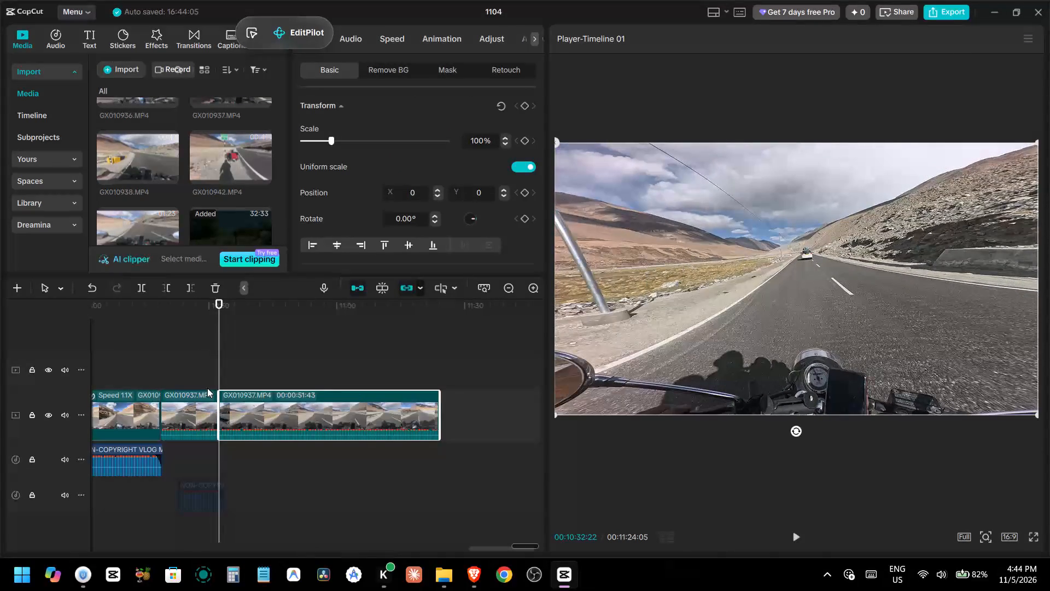
Preview further into the second GX010937 part and trim away its beginning, leaving about 16 seconds of footage.
{"action": "key", "text": "space"}
{"action": "key", "text": "space"}
{"action": "left_click_drag", "start_coordinate": [223, 368], "coordinate": [351, 365]}
{"action": "key", "text": "space"}
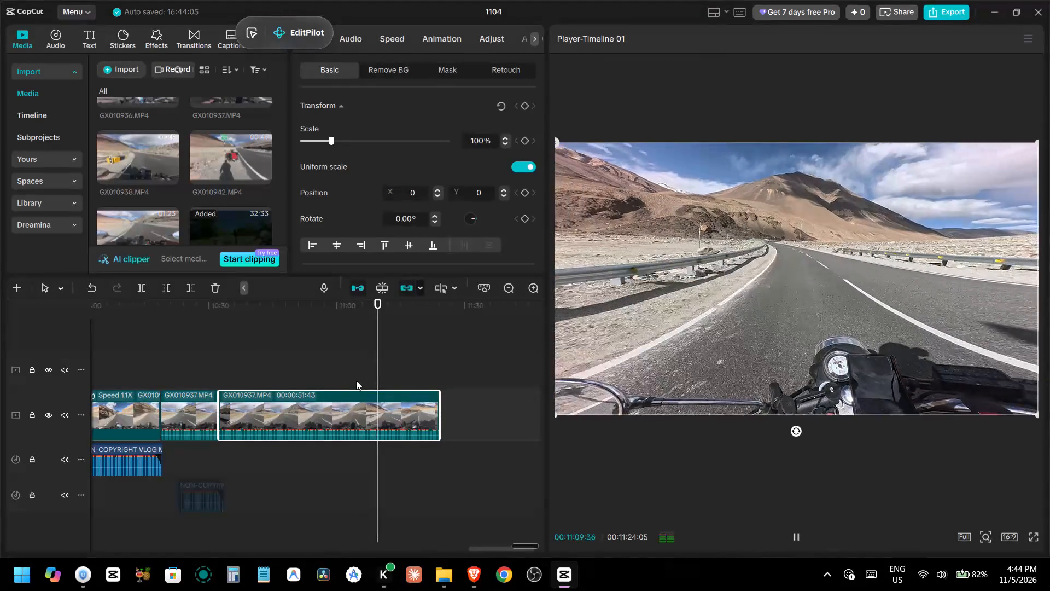
{"action": "key", "text": "space"}
{"action": "left_click", "coordinate": [372, 378]}
{"action": "key", "text": "q"}
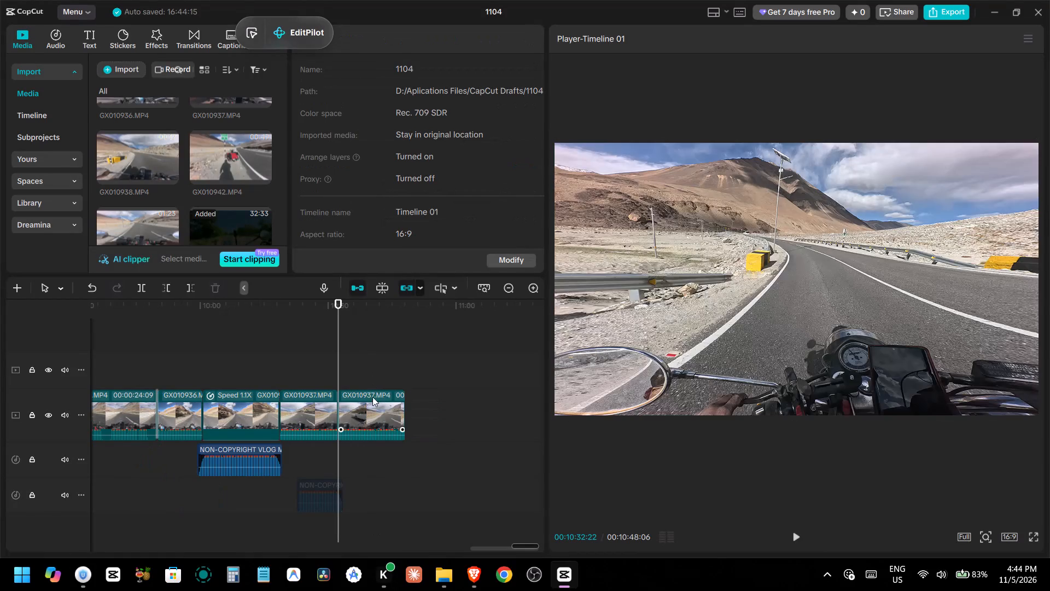
Check the join between the two GX010937 parts and extend the second part's start back to a duration of 00:00:16:39.
{"action": "key", "text": "space"}
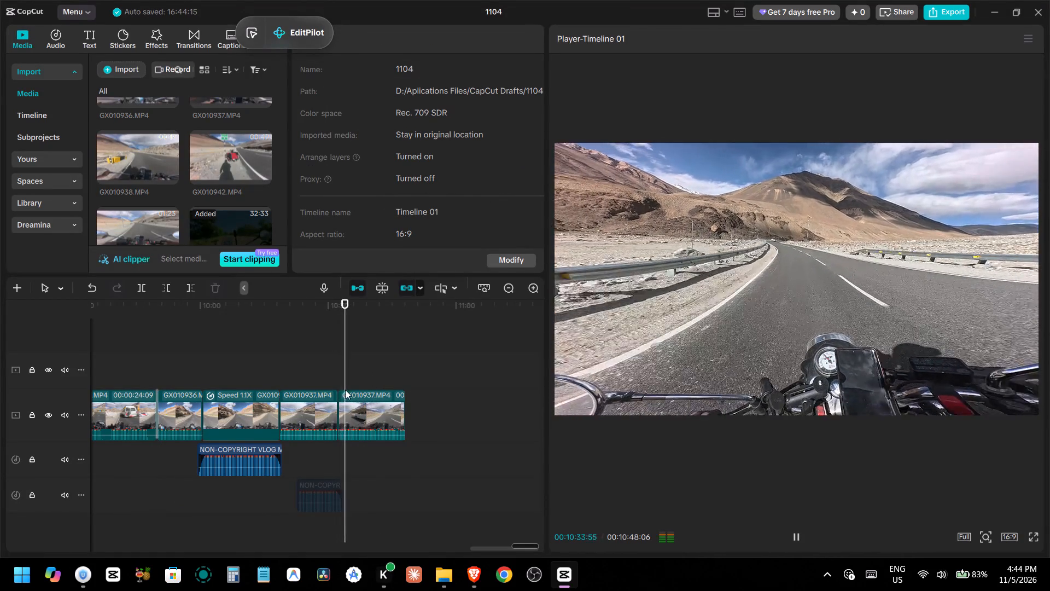
{"action": "left_click", "coordinate": [331, 378]}
{"action": "key", "text": "space"}
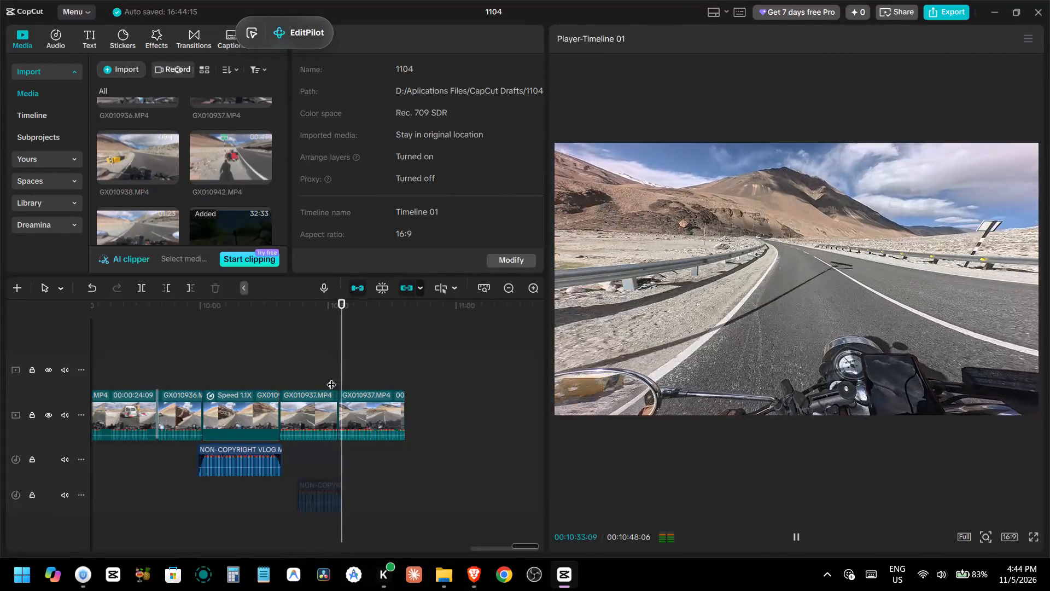
{"action": "scroll", "coordinate": [370, 408], "scroll_direction": "up", "scroll_amount": 5, "text": "ctrl"}
{"action": "key", "text": "space"}
{"action": "left_click", "coordinate": [370, 407]}
{"action": "left_click_drag", "start_coordinate": [357, 412], "coordinate": [355, 414]}
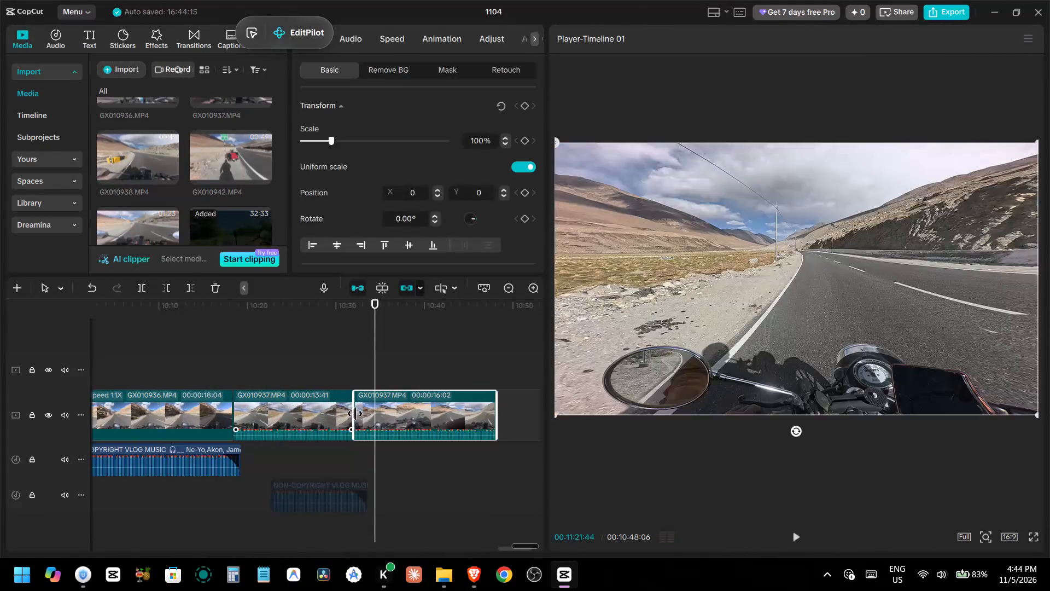
{"action": "left_click_drag", "start_coordinate": [355, 414], "coordinate": [351, 415]}
Replay the join and trim the start of the second GX010937 part at 10:32:36, making it 00:00:16:25 long.
{"action": "left_click", "coordinate": [348, 381]}
{"action": "key", "text": "space"}
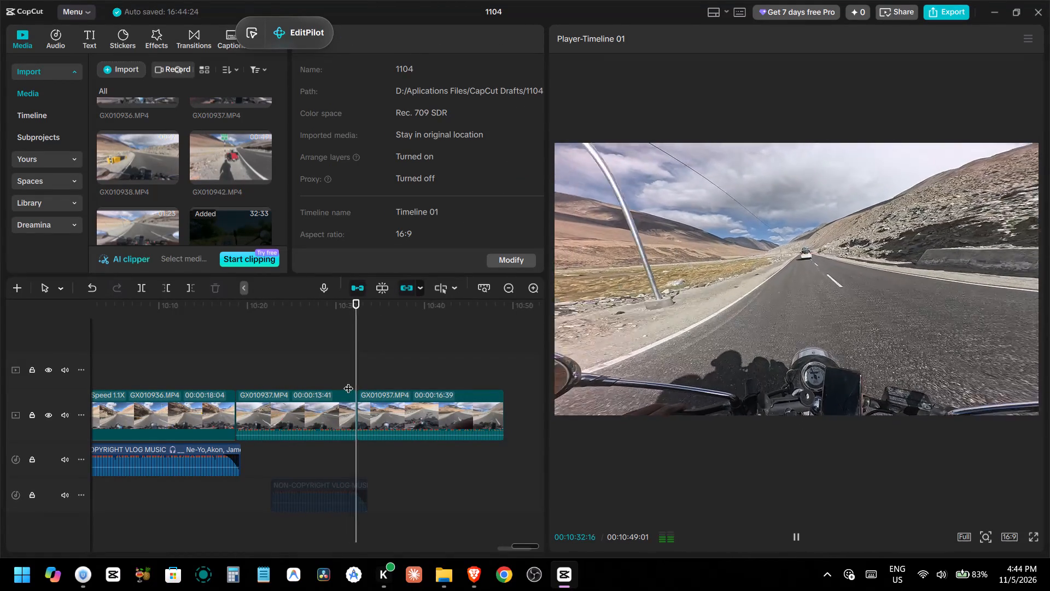
{"action": "left_click", "coordinate": [371, 412]}
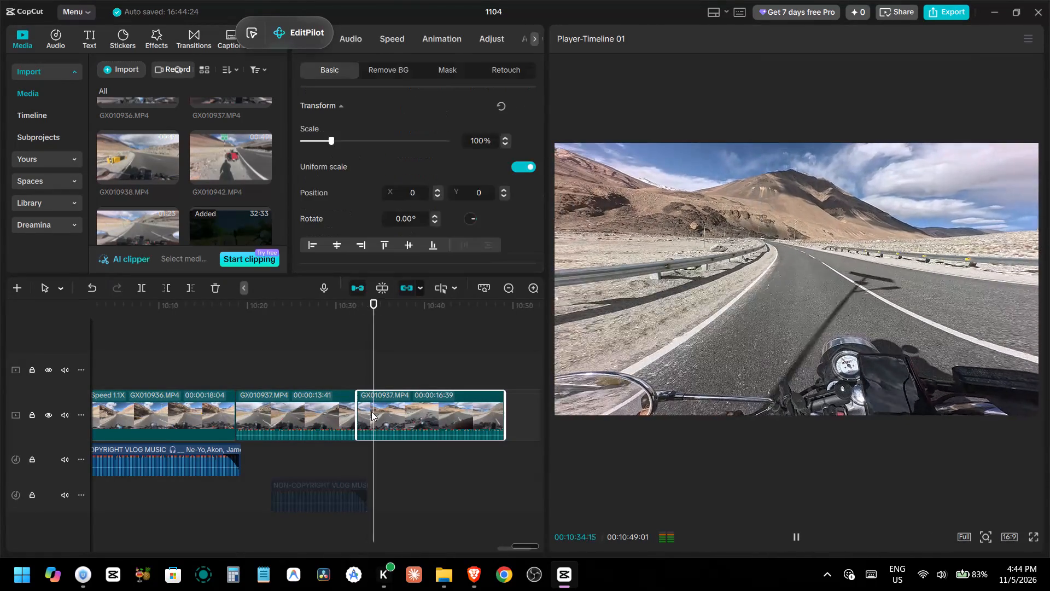
{"action": "scroll", "coordinate": [371, 412], "scroll_direction": "up", "scroll_amount": 8, "text": "ctrl"}
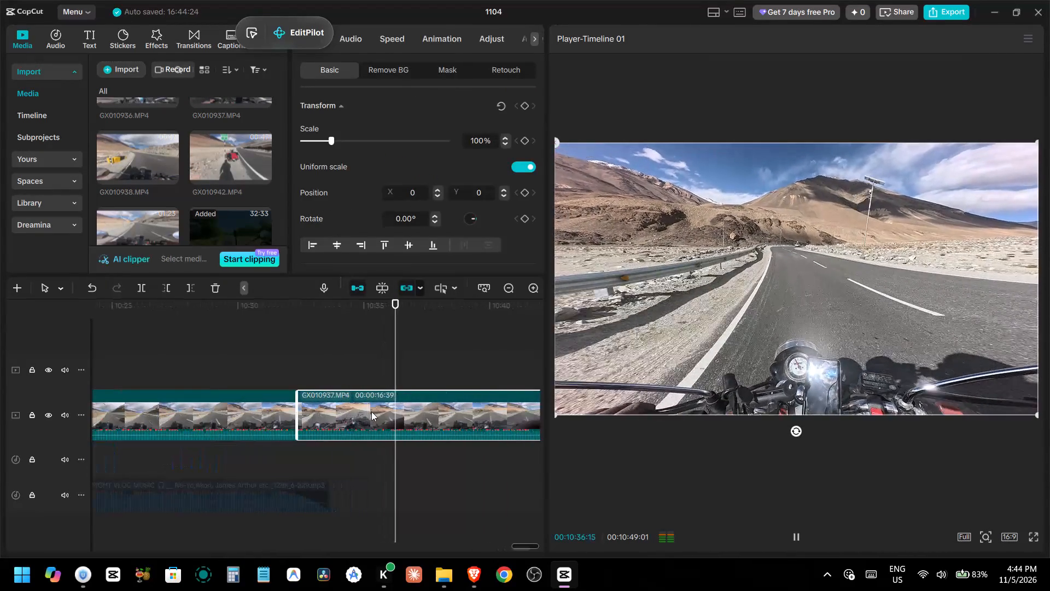
{"action": "scroll", "coordinate": [371, 412], "scroll_direction": "up", "scroll_amount": 4, "text": "ctrl"}
{"action": "key", "text": "space"}
{"action": "left_click", "coordinate": [225, 356]}
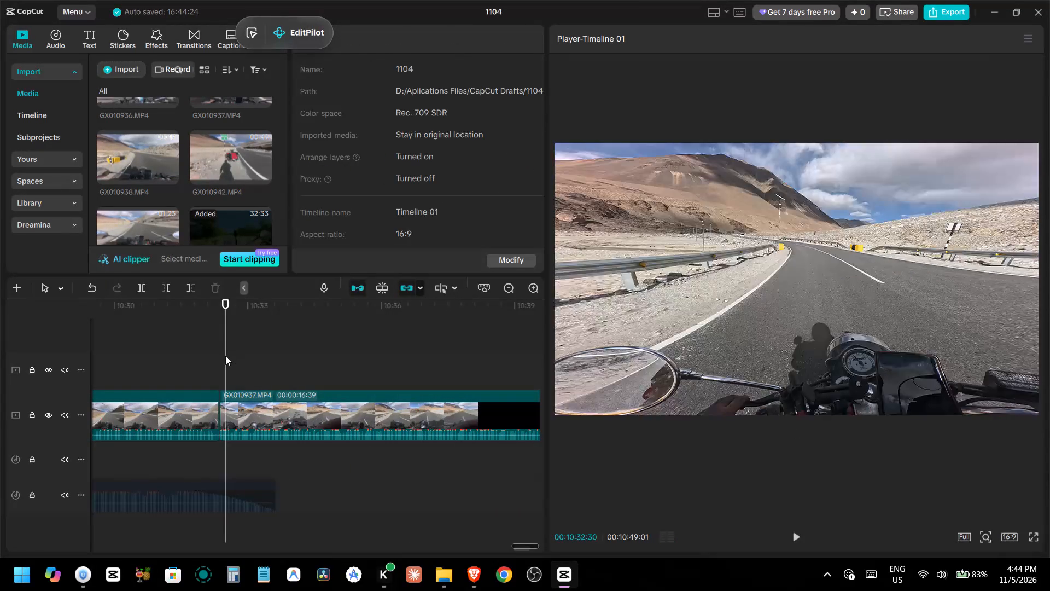
{"action": "key", "text": "space"}
{"action": "key", "text": "space"}
{"action": "left_click_drag", "start_coordinate": [244, 369], "coordinate": [234, 377]}
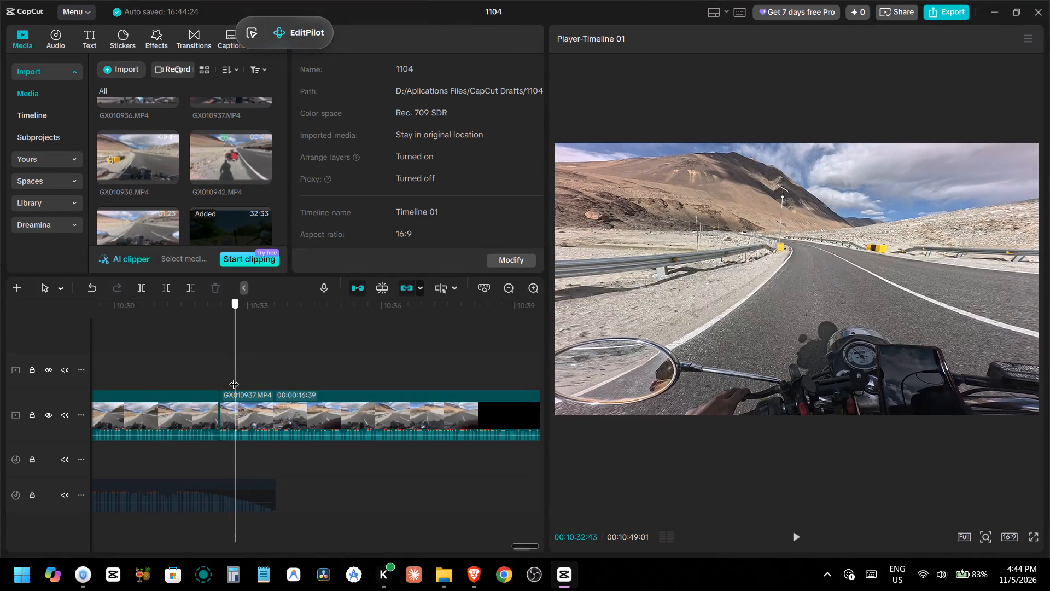
{"action": "left_click_drag", "start_coordinate": [234, 377], "coordinate": [232, 379]}
{"action": "left_click", "coordinate": [232, 379]}
{"action": "left_click", "coordinate": [238, 411]}
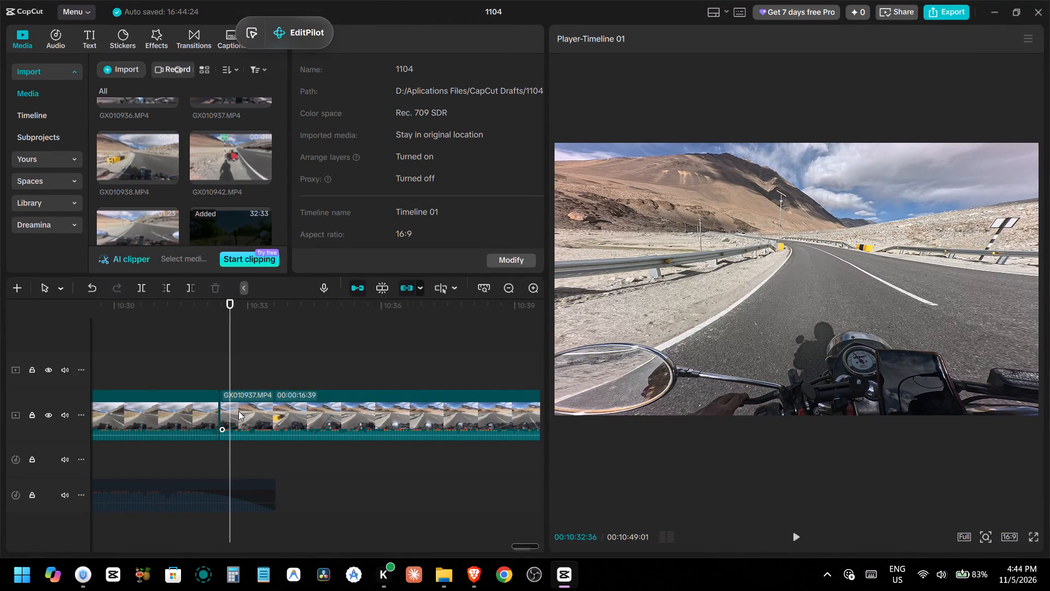
{"action": "key", "text": "q"}
Preview the join between the two GX010937 parts and the footage that follows it.
{"action": "left_click", "coordinate": [144, 351]}
{"action": "key", "text": "space"}
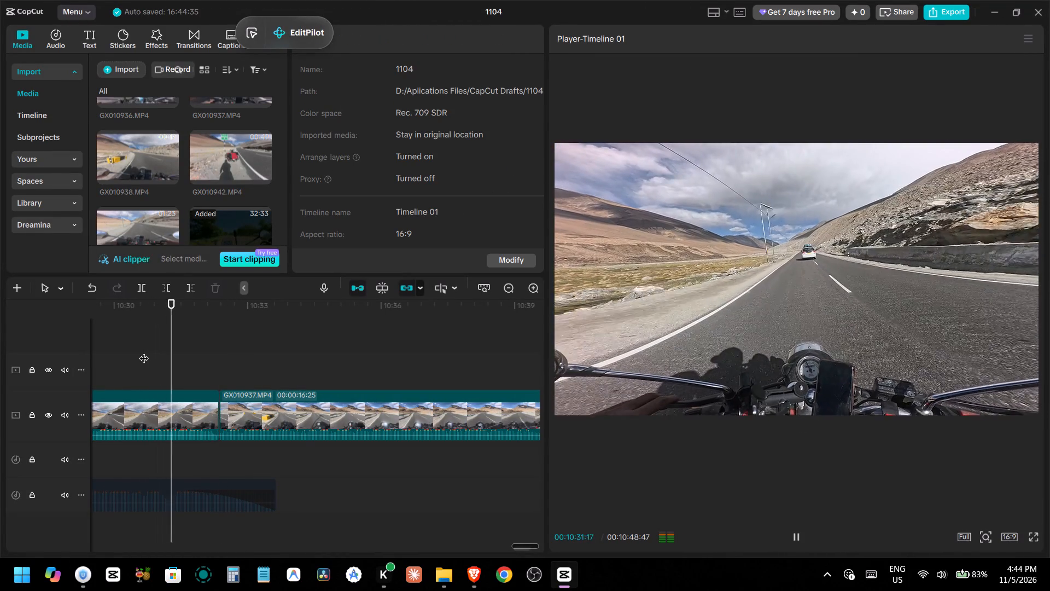
{"action": "scroll", "coordinate": [254, 379], "scroll_direction": "down", "scroll_amount": 3, "text": "ctrl"}
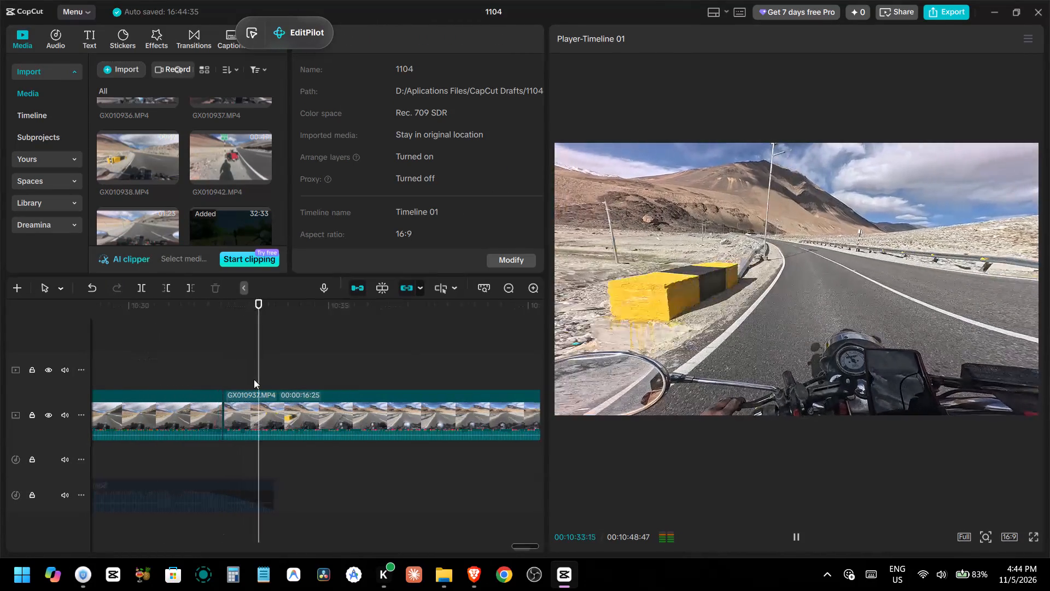
{"action": "scroll", "coordinate": [254, 379], "scroll_direction": "down", "scroll_amount": 7, "text": "ctrl"}
{"action": "scroll", "coordinate": [253, 375], "scroll_direction": "down", "scroll_amount": 2, "text": "alt"}
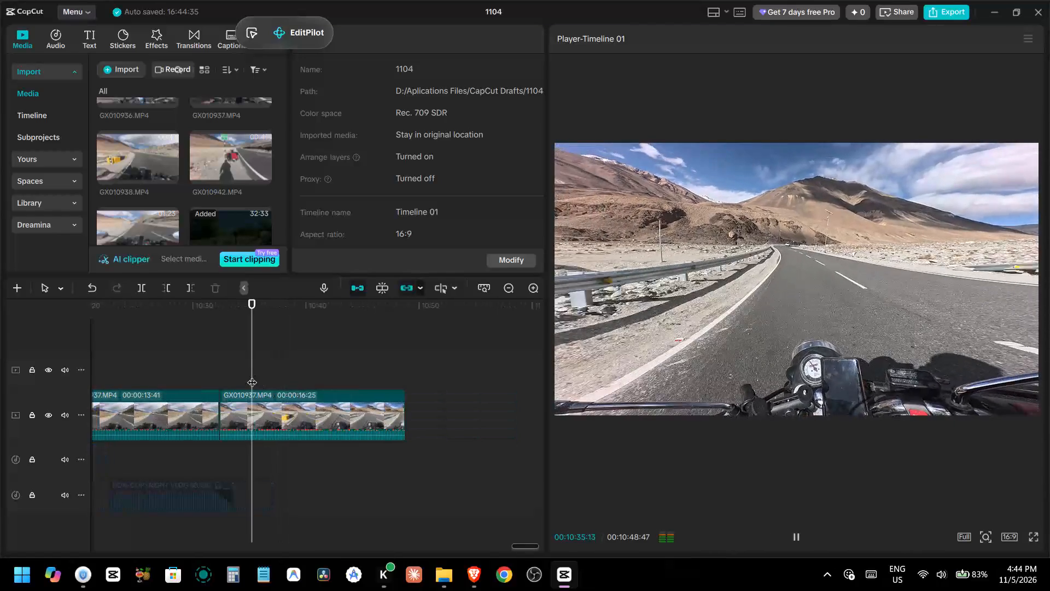
{"action": "left_click", "coordinate": [261, 406]}
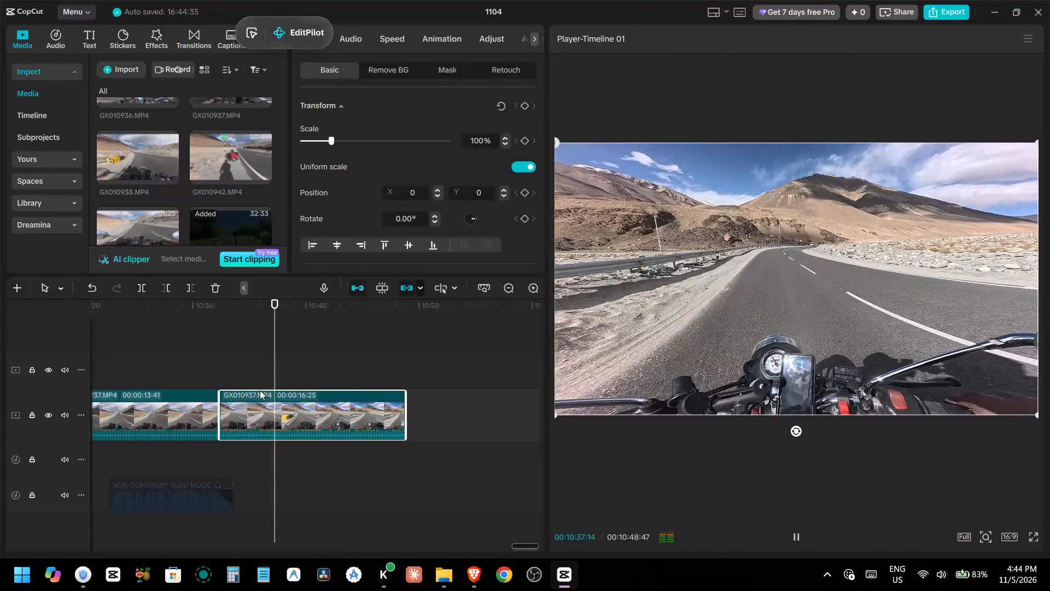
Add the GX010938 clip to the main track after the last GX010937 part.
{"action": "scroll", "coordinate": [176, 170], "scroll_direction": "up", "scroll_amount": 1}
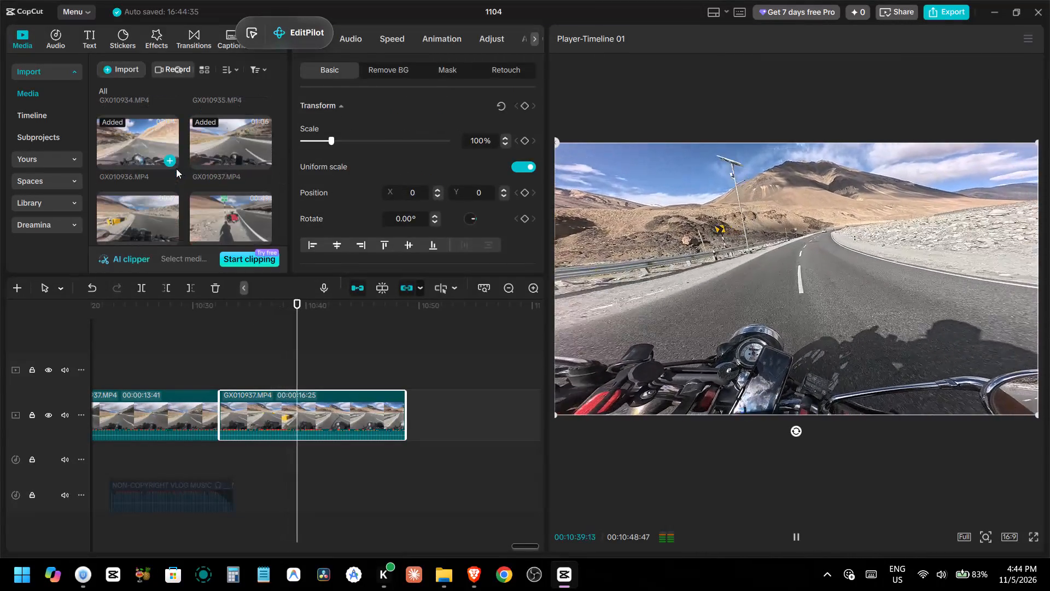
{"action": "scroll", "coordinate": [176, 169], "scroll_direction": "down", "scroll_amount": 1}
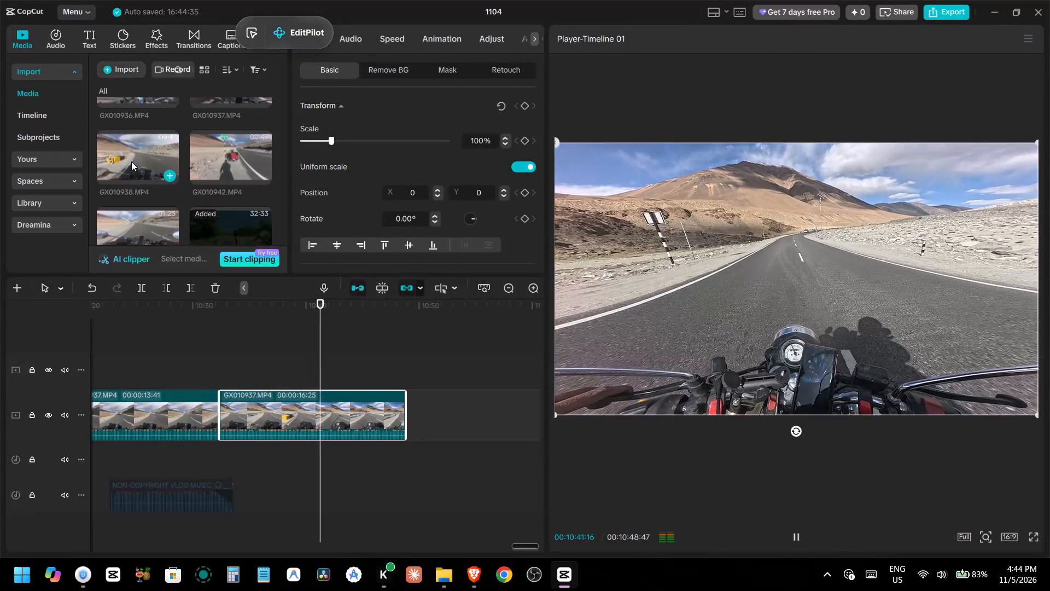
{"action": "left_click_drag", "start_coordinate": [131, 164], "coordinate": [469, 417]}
Trim the end of the last GX010937 part at 10:43:07, making it 00:00:10:45 long.
{"action": "key", "text": "space"}
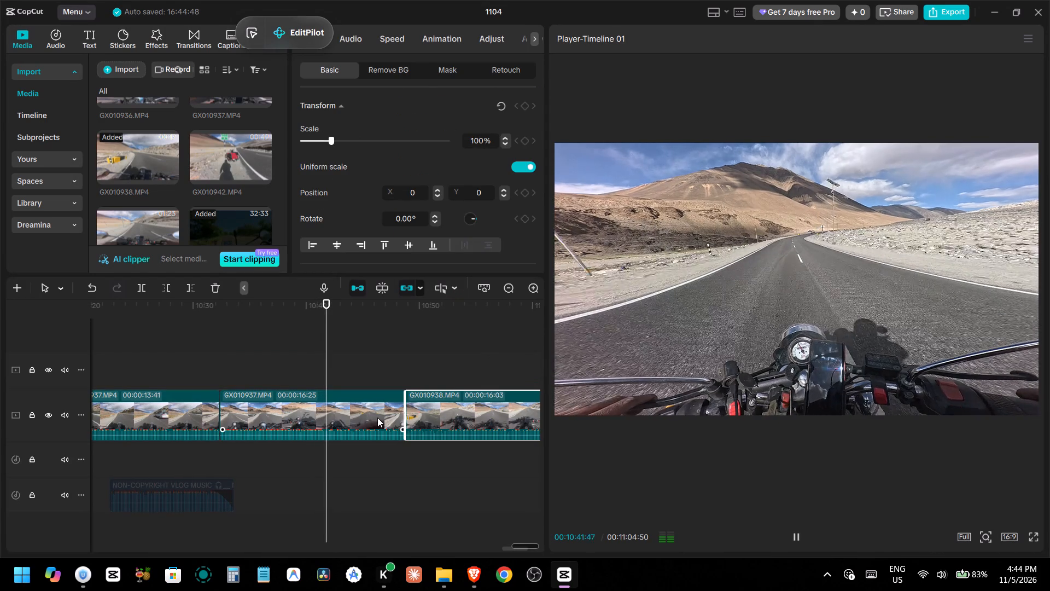
{"action": "left_click", "coordinate": [376, 416]}
{"action": "key", "text": "space"}
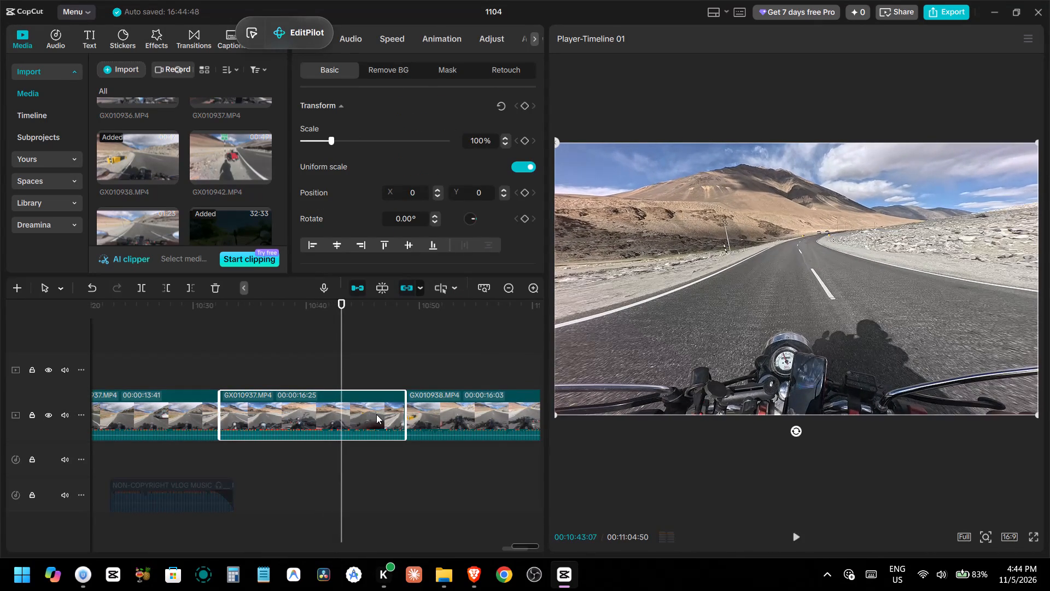
{"action": "key", "text": "w"}
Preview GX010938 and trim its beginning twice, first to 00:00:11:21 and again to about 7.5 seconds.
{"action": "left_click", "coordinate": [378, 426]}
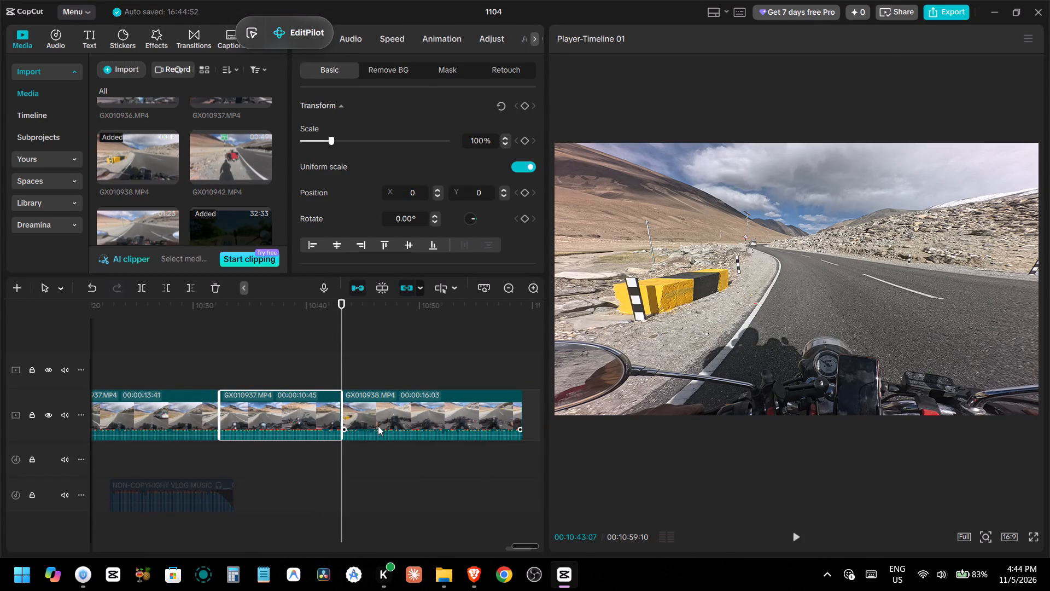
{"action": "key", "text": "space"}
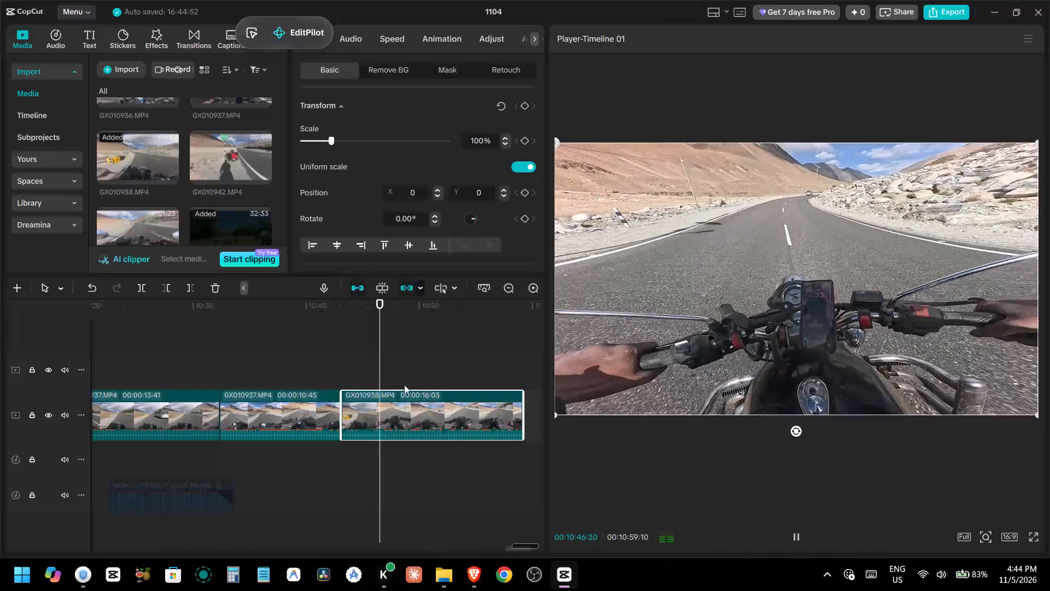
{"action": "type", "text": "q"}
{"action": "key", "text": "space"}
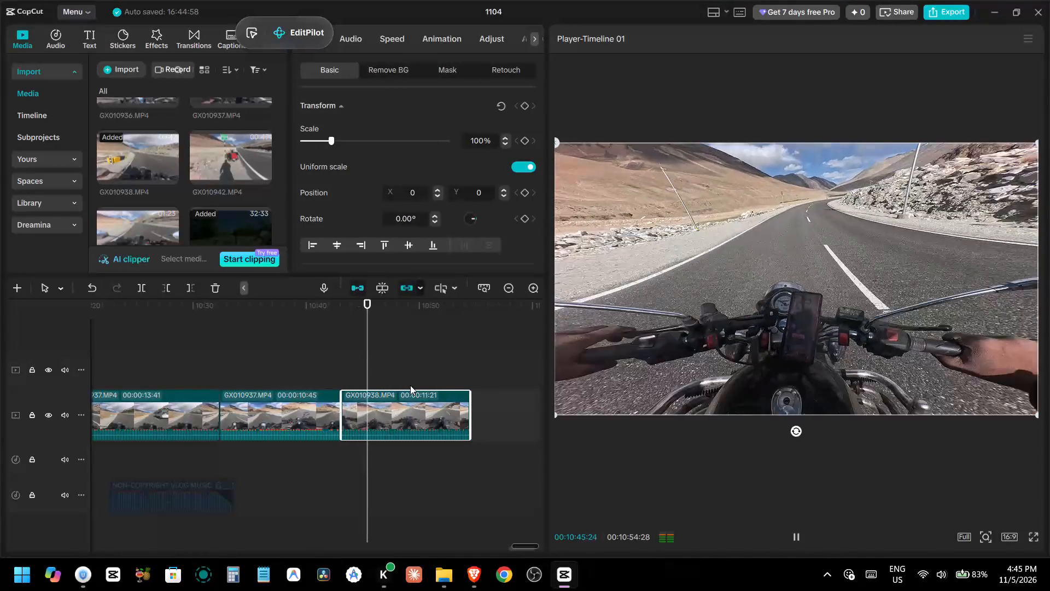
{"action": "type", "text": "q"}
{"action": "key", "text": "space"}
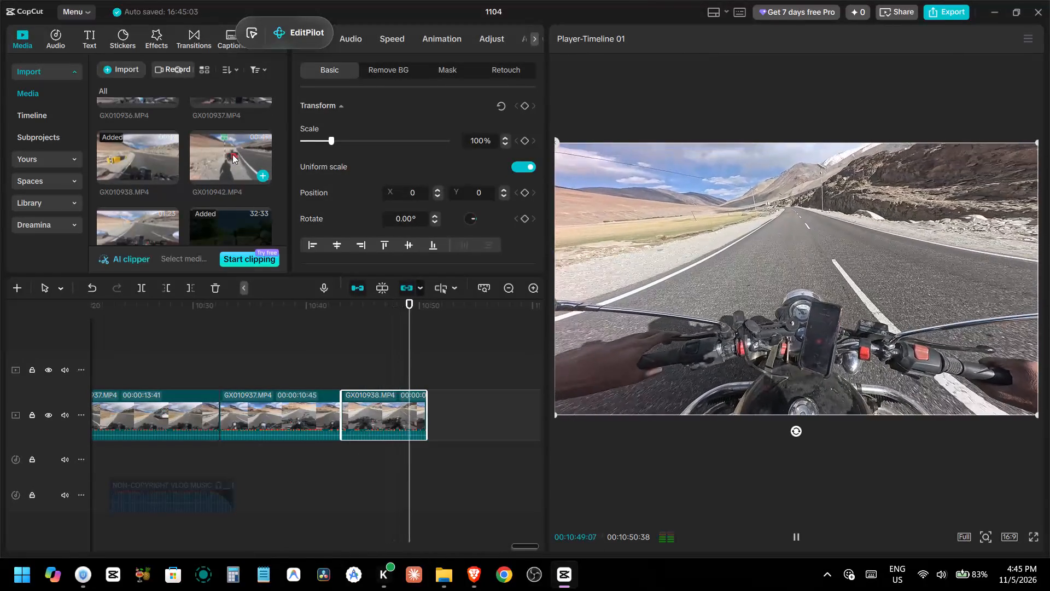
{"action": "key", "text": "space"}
Add the GX010942 clip to the end of the main track.
{"action": "left_click_drag", "start_coordinate": [232, 153], "coordinate": [491, 405]}
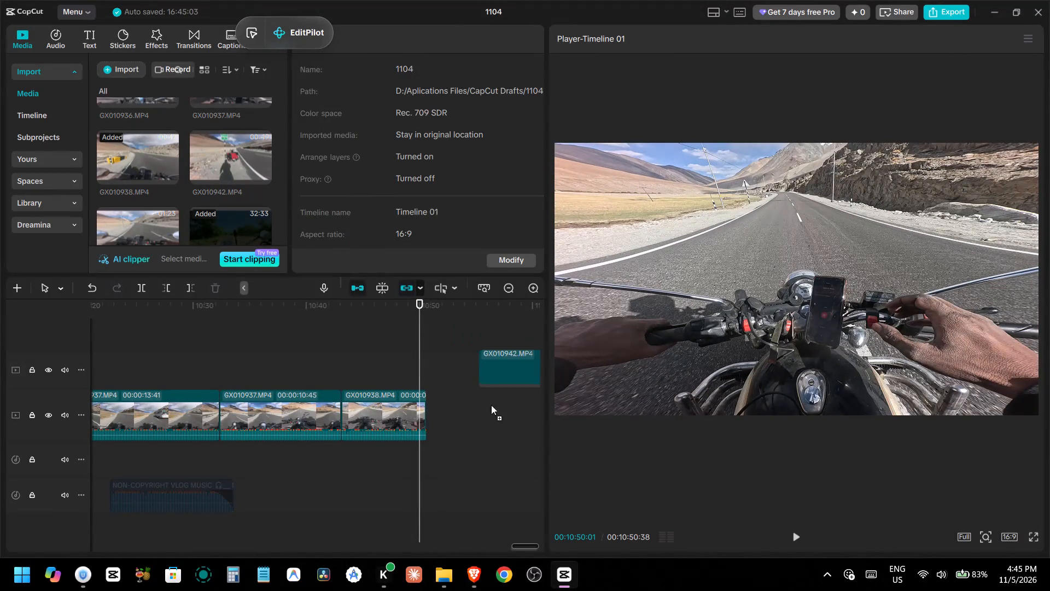
{"action": "left_click_drag", "start_coordinate": [491, 405], "coordinate": [485, 416]}
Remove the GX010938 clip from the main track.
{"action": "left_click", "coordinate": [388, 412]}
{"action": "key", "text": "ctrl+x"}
Preview the opening of GX010942 and trim its start, making the clip 00:00:47:26 long.
{"action": "left_click", "coordinate": [335, 375]}
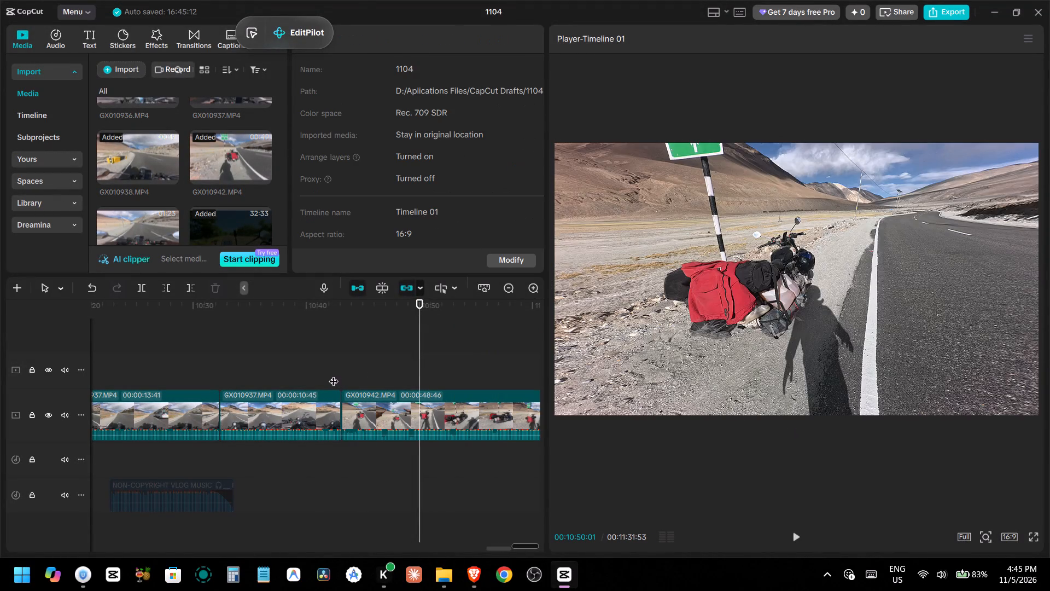
{"action": "key", "text": "space"}
{"action": "left_click", "coordinate": [364, 400]}
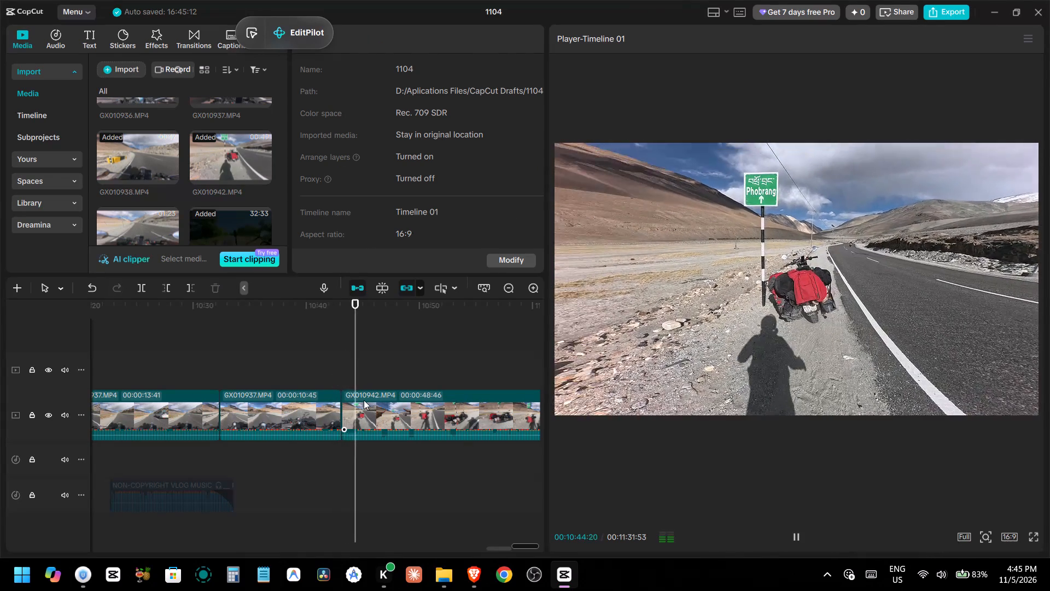
{"action": "scroll", "coordinate": [291, 367], "scroll_direction": "down", "scroll_amount": 1, "text": "alt"}
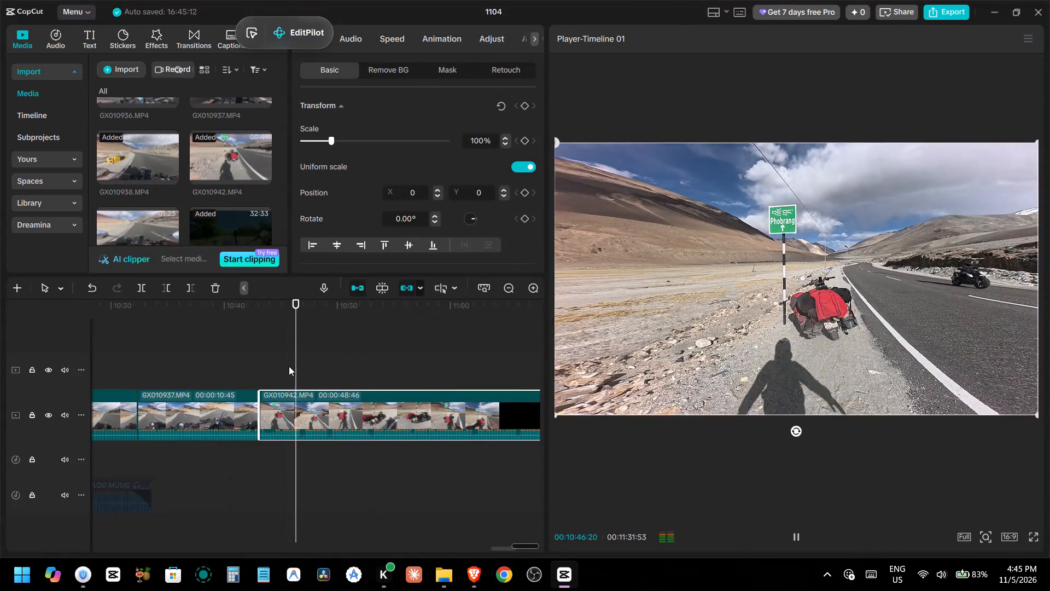
{"action": "key", "text": "space"}
{"action": "left_click", "coordinate": [265, 360]}
{"action": "key", "text": "space"}
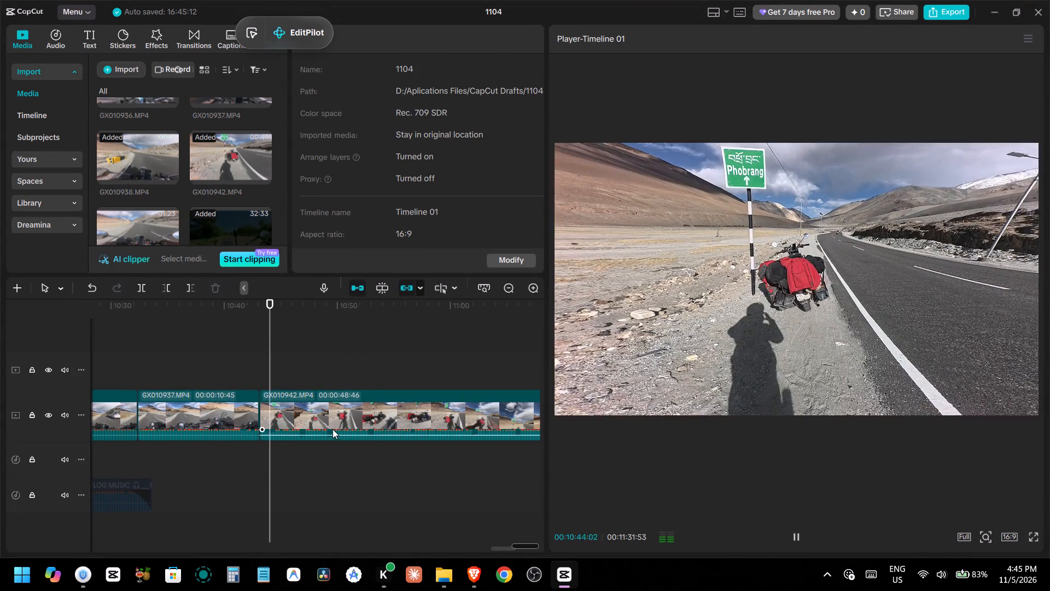
{"action": "key", "text": "space"}
{"action": "left_click", "coordinate": [323, 414]}
{"action": "type", "text": "q"}
Replay the start of GX010942 and trim its beginning further, to a duration of 00:00:46:44.
{"action": "key", "text": "space"}
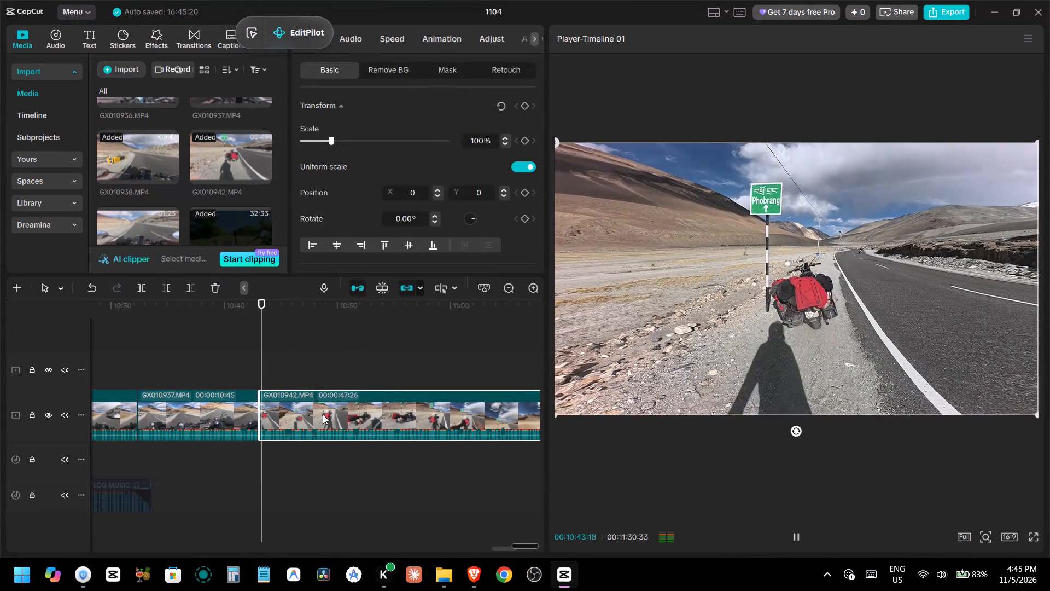
{"action": "key", "text": "space"}
{"action": "scroll", "coordinate": [283, 423], "scroll_direction": "up", "scroll_amount": 2, "text": "ctrl"}
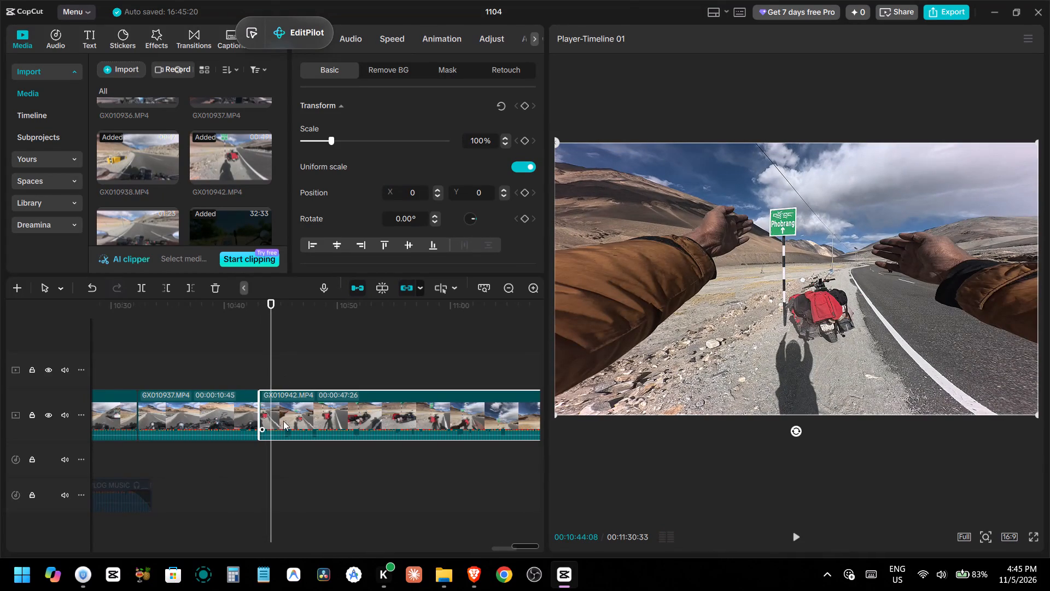
{"action": "scroll", "coordinate": [283, 421], "scroll_direction": "up", "scroll_amount": 15, "text": "ctrl"}
{"action": "left_click_drag", "start_coordinate": [270, 373], "coordinate": [252, 381]}
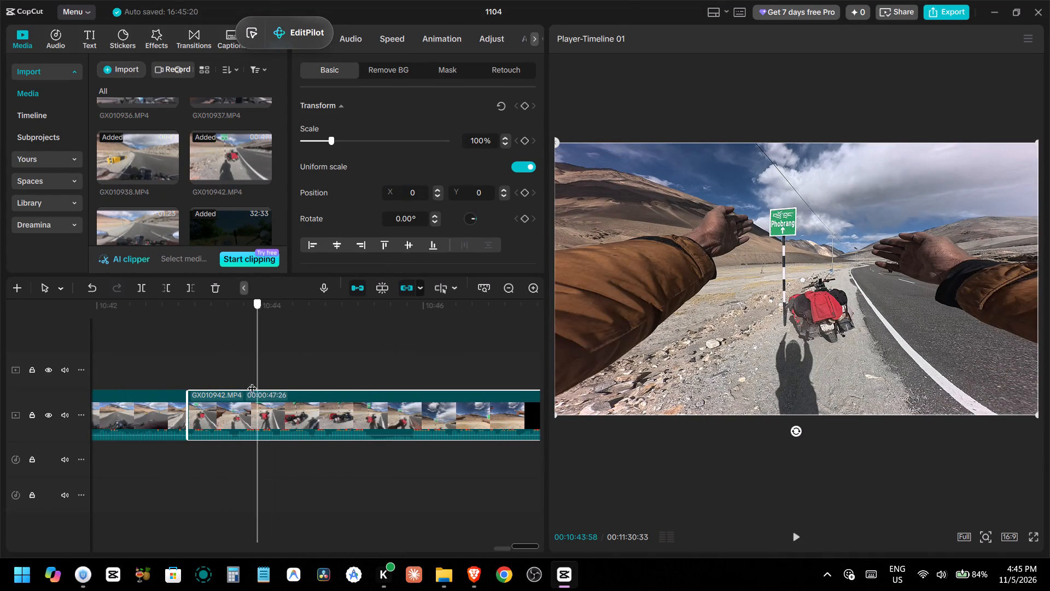
{"action": "left_click_drag", "start_coordinate": [252, 381], "coordinate": [244, 381]}
{"action": "key", "text": "q"}
Play back GX010942 from its trimmed start to review the opening section.
{"action": "key", "text": "space"}
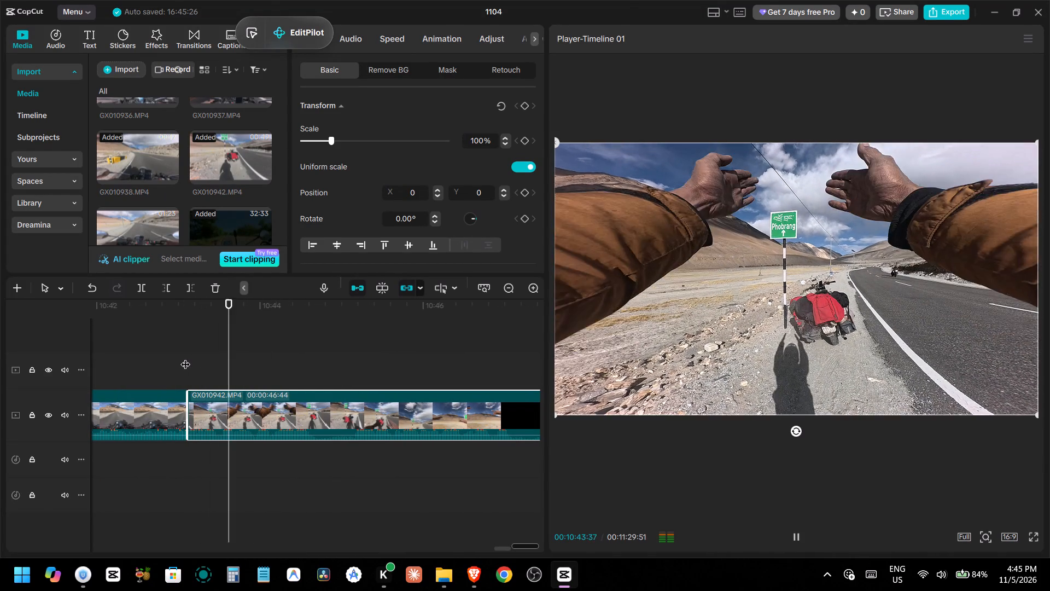
{"action": "left_click", "coordinate": [182, 359]}
{"action": "key", "text": "space"}
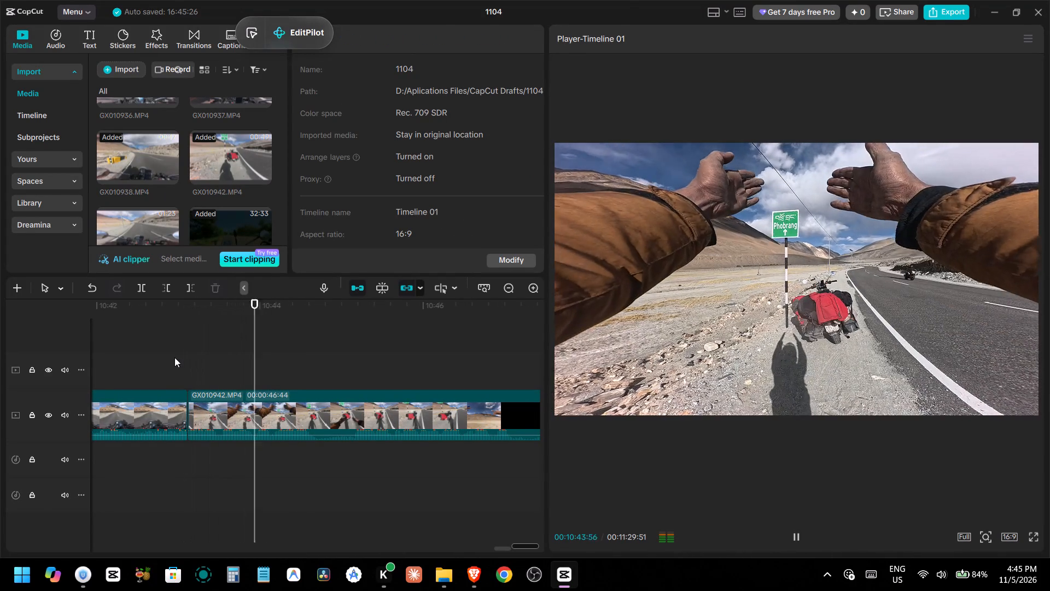
{"action": "scroll", "coordinate": [241, 397], "scroll_direction": "down", "scroll_amount": 8, "text": "ctrl"}
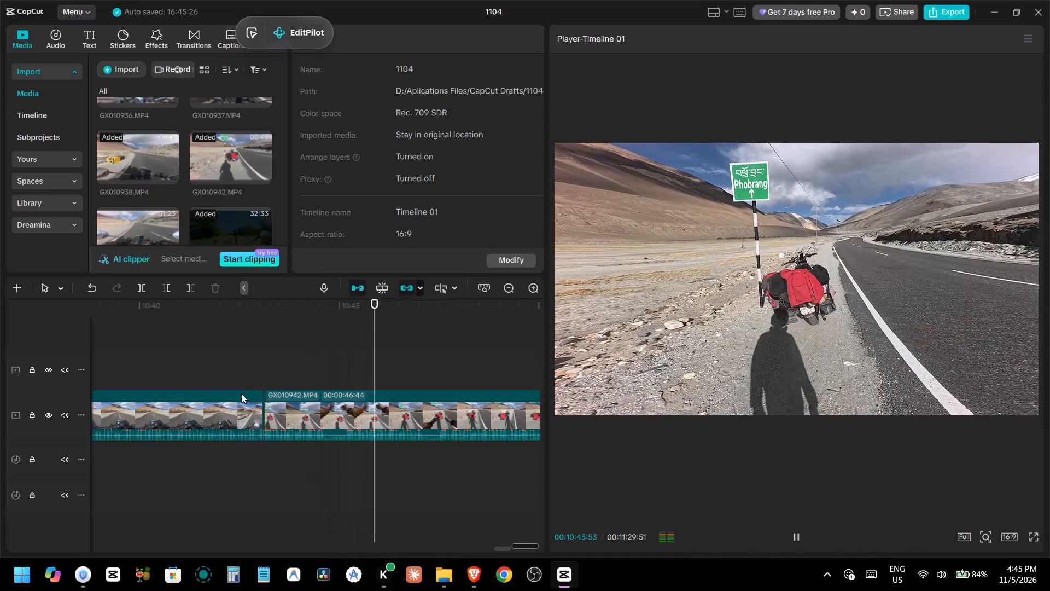
{"action": "scroll", "coordinate": [241, 393], "scroll_direction": "down", "scroll_amount": 3}
{"action": "scroll", "coordinate": [241, 393], "scroll_direction": "down", "scroll_amount": 9, "text": "ctrl"}
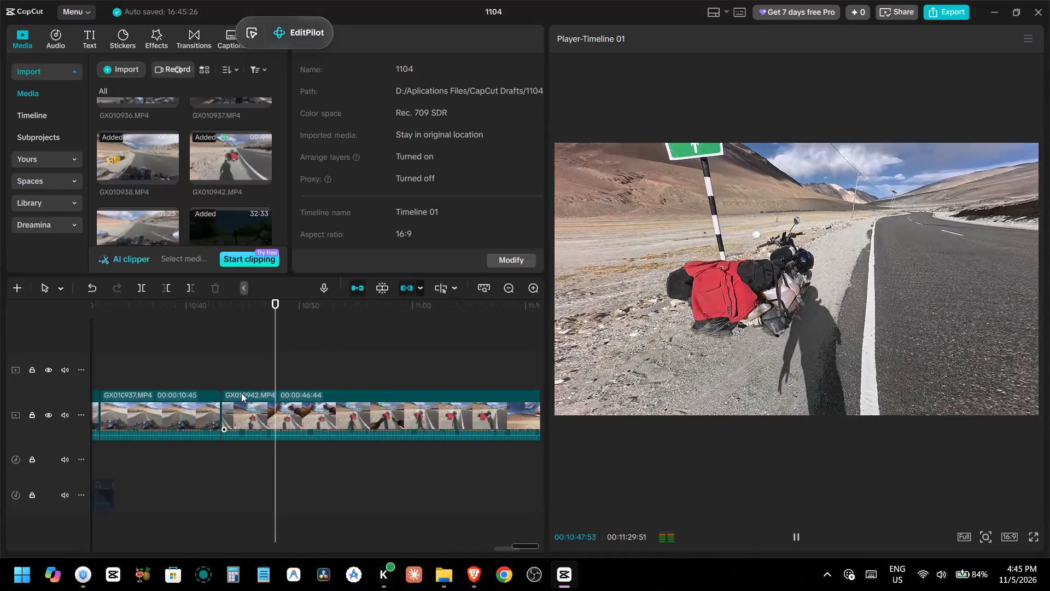
{"action": "scroll", "coordinate": [241, 393], "scroll_direction": "down", "scroll_amount": 3, "text": "alt"}
{"action": "scroll", "coordinate": [241, 393], "scroll_direction": "down", "scroll_amount": 6, "text": "ctrl"}
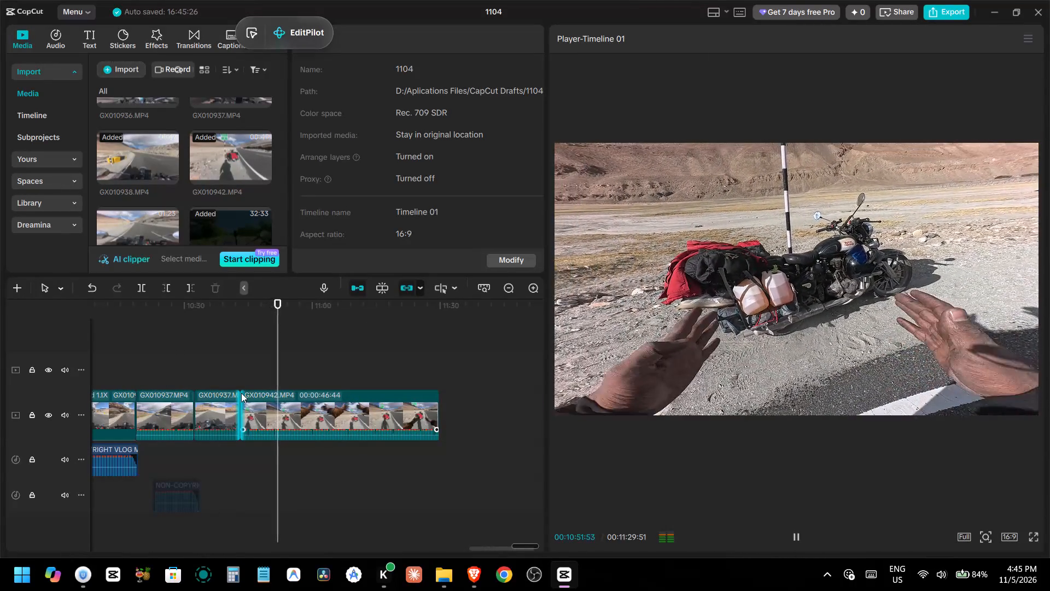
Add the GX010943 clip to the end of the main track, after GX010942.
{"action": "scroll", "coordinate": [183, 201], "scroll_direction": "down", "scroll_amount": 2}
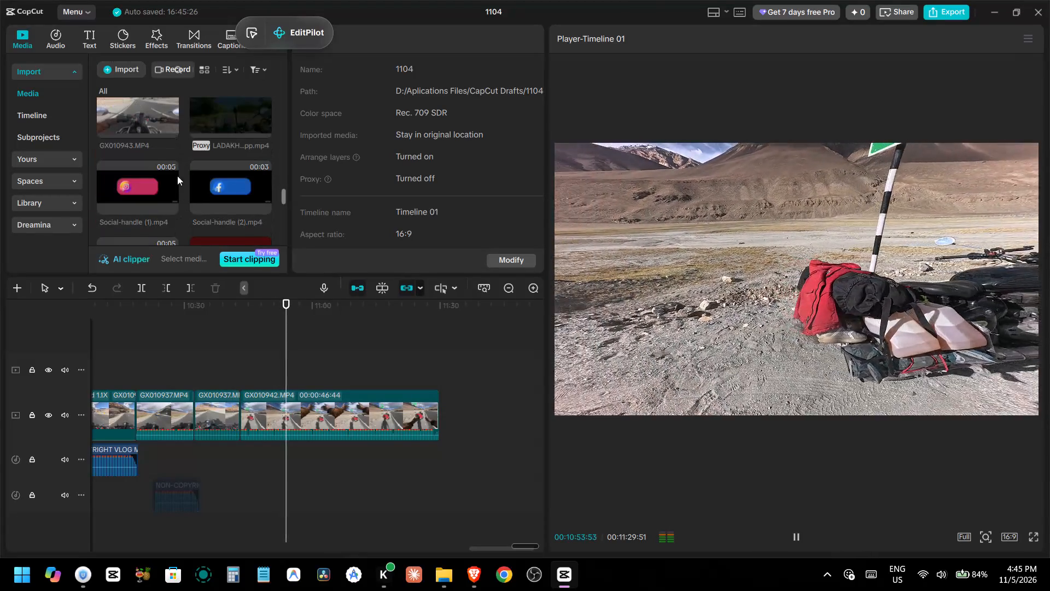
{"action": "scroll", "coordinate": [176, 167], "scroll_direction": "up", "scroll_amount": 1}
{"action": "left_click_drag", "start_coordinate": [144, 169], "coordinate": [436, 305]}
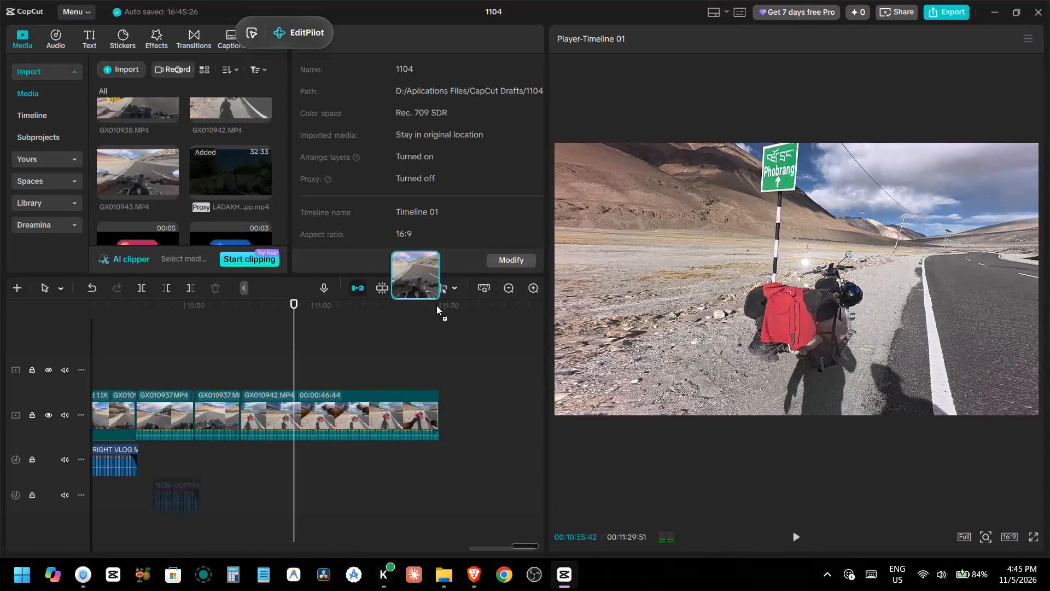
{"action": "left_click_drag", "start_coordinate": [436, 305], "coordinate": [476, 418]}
Play GX010942 through to near its end and trim off the tail, to a duration of 00:00:45:39.
{"action": "key", "text": "space"}
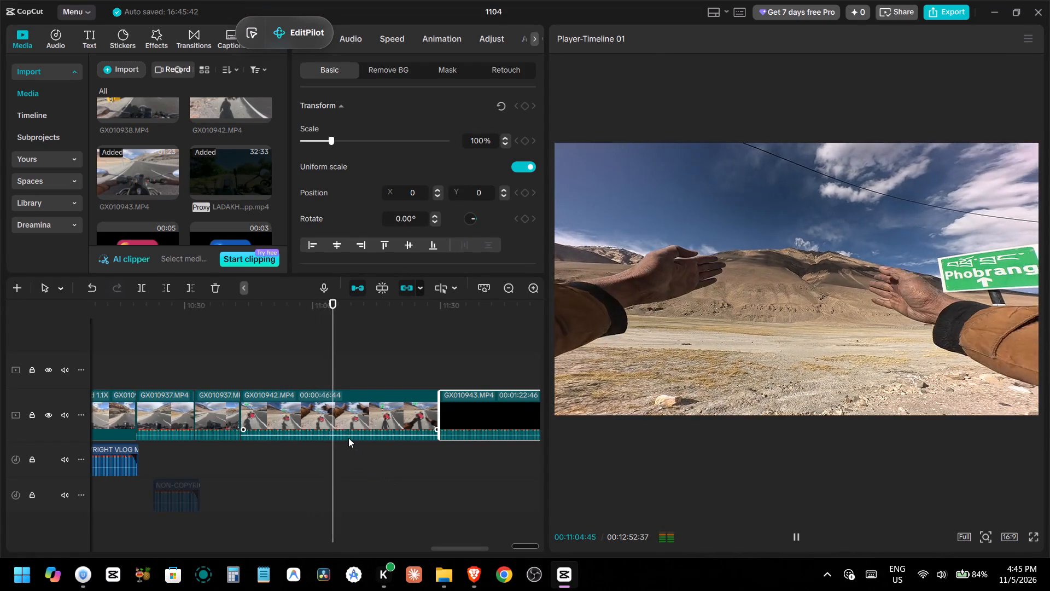
{"action": "left_click", "coordinate": [358, 415]}
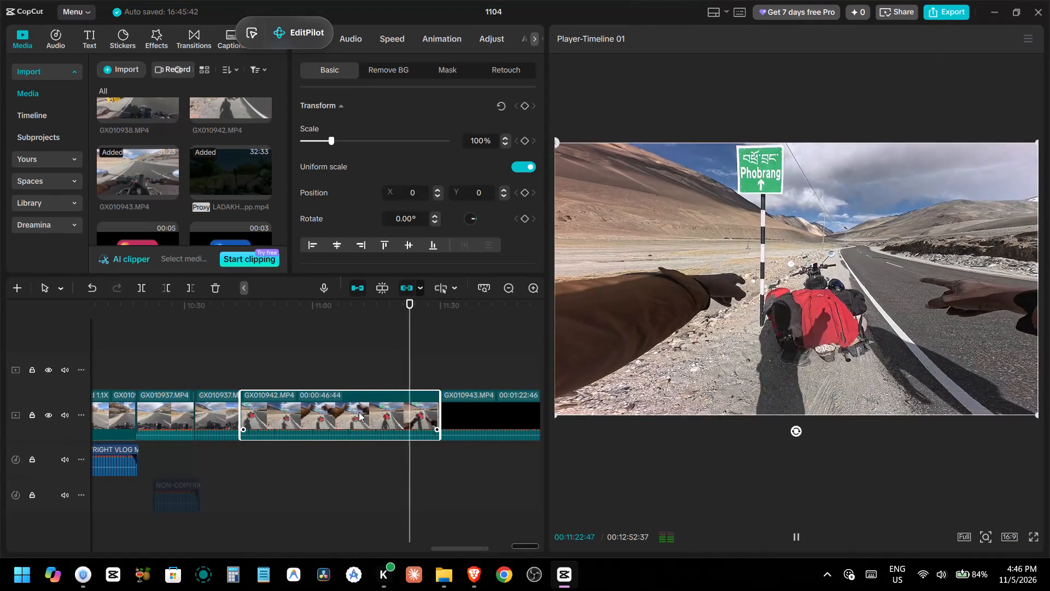
{"action": "scroll", "coordinate": [359, 412], "scroll_direction": "down", "scroll_amount": 3, "text": "alt"}
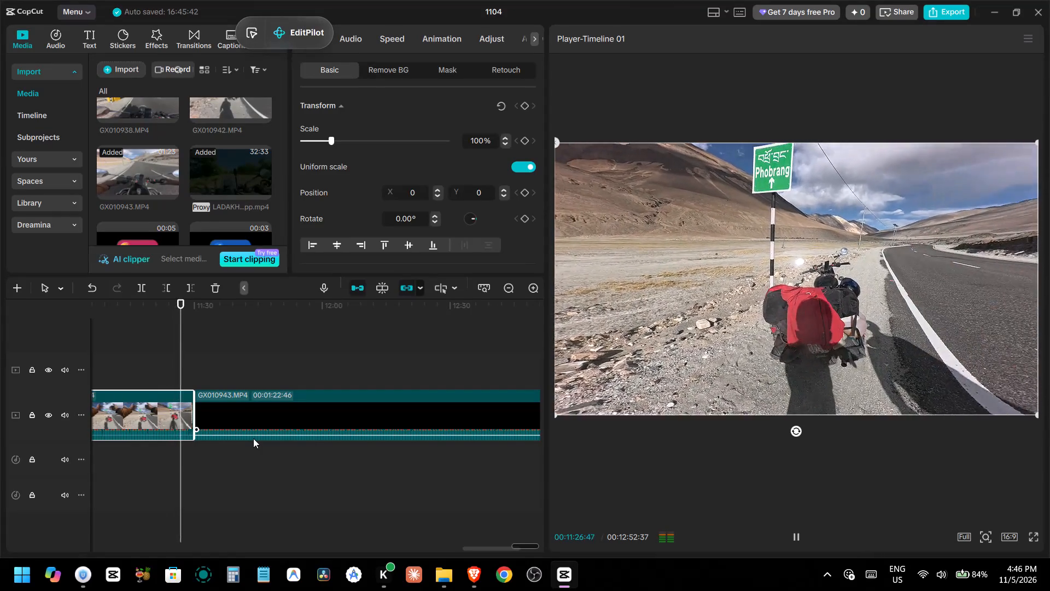
{"action": "key", "text": "space"}
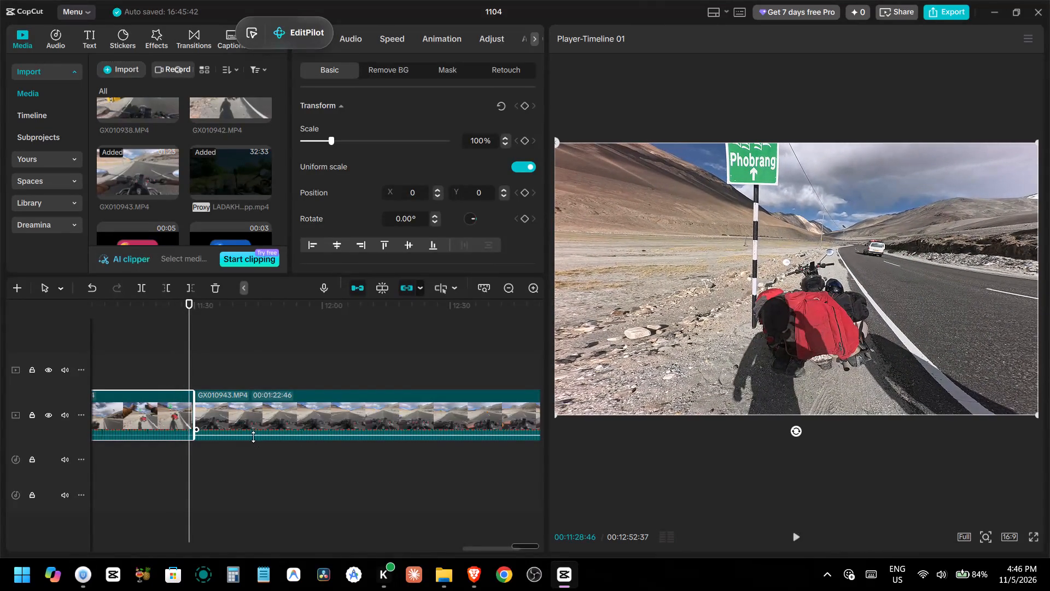
{"action": "type", "text": "w"}
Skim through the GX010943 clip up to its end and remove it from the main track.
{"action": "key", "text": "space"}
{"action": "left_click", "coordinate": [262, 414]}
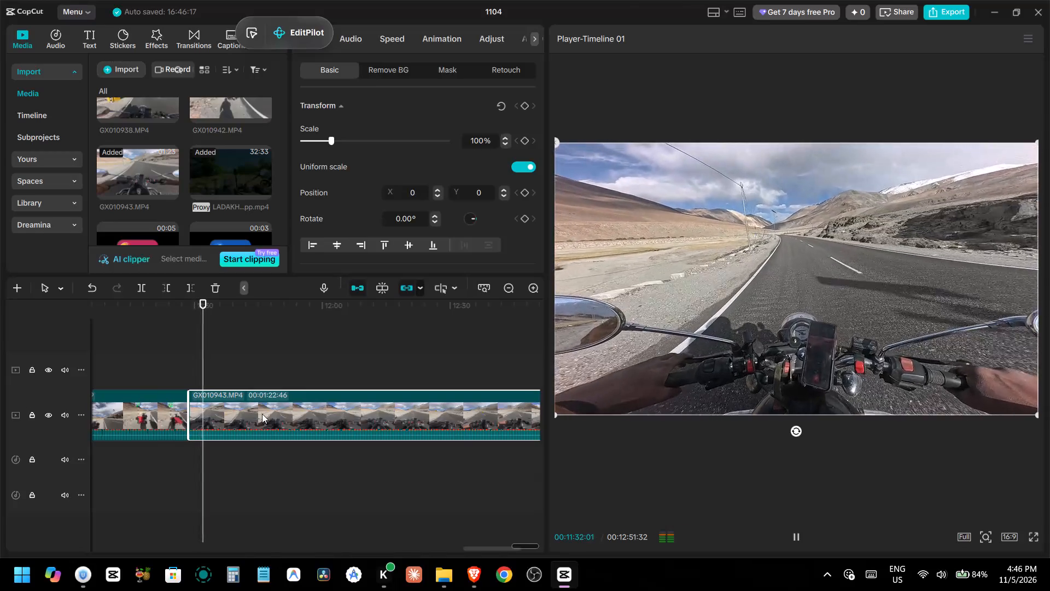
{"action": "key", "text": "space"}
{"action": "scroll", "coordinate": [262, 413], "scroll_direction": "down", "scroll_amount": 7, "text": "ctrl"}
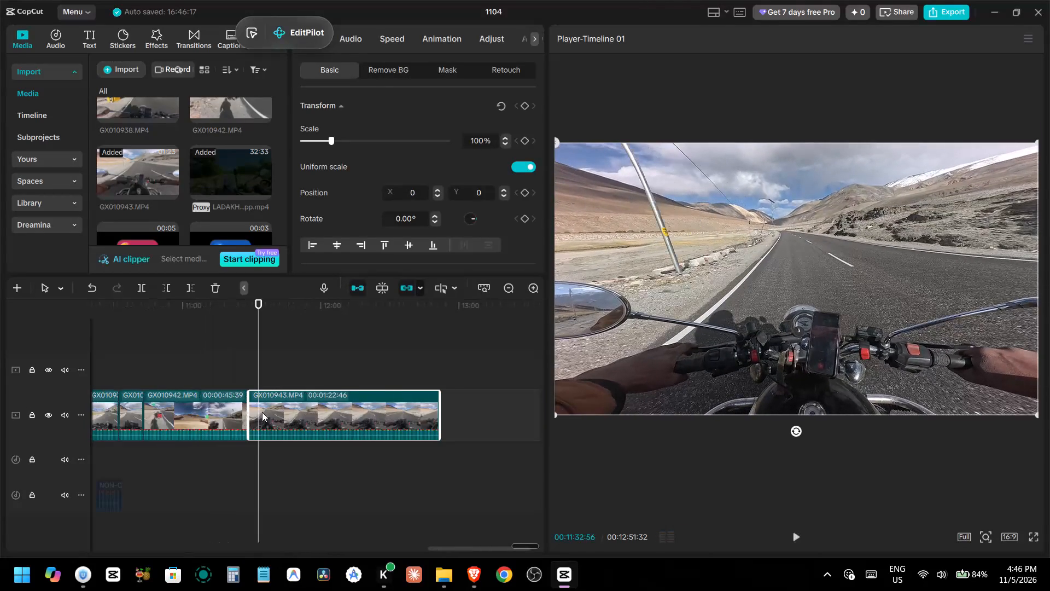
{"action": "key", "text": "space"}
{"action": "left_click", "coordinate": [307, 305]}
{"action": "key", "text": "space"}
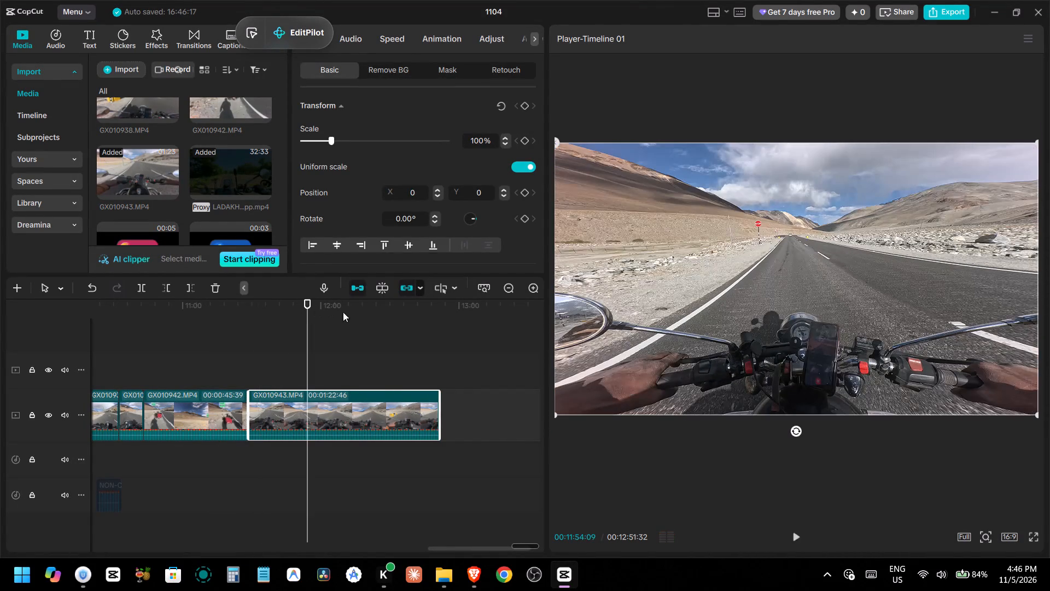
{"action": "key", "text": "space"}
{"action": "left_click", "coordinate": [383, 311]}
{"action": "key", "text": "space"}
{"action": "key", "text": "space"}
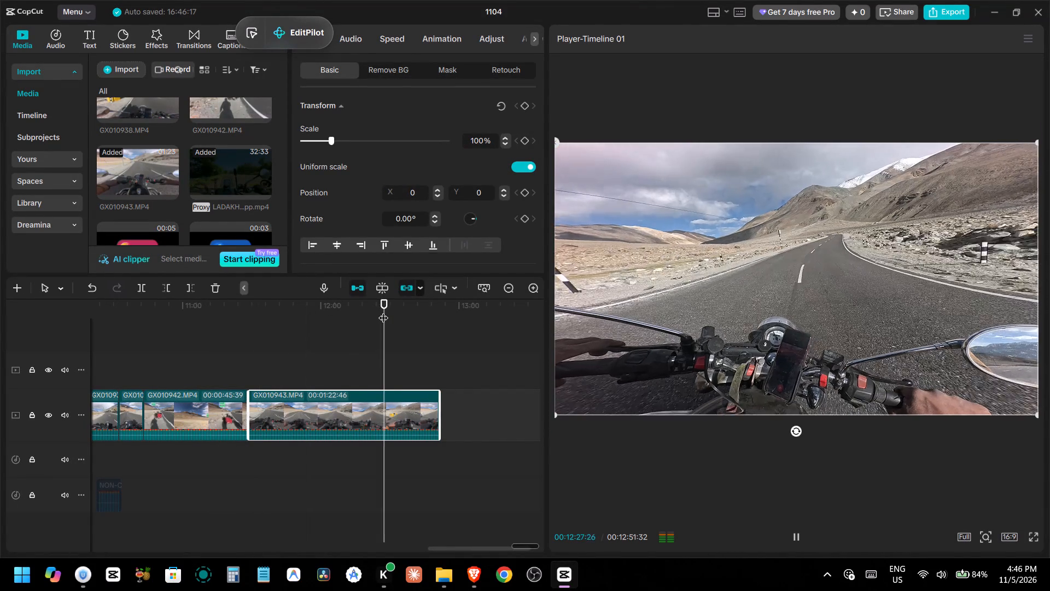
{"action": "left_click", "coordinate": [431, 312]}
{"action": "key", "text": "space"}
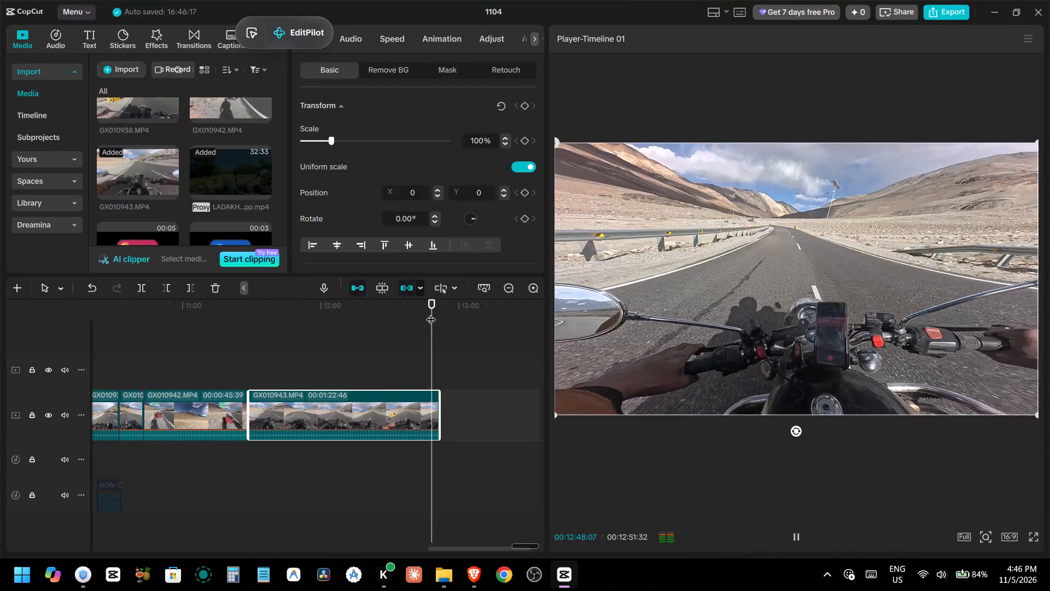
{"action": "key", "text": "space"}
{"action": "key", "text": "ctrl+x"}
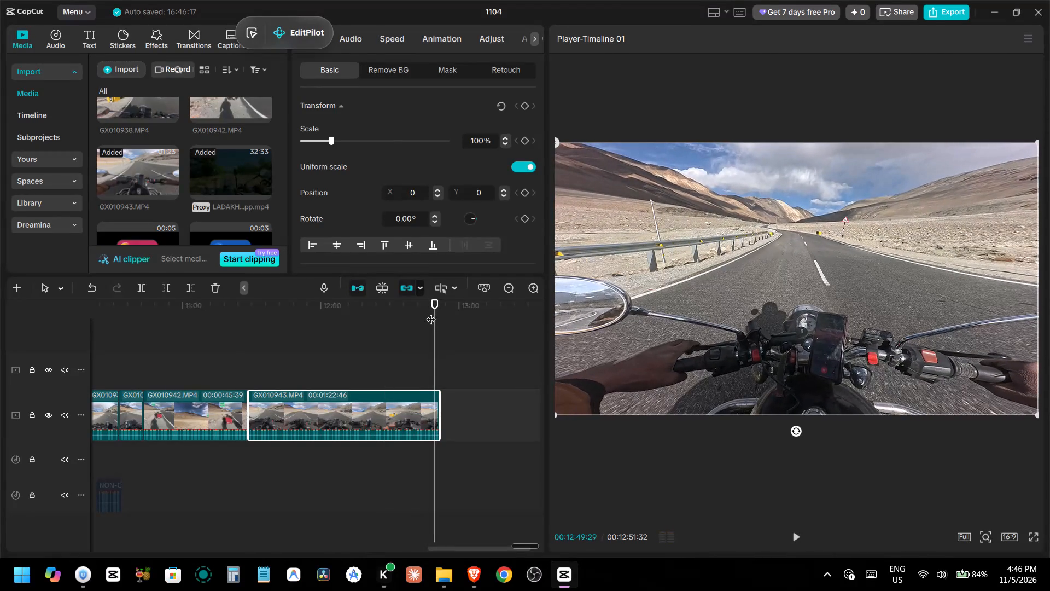
Add the plain black clip from the library's Trending collection to the end of the main track, after GX010942.
{"action": "left_click", "coordinate": [51, 204]}
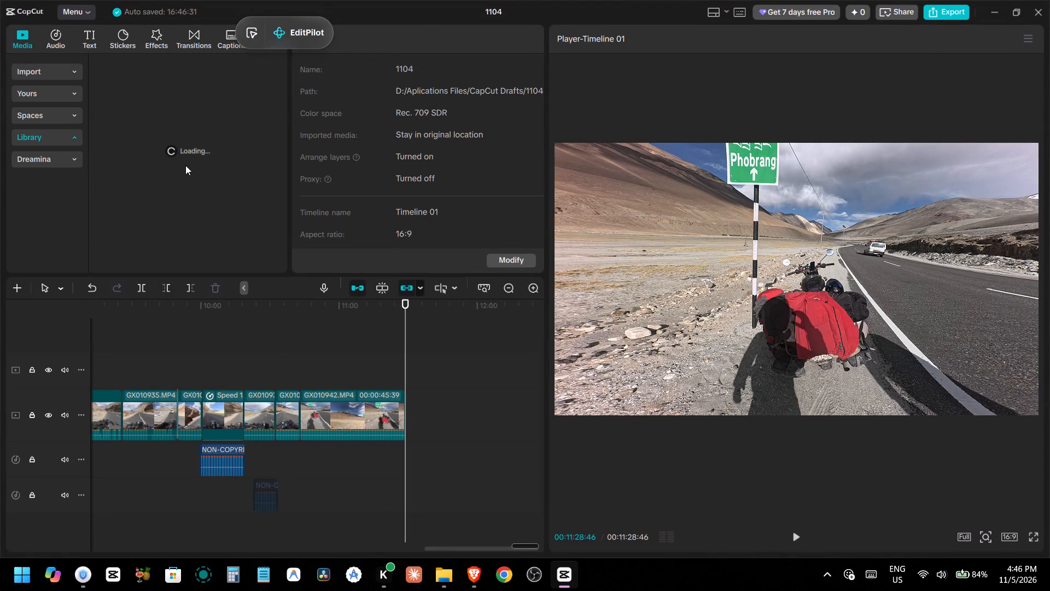
{"action": "left_click_drag", "start_coordinate": [222, 150], "coordinate": [371, 329]}
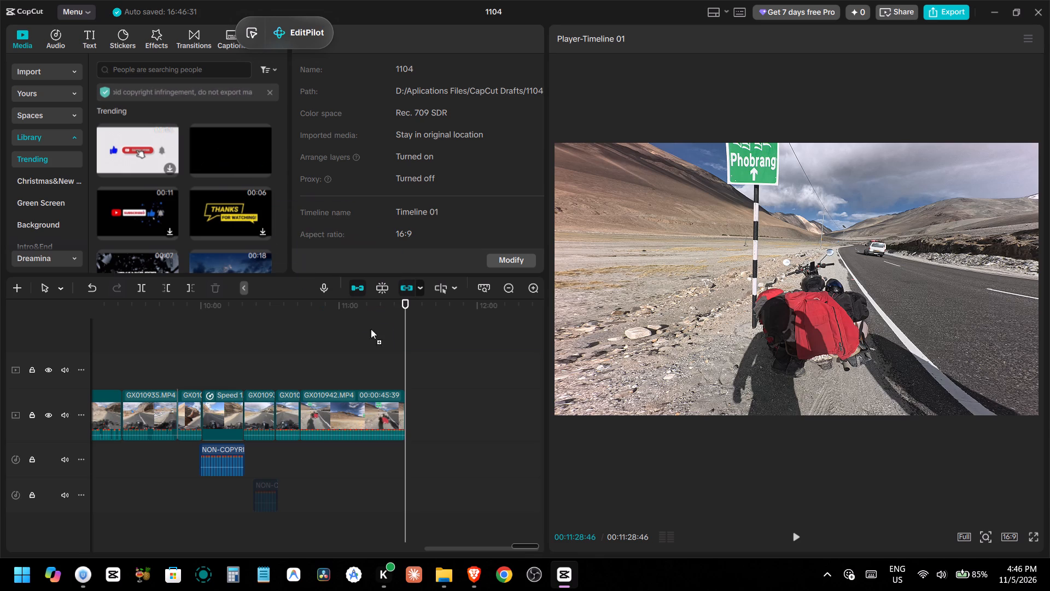
{"action": "left_click_drag", "start_coordinate": [371, 329], "coordinate": [434, 412]}
Play into the black clip and add a default text at 00:11:30:16.
{"action": "scroll", "coordinate": [439, 412], "scroll_direction": "up", "scroll_amount": 14, "text": "ctrl"}
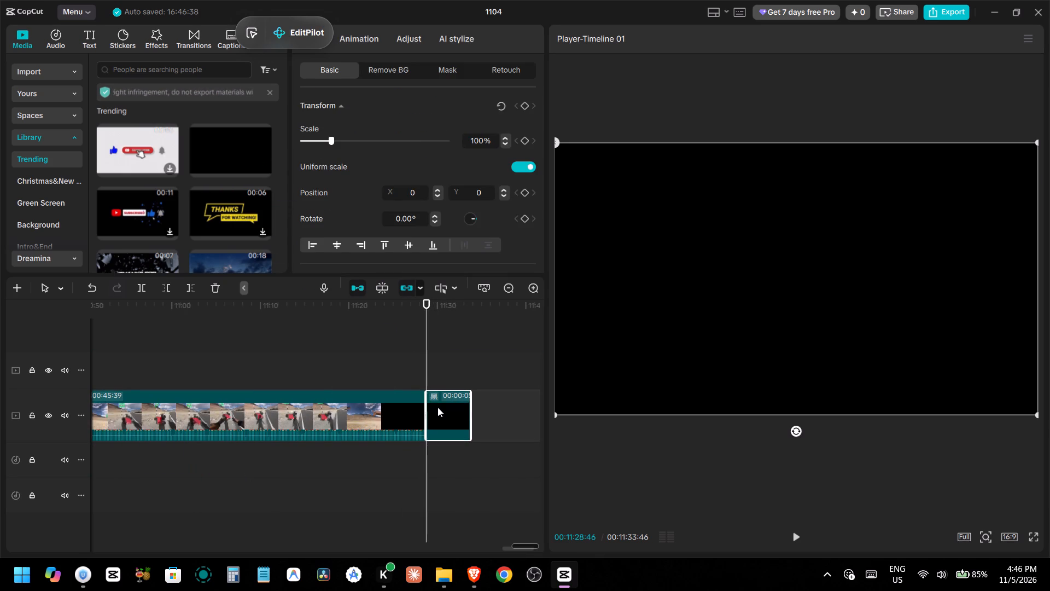
{"action": "scroll", "coordinate": [437, 407], "scroll_direction": "up", "scroll_amount": 1, "text": "ctrl"}
{"action": "left_click", "coordinate": [421, 381]}
{"action": "key", "text": "space"}
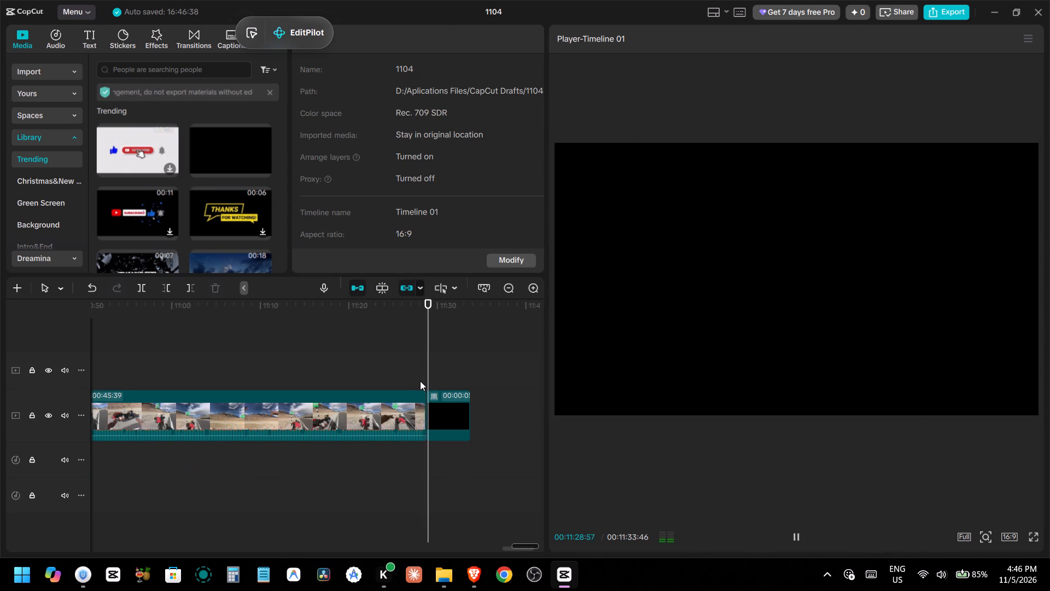
{"action": "key", "text": "space"}
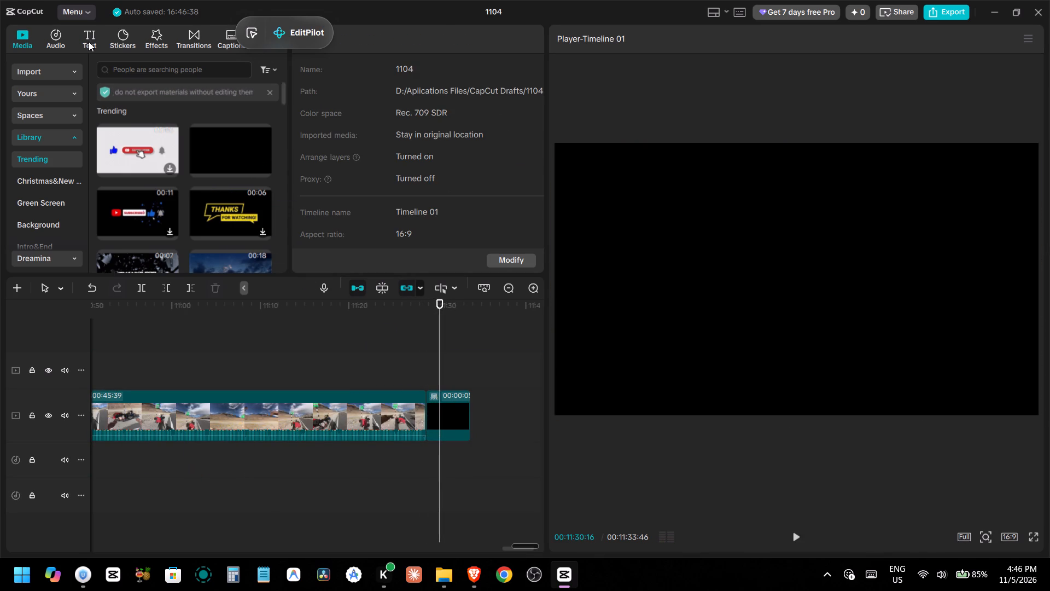
{"action": "left_click", "coordinate": [89, 42]}
{"action": "left_click", "coordinate": [147, 112]}
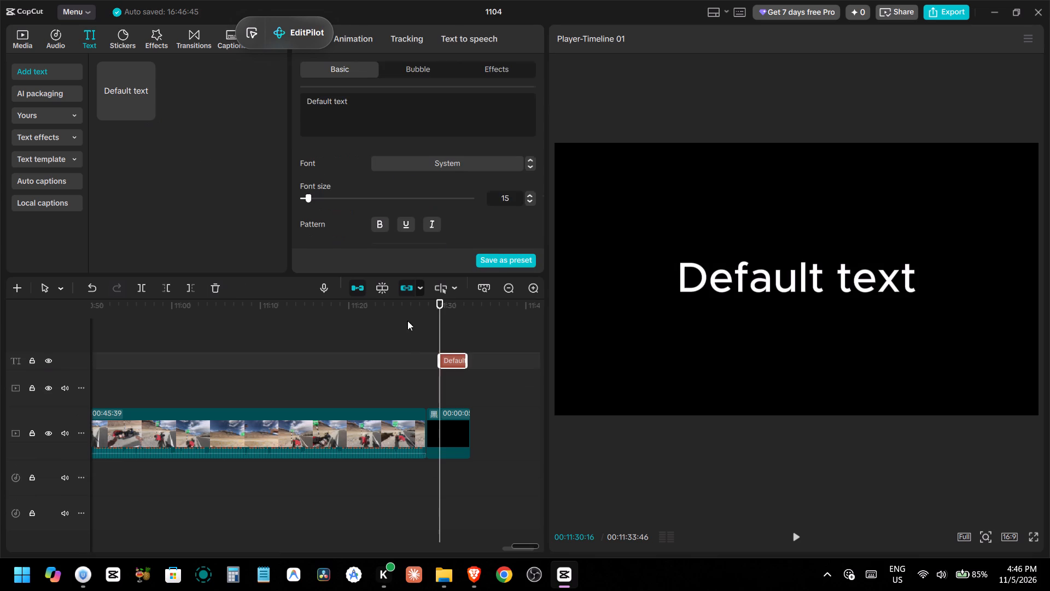
Extend the start and end of the text clip to span the black clip.
{"action": "left_click_drag", "start_coordinate": [441, 359], "coordinate": [427, 362]}
{"action": "left_click_drag", "start_coordinate": [427, 362], "coordinate": [429, 366]}
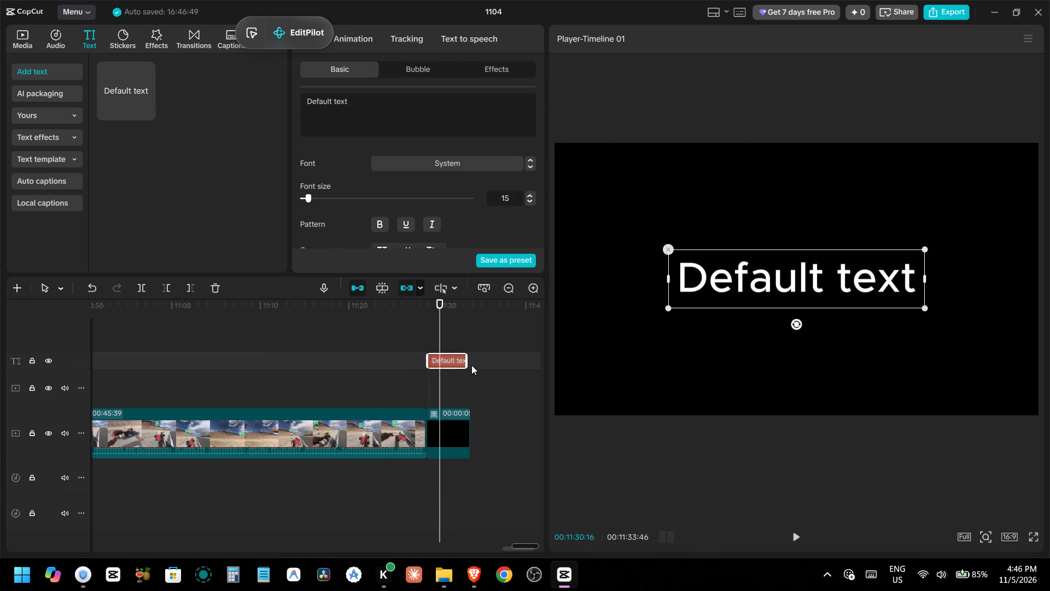
{"action": "left_click_drag", "start_coordinate": [468, 362], "coordinate": [473, 370]}
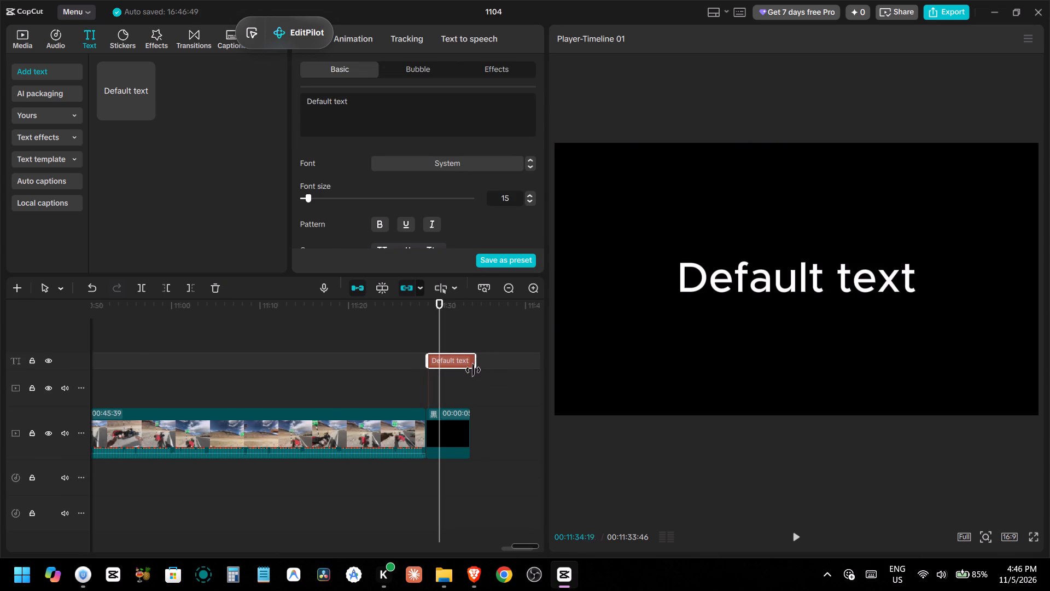
{"action": "left_click_drag", "start_coordinate": [473, 370], "coordinate": [468, 372]}
Replace the default wording of the text over the black clip with "To be continued".
{"action": "scroll", "coordinate": [470, 380], "scroll_direction": "up", "scroll_amount": 8, "text": "ctrl"}
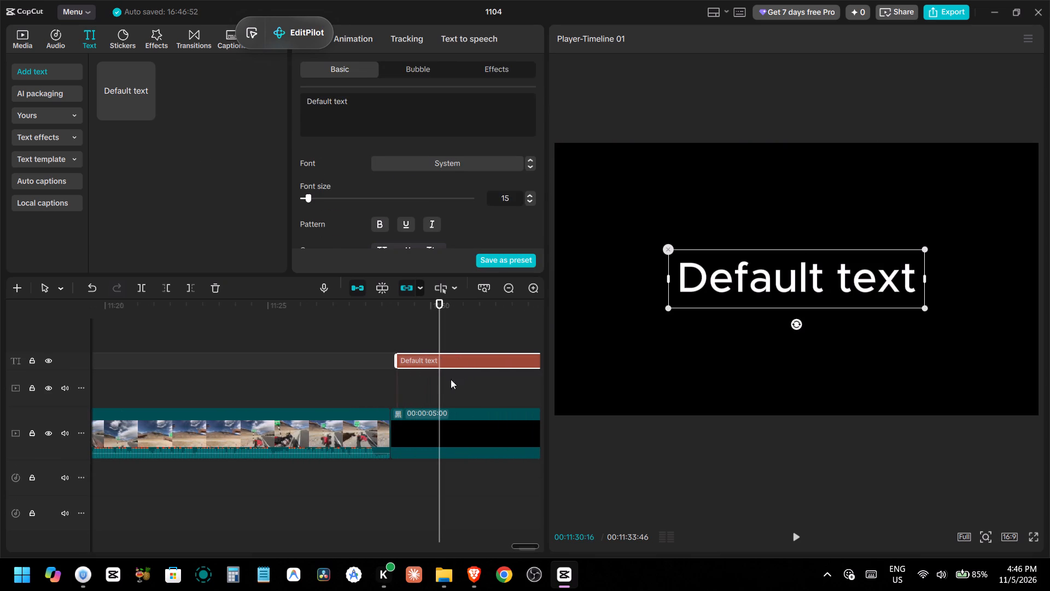
{"action": "left_click", "coordinate": [381, 360]}
{"action": "left_click", "coordinate": [426, 355]}
{"action": "left_click", "coordinate": [426, 364]}
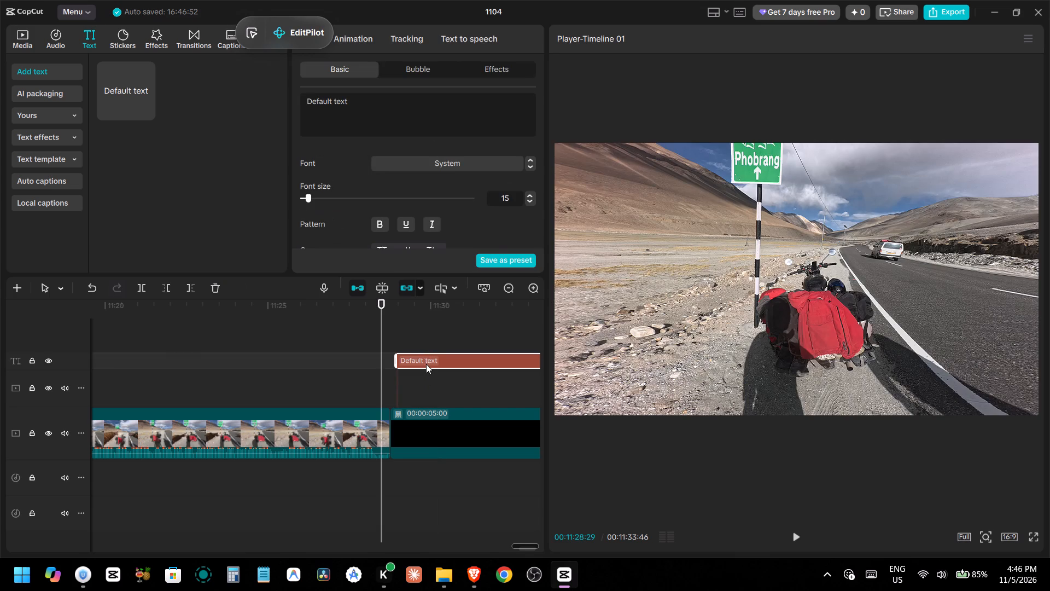
{"action": "left_click", "coordinate": [428, 349]}
{"action": "left_click", "coordinate": [428, 359]}
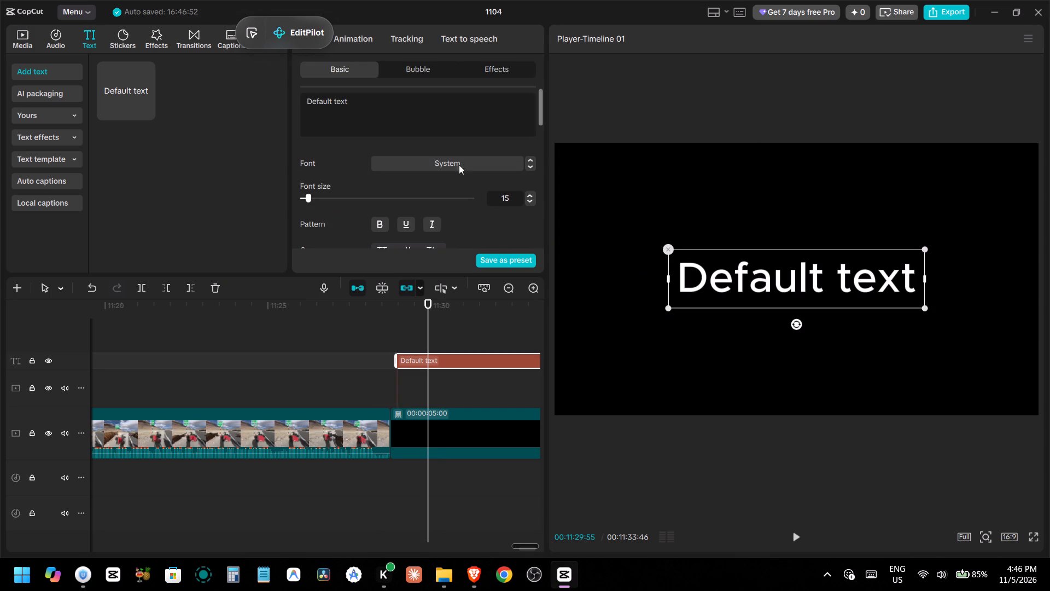
{"action": "left_click", "coordinate": [443, 113]}
{"action": "key", "text": "ctrl+a"}
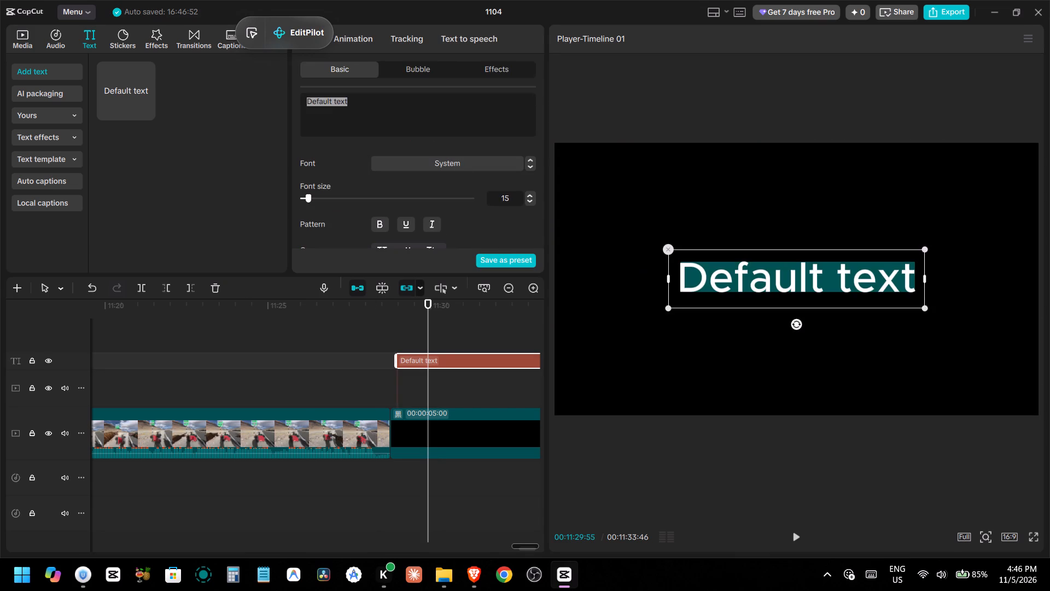
{"action": "key", "text": "ctrl+x"}
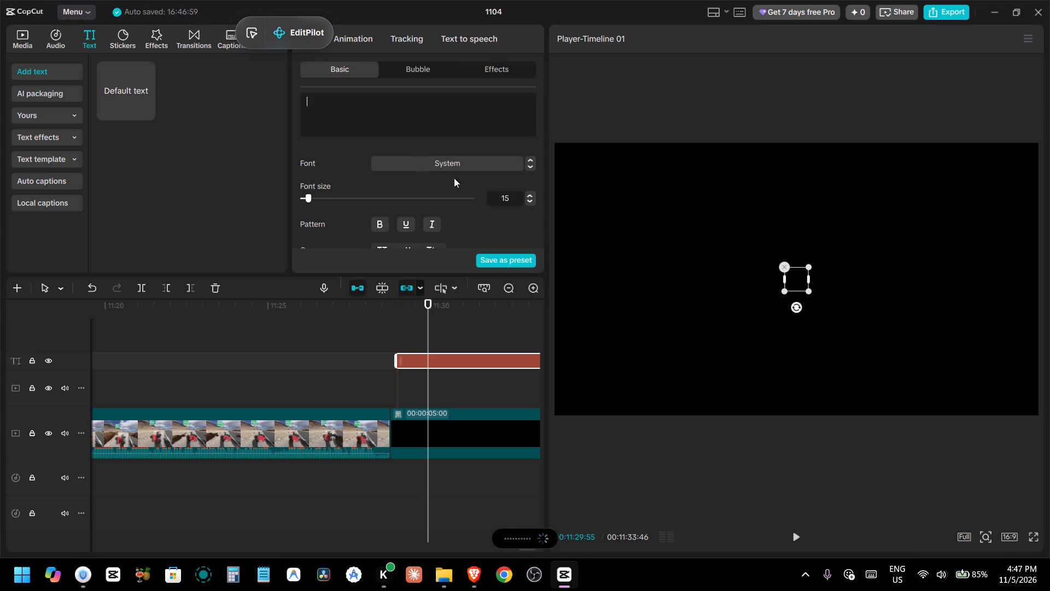
{"action": "key", "text": "ctrl+v"}
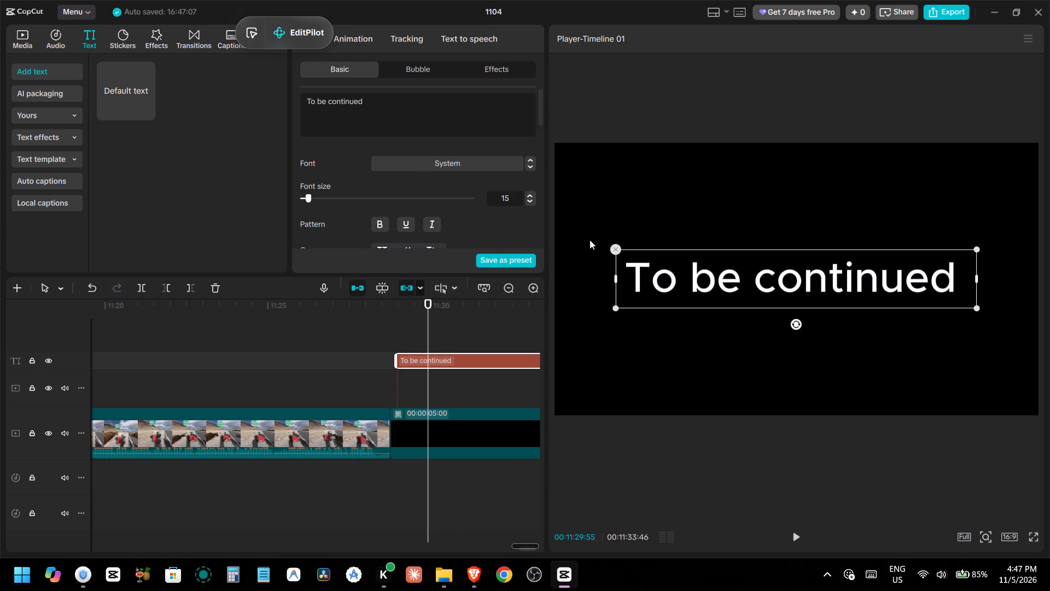
Scale the "To be continued" text down to a small title in the centre of the frame.
{"action": "left_click_drag", "start_coordinate": [615, 310], "coordinate": [752, 228]}
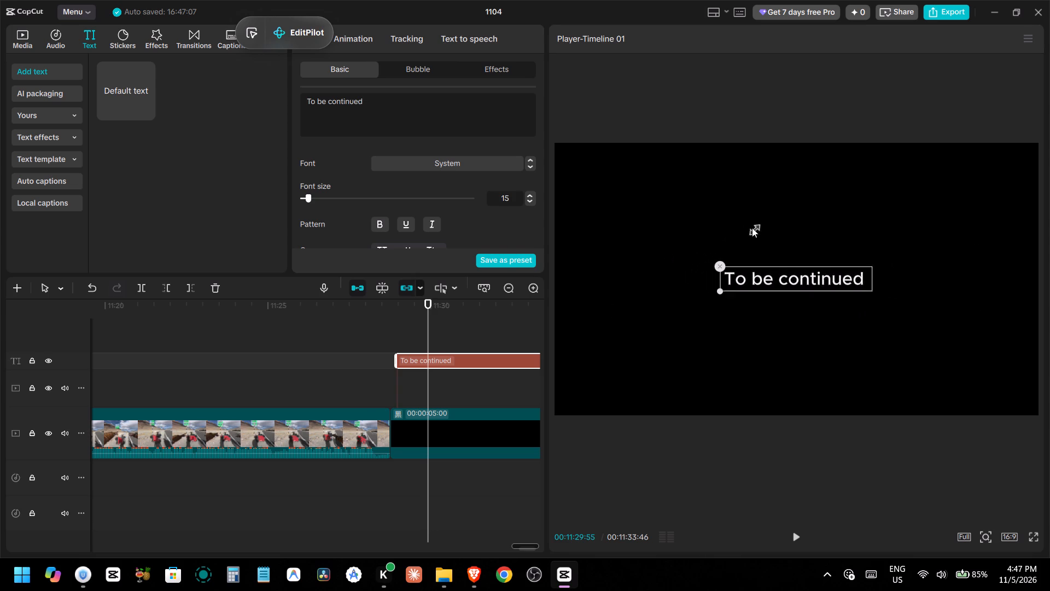
{"action": "left_click_drag", "start_coordinate": [752, 228], "coordinate": [791, 209]}
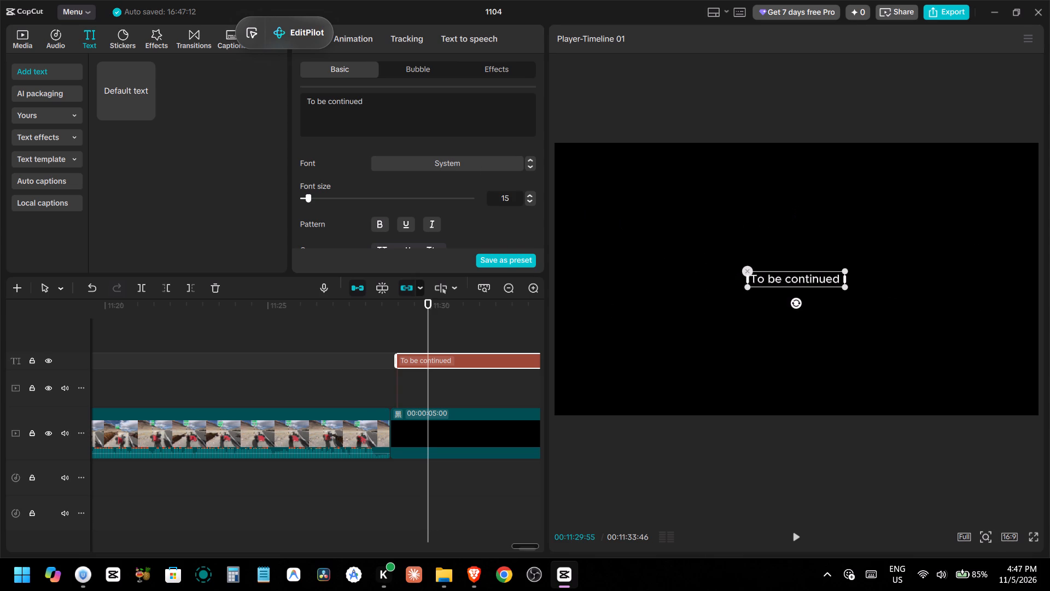
Reword the text over the black clip to read "To be continue.".
{"action": "left_click", "coordinate": [445, 116]}
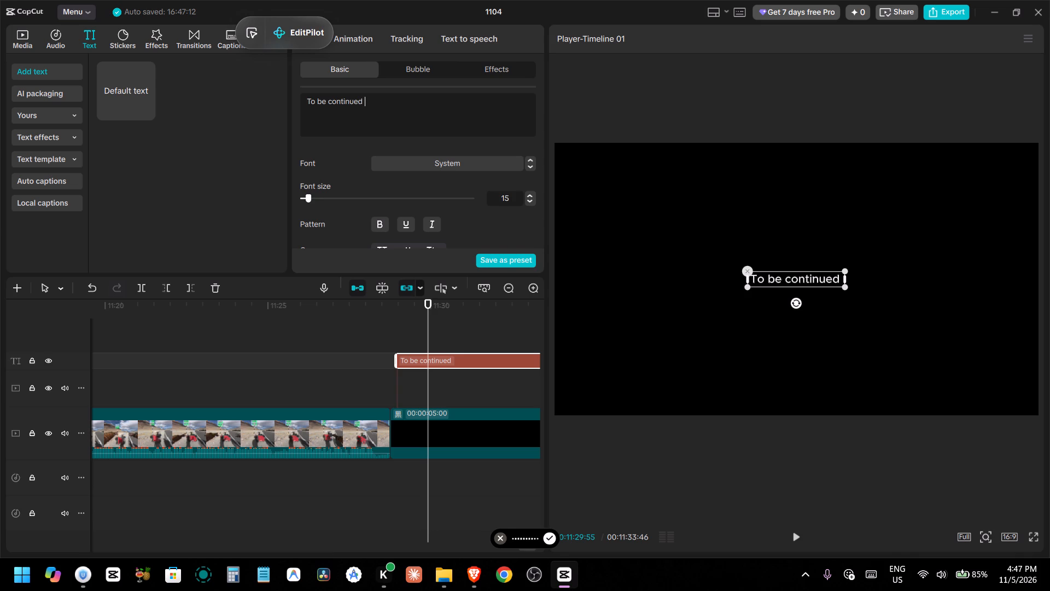
{"action": "key", "text": "ctrl+v"}
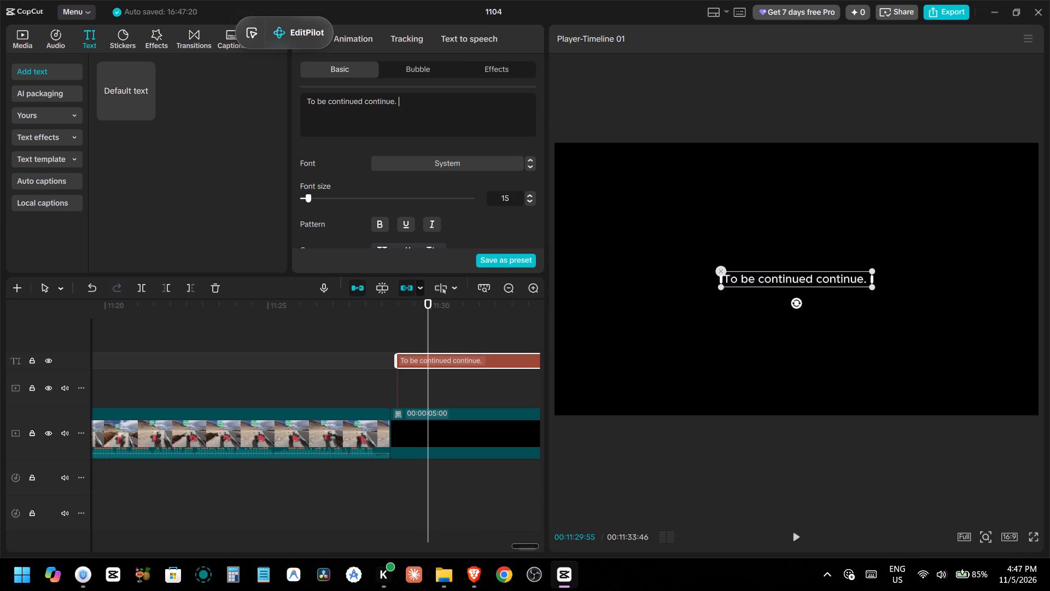
{"action": "double_click", "coordinate": [356, 103]}
{"action": "key", "text": "ctrl+x"}
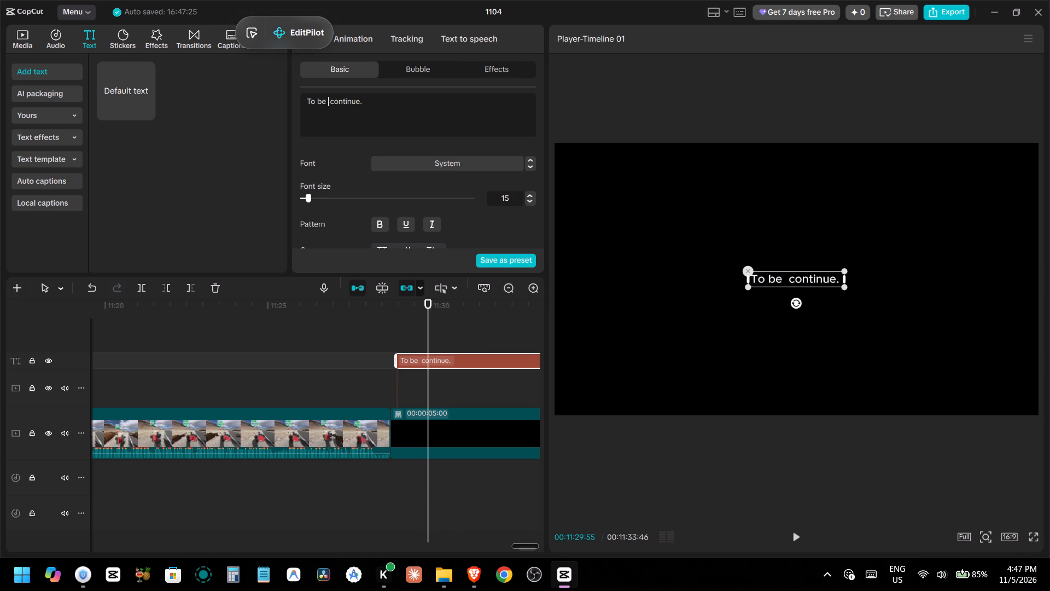
{"action": "key", "text": "BackSpace"}
{"action": "key", "text": "BackSpace"}
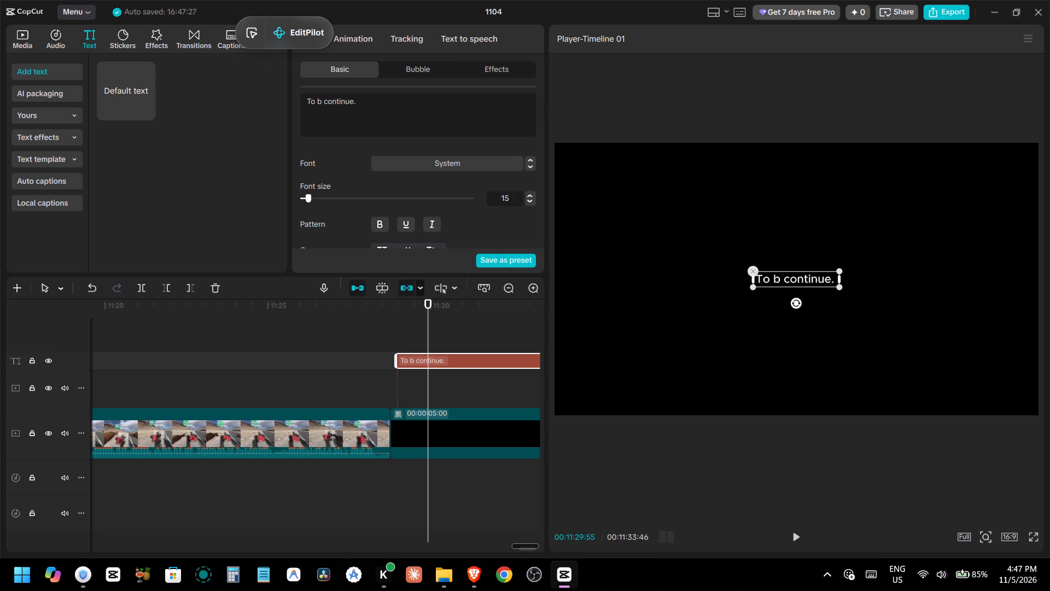
{"action": "key", "text": "e"}
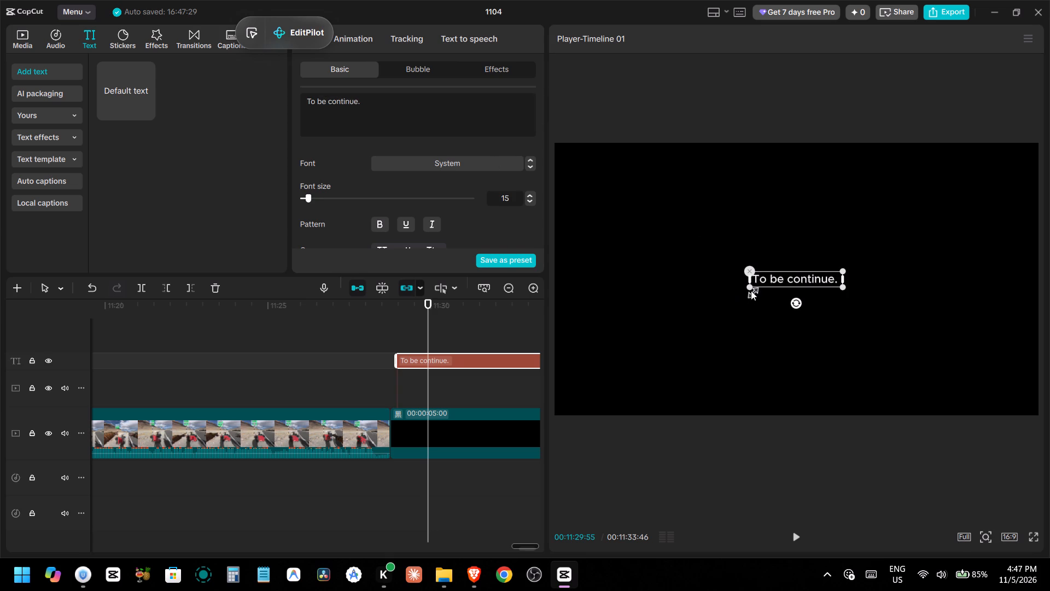
Enlarge the title slightly in the frame and add dots so it reads "To be continue....".
{"action": "left_click_drag", "start_coordinate": [751, 291], "coordinate": [740, 296]}
{"action": "left_click", "coordinate": [422, 108]}
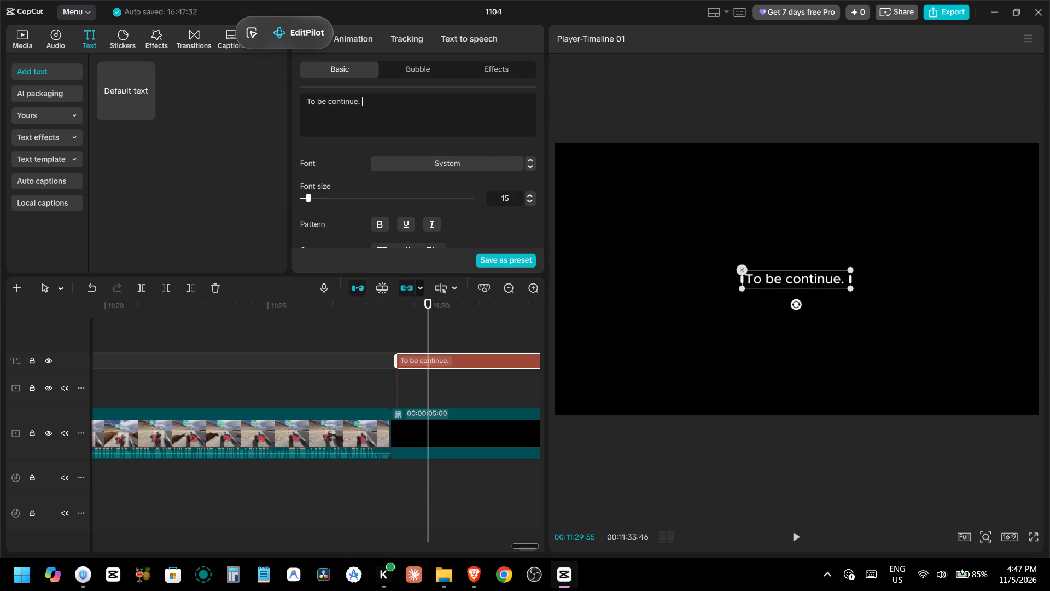
{"action": "key", "text": "BackSpace"}
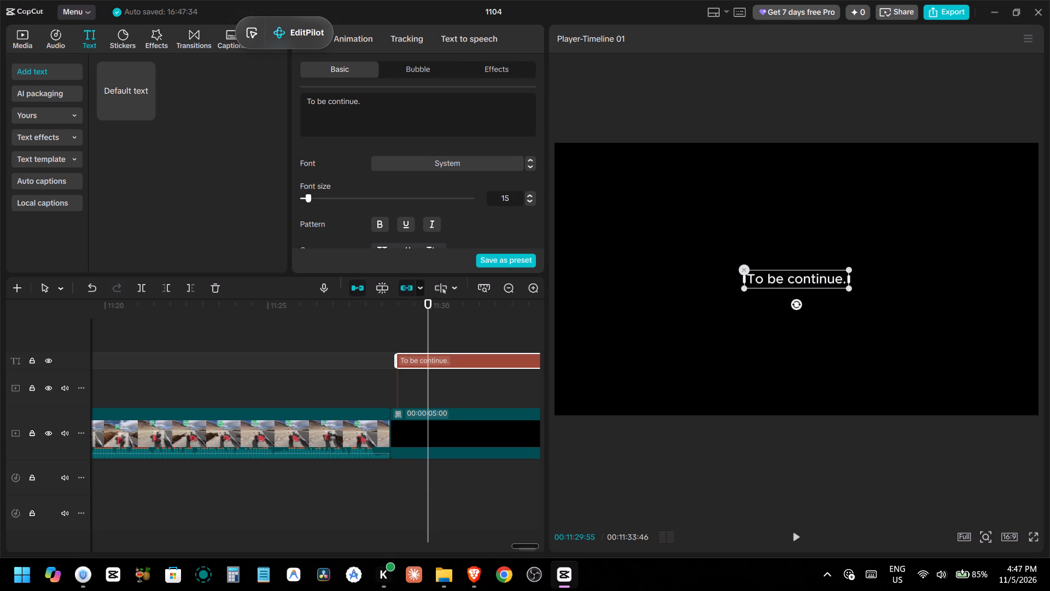
{"action": "type", "text": "..."}
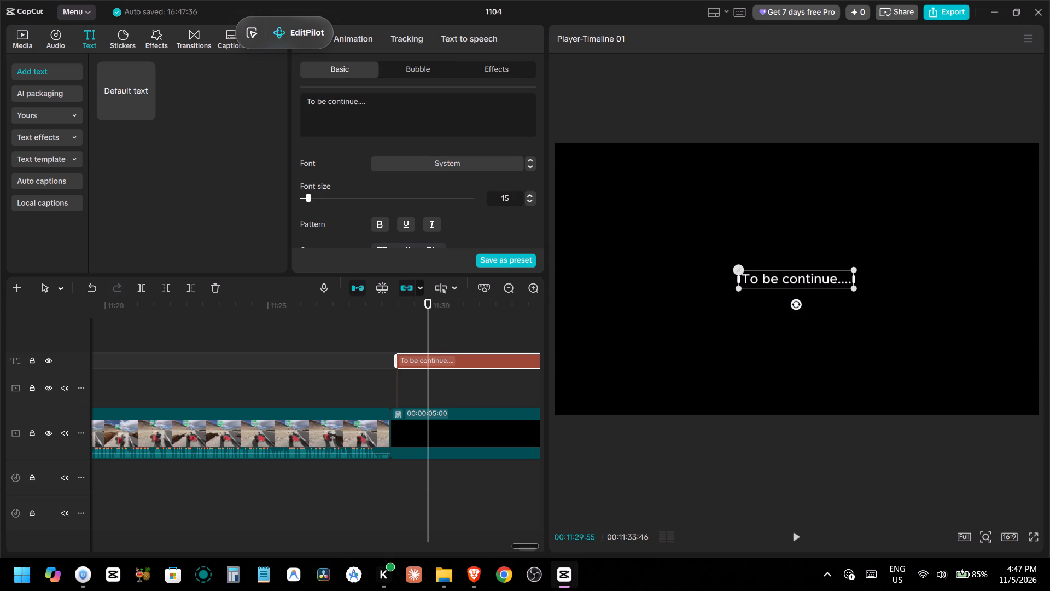
Adjust the start of the text clip to align with the start of the black clip at 00:11:28:46.
{"action": "left_click", "coordinate": [389, 347]}
{"action": "left_click_drag", "start_coordinate": [389, 347], "coordinate": [445, 357]}
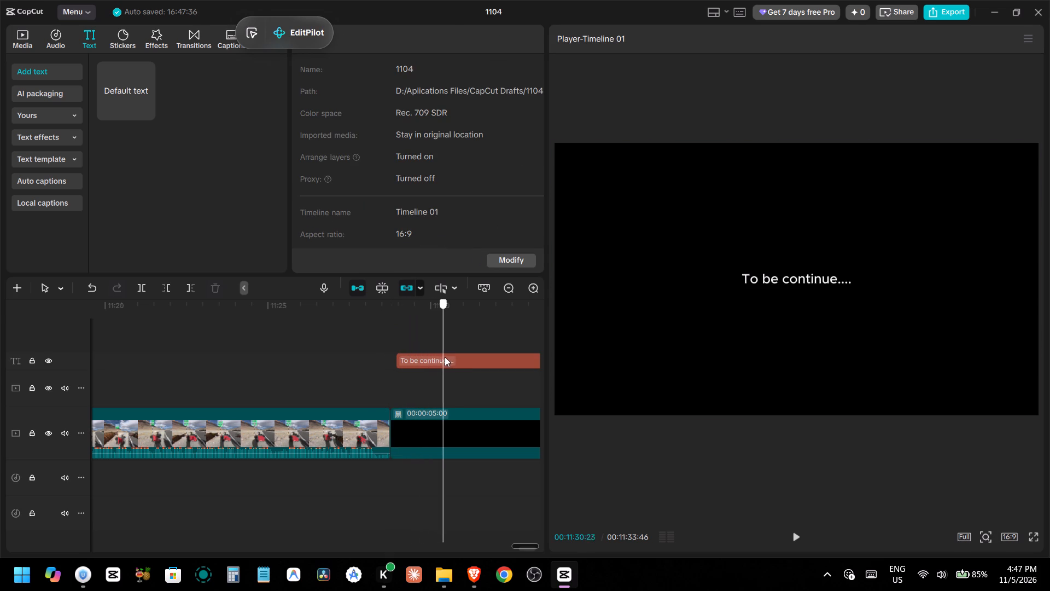
{"action": "left_click_drag", "start_coordinate": [445, 357], "coordinate": [460, 362]}
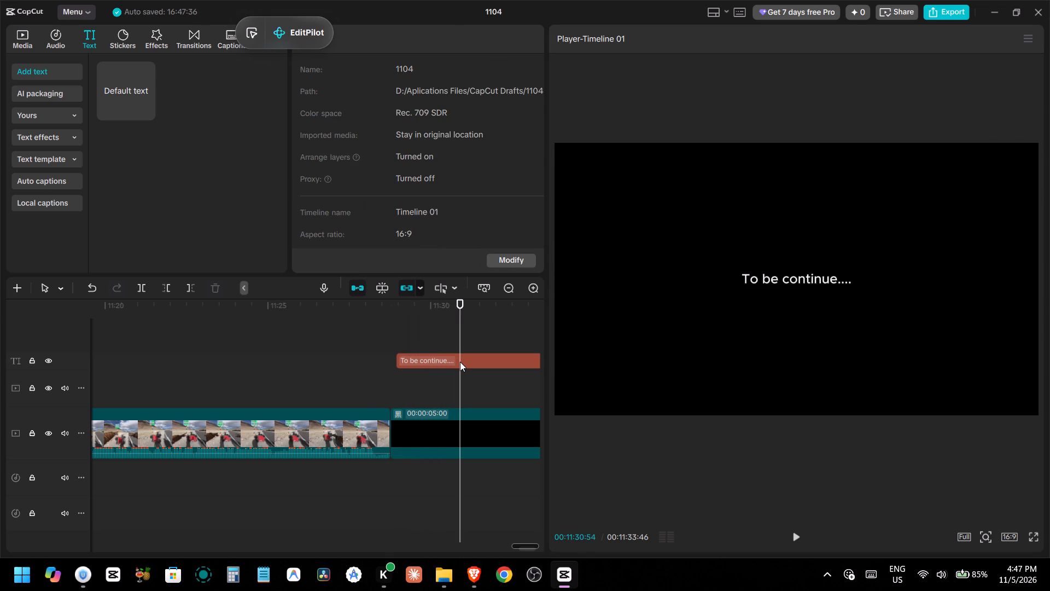
{"action": "left_click", "coordinate": [387, 343]}
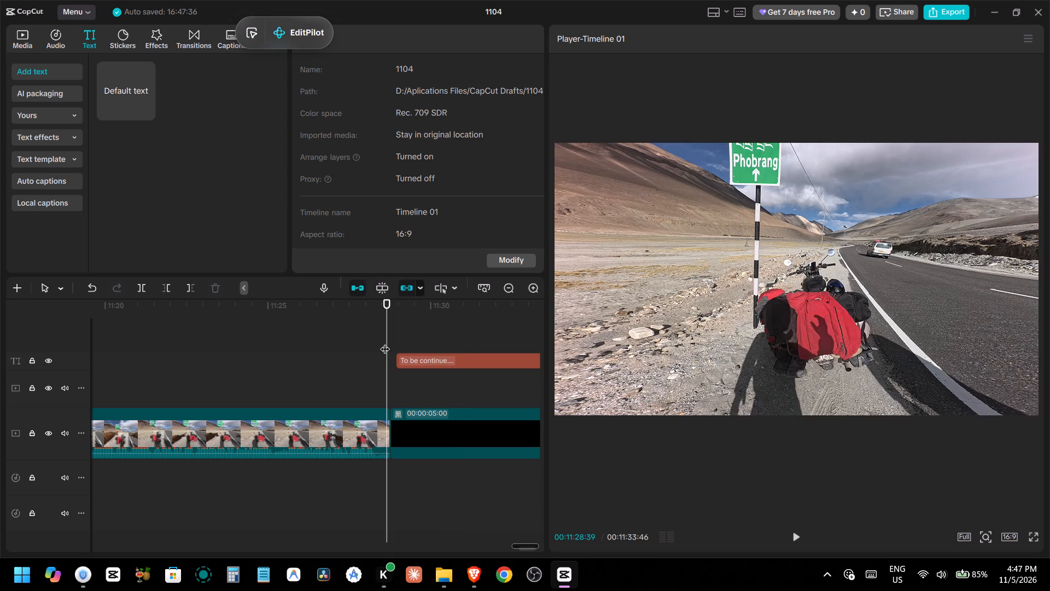
{"action": "left_click", "coordinate": [386, 342]}
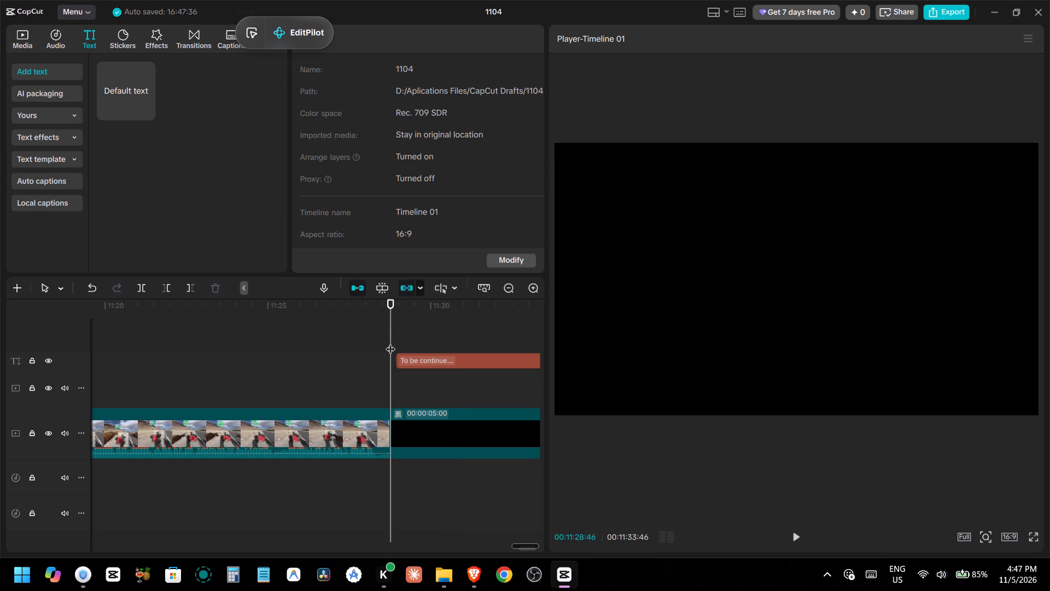
{"action": "left_click", "coordinate": [409, 354]}
{"action": "left_click_drag", "start_coordinate": [395, 362], "coordinate": [374, 363]}
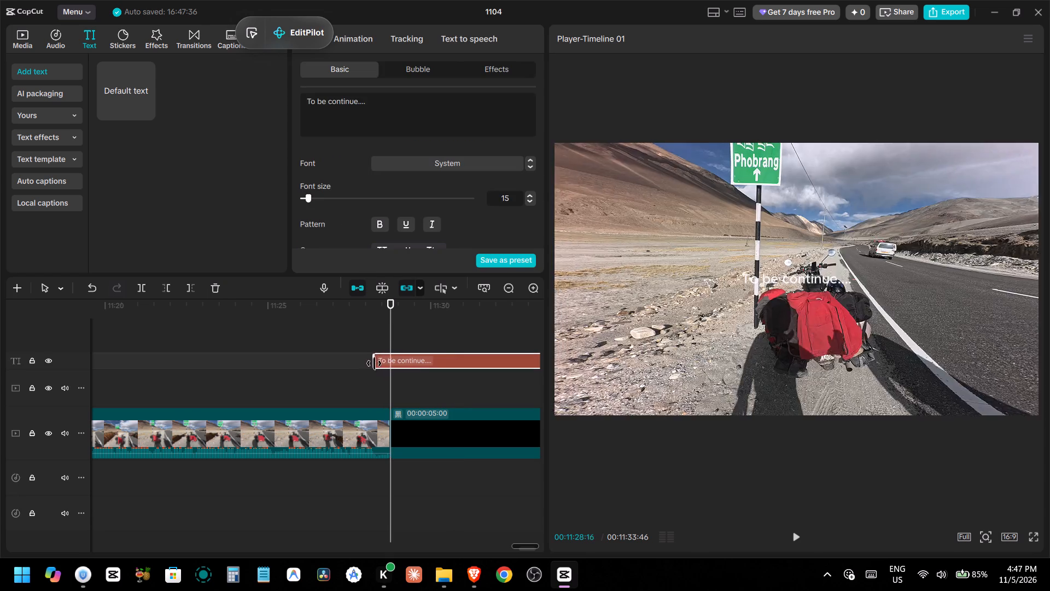
{"action": "left_click_drag", "start_coordinate": [374, 363], "coordinate": [372, 363]}
{"action": "left_click", "coordinate": [388, 339]}
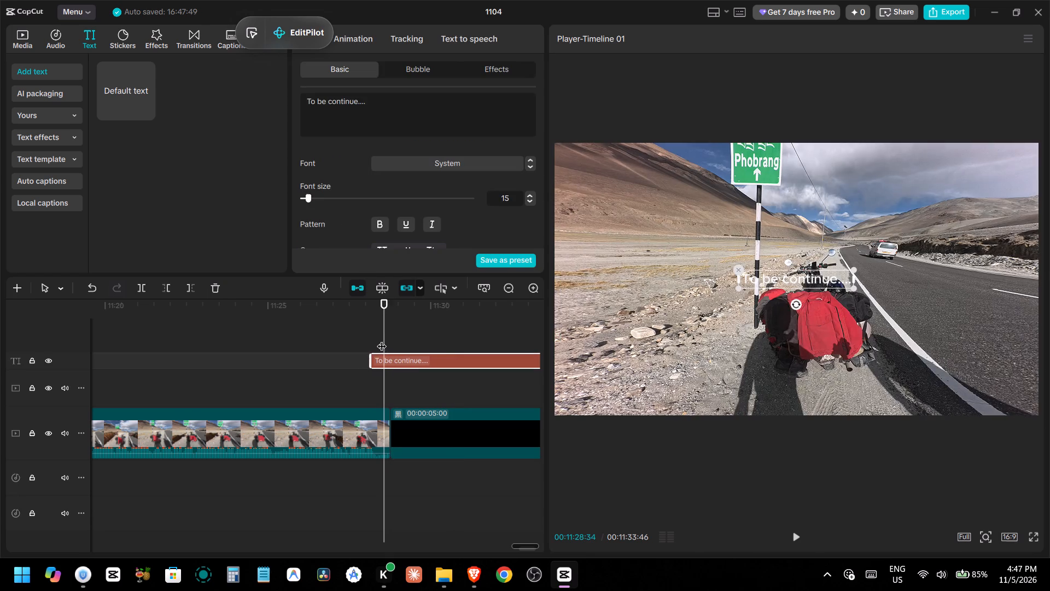
{"action": "key", "text": "Down"}
{"action": "key", "text": "q"}
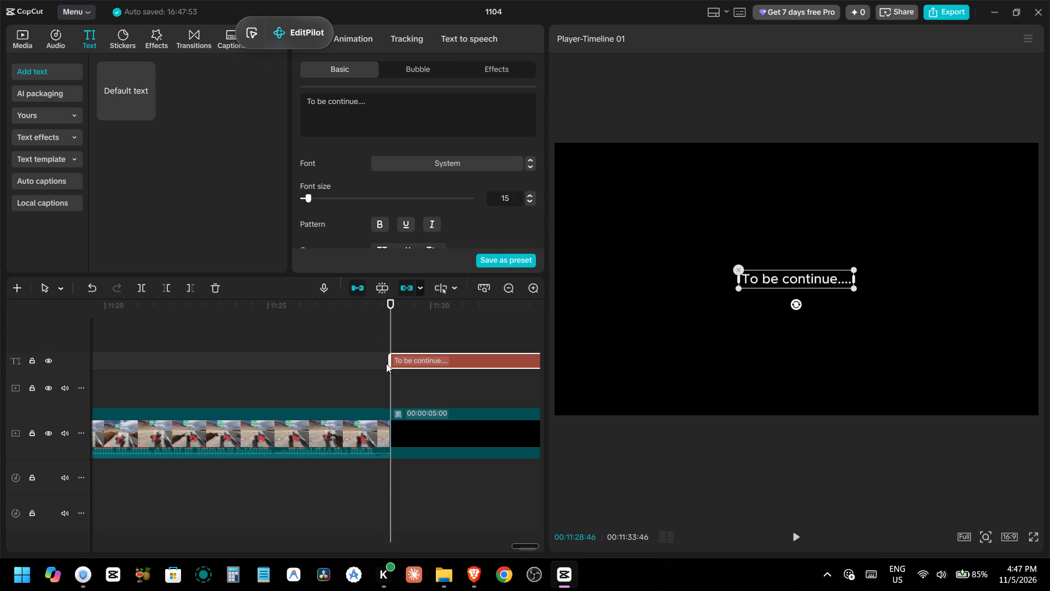
{"action": "left_click", "coordinate": [385, 359]}
{"action": "key", "text": "space"}
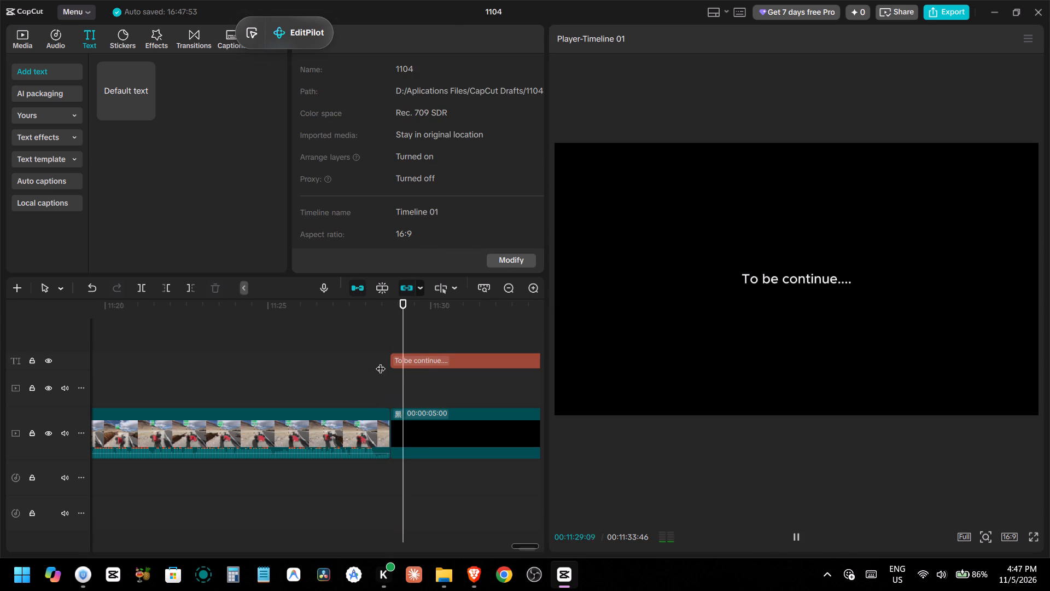
{"action": "key", "text": "space"}
Move the disabled NON-COPYRIGHT VLOG MUSIC clip from the lower audio track to under the black clip and enable it.
{"action": "scroll", "coordinate": [376, 364], "scroll_direction": "down", "scroll_amount": 4, "text": "ctrl"}
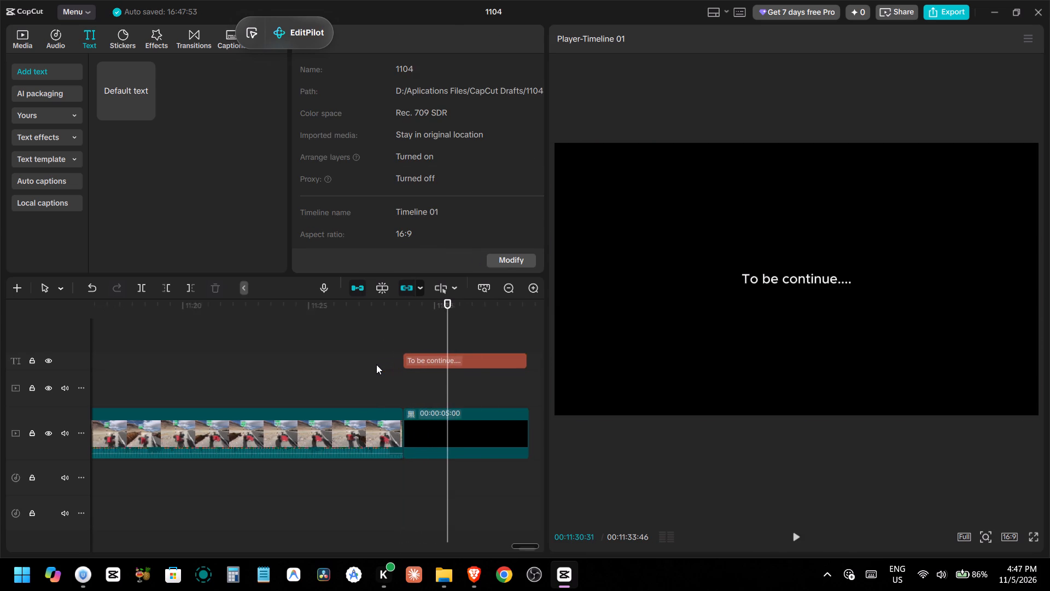
{"action": "scroll", "coordinate": [376, 364], "scroll_direction": "down", "scroll_amount": 10, "text": "ctrl"}
{"action": "left_click_drag", "start_coordinate": [216, 509], "coordinate": [411, 462]}
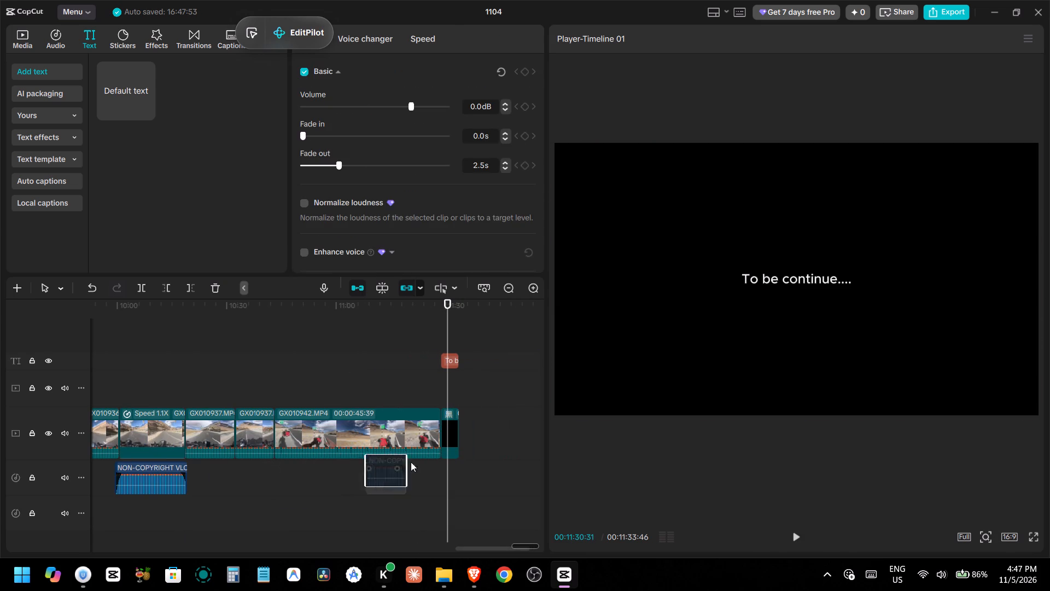
{"action": "left_click_drag", "start_coordinate": [411, 462], "coordinate": [457, 471]}
{"action": "scroll", "coordinate": [457, 468], "scroll_direction": "up", "scroll_amount": 12, "text": "ctrl"}
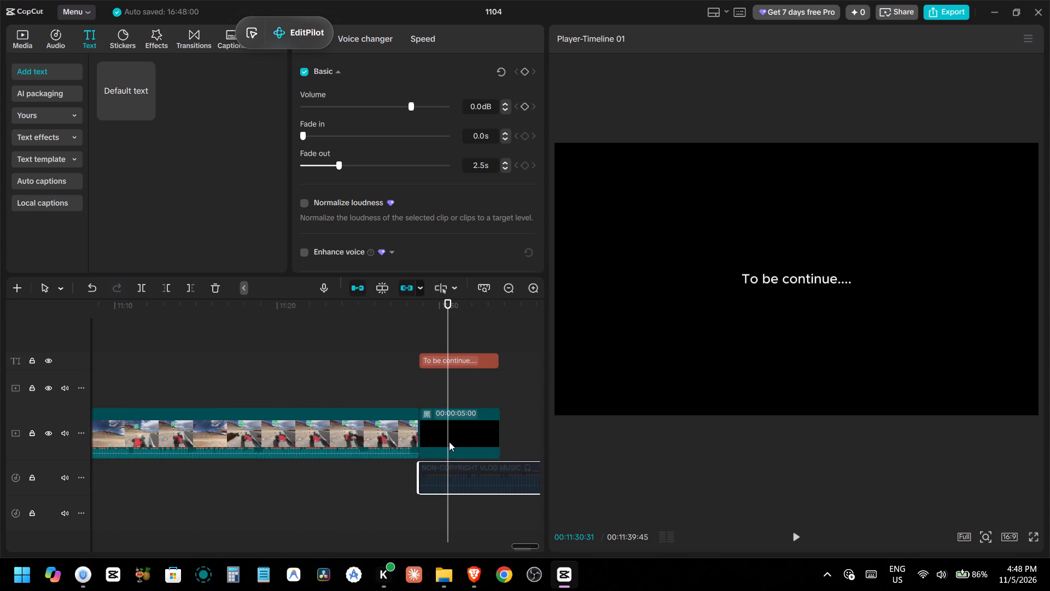
{"action": "scroll", "coordinate": [449, 442], "scroll_direction": "up", "scroll_amount": 2, "text": "ctrl"}
{"action": "left_click", "coordinate": [428, 467]}
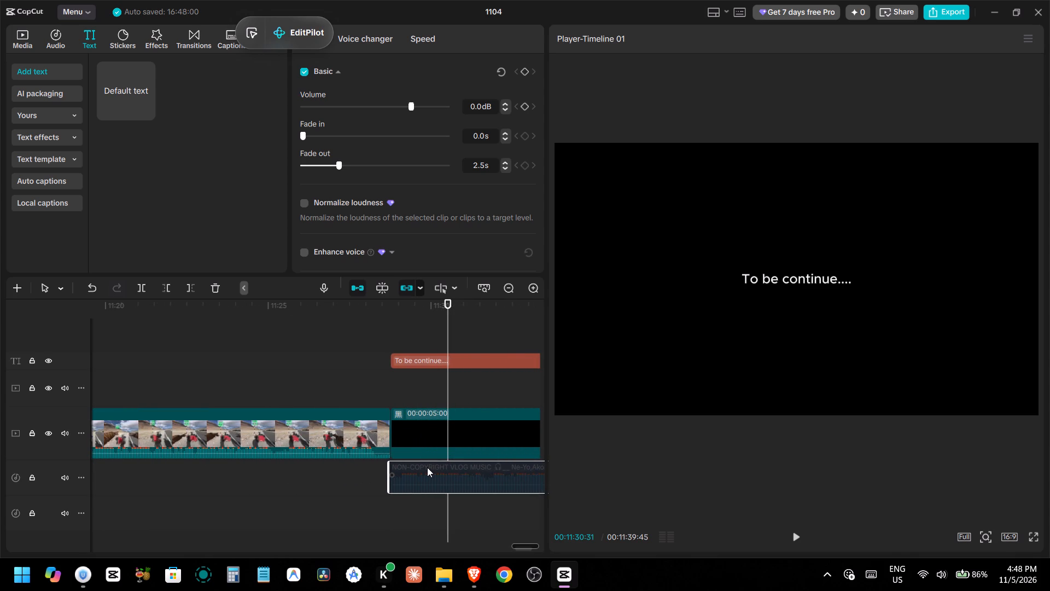
{"action": "key", "text": "v"}
{"action": "left_click_drag", "start_coordinate": [411, 477], "coordinate": [421, 477]}
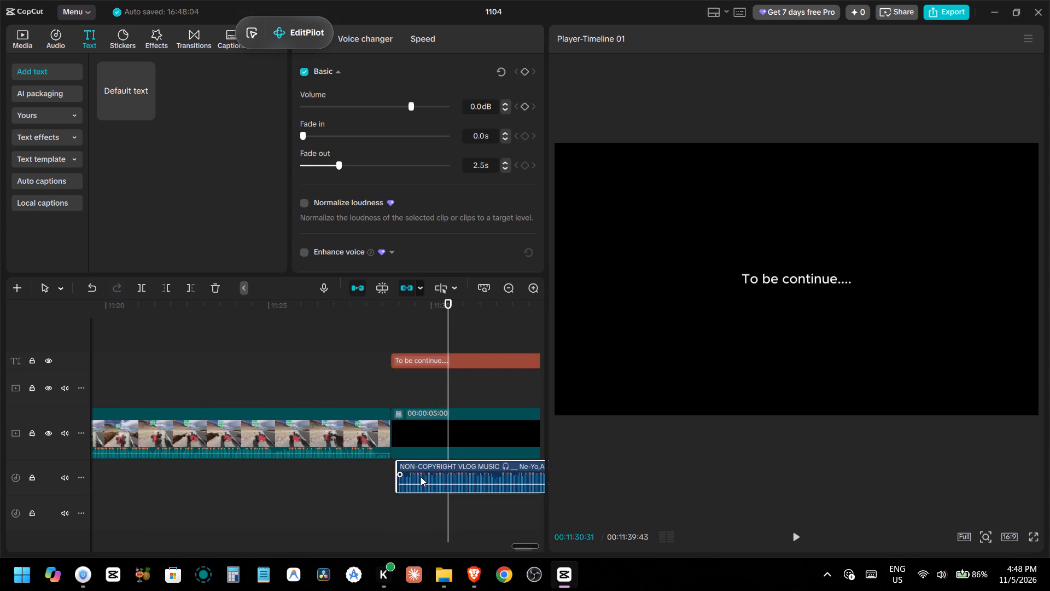
{"action": "left_click_drag", "start_coordinate": [421, 477], "coordinate": [407, 472]}
Trim the start of the music clip to the beginning of the black clip at 00:11:28:46.
{"action": "left_click", "coordinate": [385, 393]}
{"action": "left_click_drag", "start_coordinate": [385, 393], "coordinate": [392, 395]}
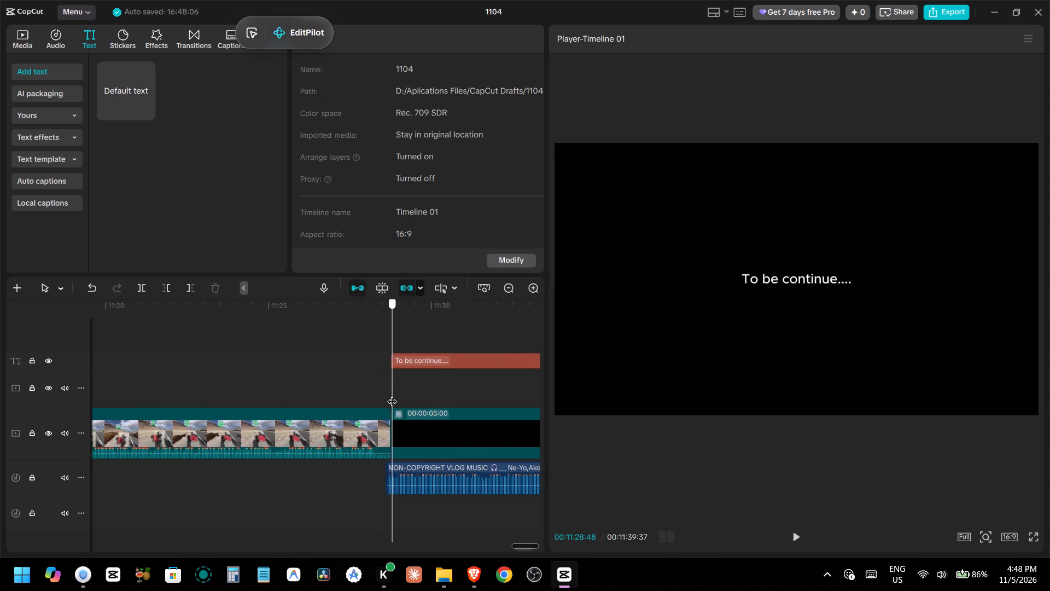
{"action": "left_click_drag", "start_coordinate": [392, 395], "coordinate": [377, 398]}
{"action": "key", "text": "Down"}
{"action": "key", "text": "Down"}
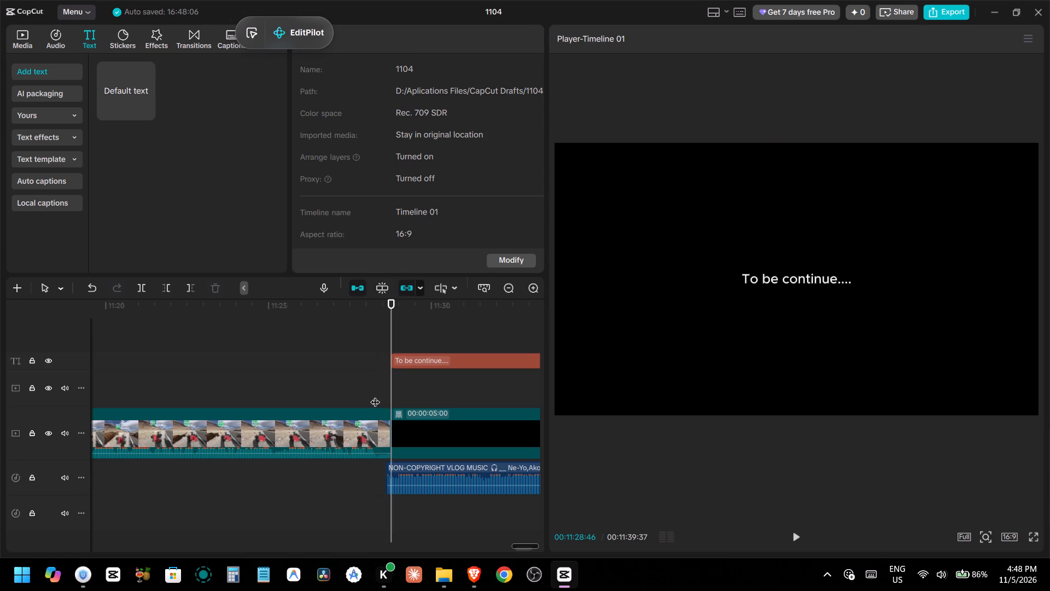
{"action": "left_click", "coordinate": [413, 470]}
{"action": "key", "text": "q"}
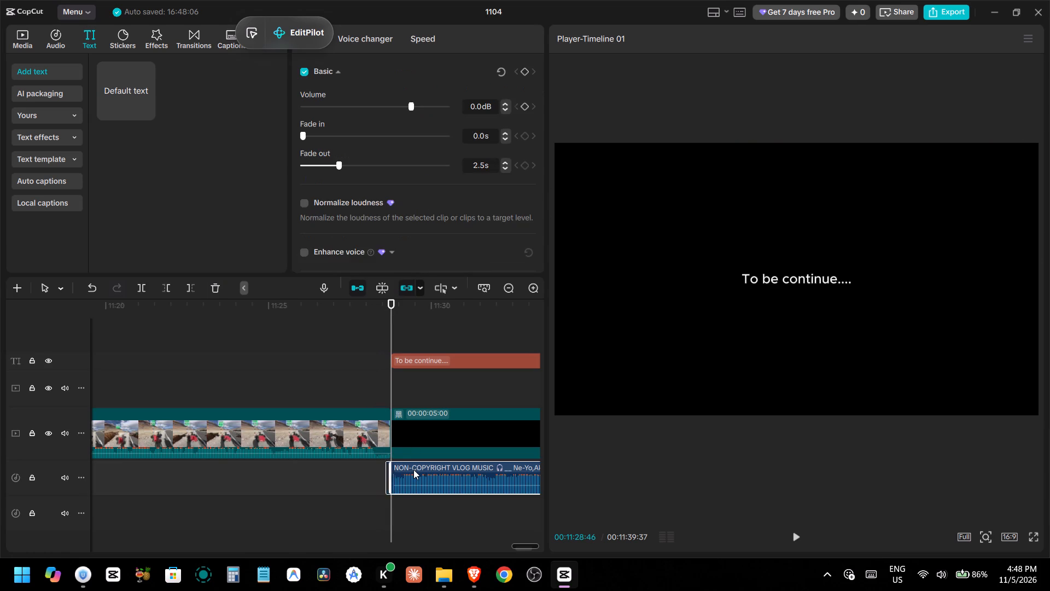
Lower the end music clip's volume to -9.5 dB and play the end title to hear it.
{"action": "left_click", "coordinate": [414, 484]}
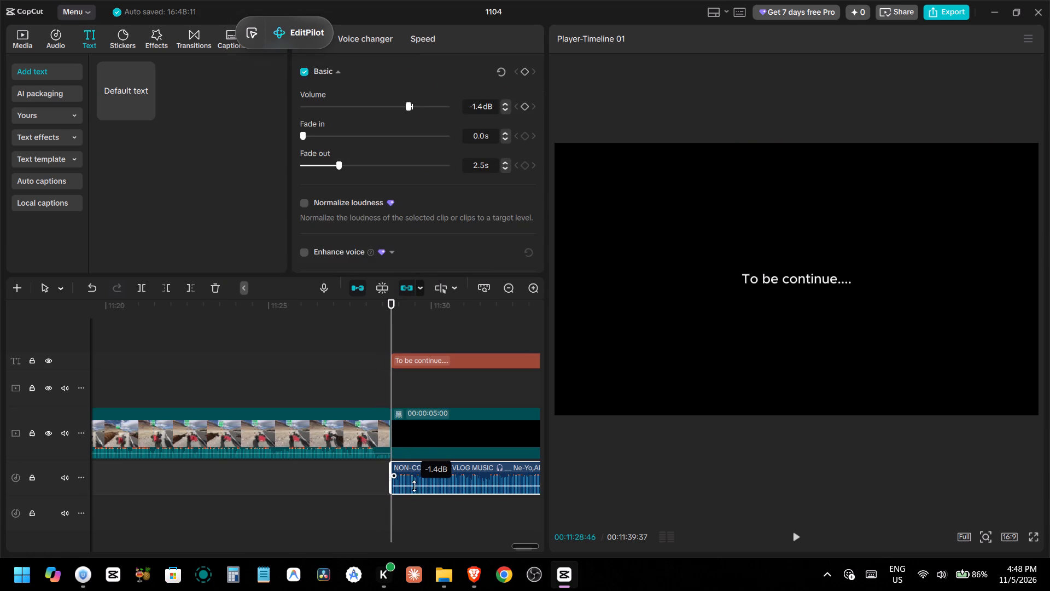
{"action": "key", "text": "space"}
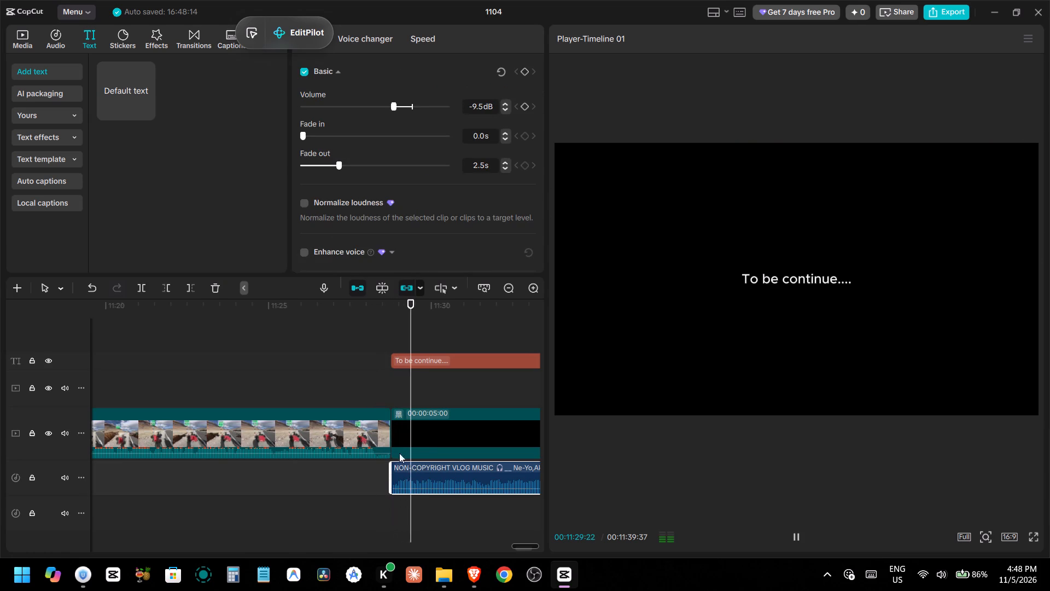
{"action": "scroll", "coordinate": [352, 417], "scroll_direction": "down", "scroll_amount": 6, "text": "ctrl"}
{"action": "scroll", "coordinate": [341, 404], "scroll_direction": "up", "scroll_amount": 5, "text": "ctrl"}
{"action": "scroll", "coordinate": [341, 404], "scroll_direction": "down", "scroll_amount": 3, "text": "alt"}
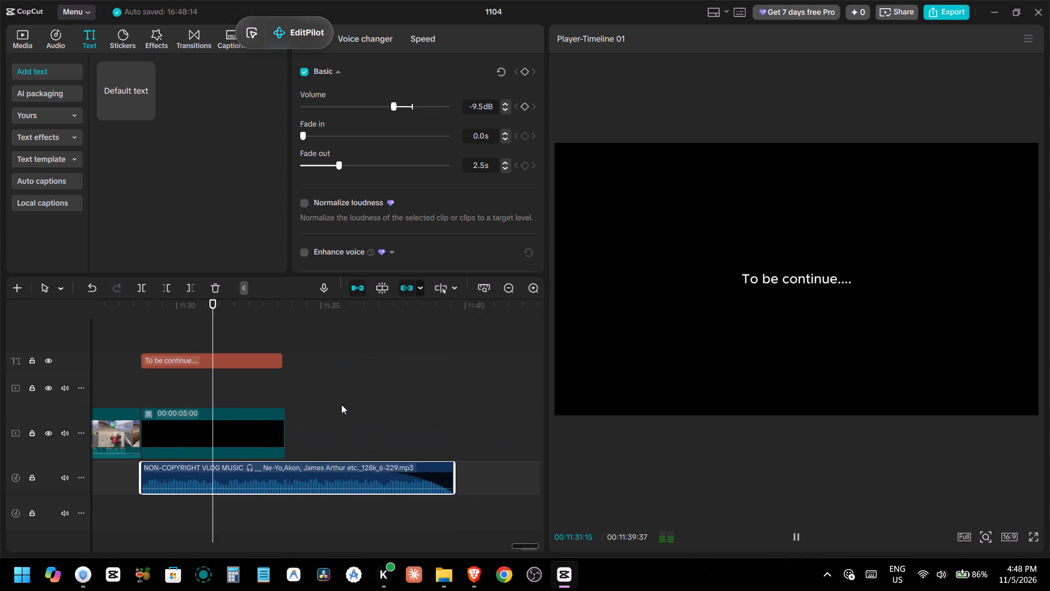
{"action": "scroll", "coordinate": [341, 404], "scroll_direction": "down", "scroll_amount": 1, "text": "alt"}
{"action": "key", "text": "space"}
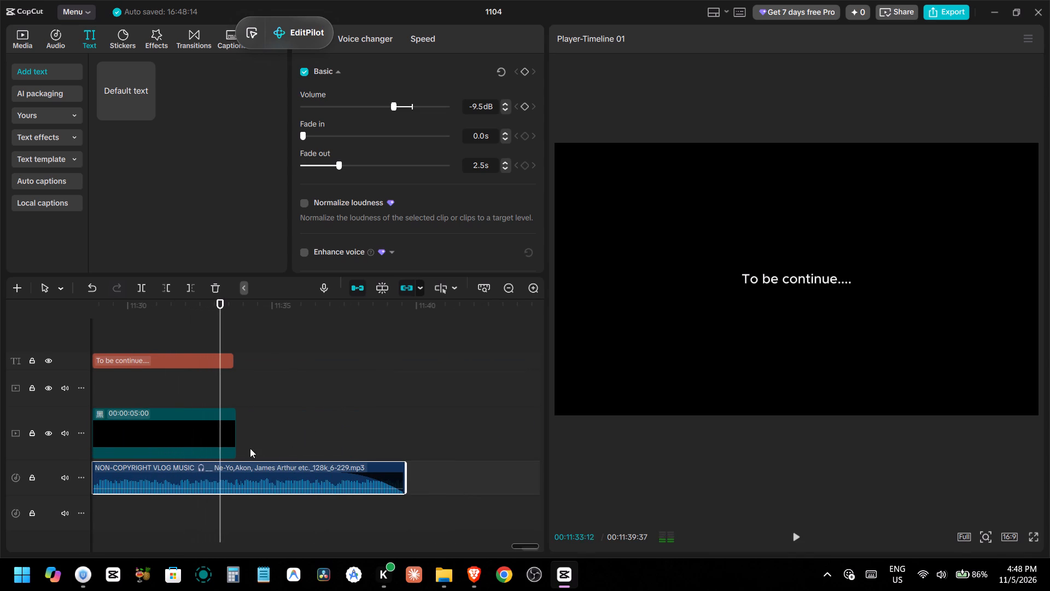
Extend the black clip to the end of the music clip, for a duration of 00:00:10:49.
{"action": "left_click", "coordinate": [221, 428]}
{"action": "left_click_drag", "start_coordinate": [238, 429], "coordinate": [381, 444]}
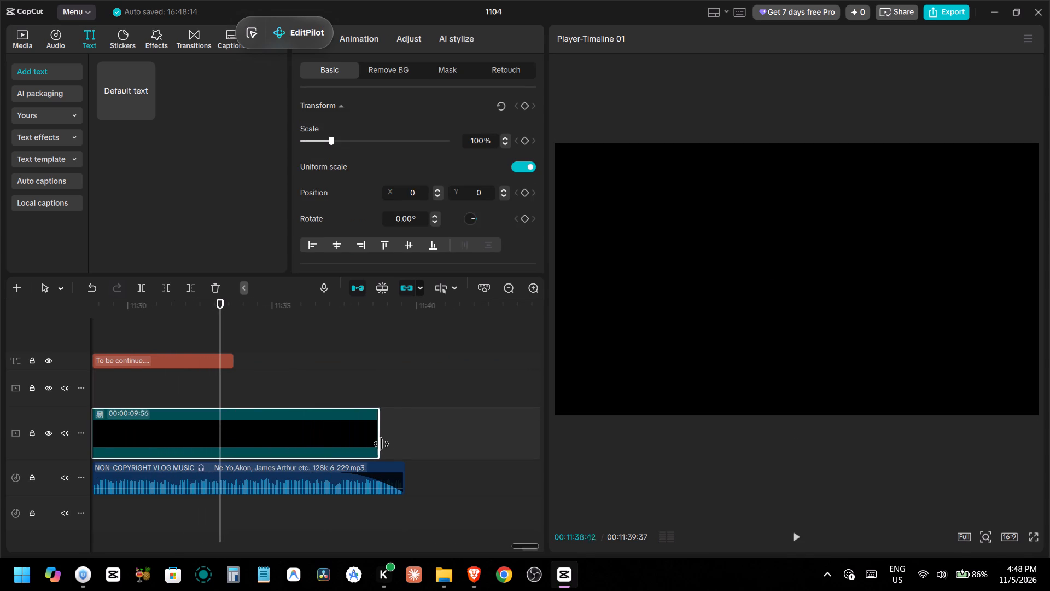
{"action": "left_click_drag", "start_coordinate": [381, 444], "coordinate": [403, 442]}
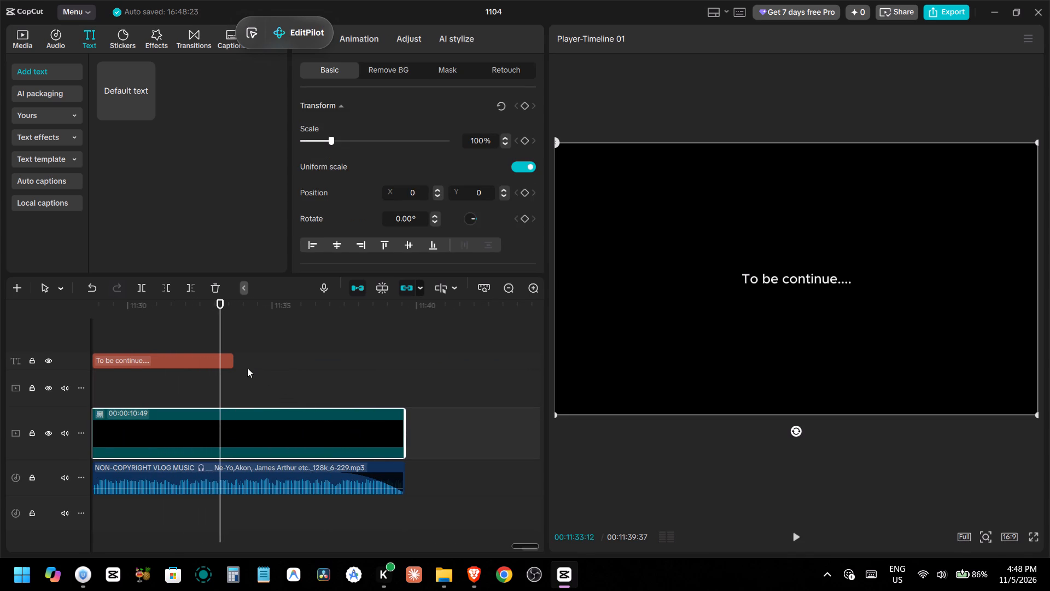
Extend the end of the "To be continue...." text clip to the end of the black clip.
{"action": "left_click", "coordinate": [230, 358]}
{"action": "left_click", "coordinate": [220, 361]}
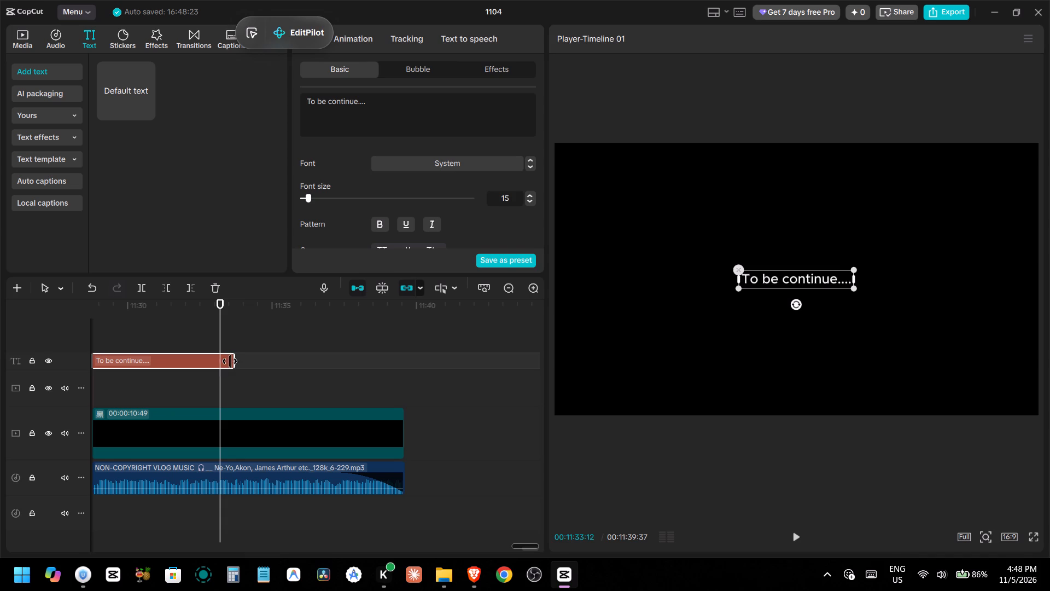
{"action": "left_click_drag", "start_coordinate": [232, 361], "coordinate": [401, 375]}
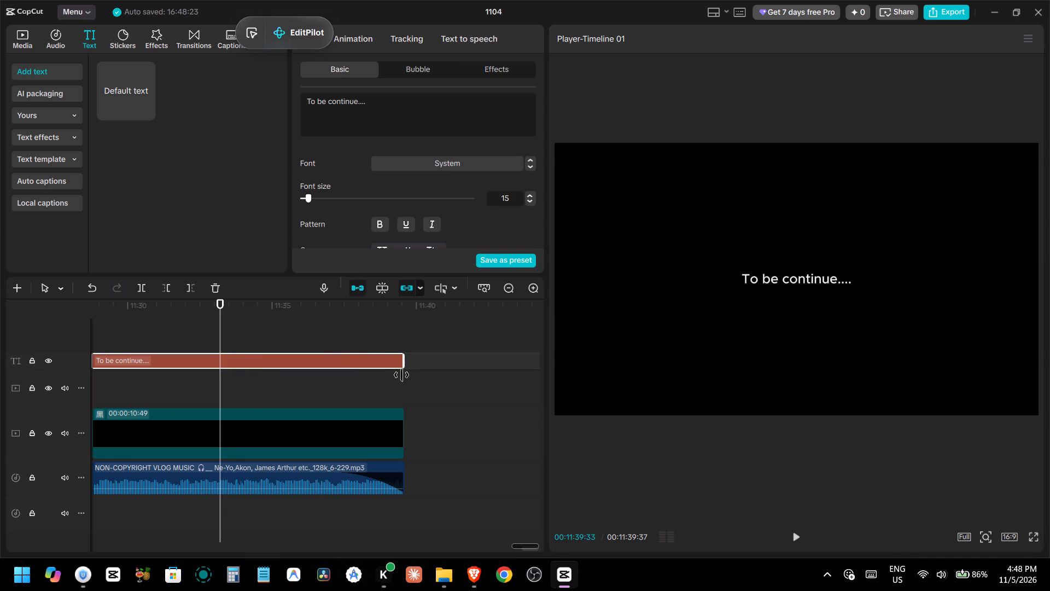
{"action": "left_click_drag", "start_coordinate": [401, 375], "coordinate": [404, 375]}
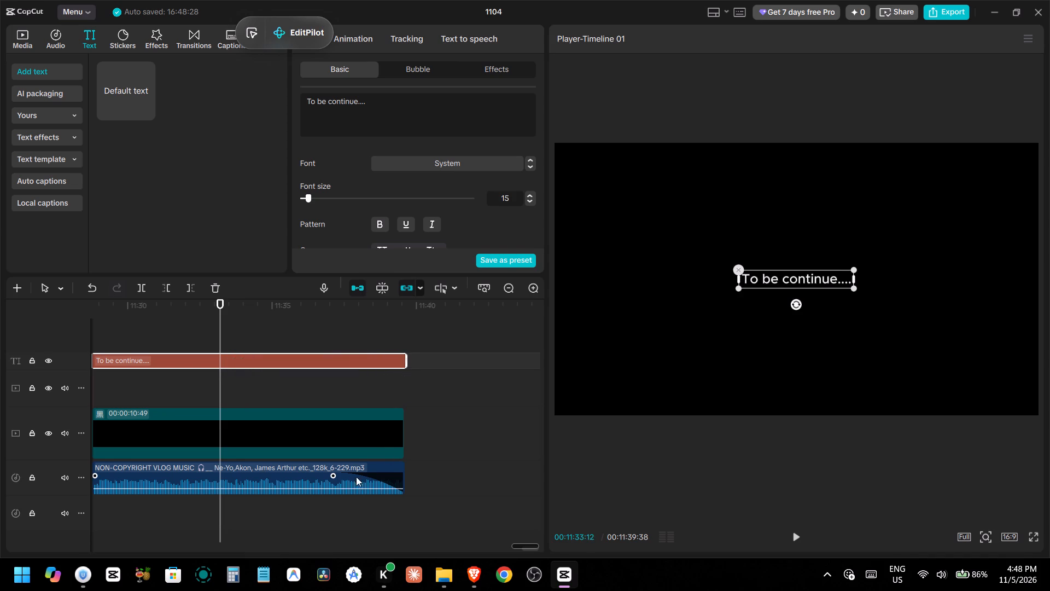
Shorten the end music clip's fade-out to 0.5 s, lower its volume to -17.8 dB and play it back.
{"action": "left_click_drag", "start_coordinate": [336, 478], "coordinate": [394, 482]}
{"action": "left_click_drag", "start_coordinate": [392, 107], "coordinate": [388, 107]}
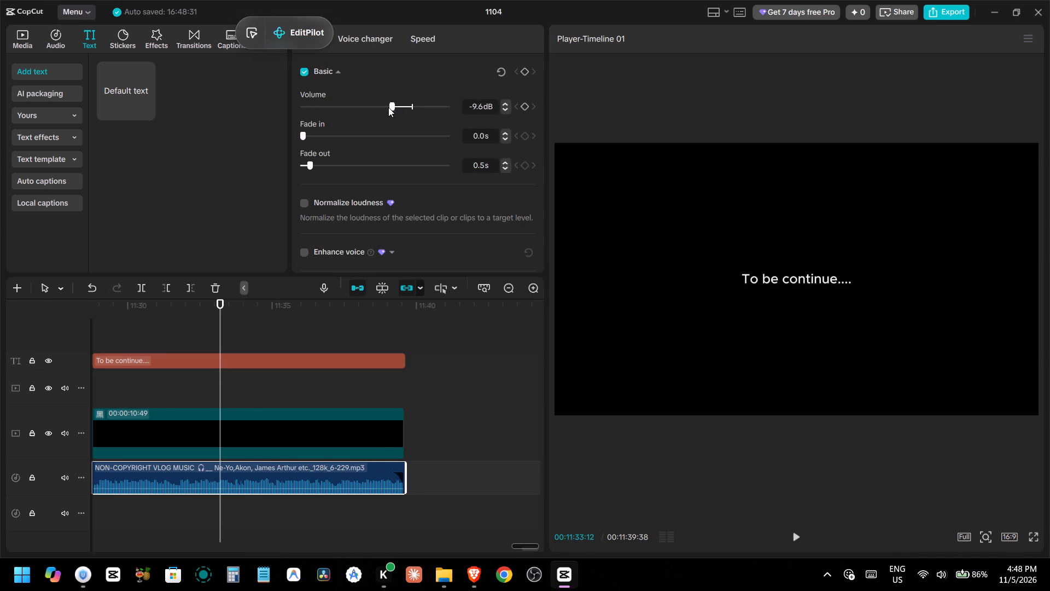
{"action": "left_click_drag", "start_coordinate": [388, 107], "coordinate": [376, 110]}
{"action": "key", "text": "space"}
{"action": "left_click", "coordinate": [112, 316]}
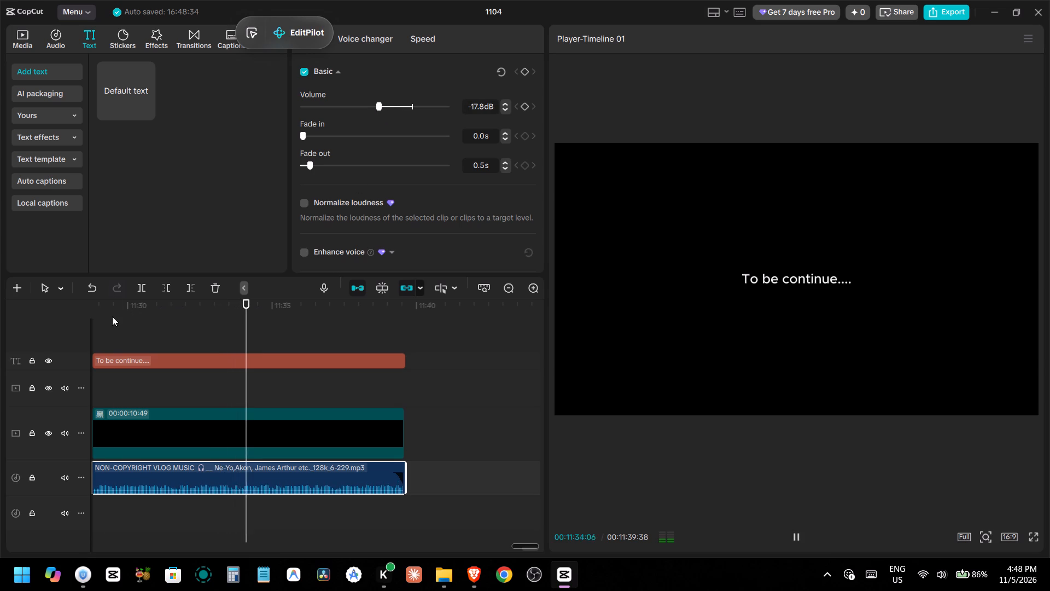
Play the end title from the close of the last GoPro clip to check how the music sounds.
{"action": "left_click_drag", "start_coordinate": [112, 316], "coordinate": [271, 353]}
{"action": "key", "text": "space"}
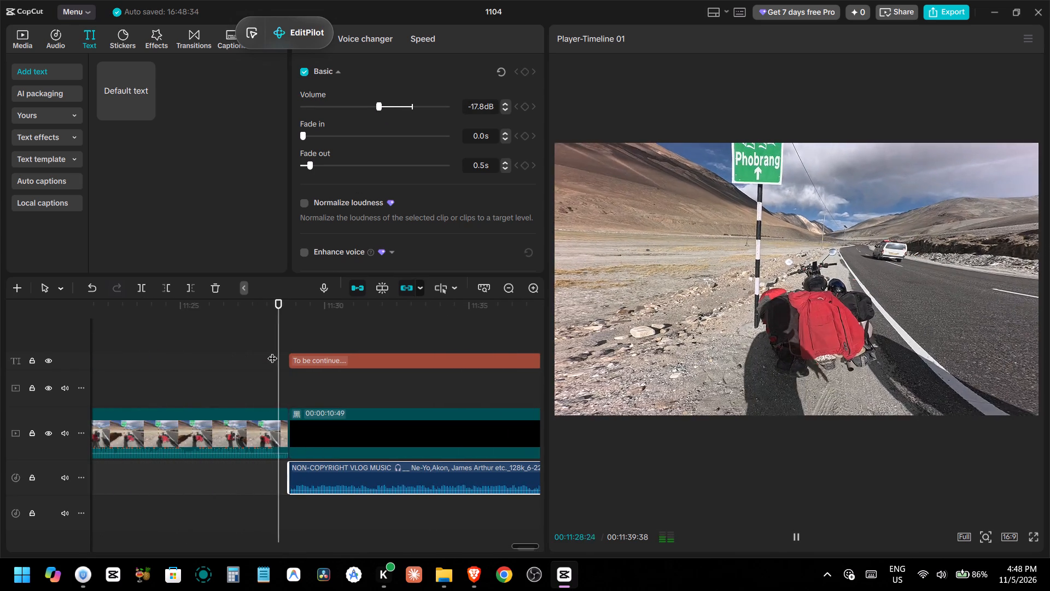
{"action": "scroll", "coordinate": [220, 385], "scroll_direction": "down", "scroll_amount": 3, "text": "ctrl"}
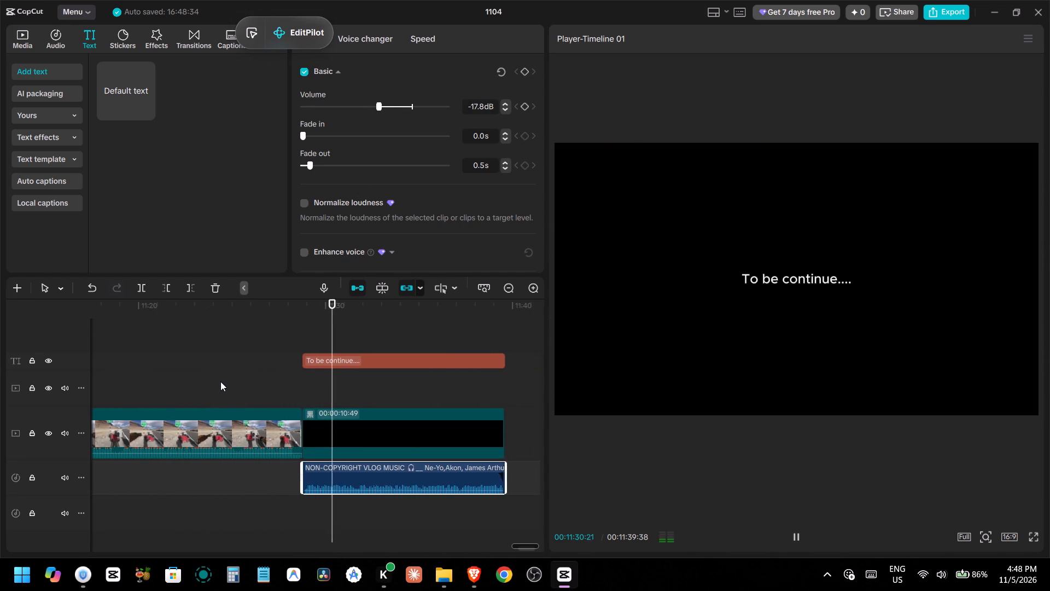
{"action": "scroll", "coordinate": [220, 381], "scroll_direction": "up", "scroll_amount": 5, "text": "ctrl"}
{"action": "scroll", "coordinate": [220, 381], "scroll_direction": "down", "scroll_amount": 4}
{"action": "scroll", "coordinate": [220, 373], "scroll_direction": "down", "scroll_amount": 3, "text": "alt"}
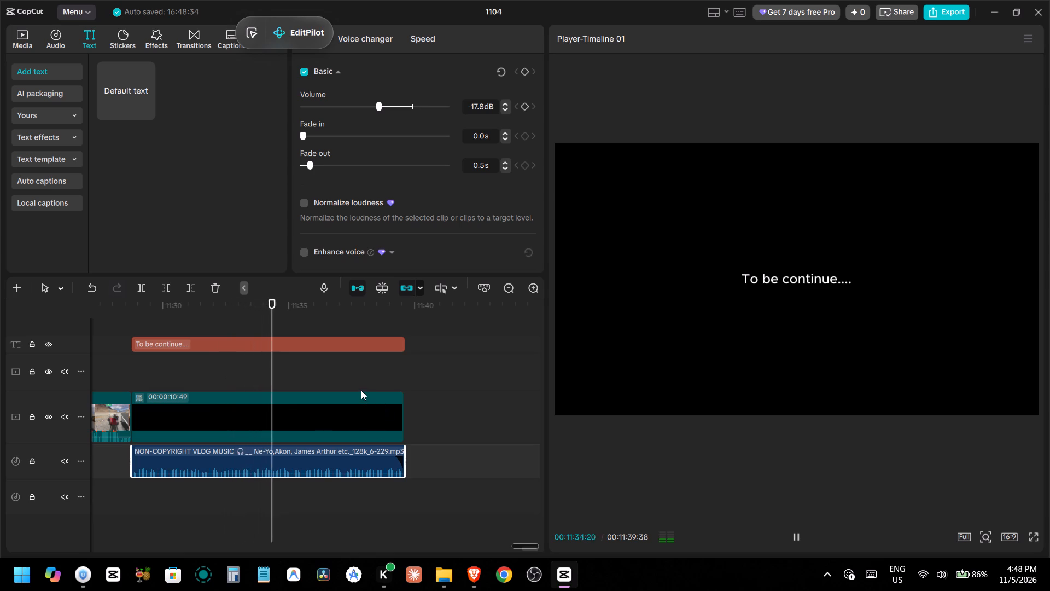
{"action": "scroll", "coordinate": [308, 391], "scroll_direction": "up", "scroll_amount": 2, "text": "ctrl"}
{"action": "scroll", "coordinate": [308, 391], "scroll_direction": "down", "scroll_amount": 2, "text": "ctrl"}
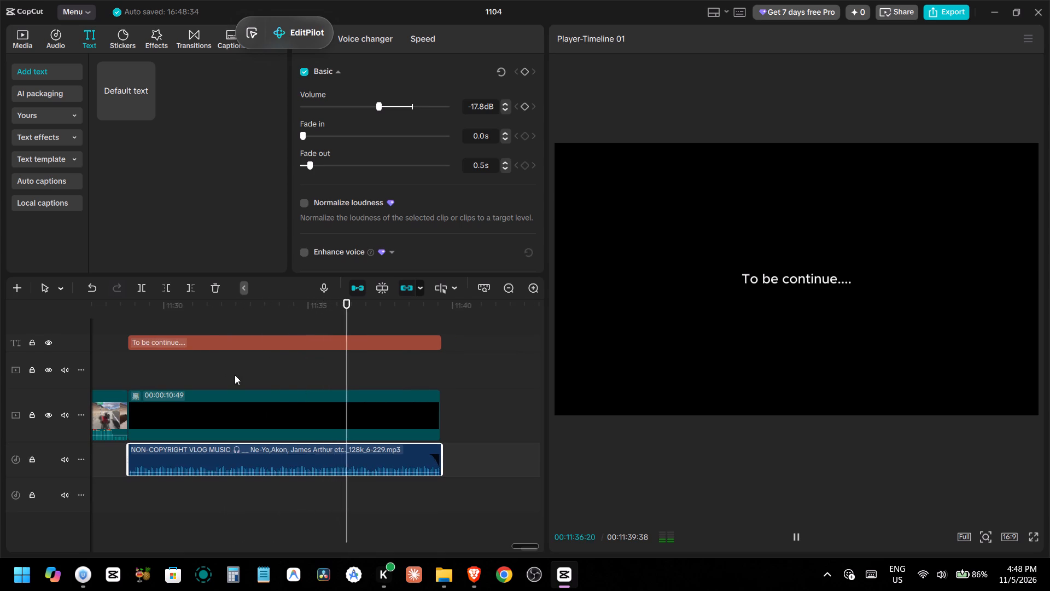
{"action": "scroll", "coordinate": [220, 371], "scroll_direction": "up", "scroll_amount": 3, "text": "alt"}
{"action": "scroll", "coordinate": [220, 369], "scroll_direction": "down", "scroll_amount": 1, "text": "alt"}
{"action": "scroll", "coordinate": [220, 369], "scroll_direction": "up", "scroll_amount": 1, "text": "alt"}
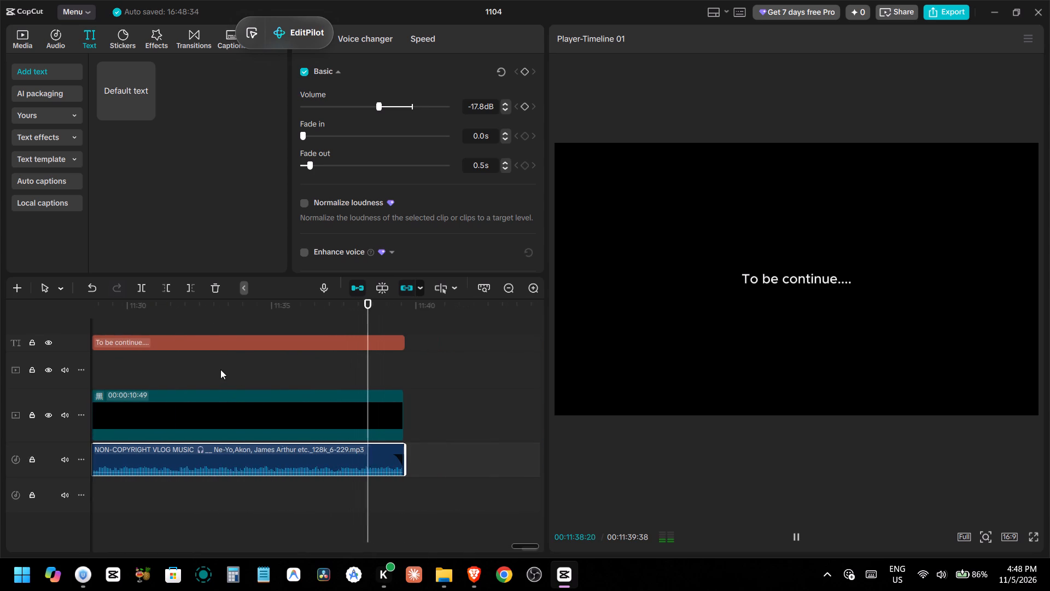
{"action": "key", "text": "space"}
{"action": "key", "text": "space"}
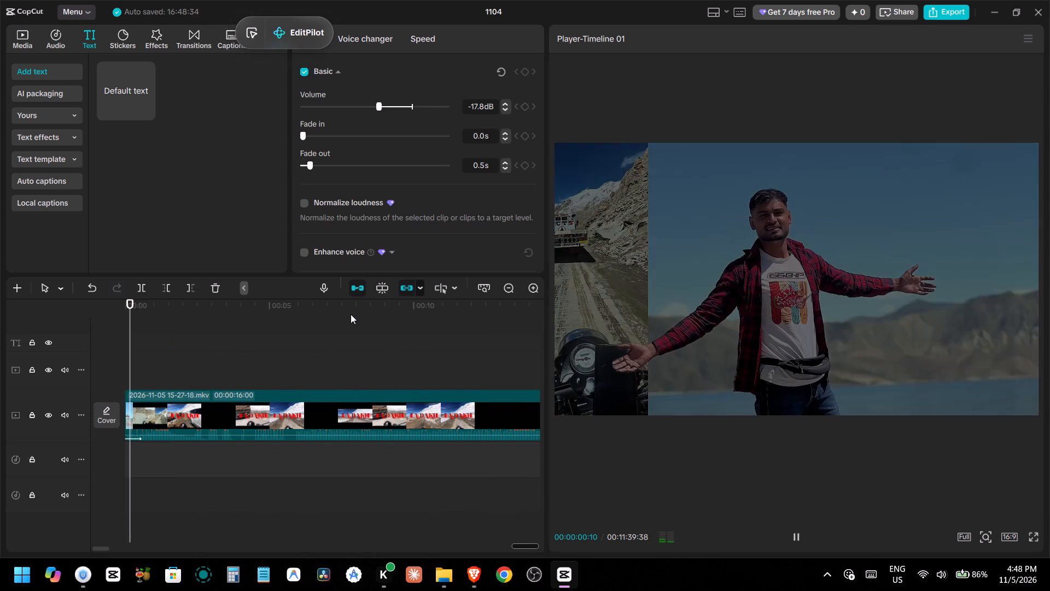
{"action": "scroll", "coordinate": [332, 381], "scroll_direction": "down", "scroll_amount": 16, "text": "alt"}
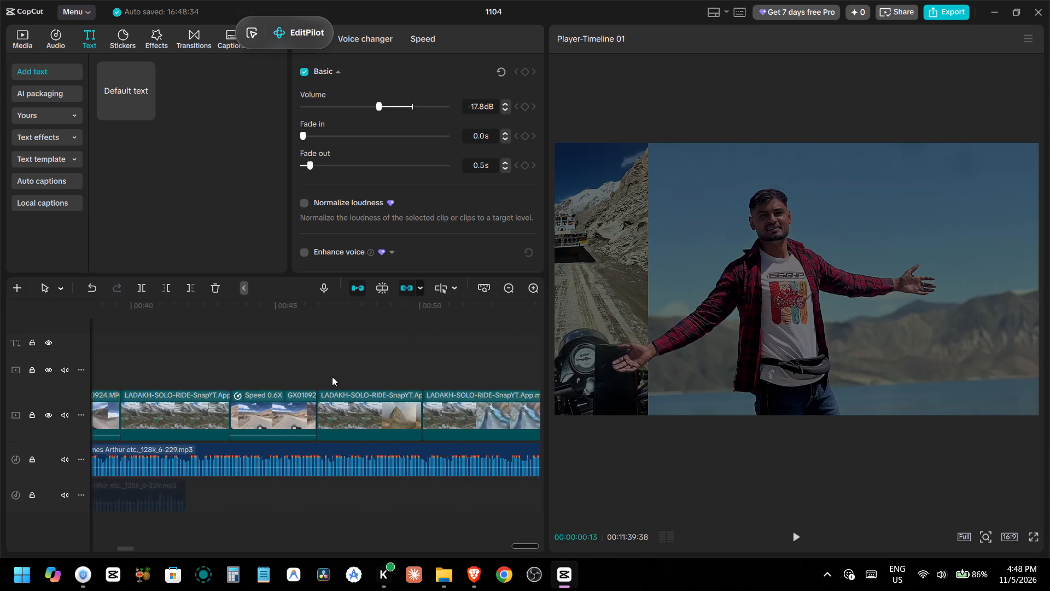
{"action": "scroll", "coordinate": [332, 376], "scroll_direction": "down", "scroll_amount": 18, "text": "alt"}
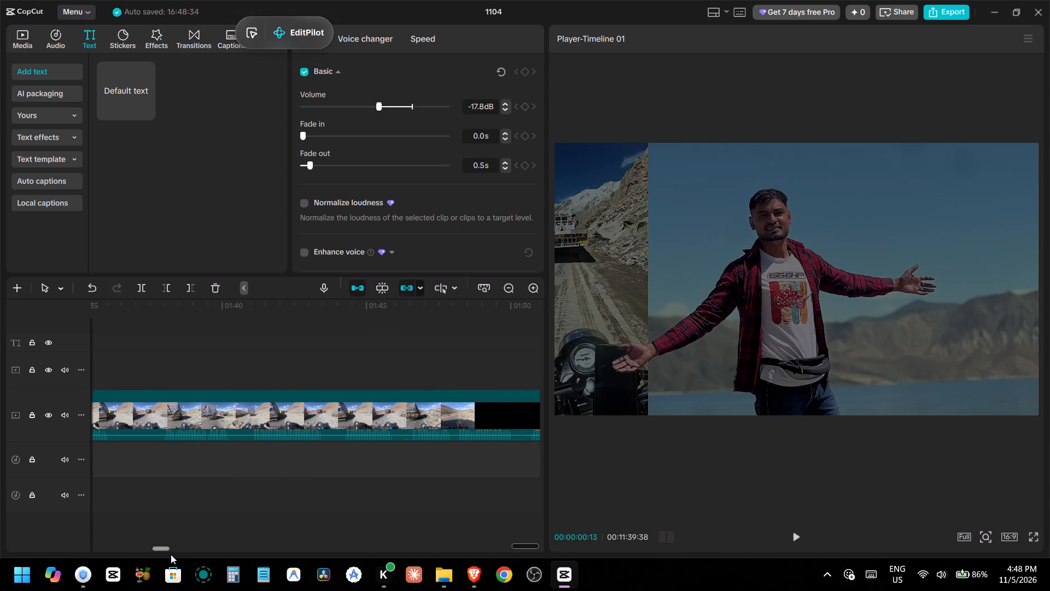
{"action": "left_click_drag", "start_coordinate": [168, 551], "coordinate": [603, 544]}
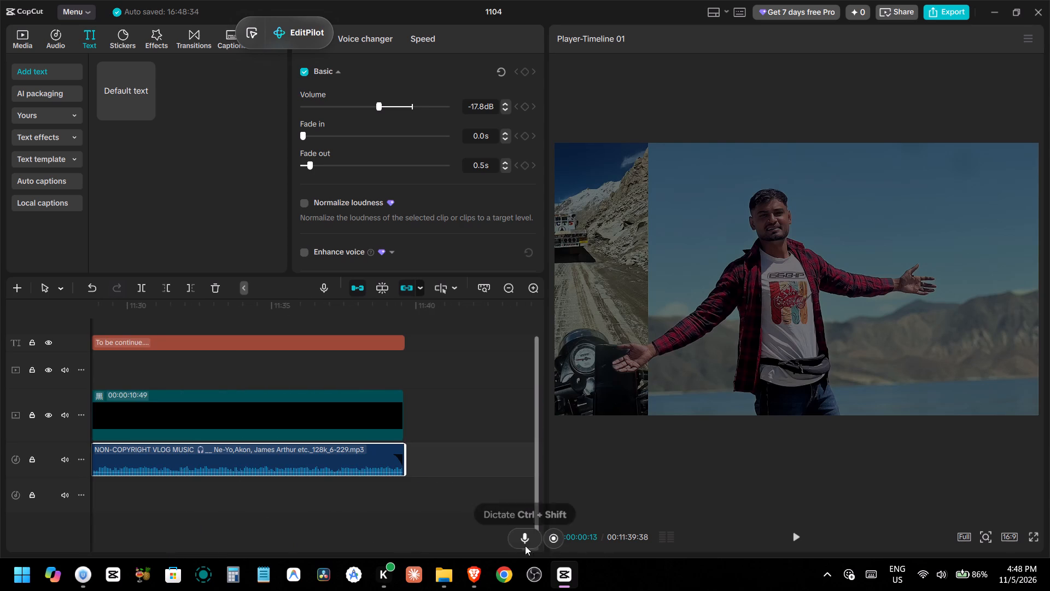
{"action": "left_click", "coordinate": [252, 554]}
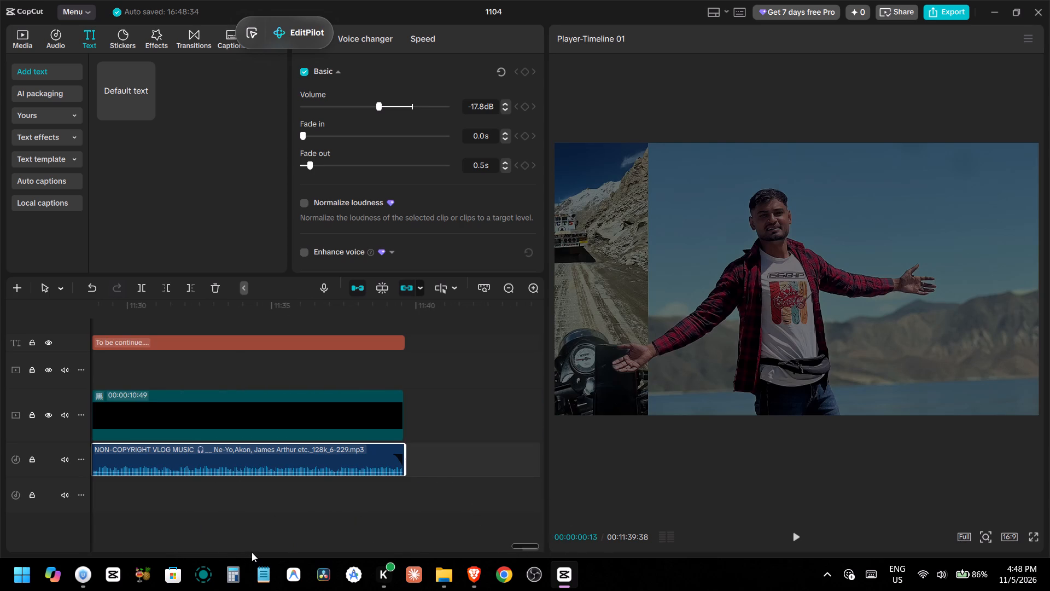
Listen through the end title and trim off the start of the end music clip up to 00:11:34:38.
{"action": "double_click", "coordinate": [267, 495]}
{"action": "left_click_drag", "start_coordinate": [267, 494], "coordinate": [114, 501]}
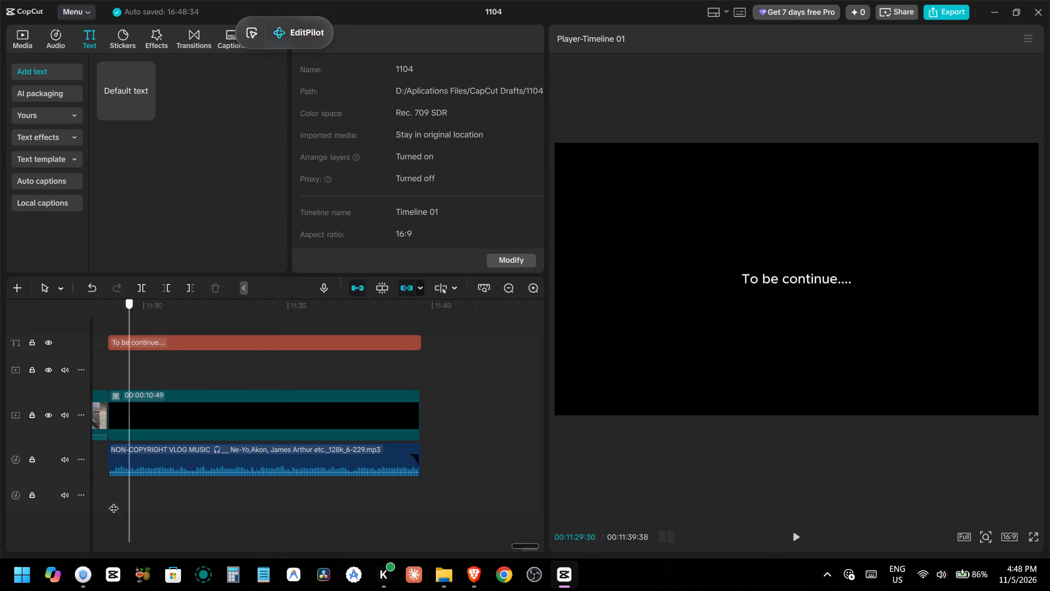
{"action": "left_click_drag", "start_coordinate": [114, 501], "coordinate": [272, 537]}
{"action": "key", "text": "space"}
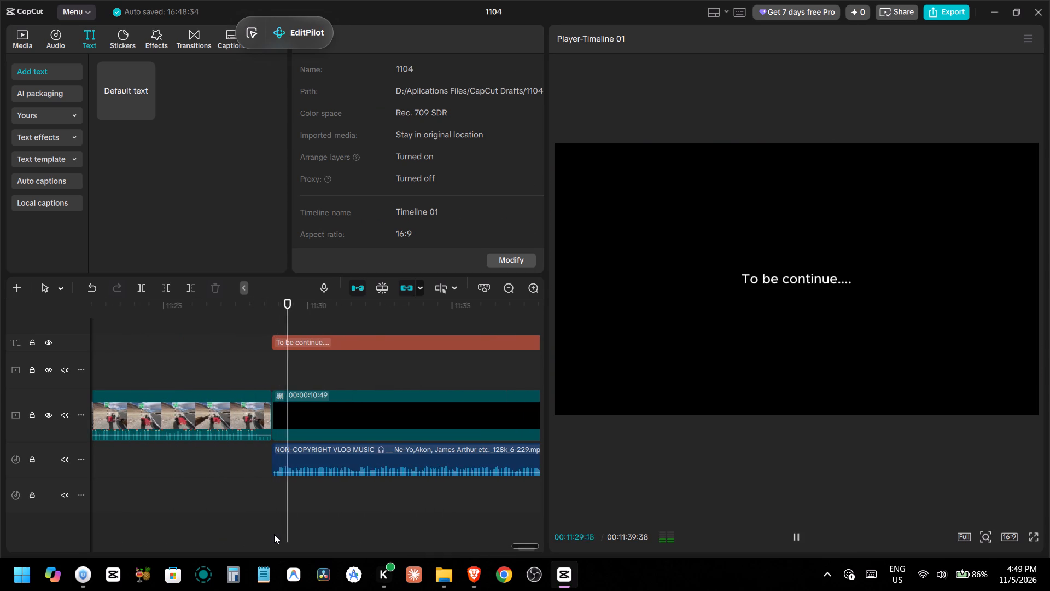
{"action": "left_click", "coordinate": [446, 365]}
{"action": "left_click_drag", "start_coordinate": [446, 365], "coordinate": [481, 369]}
{"action": "key", "text": "space"}
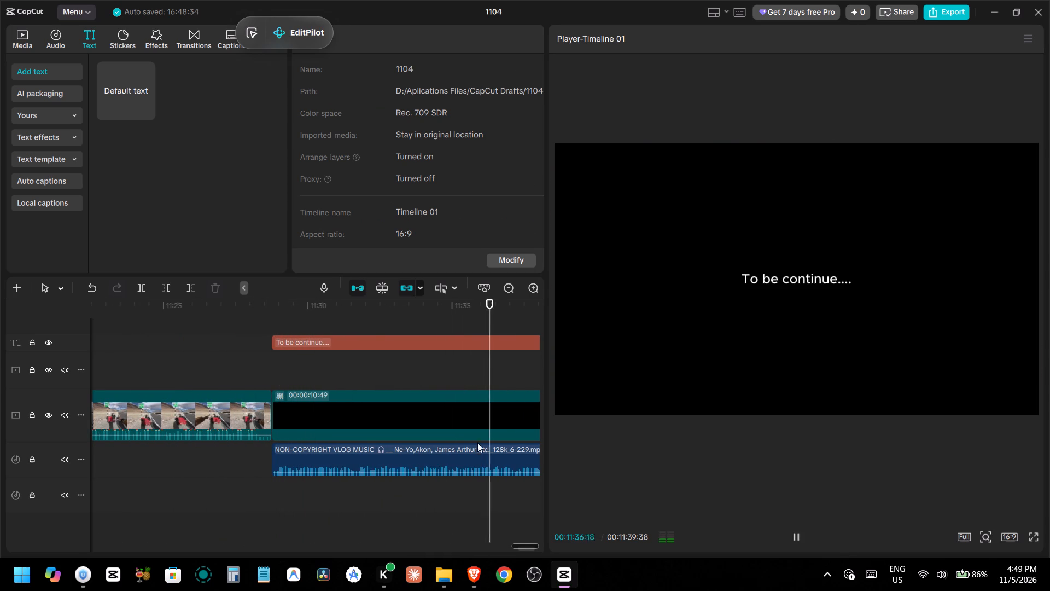
{"action": "key", "text": "space"}
{"action": "left_click", "coordinate": [441, 363]}
{"action": "left_click", "coordinate": [425, 458]}
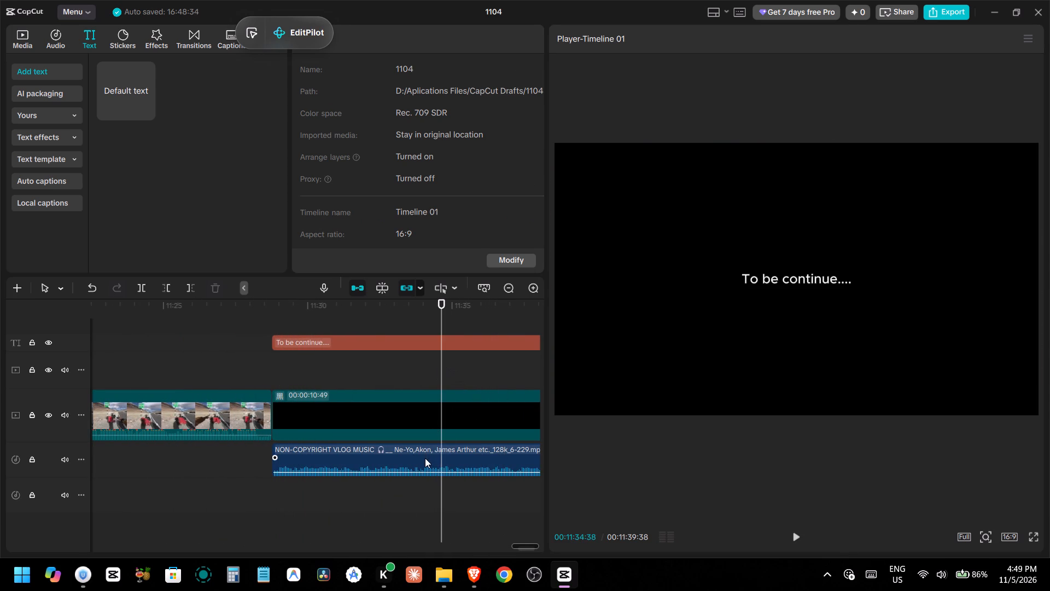
{"action": "key", "text": "q"}
{"action": "key", "text": "space"}
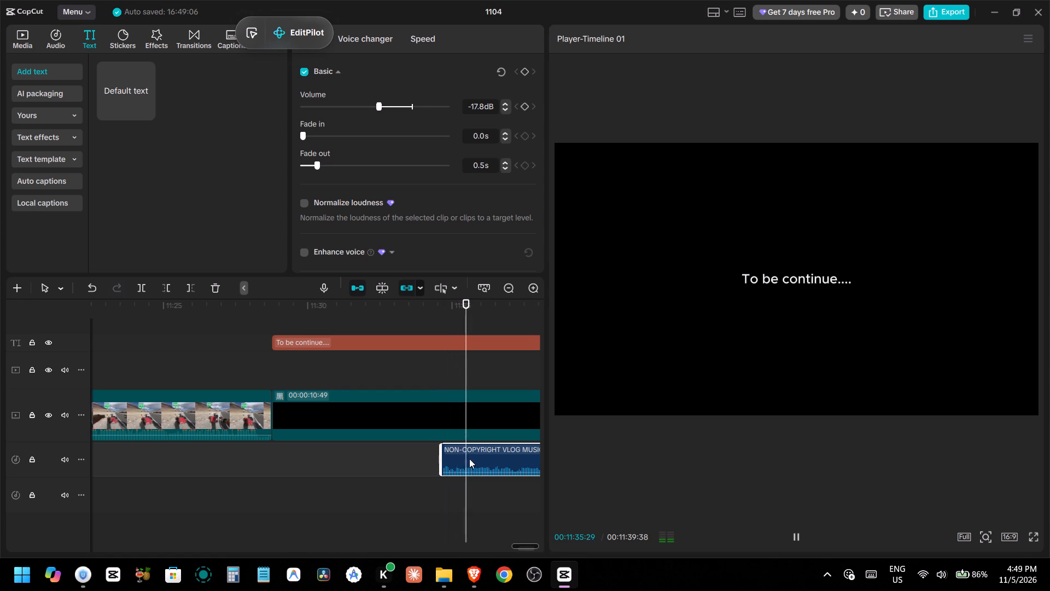
{"action": "key", "text": "space"}
Move the trimmed end music clip back to the start of the black clip, at about 00:11:28:46.
{"action": "left_click_drag", "start_coordinate": [486, 460], "coordinate": [308, 455]}
{"action": "left_click", "coordinate": [221, 370]}
{"action": "left_click_drag", "start_coordinate": [221, 370], "coordinate": [255, 378]}
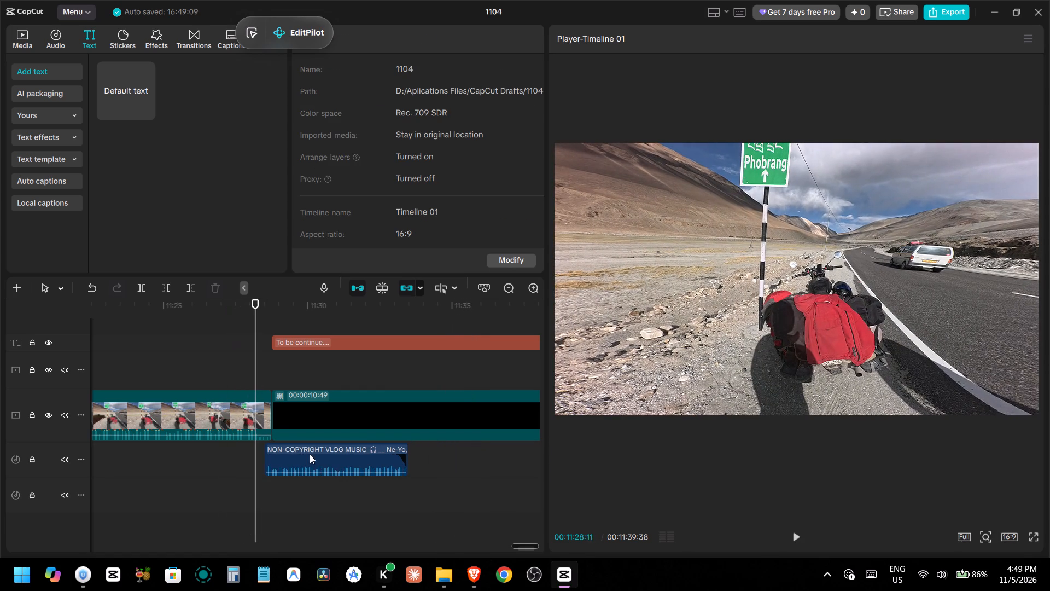
{"action": "left_click_drag", "start_coordinate": [322, 455], "coordinate": [353, 457]}
{"action": "key", "text": "Down"}
{"action": "key", "text": "Up"}
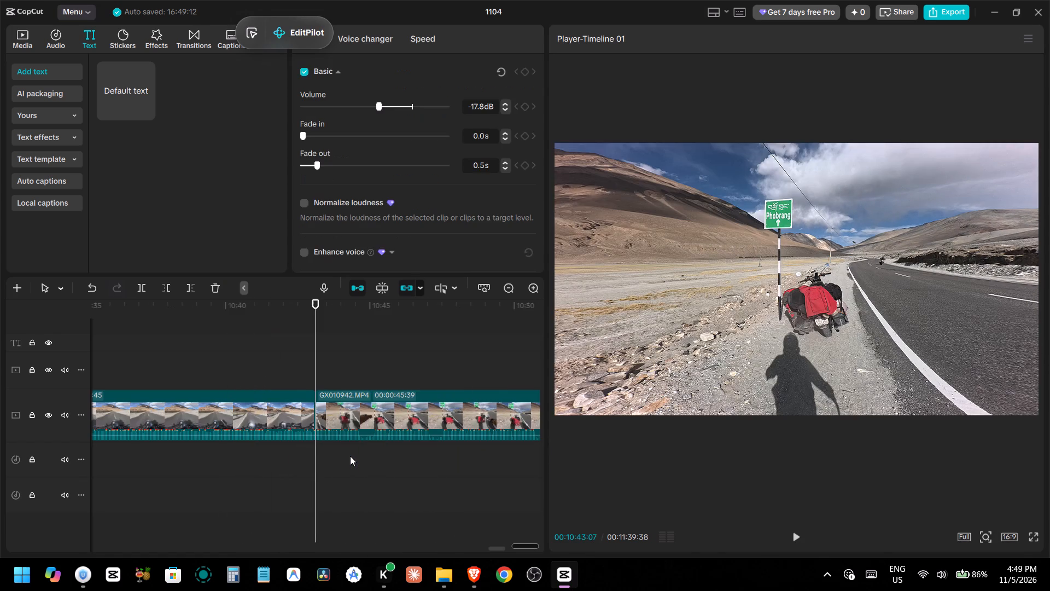
{"action": "key", "text": "Down"}
{"action": "left_click_drag", "start_coordinate": [360, 453], "coordinate": [340, 453]}
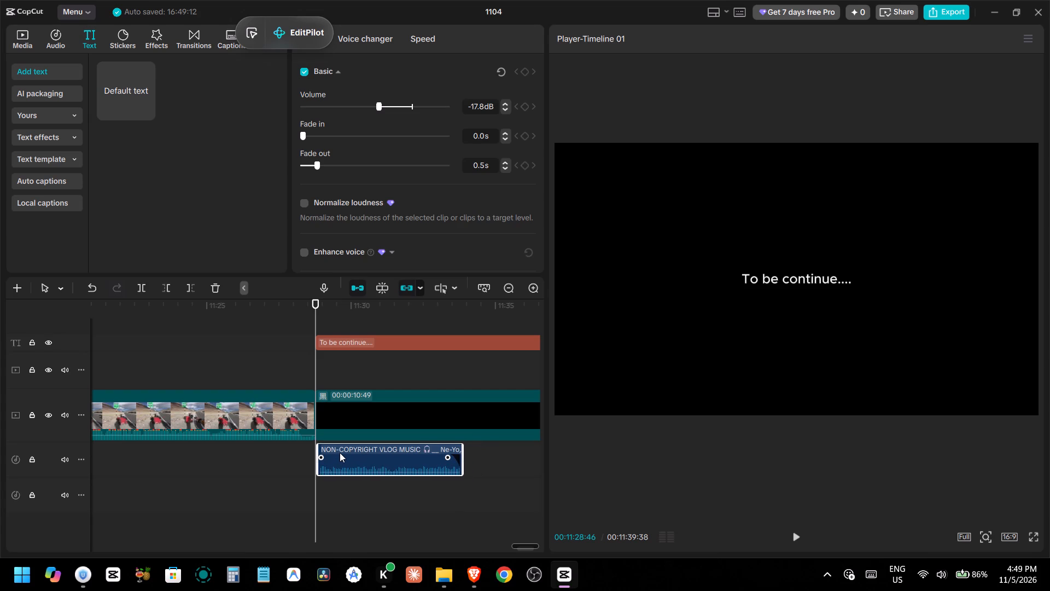
{"action": "left_click_drag", "start_coordinate": [340, 453], "coordinate": [335, 452]}
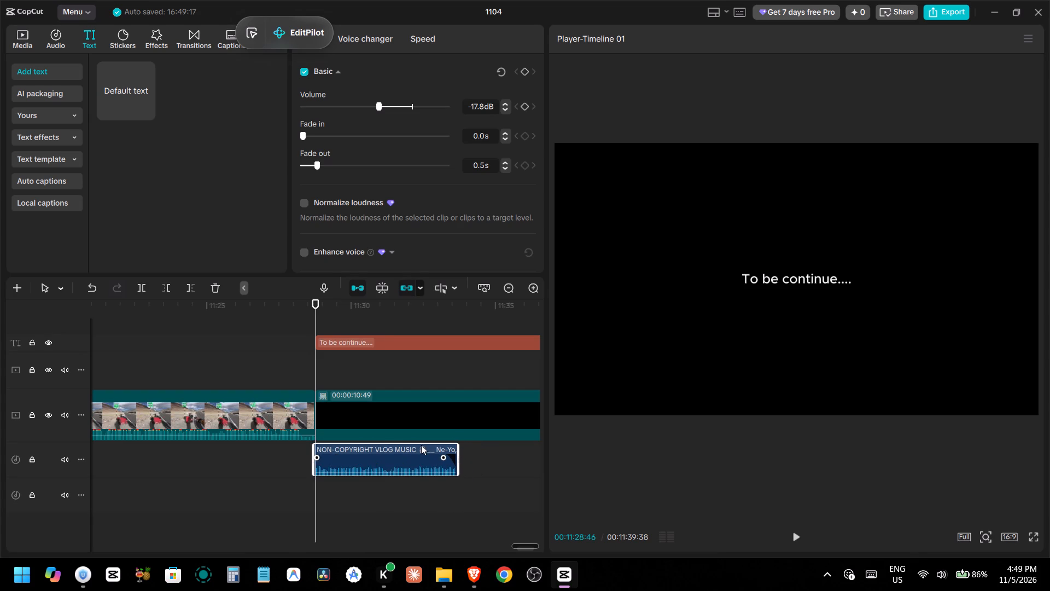
Extend the end of the end music clip to the end of the black clip.
{"action": "scroll", "coordinate": [377, 432], "scroll_direction": "down", "scroll_amount": 2, "text": "alt"}
{"action": "left_click_drag", "start_coordinate": [297, 452], "coordinate": [451, 455]}
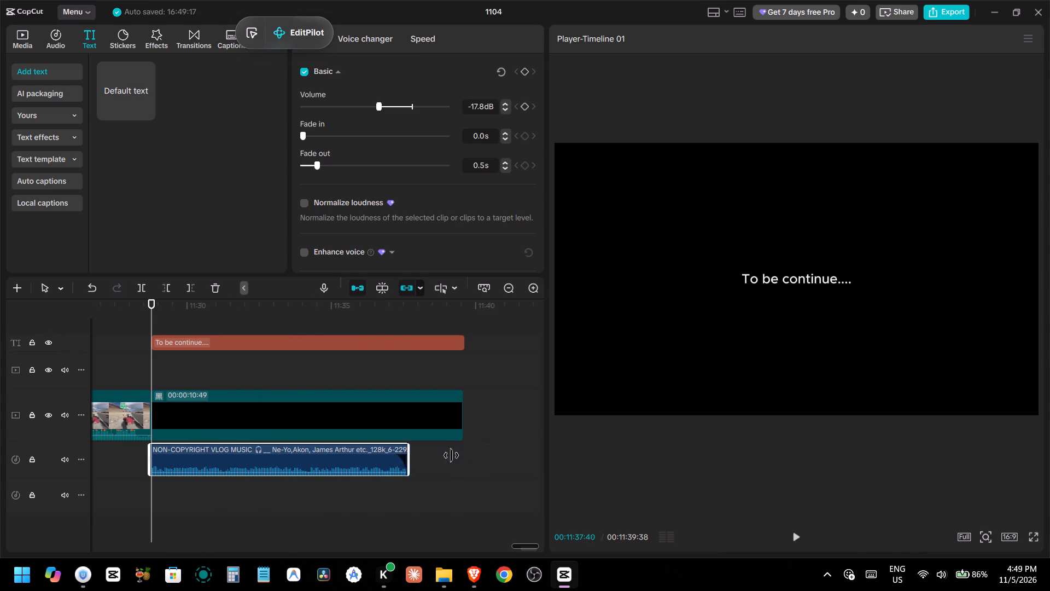
{"action": "left_click_drag", "start_coordinate": [451, 455], "coordinate": [464, 454]}
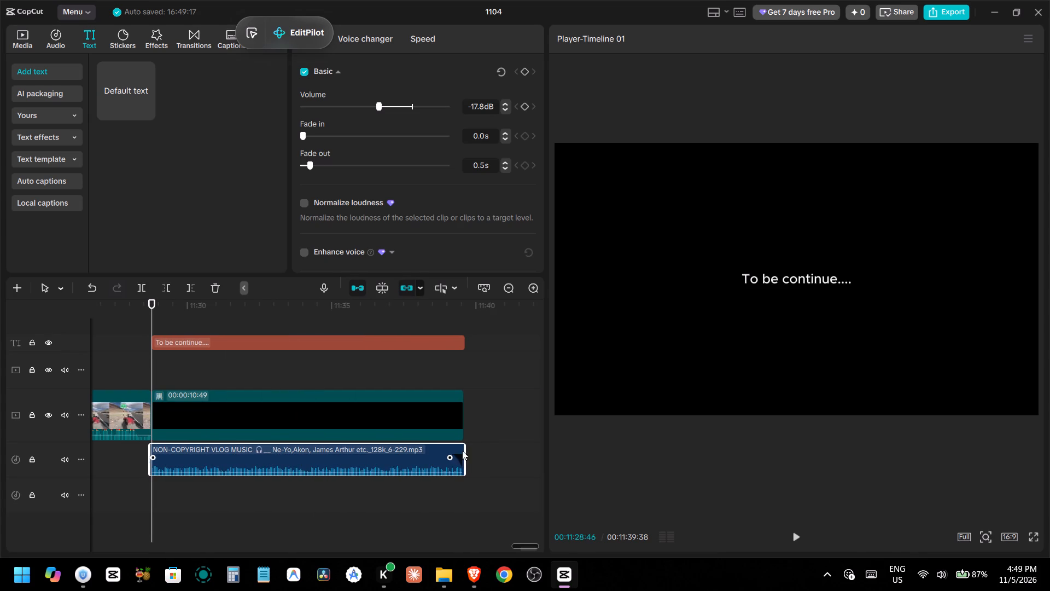
Play the end title from just before the black clip to its end to check the new music section.
{"action": "left_click", "coordinate": [143, 373]}
{"action": "key", "text": "space"}
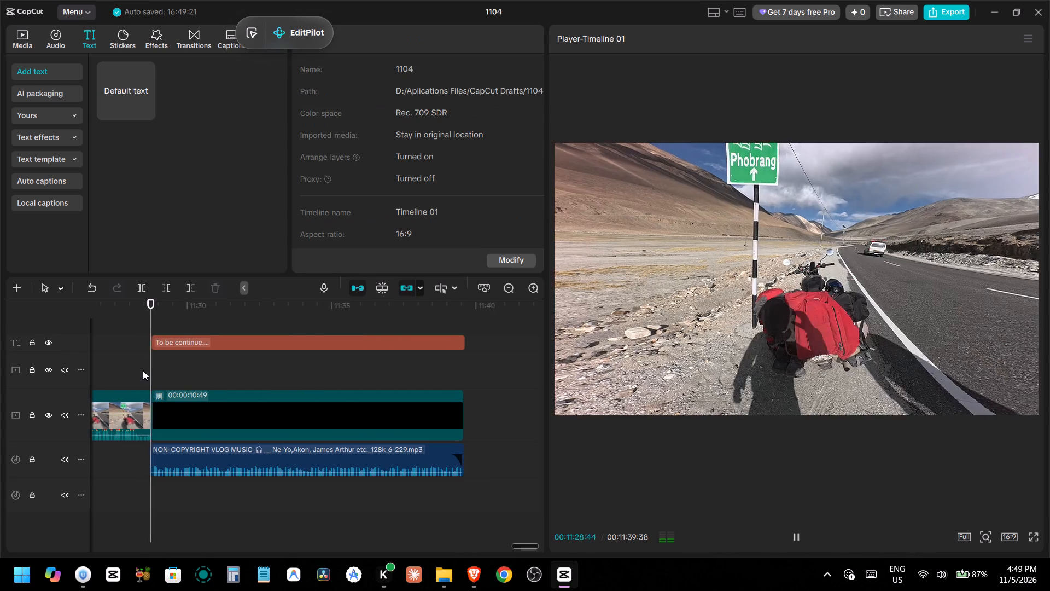
{"action": "scroll", "coordinate": [143, 369], "scroll_direction": "down", "scroll_amount": 3, "text": "ctrl"}
{"action": "scroll", "coordinate": [143, 369], "scroll_direction": "up", "scroll_amount": 2, "text": "ctrl"}
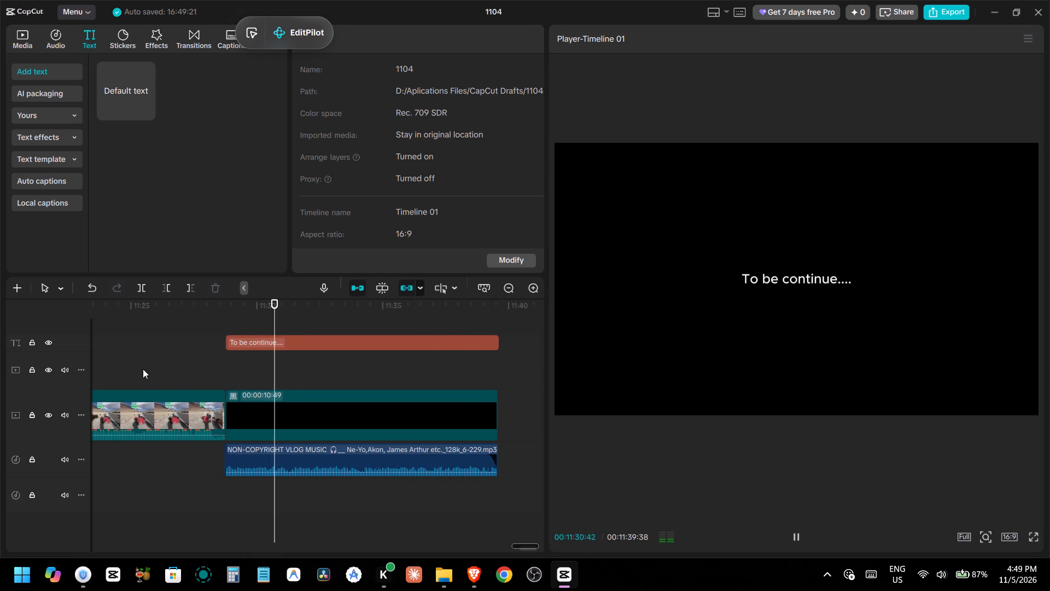
{"action": "scroll", "coordinate": [143, 369], "scroll_direction": "down", "scroll_amount": 2, "text": "alt"}
{"action": "scroll", "coordinate": [337, 365], "scroll_direction": "down", "scroll_amount": 2, "text": "ctrl"}
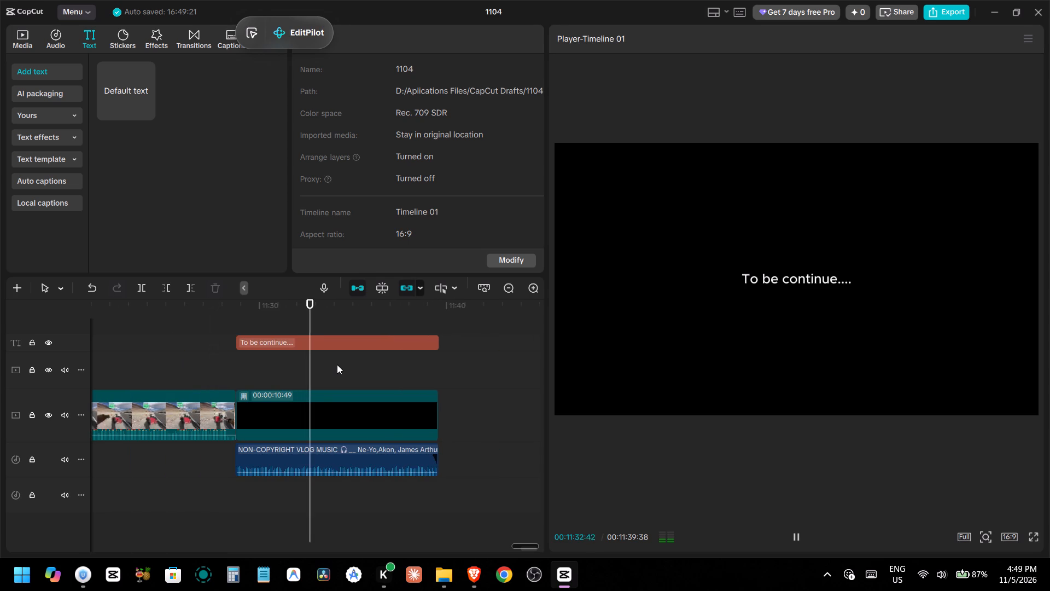
{"action": "left_click", "coordinate": [329, 455]}
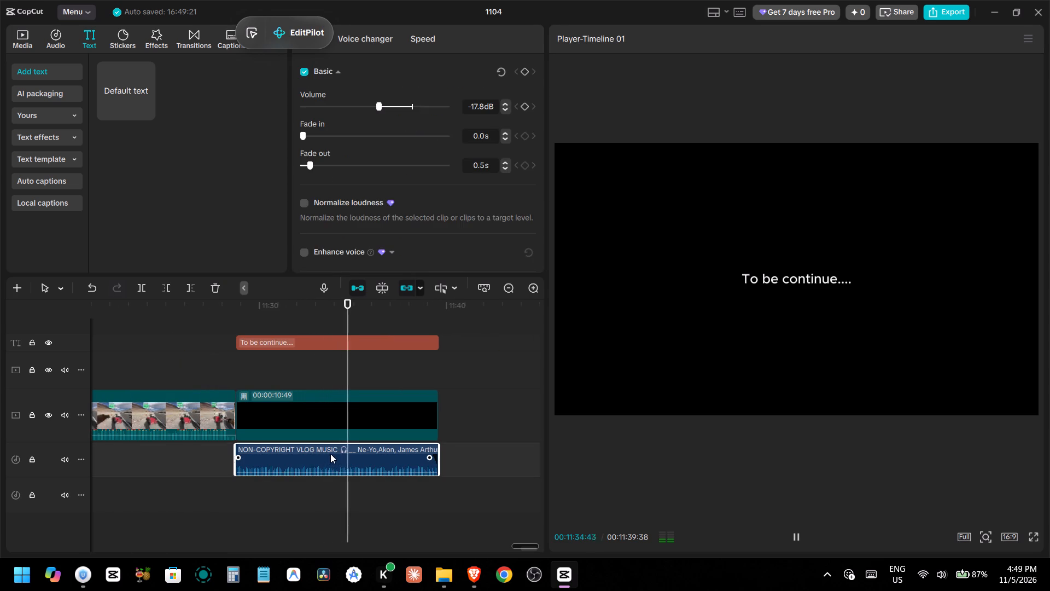
{"action": "scroll", "coordinate": [316, 375], "scroll_direction": "down", "scroll_amount": 2, "text": "ctrl"}
{"action": "scroll", "coordinate": [316, 371], "scroll_direction": "up", "scroll_amount": 2, "text": "ctrl"}
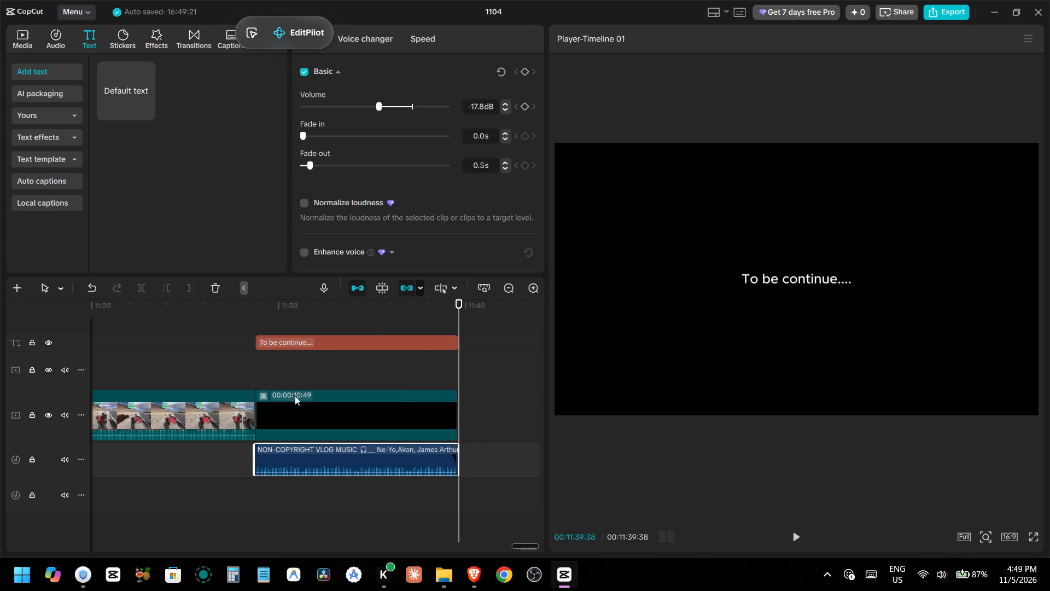
Return to the beginning of the timeline and play the opening LADAKH vlog intro clip.
{"action": "left_click", "coordinate": [361, 554]}
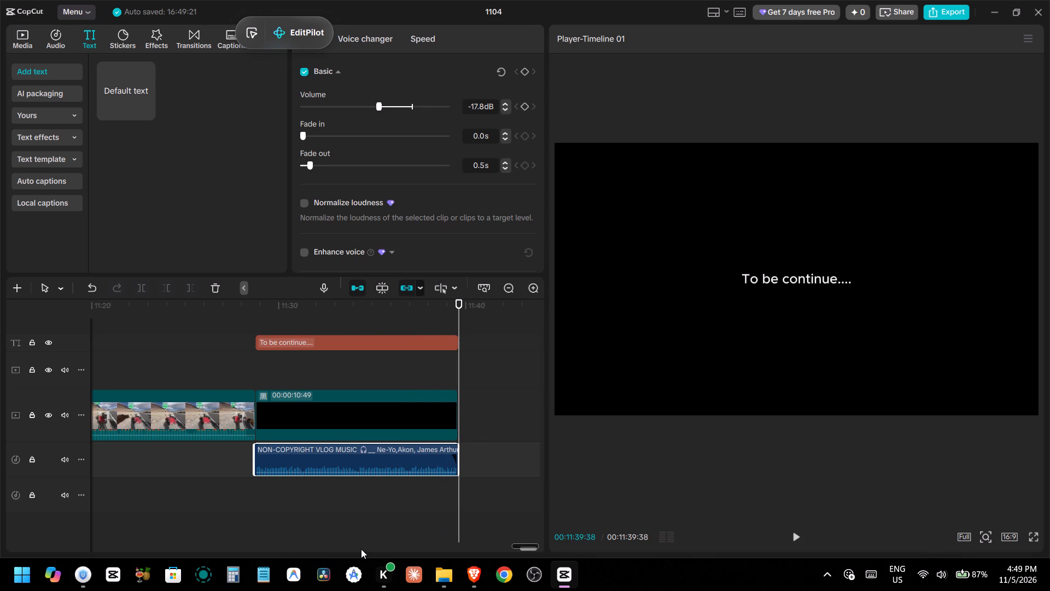
{"action": "left_click", "coordinate": [361, 549]}
{"action": "left_click_drag", "start_coordinate": [360, 547], "coordinate": [84, 541]}
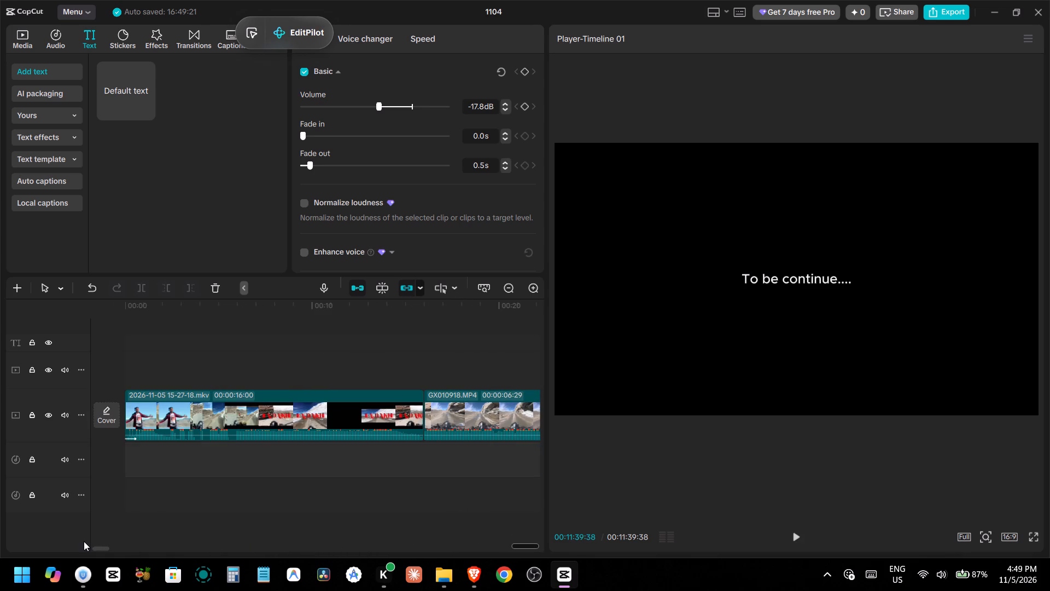
{"action": "left_click_drag", "start_coordinate": [84, 541], "coordinate": [81, 541]}
{"action": "double_click", "coordinate": [176, 354]}
{"action": "left_click_drag", "start_coordinate": [176, 354], "coordinate": [101, 360]}
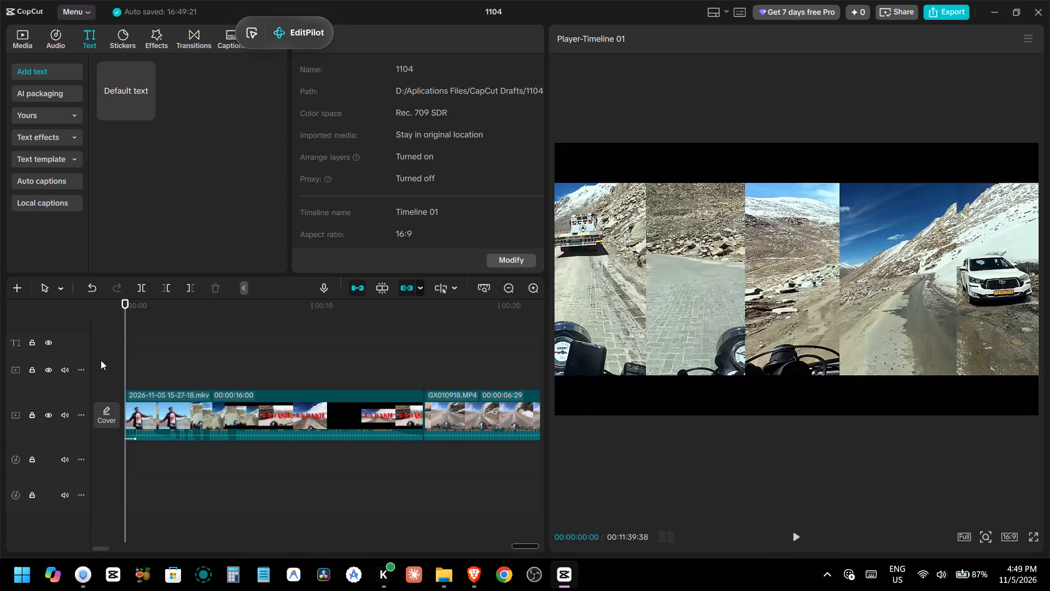
{"action": "scroll", "coordinate": [200, 381], "scroll_direction": "down", "scroll_amount": 6, "text": "ctrl"}
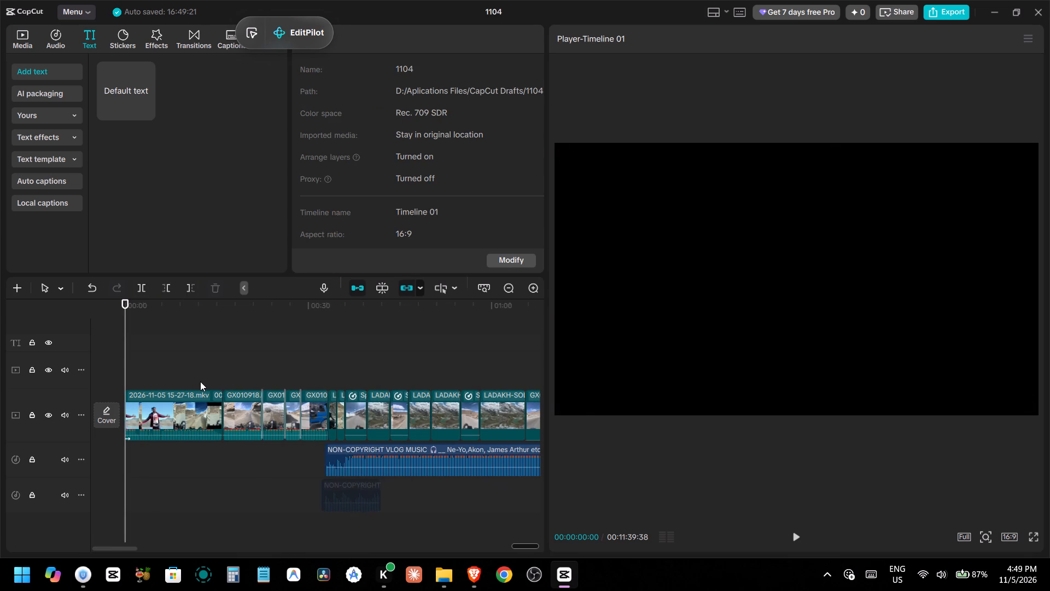
{"action": "key", "text": "space"}
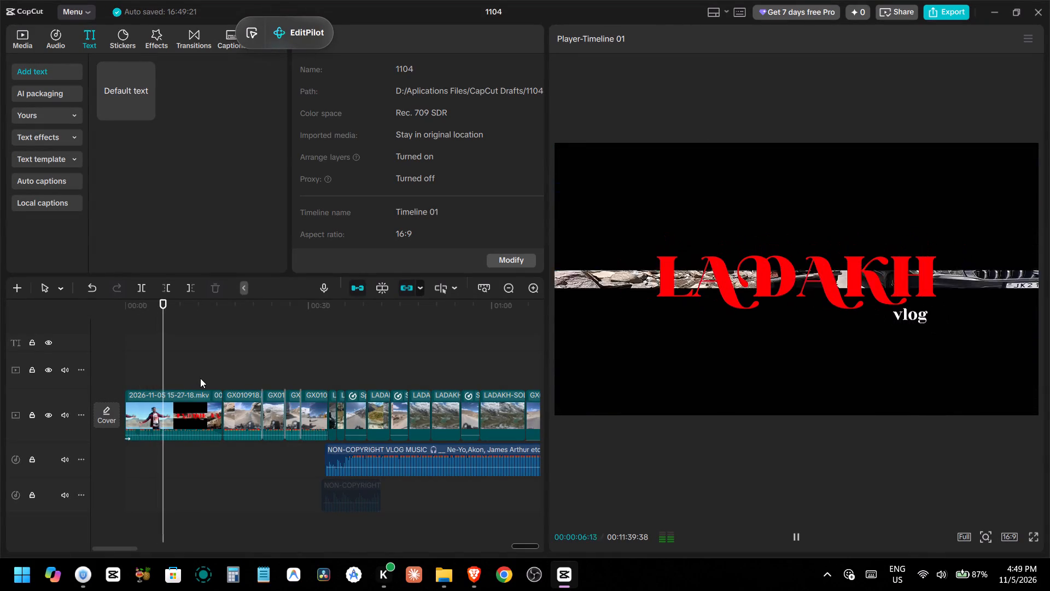
{"action": "key", "text": "space"}
Move the playhead to the start of the GX010918.MP4 clip right after the intro, at 00:00:16:00.
{"action": "left_click", "coordinate": [180, 370]}
{"action": "left_click_drag", "start_coordinate": [180, 369], "coordinate": [78, 375]}
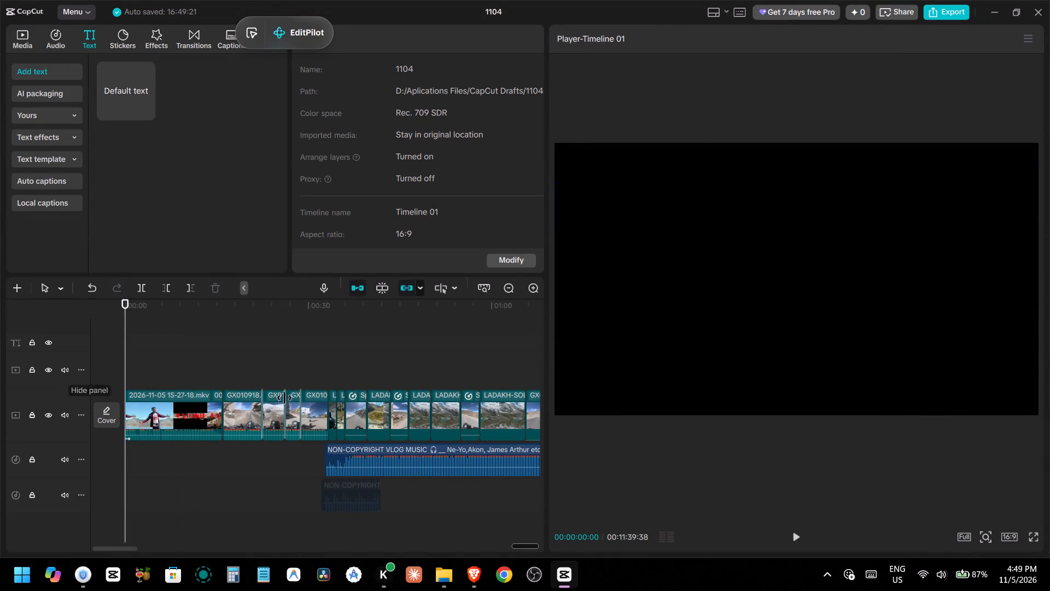
{"action": "scroll", "coordinate": [326, 378], "scroll_direction": "up", "scroll_amount": 4, "text": "ctrl"}
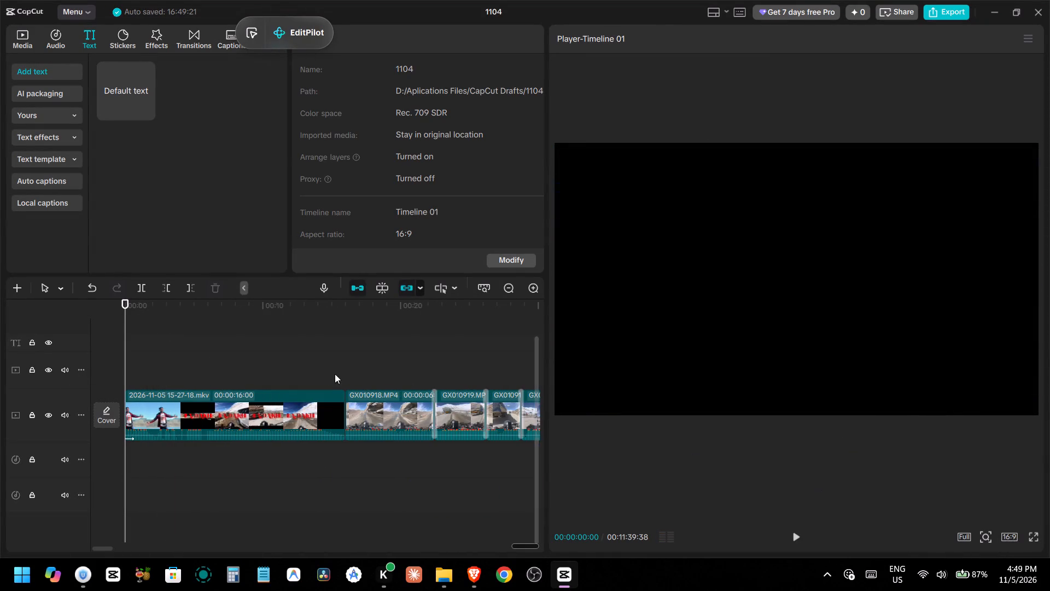
{"action": "scroll", "coordinate": [342, 354], "scroll_direction": "down", "scroll_amount": 4, "text": "alt"}
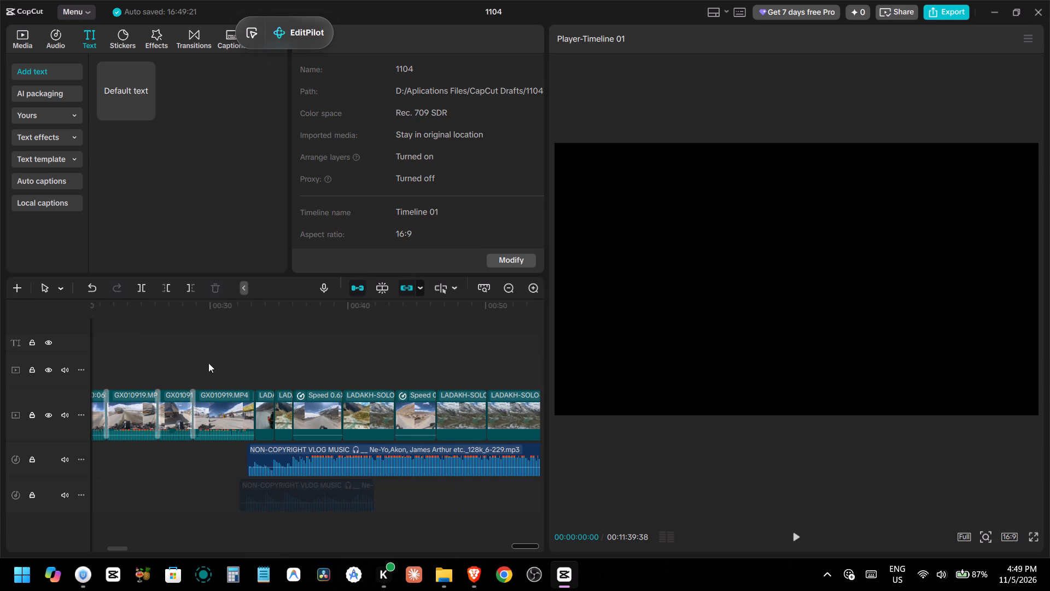
{"action": "left_click", "coordinate": [208, 363]}
{"action": "left_click_drag", "start_coordinate": [208, 363], "coordinate": [231, 390]}
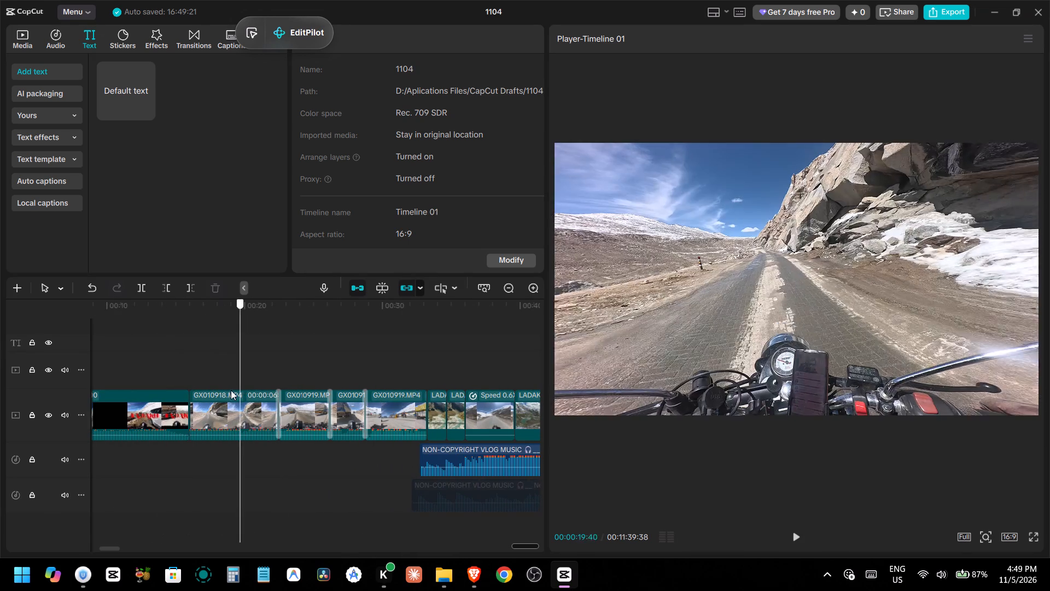
{"action": "left_click_drag", "start_coordinate": [231, 390], "coordinate": [225, 392]}
{"action": "key", "text": "Up"}
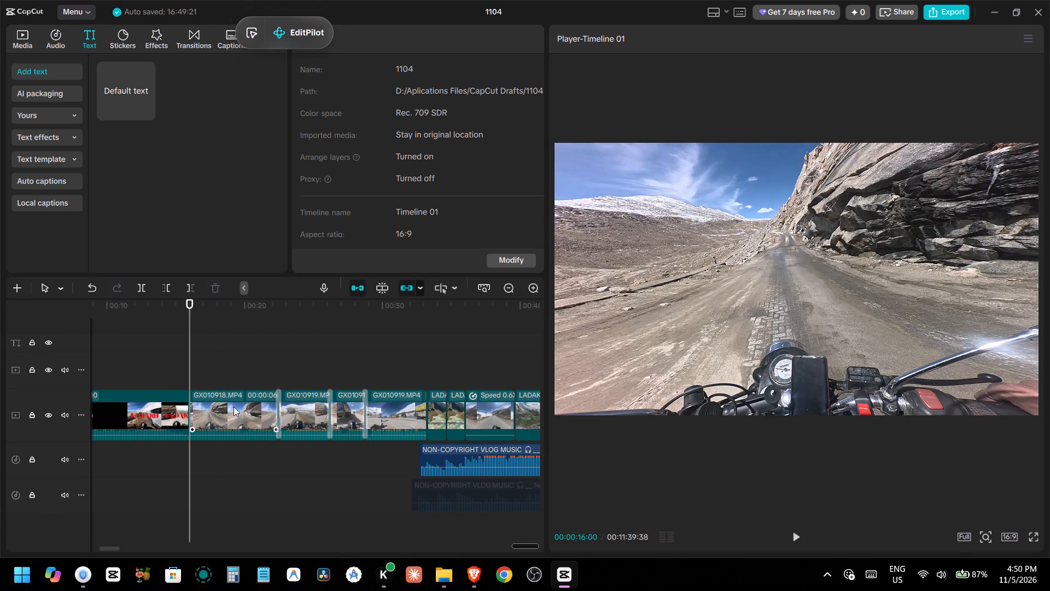
Set the GX010918.MP4 clip's basic colour adjustments to temp 4, tint 0 and saturation 23.
{"action": "left_click", "coordinate": [235, 416]}
{"action": "left_click", "coordinate": [440, 43]}
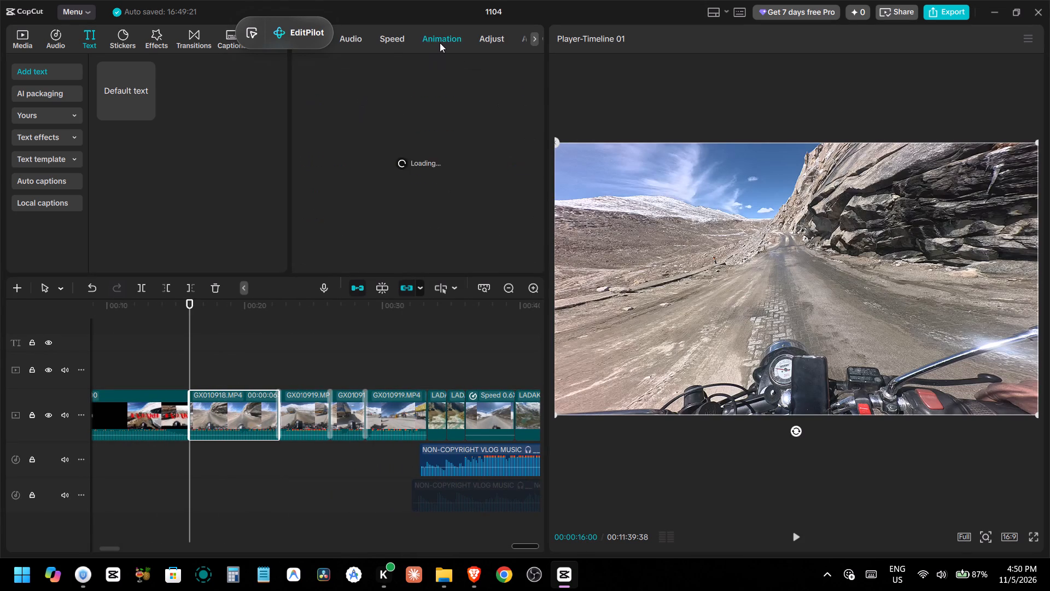
{"action": "left_click_drag", "start_coordinate": [294, 26], "coordinate": [225, 27]}
{"action": "left_click", "coordinate": [314, 34]}
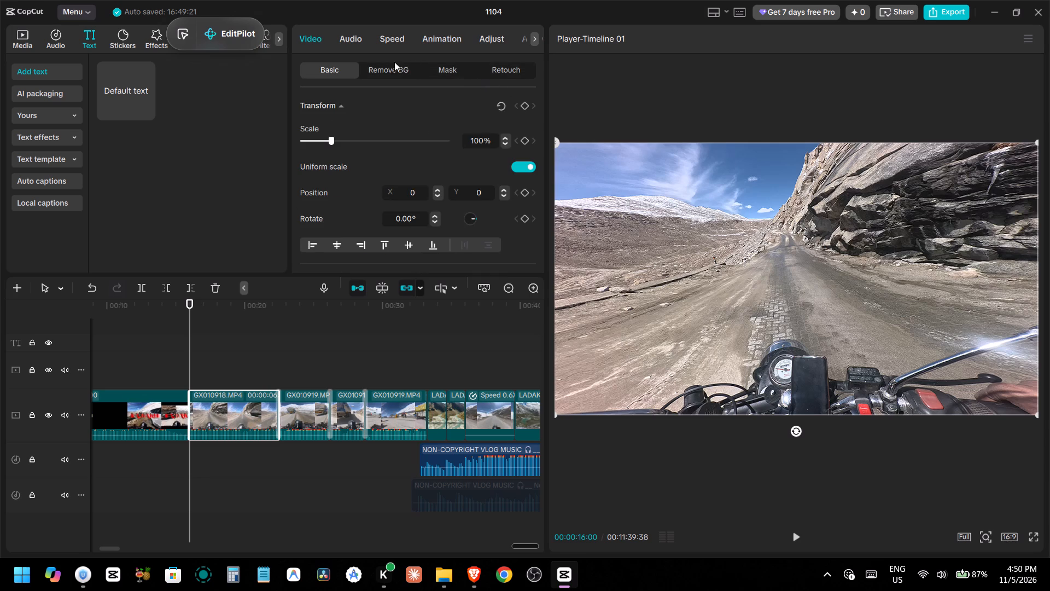
{"action": "left_click", "coordinate": [504, 40]}
{"action": "left_click", "coordinate": [495, 39]}
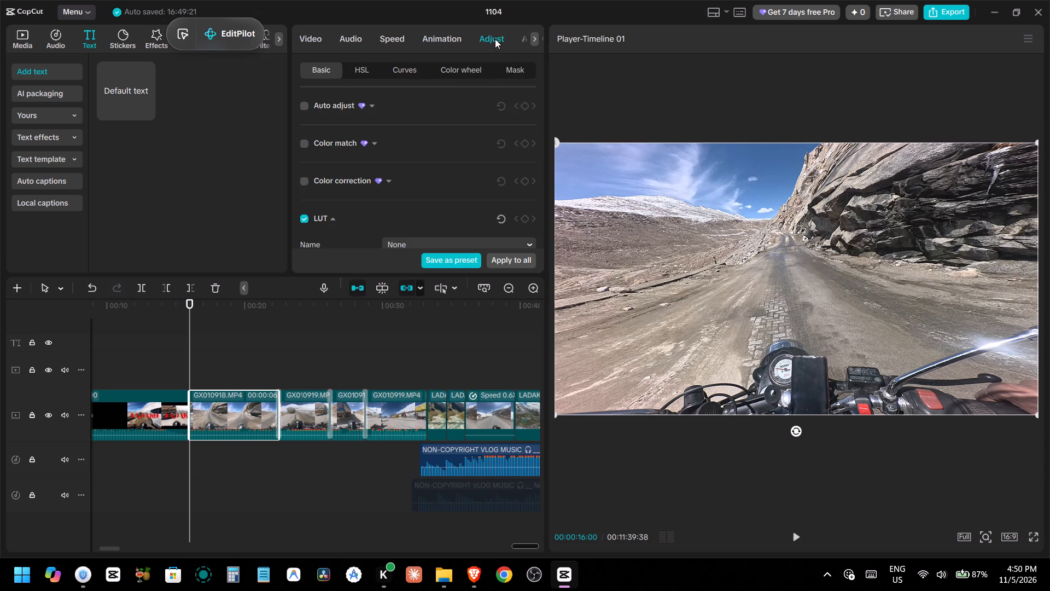
{"action": "scroll", "coordinate": [398, 178], "scroll_direction": "down", "scroll_amount": 6}
{"action": "scroll", "coordinate": [375, 147], "scroll_direction": "up", "scroll_amount": 2}
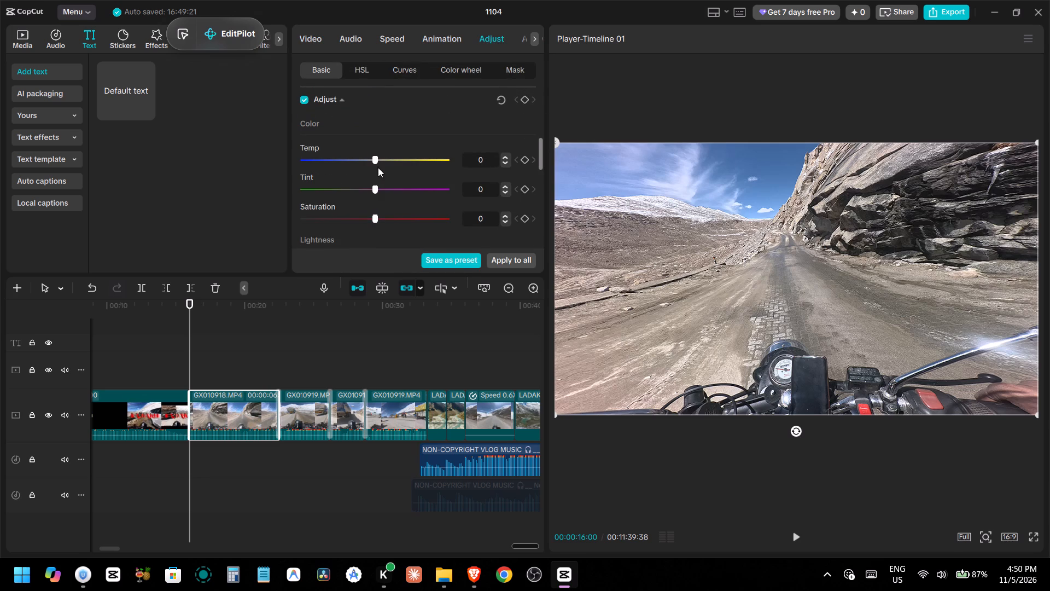
{"action": "left_click_drag", "start_coordinate": [375, 190], "coordinate": [352, 196]}
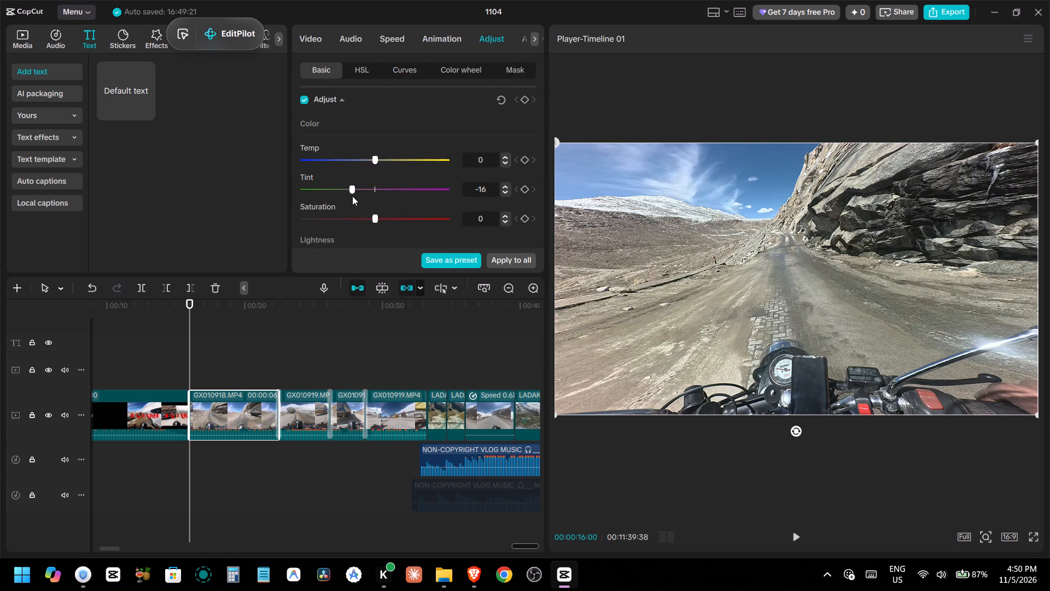
{"action": "left_click_drag", "start_coordinate": [352, 196], "coordinate": [389, 202]}
{"action": "left_click_drag", "start_coordinate": [369, 158], "coordinate": [383, 163]}
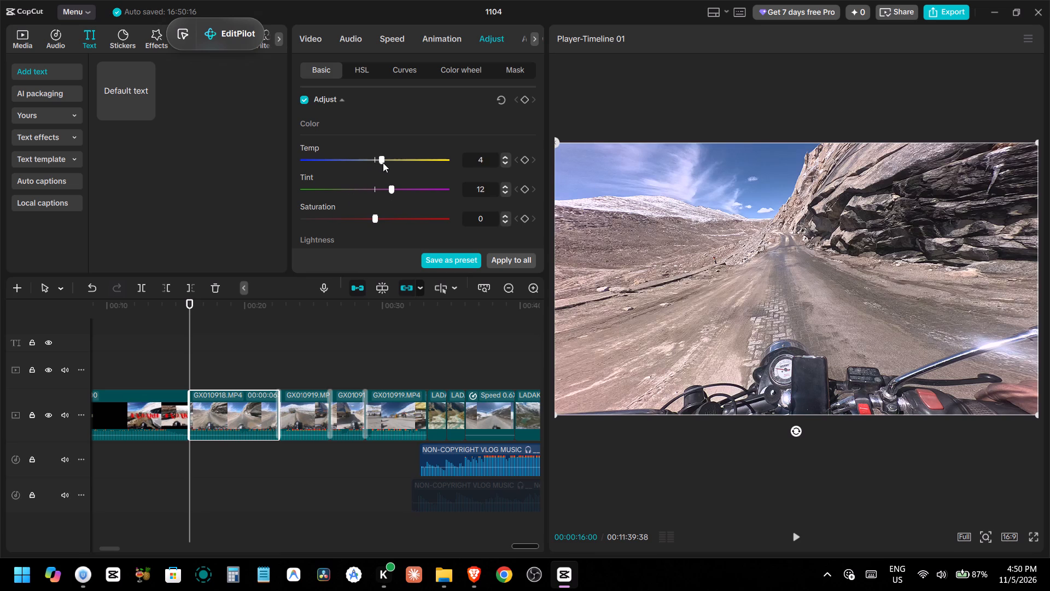
{"action": "left_click_drag", "start_coordinate": [383, 163], "coordinate": [369, 174]}
{"action": "left_click_drag", "start_coordinate": [369, 174], "coordinate": [377, 175]}
{"action": "left_click_drag", "start_coordinate": [375, 218], "coordinate": [382, 229]}
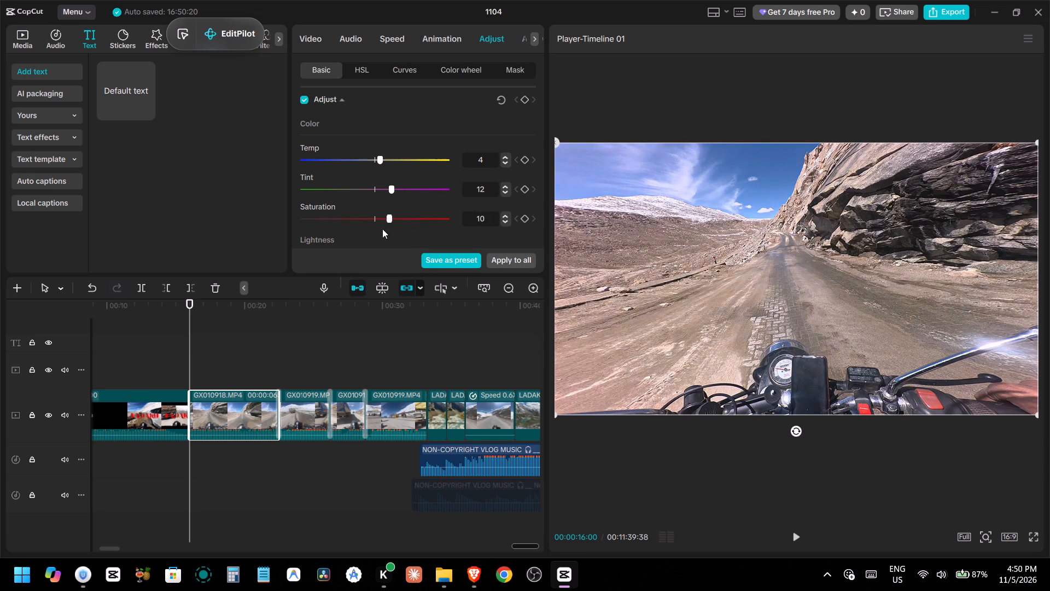
{"action": "left_click_drag", "start_coordinate": [382, 229], "coordinate": [406, 230]}
{"action": "left_click_drag", "start_coordinate": [392, 187], "coordinate": [371, 186]}
{"action": "left_click_drag", "start_coordinate": [371, 186], "coordinate": [369, 188]}
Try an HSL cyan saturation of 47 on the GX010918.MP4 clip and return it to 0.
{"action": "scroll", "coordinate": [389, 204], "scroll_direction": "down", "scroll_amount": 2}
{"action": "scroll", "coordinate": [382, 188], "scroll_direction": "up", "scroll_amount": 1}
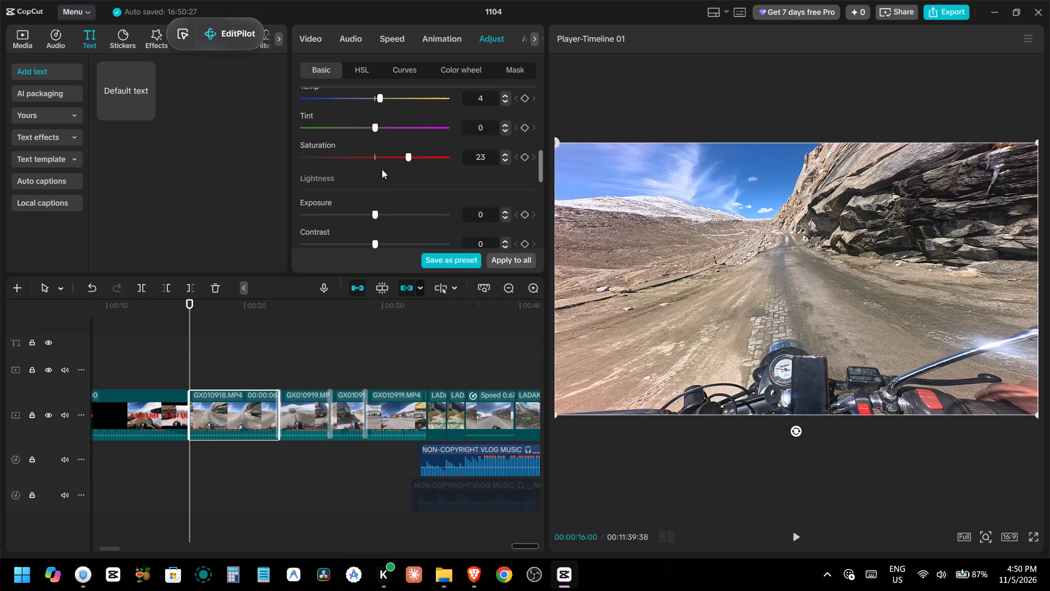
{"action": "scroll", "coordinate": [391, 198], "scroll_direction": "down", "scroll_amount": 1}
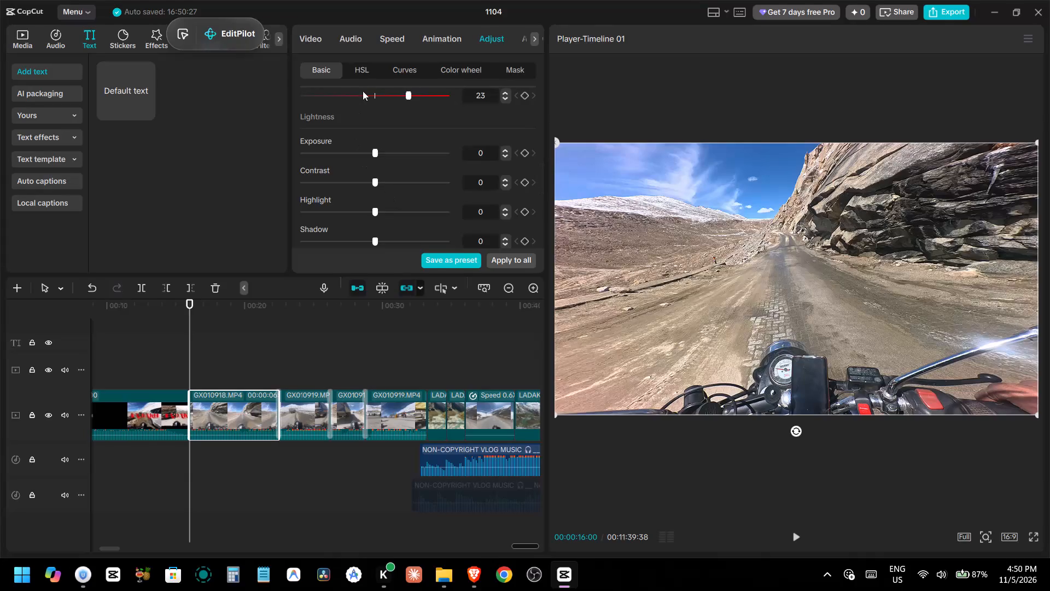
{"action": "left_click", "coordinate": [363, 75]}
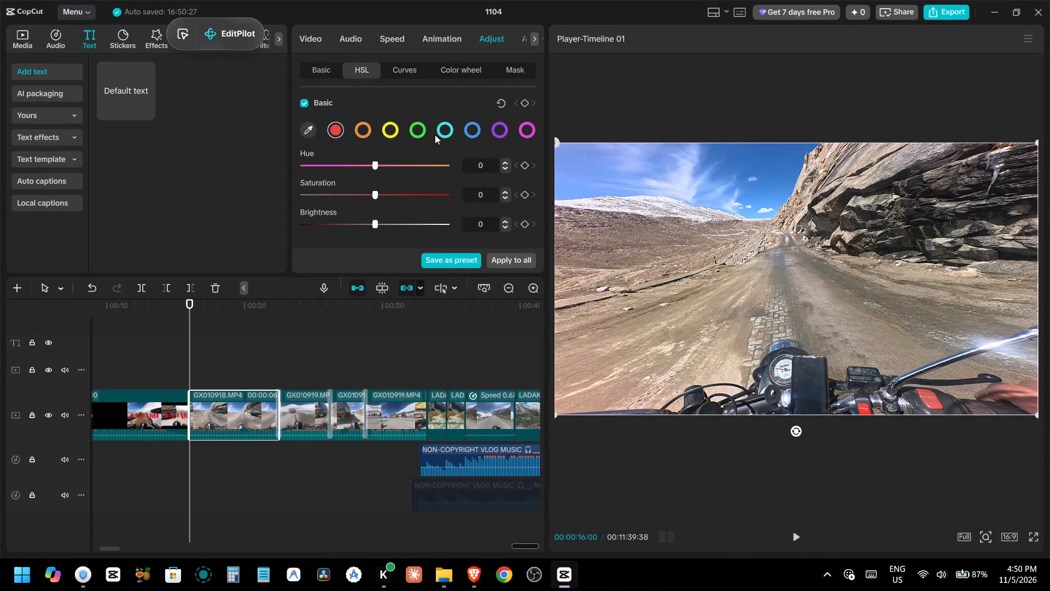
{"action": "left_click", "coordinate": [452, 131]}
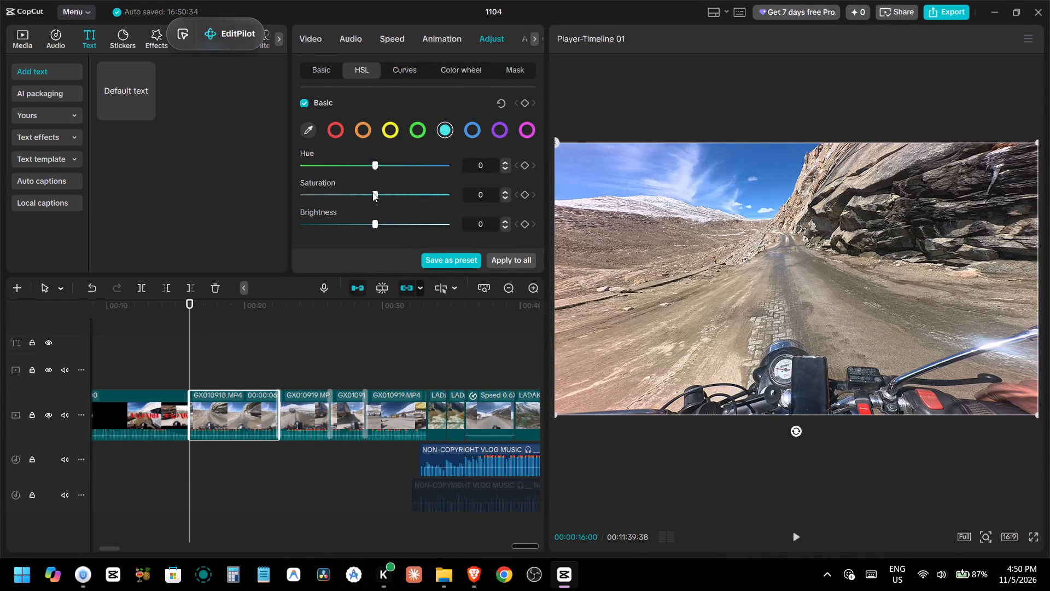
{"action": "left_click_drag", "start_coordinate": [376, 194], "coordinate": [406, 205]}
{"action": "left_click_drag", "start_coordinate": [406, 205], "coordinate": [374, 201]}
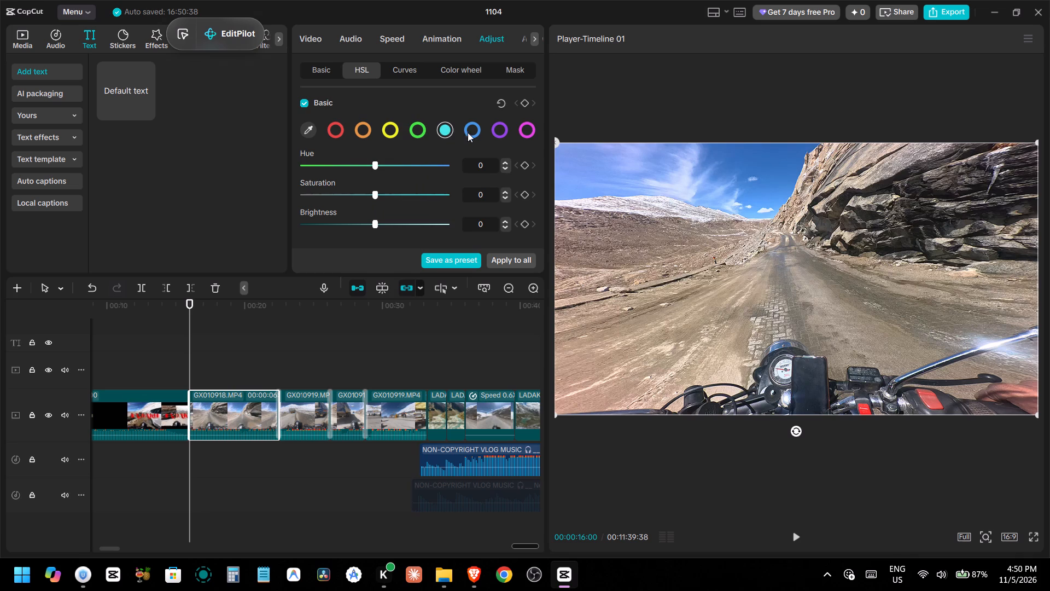
Set the clip's HSL blue range to hue 0, saturation 98 and brightness -26.
{"action": "left_click", "coordinate": [469, 133]}
{"action": "left_click_drag", "start_coordinate": [409, 192], "coordinate": [460, 199]}
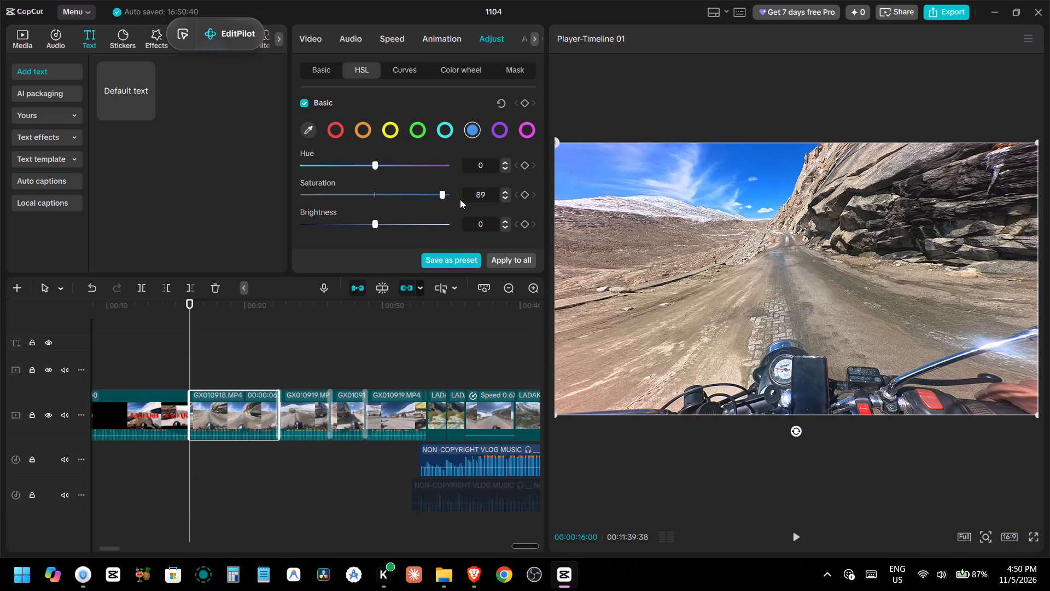
{"action": "left_click_drag", "start_coordinate": [375, 167], "coordinate": [352, 160]}
{"action": "left_click_drag", "start_coordinate": [352, 160], "coordinate": [404, 176]}
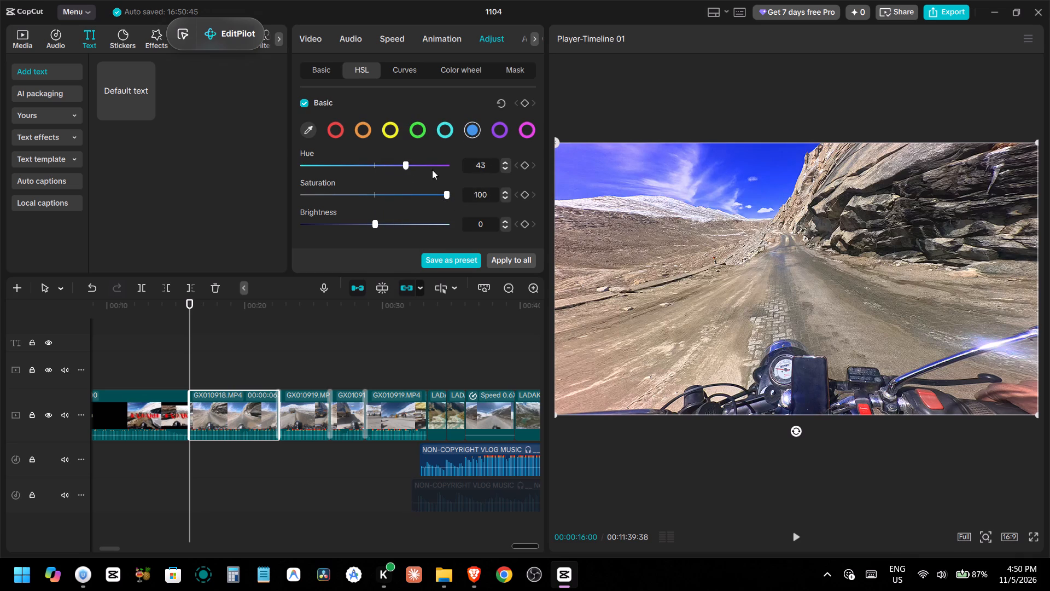
{"action": "double_click", "coordinate": [308, 156]}
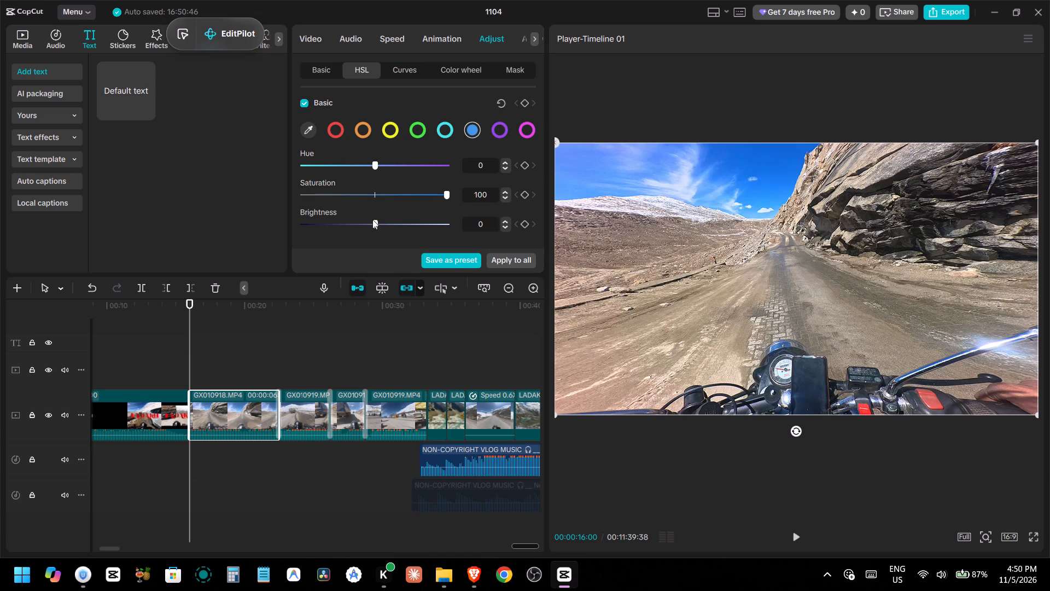
{"action": "left_click_drag", "start_coordinate": [369, 192], "coordinate": [281, 179]}
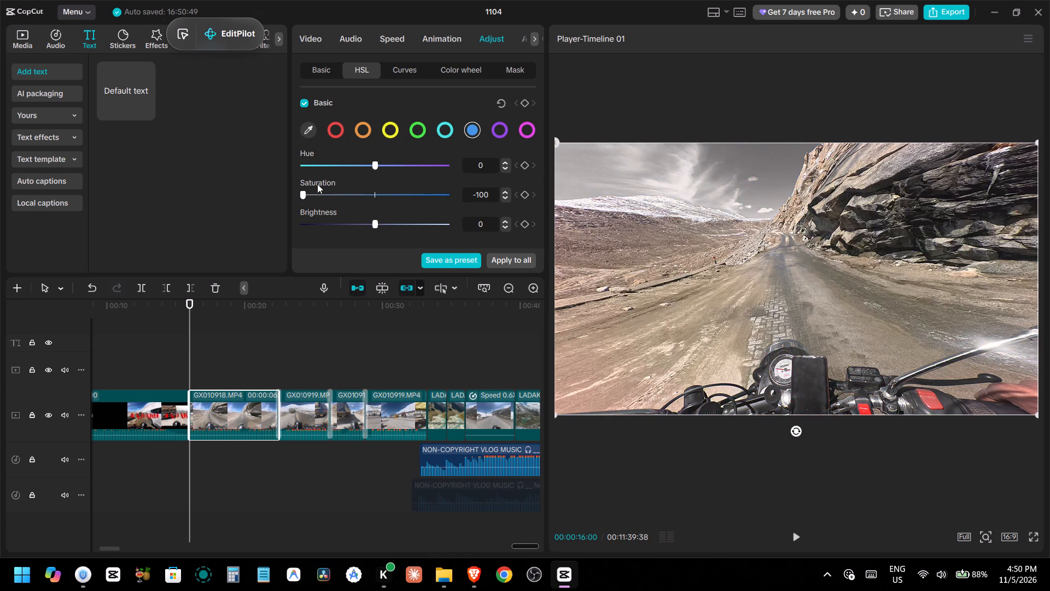
{"action": "double_click", "coordinate": [320, 183]}
{"action": "left_click_drag", "start_coordinate": [382, 193], "coordinate": [444, 200]}
{"action": "left_click_drag", "start_coordinate": [374, 225], "coordinate": [345, 229]}
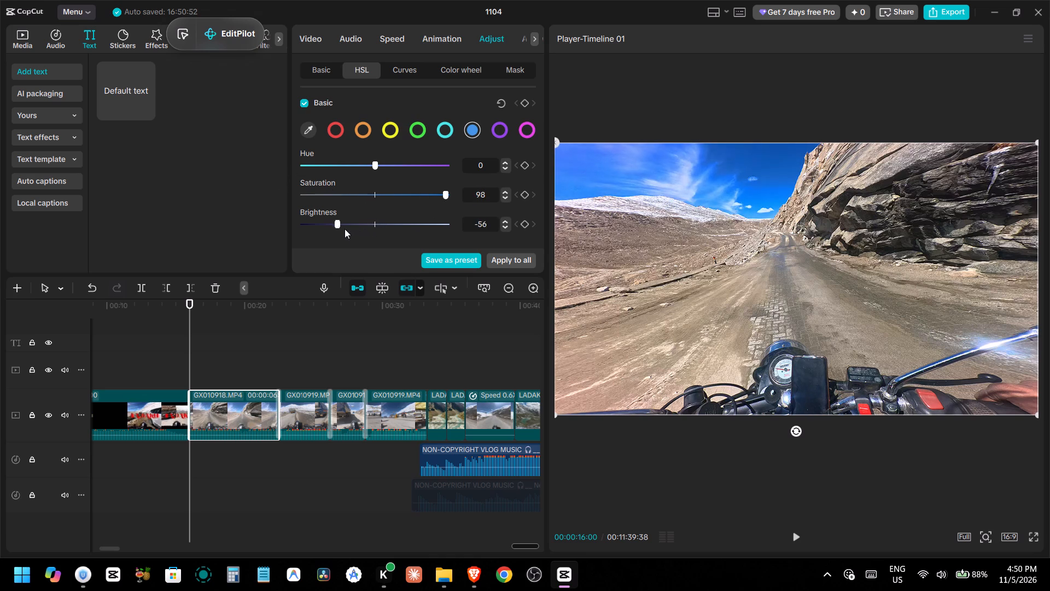
{"action": "left_click_drag", "start_coordinate": [345, 229], "coordinate": [353, 232]}
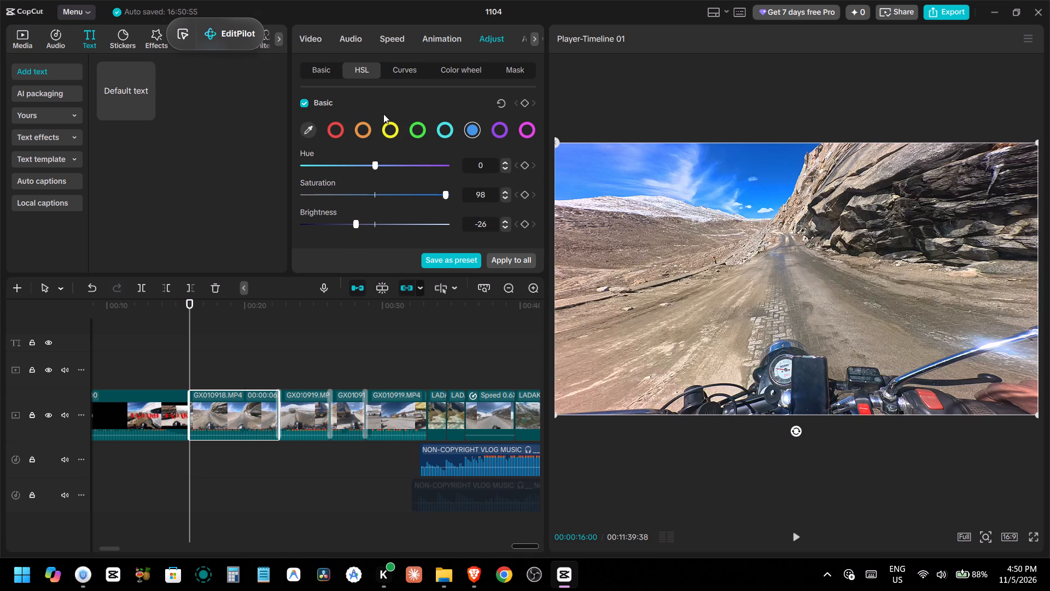
Sample the rock face colour in the preview and set its HSL values to hue -28, saturation 23 and brightness -90.
{"action": "left_click", "coordinate": [310, 133]}
{"action": "left_click", "coordinate": [871, 171]}
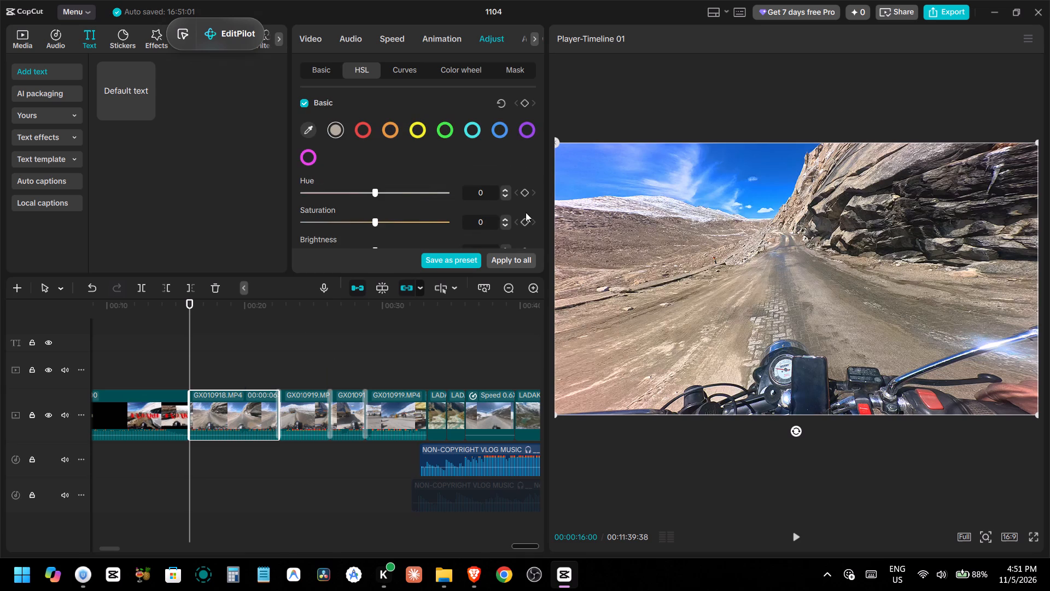
{"action": "left_click_drag", "start_coordinate": [385, 223], "coordinate": [409, 236]}
{"action": "left_click_drag", "start_coordinate": [409, 236], "coordinate": [389, 237]}
{"action": "left_click_drag", "start_coordinate": [384, 196], "coordinate": [346, 202]}
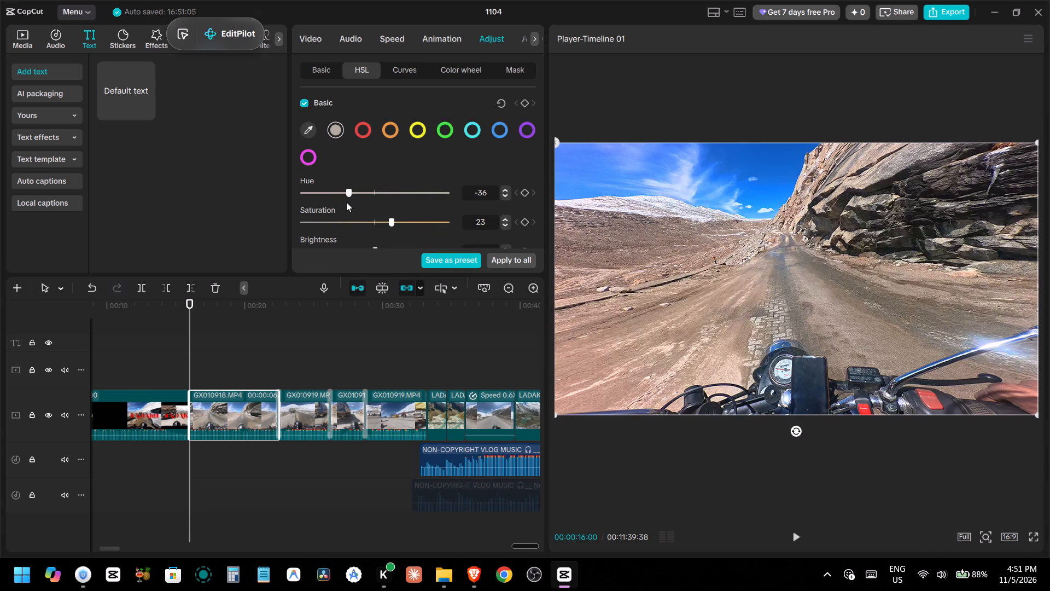
{"action": "left_click_drag", "start_coordinate": [346, 202], "coordinate": [352, 204]}
{"action": "scroll", "coordinate": [355, 204], "scroll_direction": "down", "scroll_amount": 1}
{"action": "left_click_drag", "start_coordinate": [372, 235], "coordinate": [361, 235]}
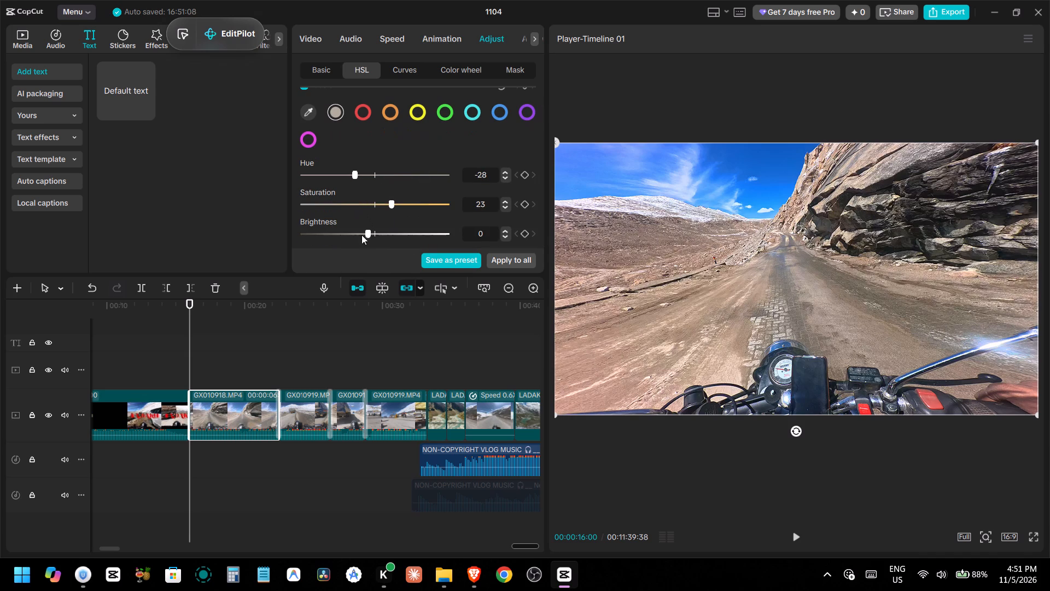
{"action": "left_click_drag", "start_coordinate": [361, 235], "coordinate": [307, 226]}
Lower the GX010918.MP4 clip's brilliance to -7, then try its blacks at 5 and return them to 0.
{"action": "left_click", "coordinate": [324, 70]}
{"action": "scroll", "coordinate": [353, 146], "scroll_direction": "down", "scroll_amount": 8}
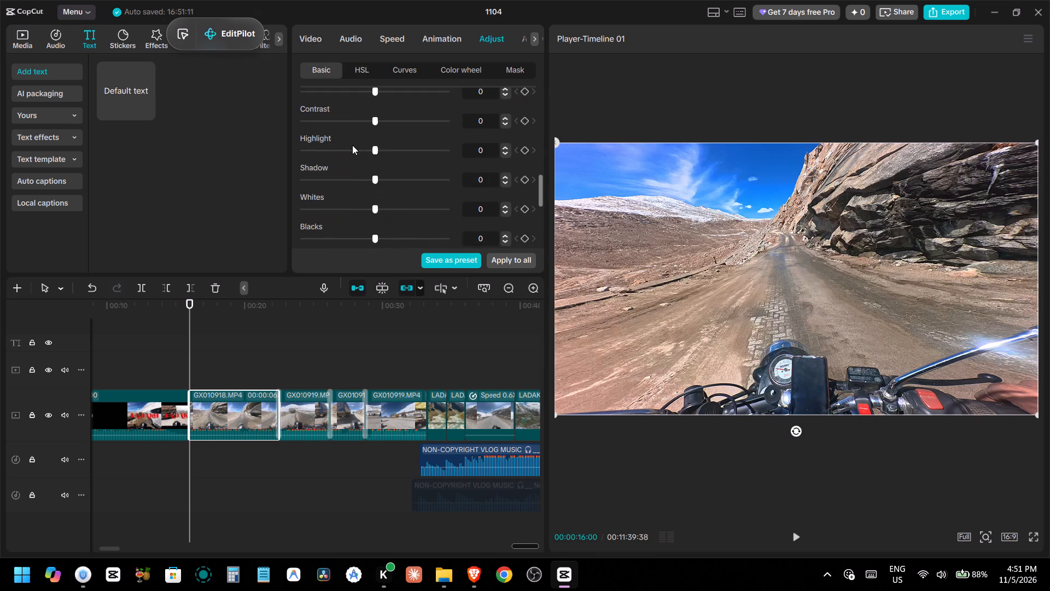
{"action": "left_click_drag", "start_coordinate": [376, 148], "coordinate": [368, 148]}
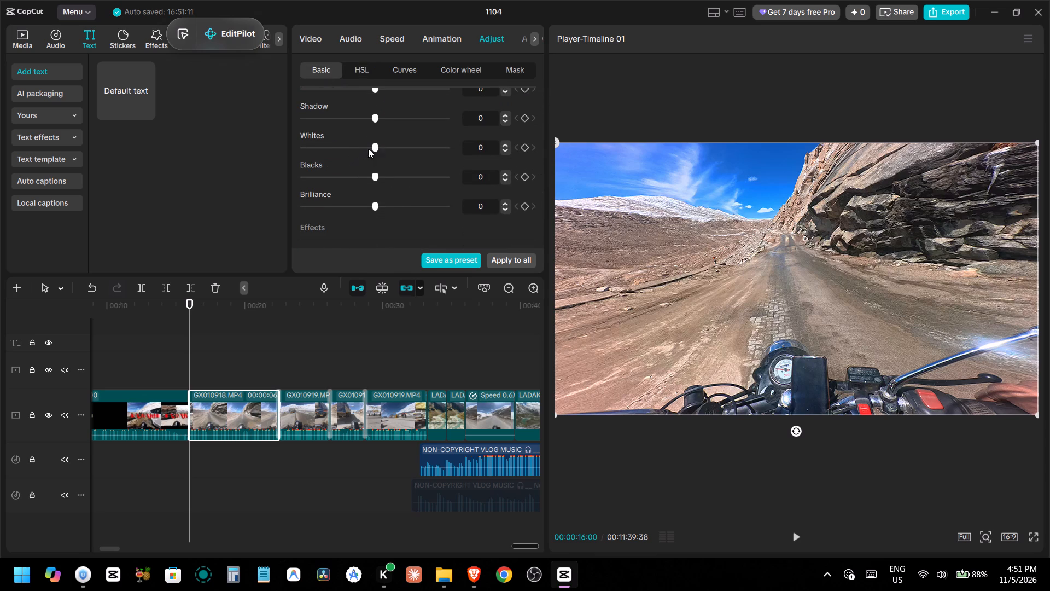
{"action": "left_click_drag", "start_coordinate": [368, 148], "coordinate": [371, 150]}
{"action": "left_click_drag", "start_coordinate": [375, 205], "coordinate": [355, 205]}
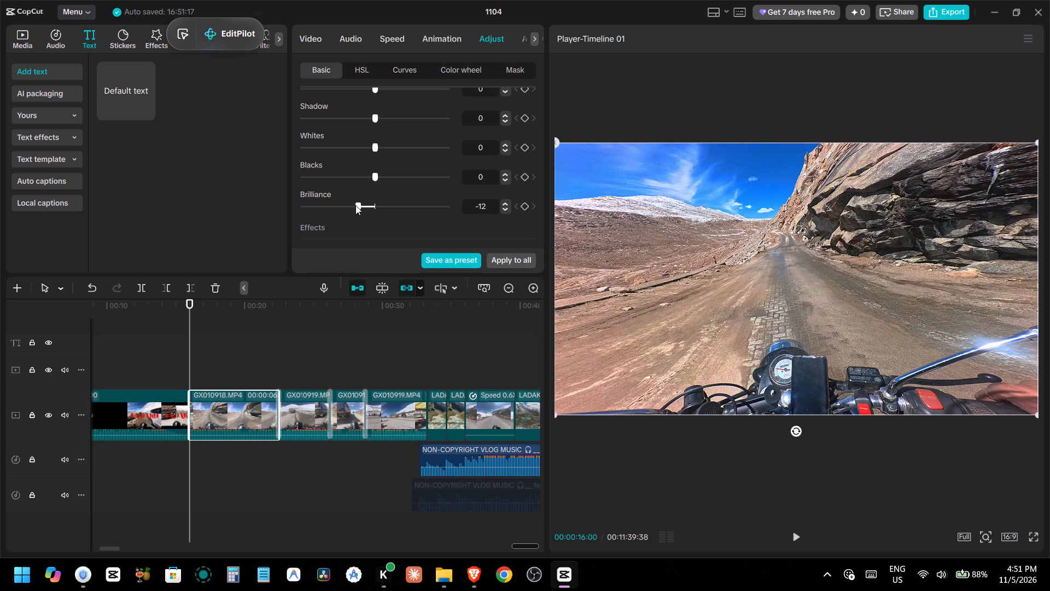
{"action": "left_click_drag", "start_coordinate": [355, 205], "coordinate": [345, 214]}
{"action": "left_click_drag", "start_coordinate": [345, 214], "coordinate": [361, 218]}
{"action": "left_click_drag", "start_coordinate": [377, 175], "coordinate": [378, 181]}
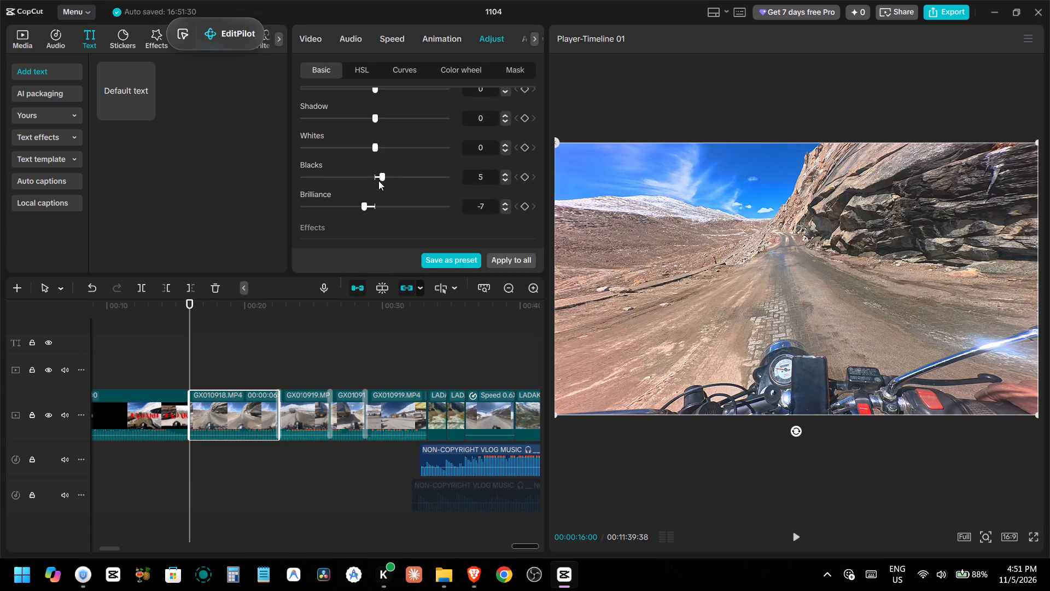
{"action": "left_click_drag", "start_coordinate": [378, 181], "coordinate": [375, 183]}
Set the clip's clarity to 8 and sharpen to 7, and preview the graded footage in full-screen playback.
{"action": "scroll", "coordinate": [374, 179], "scroll_direction": "down", "scroll_amount": 2}
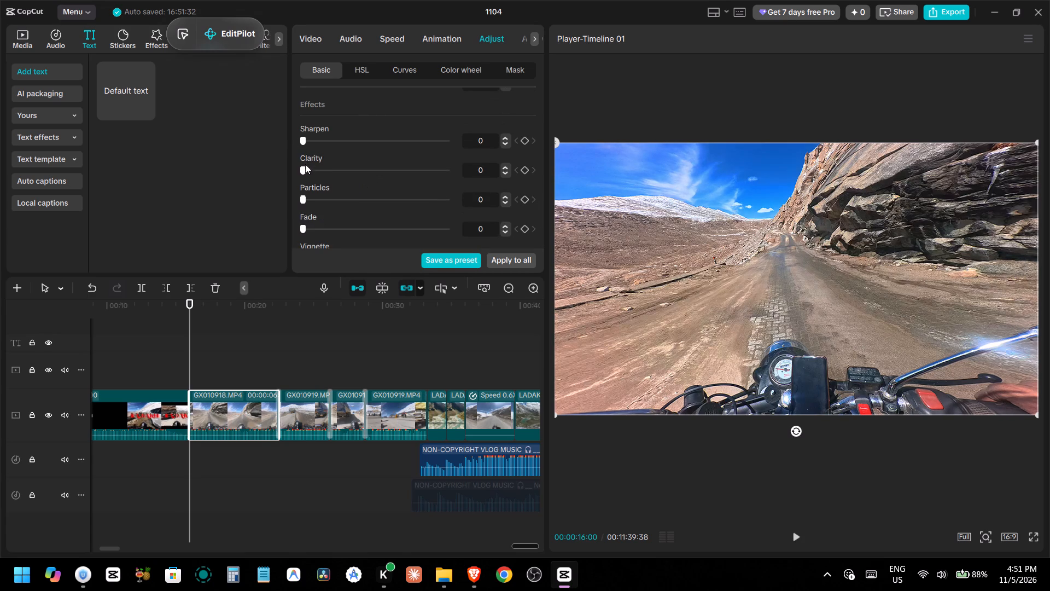
{"action": "left_click", "coordinate": [311, 168]}
{"action": "left_click", "coordinate": [313, 140]}
{"action": "left_click", "coordinate": [1029, 536]}
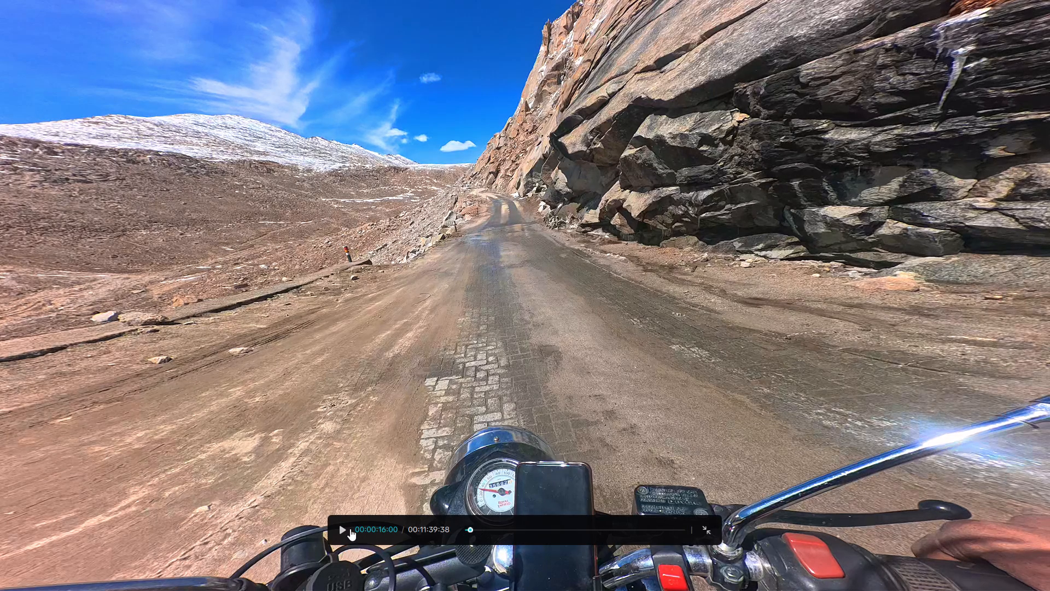
{"action": "left_click", "coordinate": [343, 529]}
{"action": "double_click", "coordinate": [343, 529]}
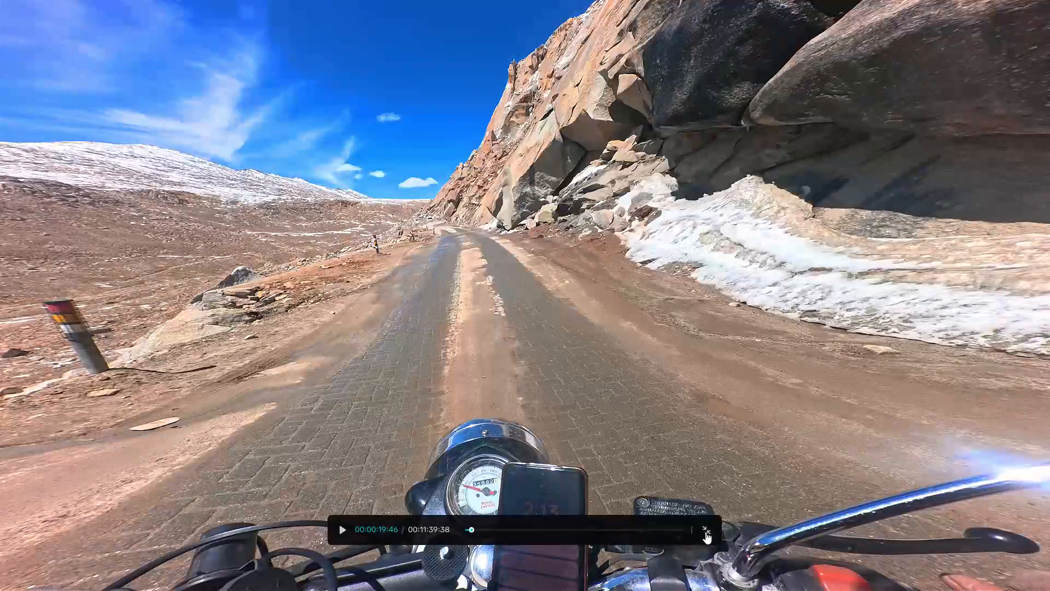
{"action": "left_click", "coordinate": [705, 532]}
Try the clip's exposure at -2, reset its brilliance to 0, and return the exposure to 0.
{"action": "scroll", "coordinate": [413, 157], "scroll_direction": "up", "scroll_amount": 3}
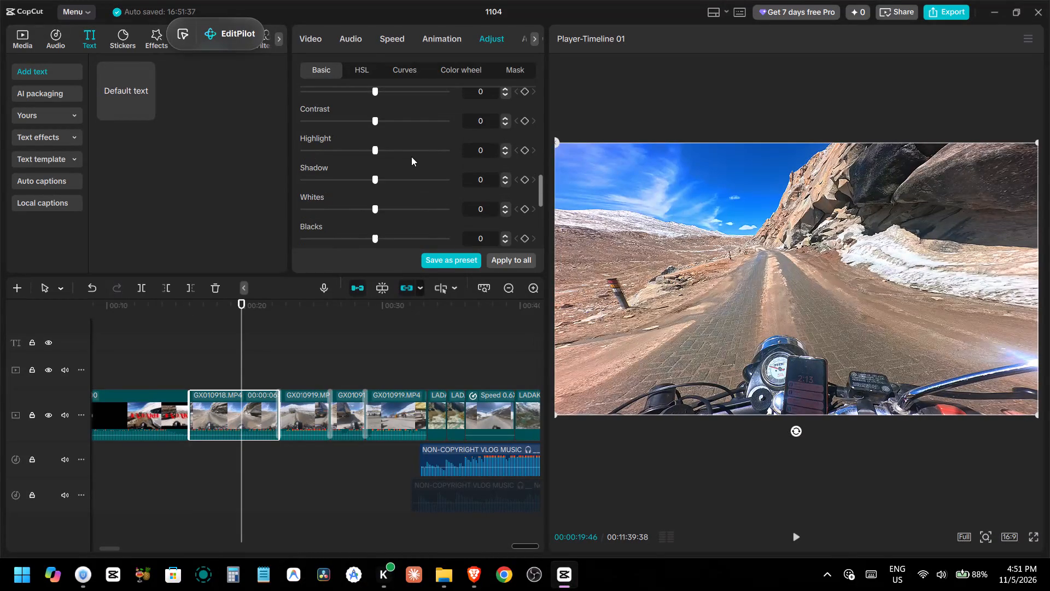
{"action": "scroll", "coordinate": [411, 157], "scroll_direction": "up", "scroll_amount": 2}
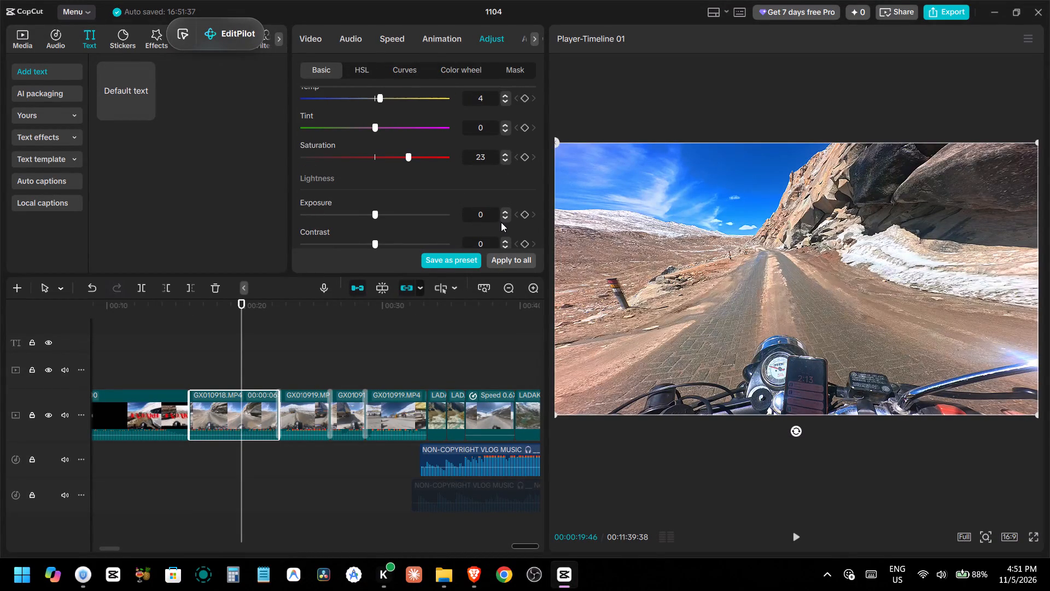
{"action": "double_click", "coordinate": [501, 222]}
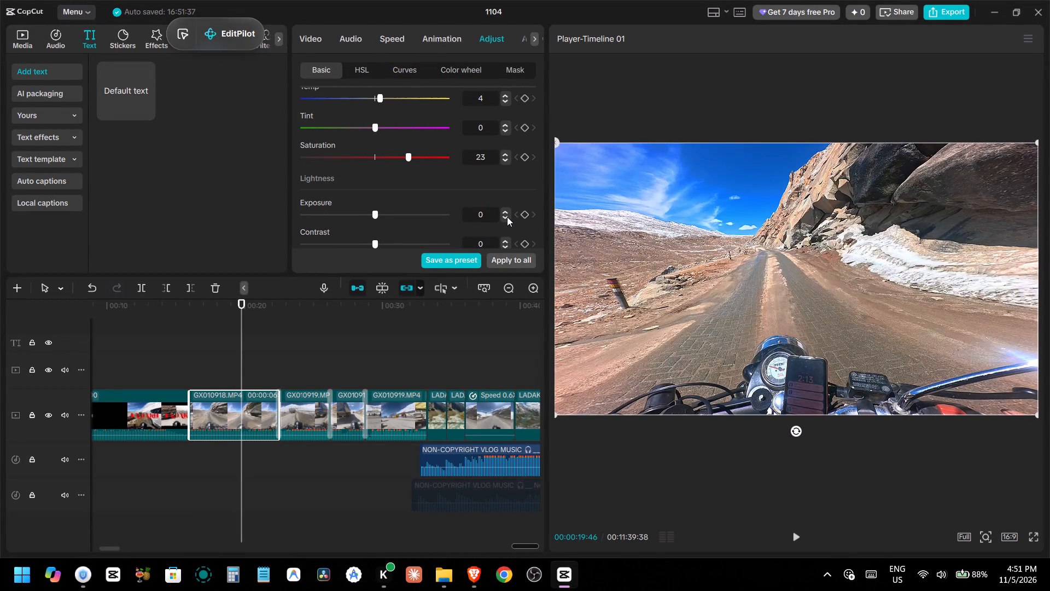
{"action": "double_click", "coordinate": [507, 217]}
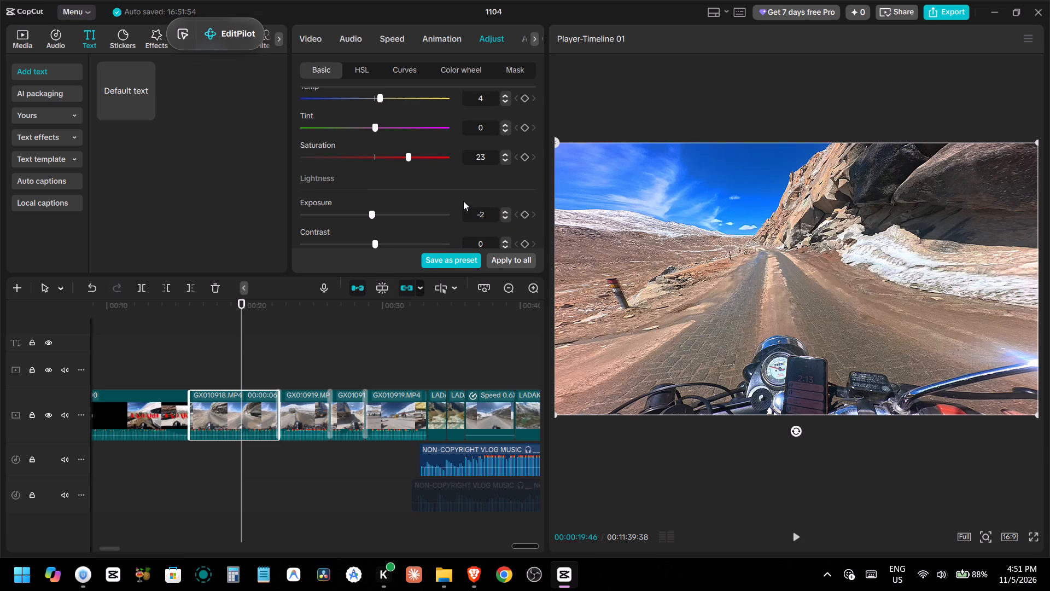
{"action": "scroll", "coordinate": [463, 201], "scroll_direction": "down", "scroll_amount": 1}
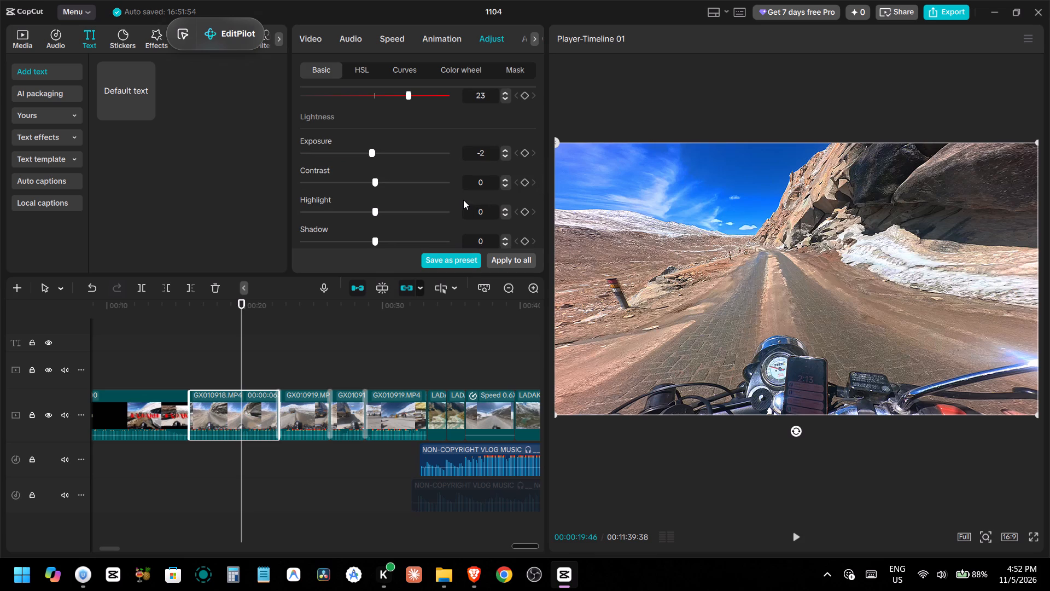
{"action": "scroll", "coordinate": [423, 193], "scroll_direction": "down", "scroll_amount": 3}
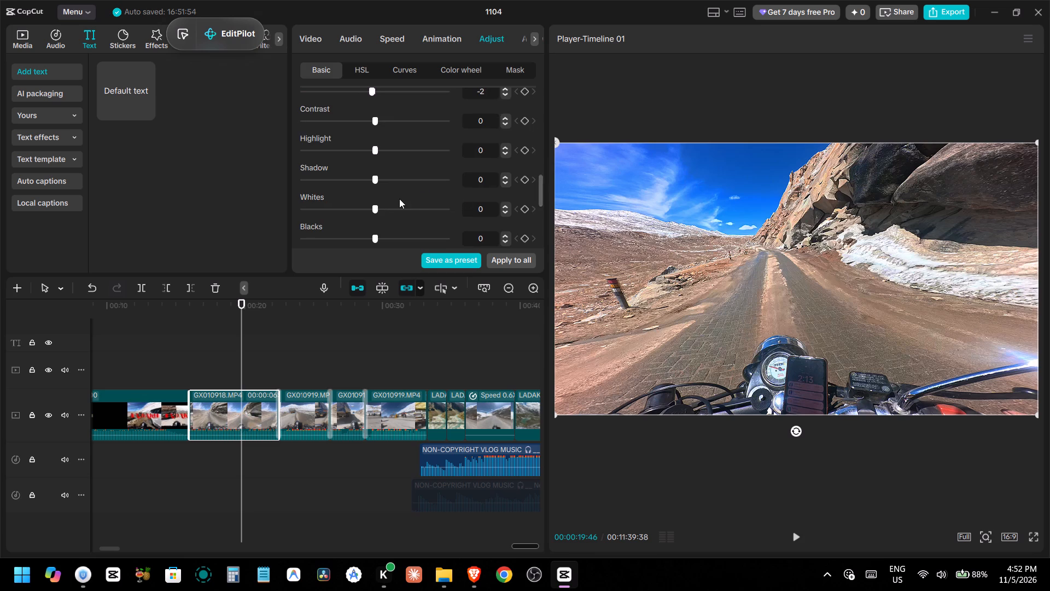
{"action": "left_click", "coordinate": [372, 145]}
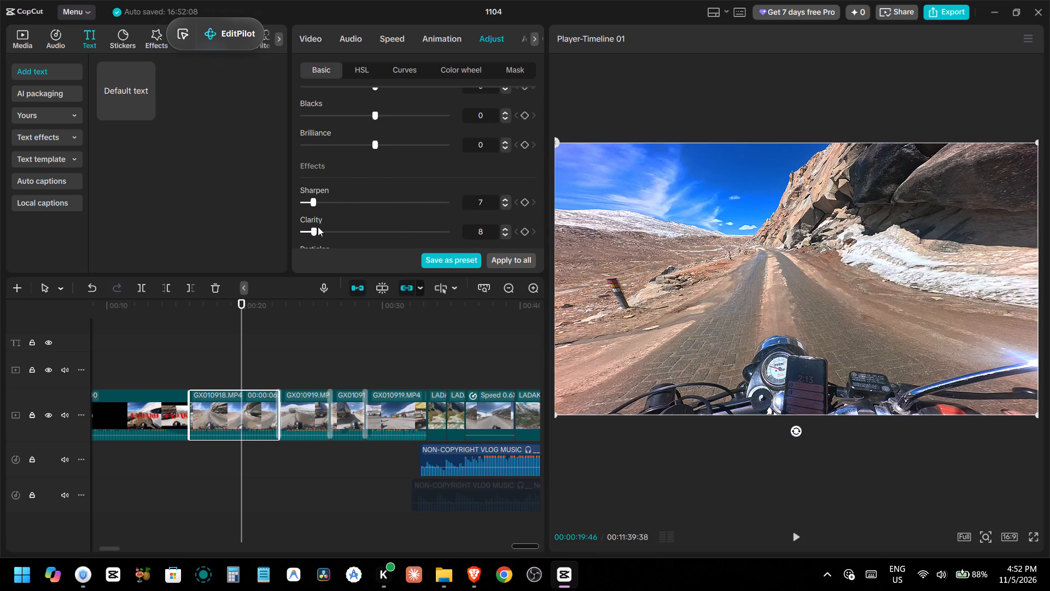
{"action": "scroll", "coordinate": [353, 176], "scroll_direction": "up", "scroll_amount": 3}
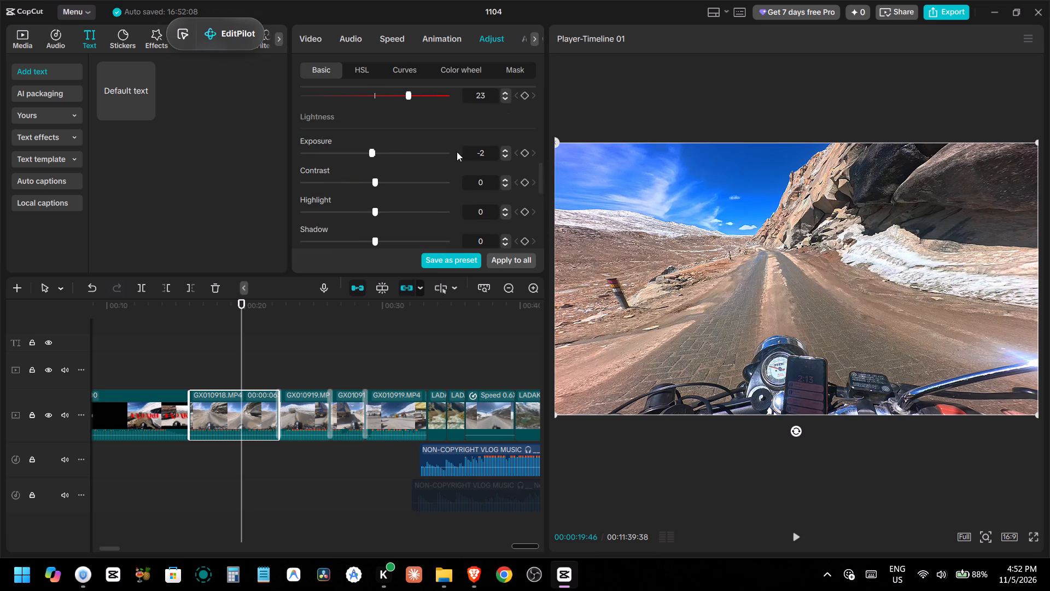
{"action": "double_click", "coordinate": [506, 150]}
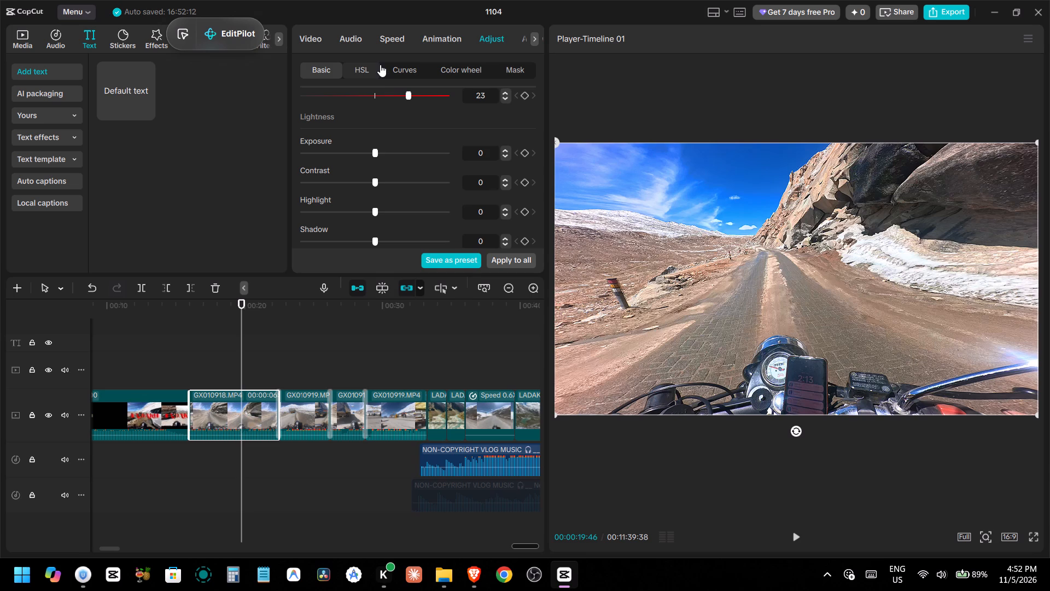
Set the clip's saturation to 11, try temp at 0, and set temp back to 4.
{"action": "left_click", "coordinate": [387, 65]}
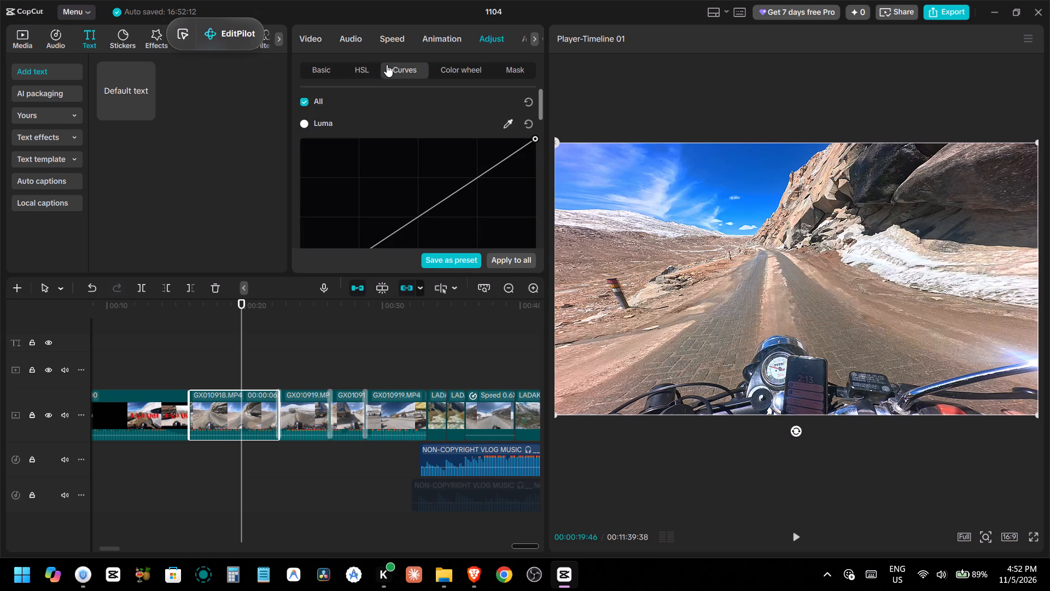
{"action": "left_click", "coordinate": [325, 64]}
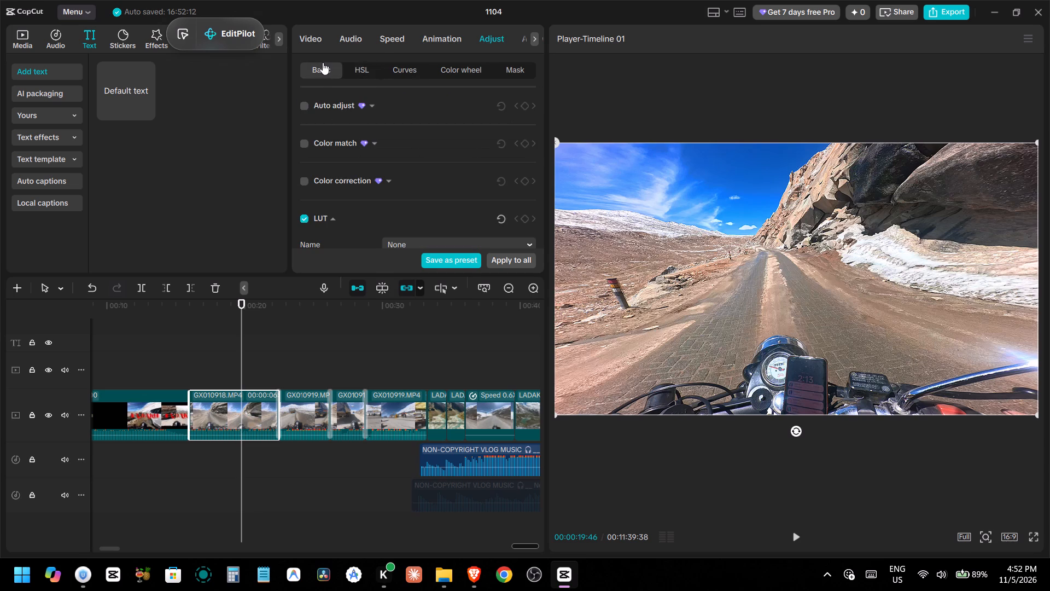
{"action": "scroll", "coordinate": [347, 128], "scroll_direction": "down", "scroll_amount": 3}
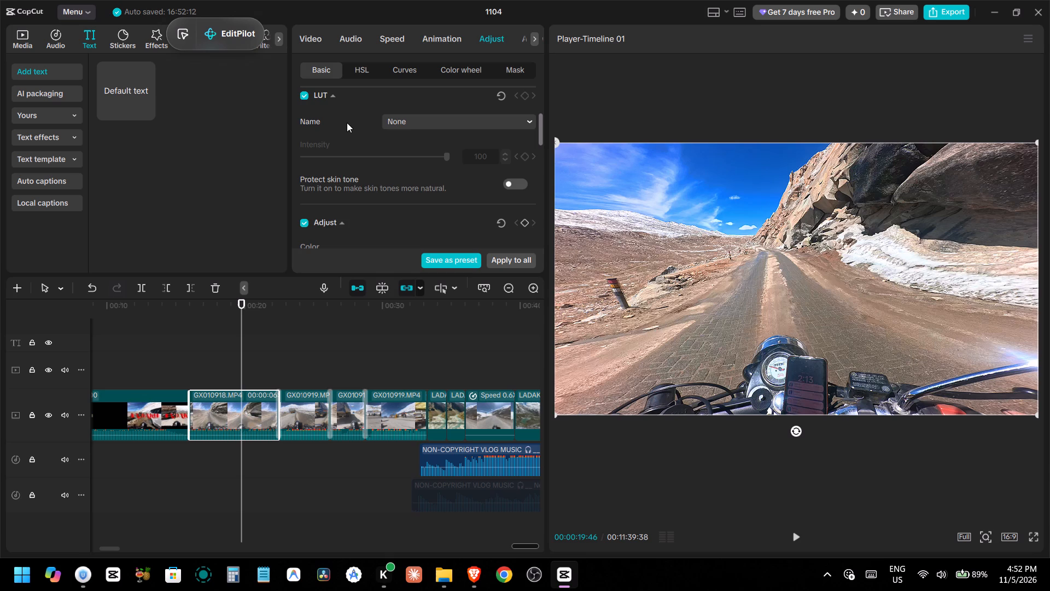
{"action": "scroll", "coordinate": [347, 123], "scroll_direction": "down", "scroll_amount": 1}
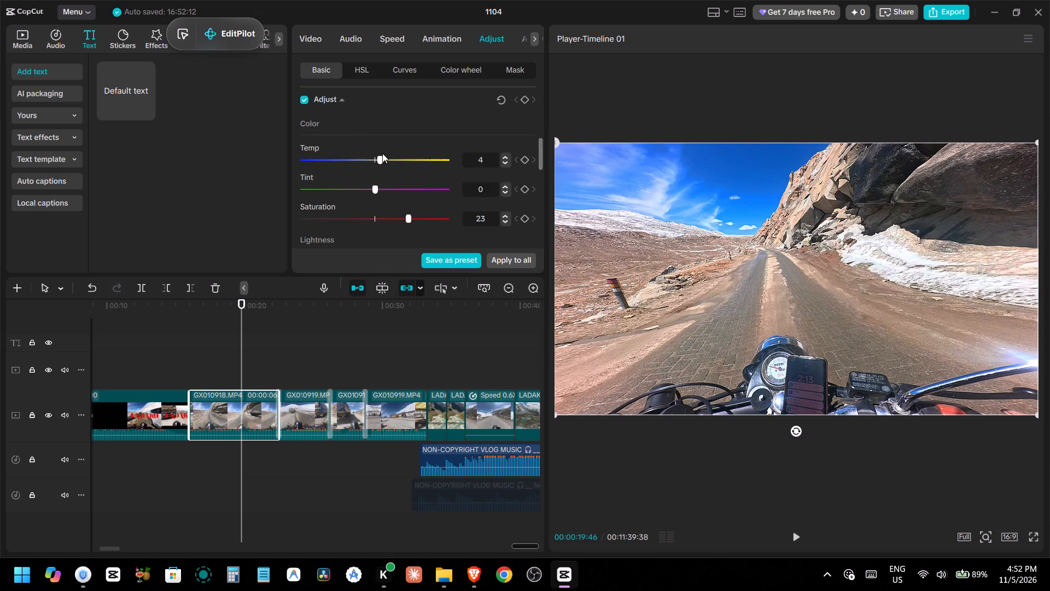
{"action": "left_click_drag", "start_coordinate": [402, 216], "coordinate": [389, 217]}
{"action": "left_click_drag", "start_coordinate": [389, 217], "coordinate": [388, 217]}
{"action": "left_click_drag", "start_coordinate": [379, 161], "coordinate": [367, 163]}
{"action": "left_click_drag", "start_coordinate": [367, 163], "coordinate": [368, 163]}
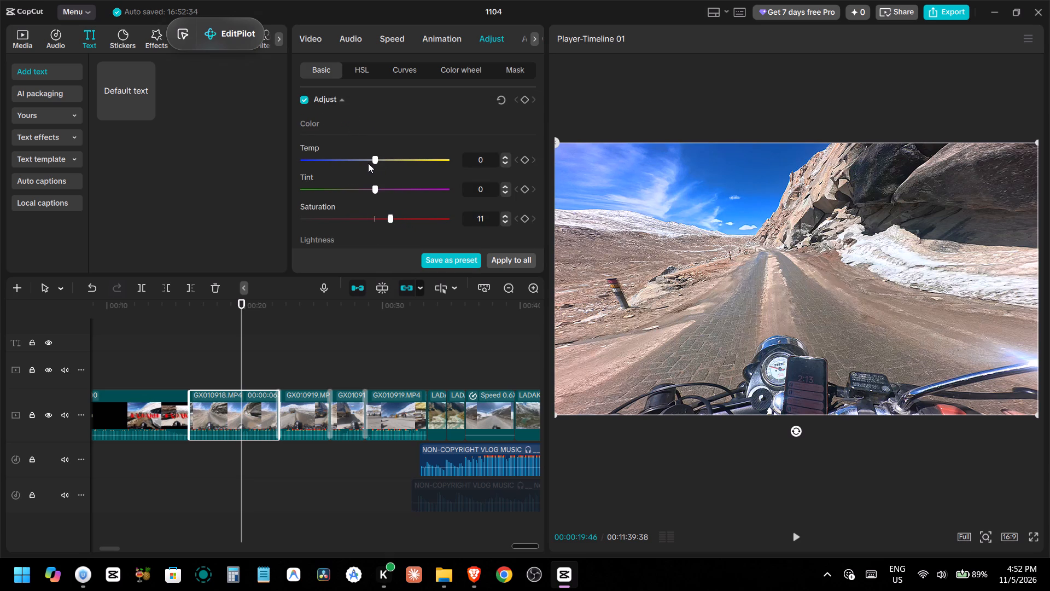
{"action": "left_click_drag", "start_coordinate": [368, 163], "coordinate": [374, 167]}
{"action": "left_click", "coordinate": [378, 159]}
Play the timeline from just before the GX010918.MP4 clip into the following clip to review the grade.
{"action": "left_click", "coordinate": [184, 375]}
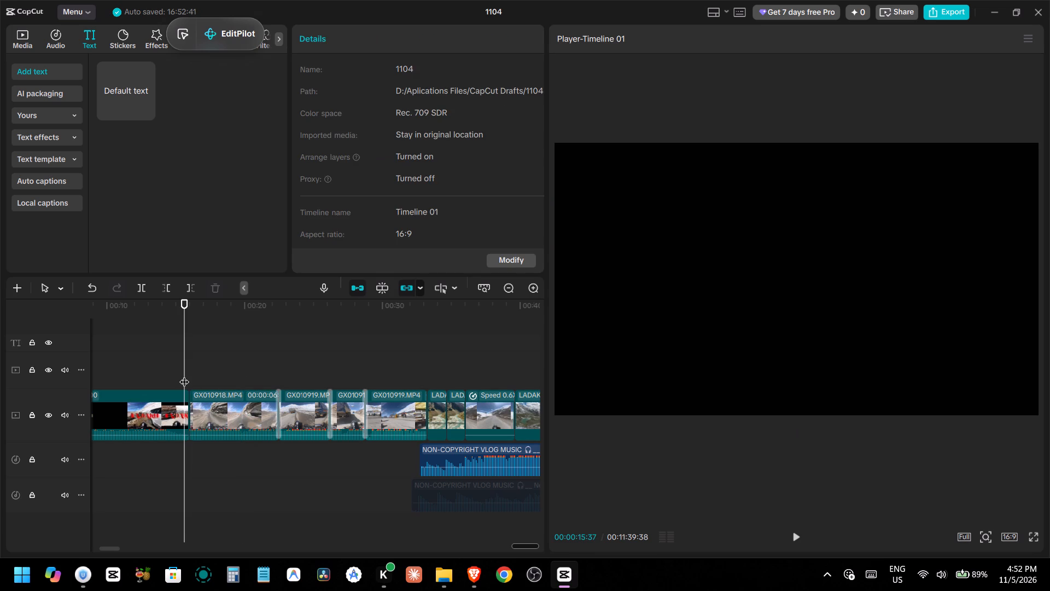
{"action": "key", "text": "space"}
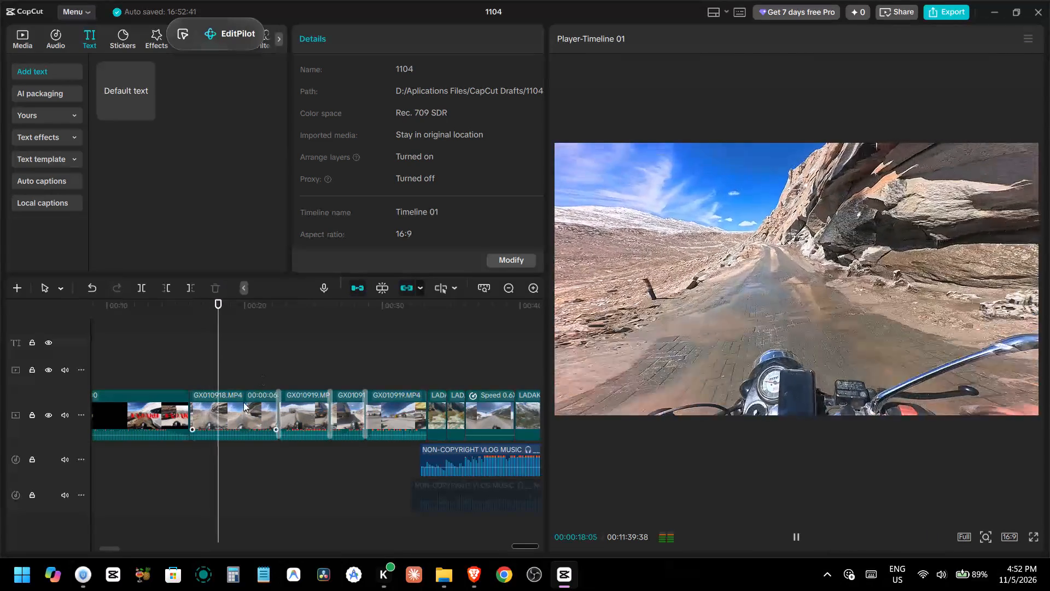
{"action": "left_click", "coordinate": [237, 415]}
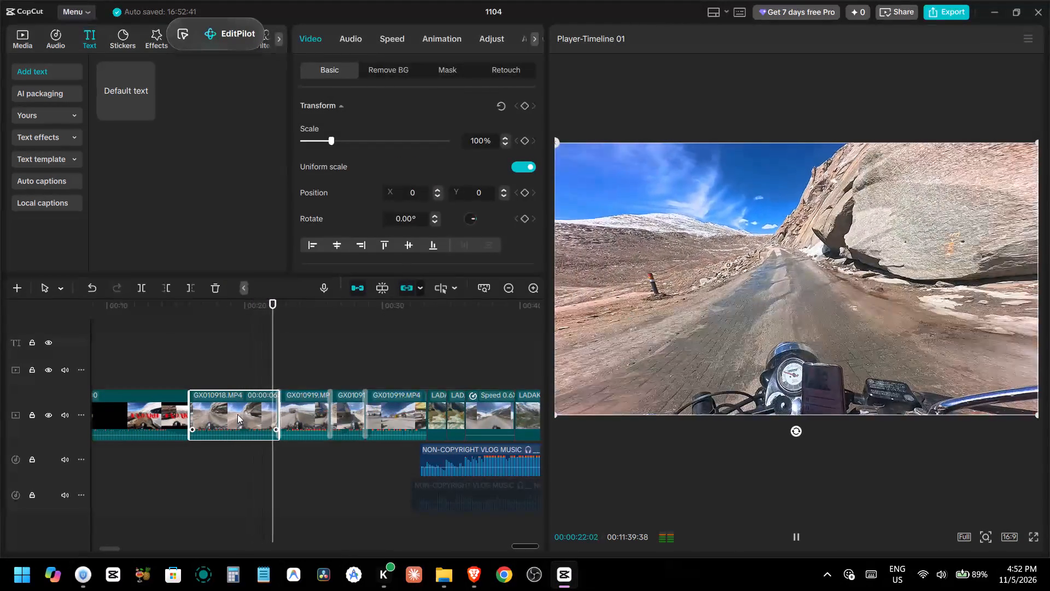
{"action": "key", "text": "space"}
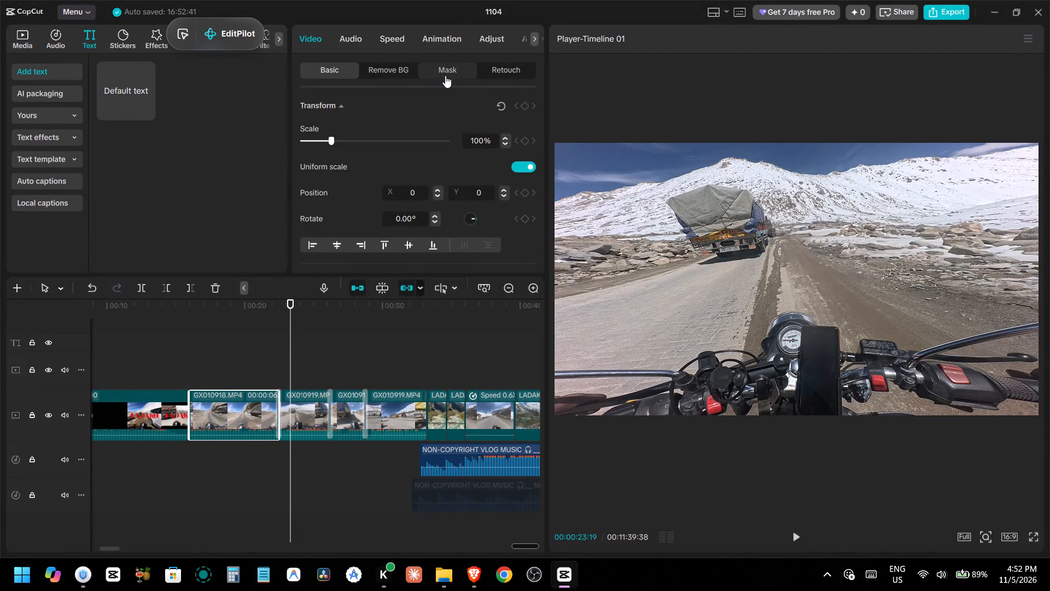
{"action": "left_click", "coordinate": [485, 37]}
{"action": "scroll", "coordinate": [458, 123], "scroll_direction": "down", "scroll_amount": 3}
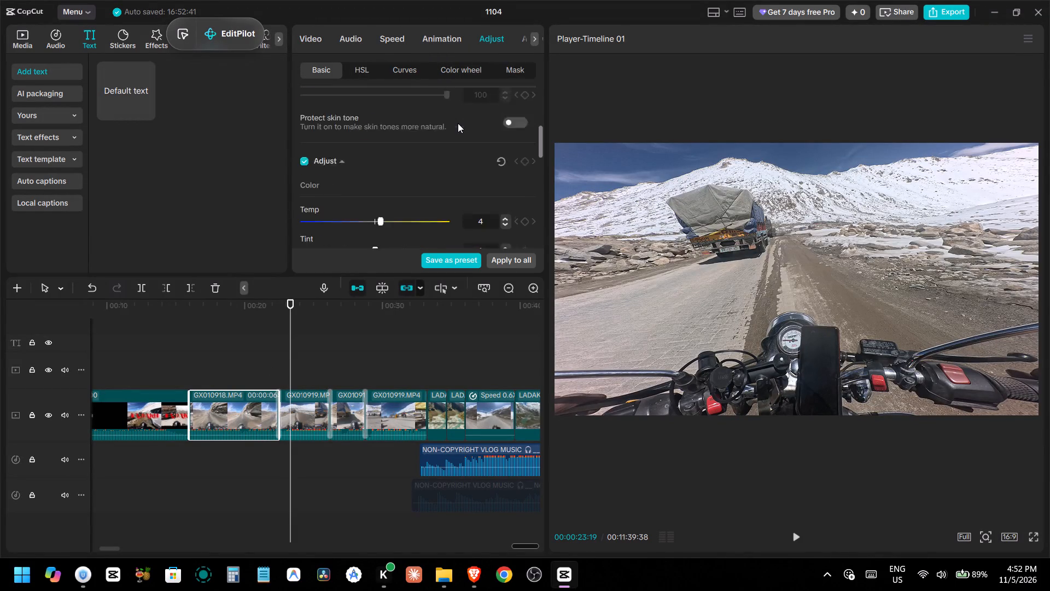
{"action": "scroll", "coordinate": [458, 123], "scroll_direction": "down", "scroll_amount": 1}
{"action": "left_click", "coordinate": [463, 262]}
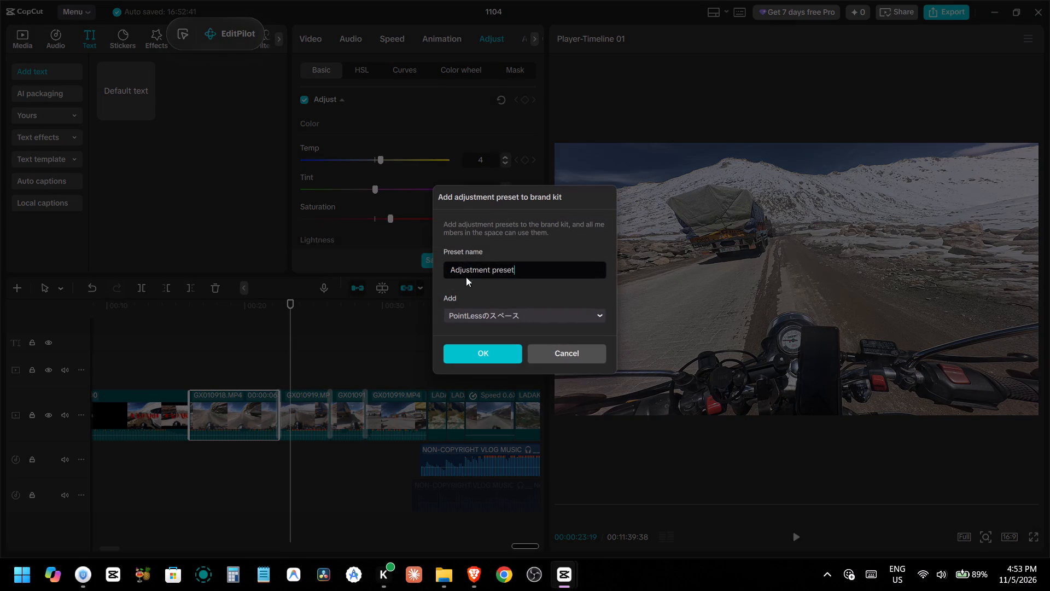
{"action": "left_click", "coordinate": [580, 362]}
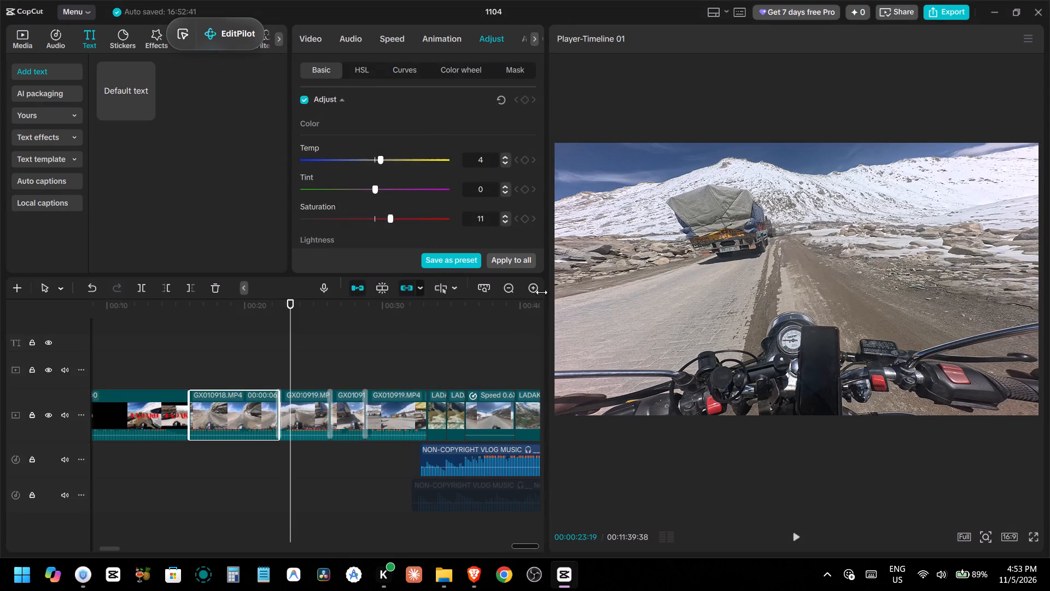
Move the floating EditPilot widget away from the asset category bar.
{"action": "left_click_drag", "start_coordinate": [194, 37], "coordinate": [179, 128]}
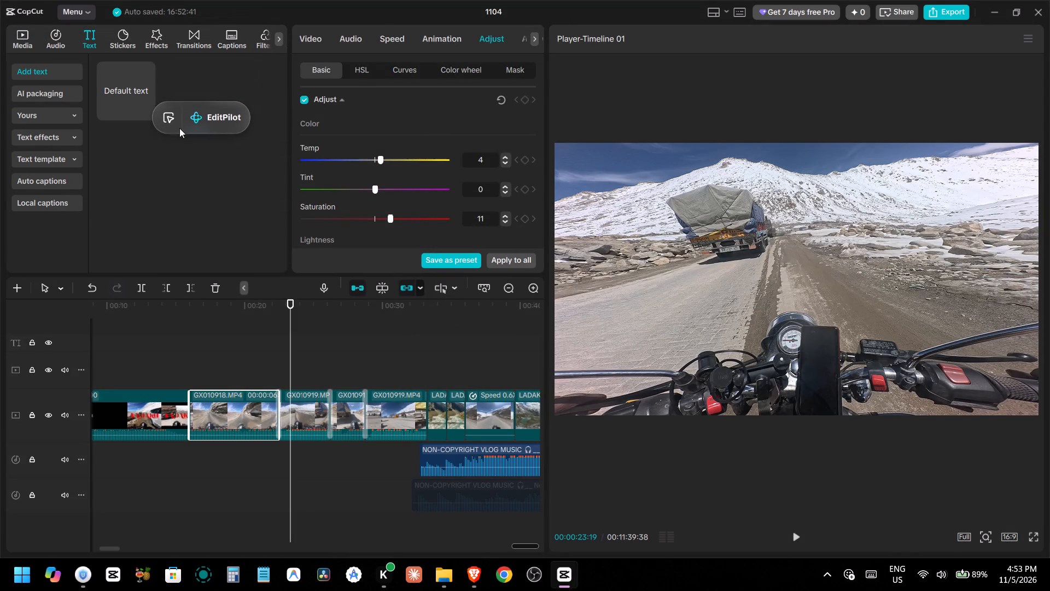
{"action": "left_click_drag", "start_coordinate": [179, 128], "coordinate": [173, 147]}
Browse the categories of the media assets and its stock library.
{"action": "left_click", "coordinate": [280, 40]}
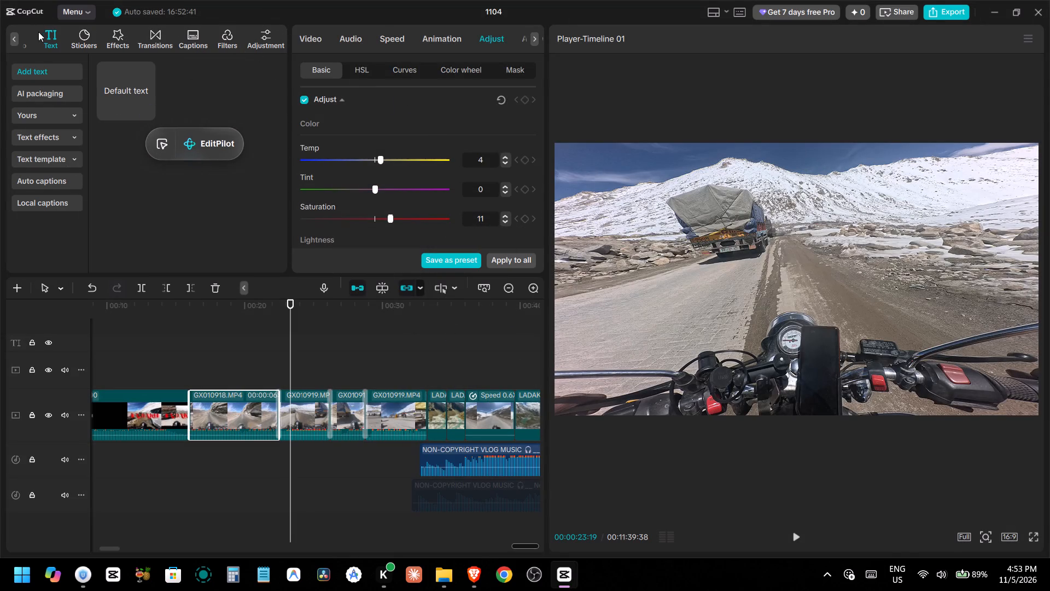
{"action": "left_click", "coordinate": [11, 37]}
{"action": "left_click", "coordinate": [25, 42]}
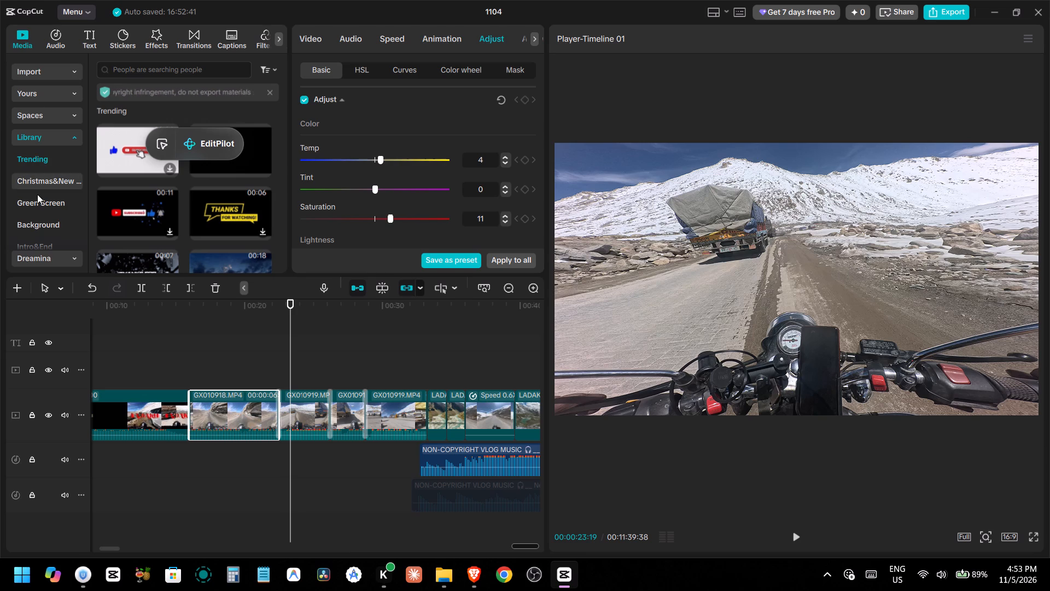
{"action": "left_click", "coordinate": [60, 141]}
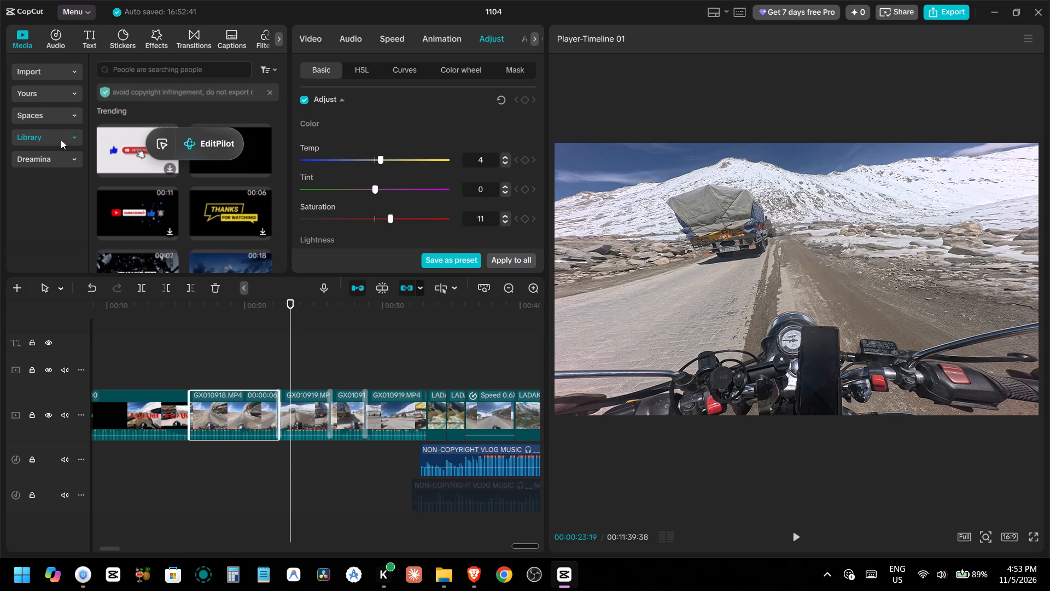
{"action": "left_click", "coordinate": [61, 140]}
{"action": "scroll", "coordinate": [49, 196], "scroll_direction": "down", "scroll_amount": 6}
{"action": "scroll", "coordinate": [49, 196], "scroll_direction": "up", "scroll_amount": 3}
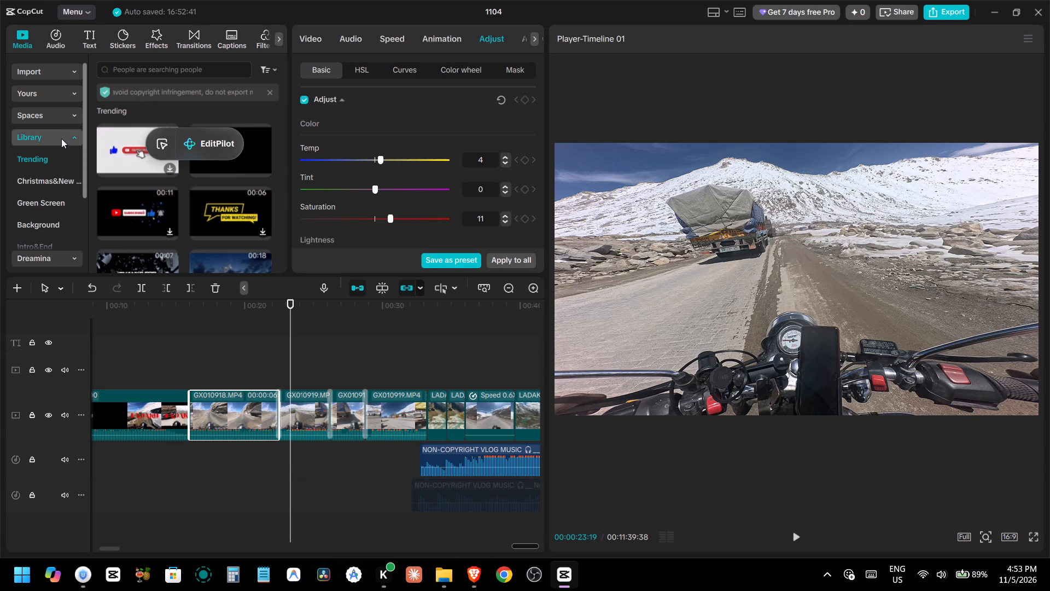
Check the contents of both cloud spaces, including the Auto upload folder in PointLessのスペース.
{"action": "left_click", "coordinate": [66, 114]}
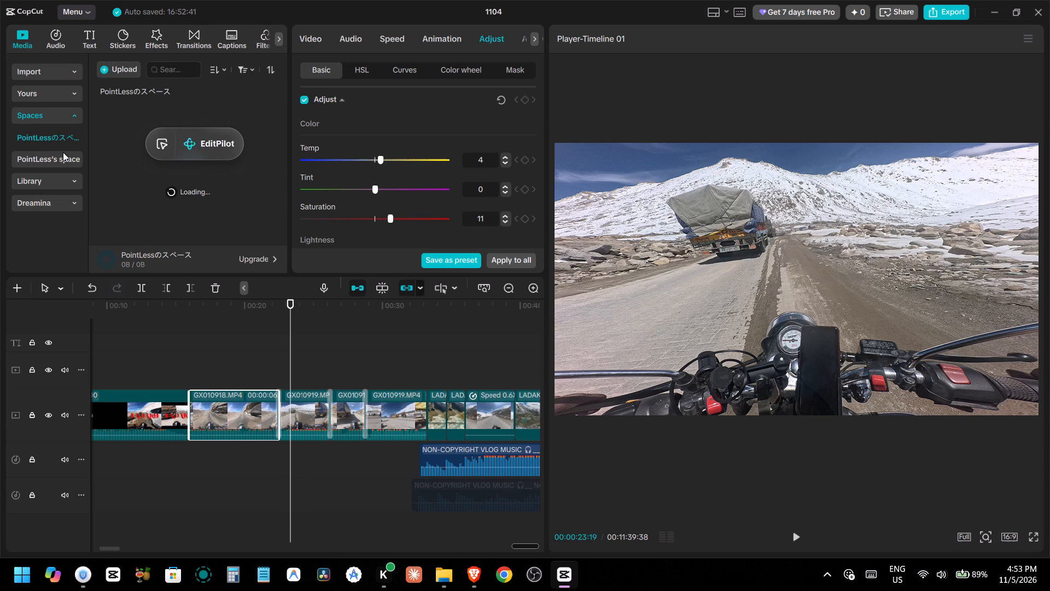
{"action": "left_click", "coordinate": [63, 157]}
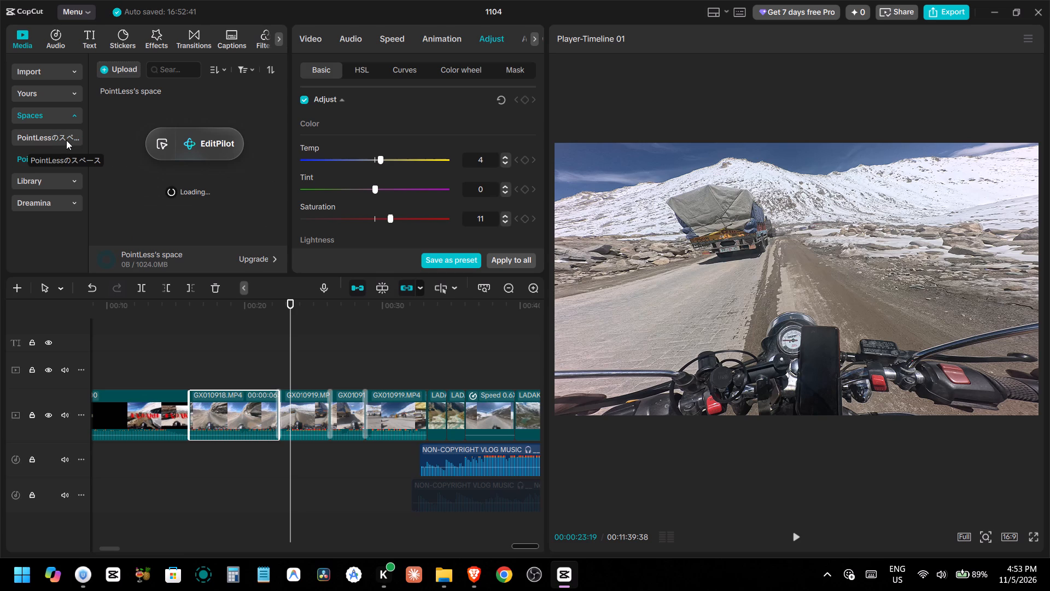
{"action": "left_click", "coordinate": [66, 140]}
{"action": "scroll", "coordinate": [154, 184], "scroll_direction": "down", "scroll_amount": 5}
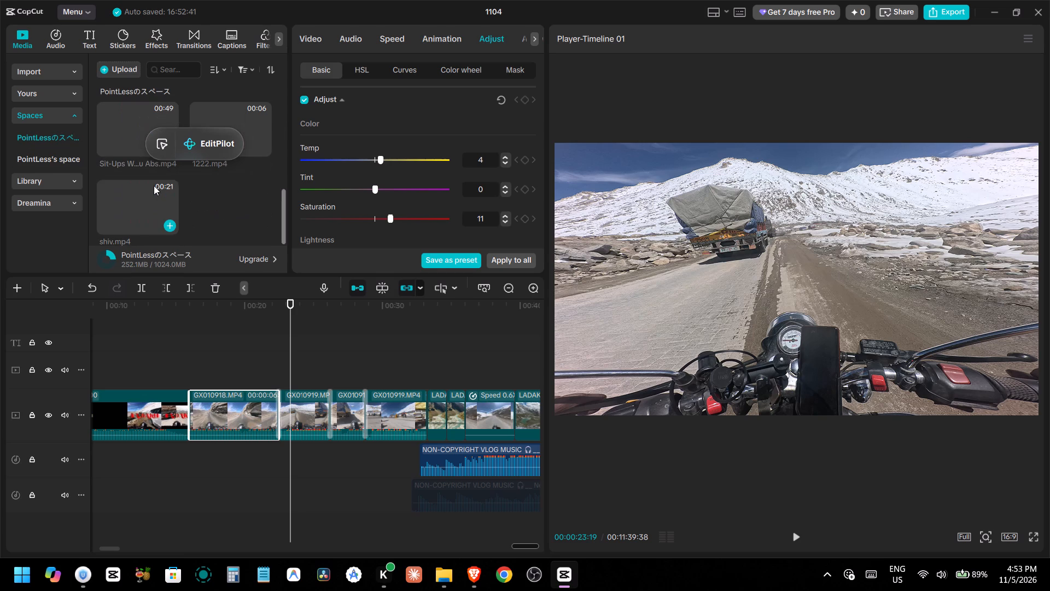
{"action": "scroll", "coordinate": [153, 178], "scroll_direction": "up", "scroll_amount": 5}
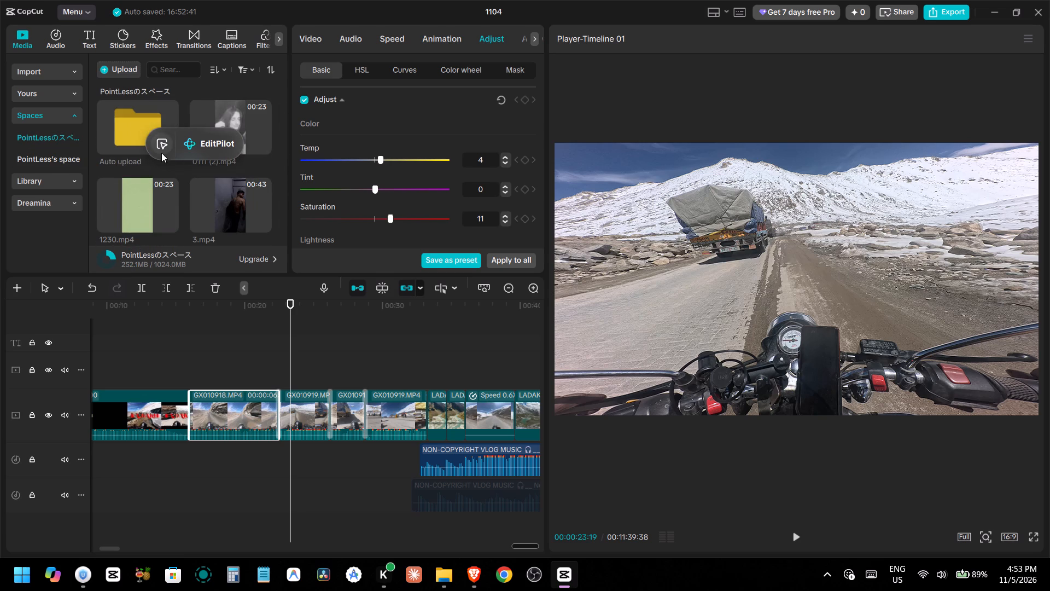
{"action": "right_click", "coordinate": [154, 198]}
{"action": "double_click", "coordinate": [124, 133]}
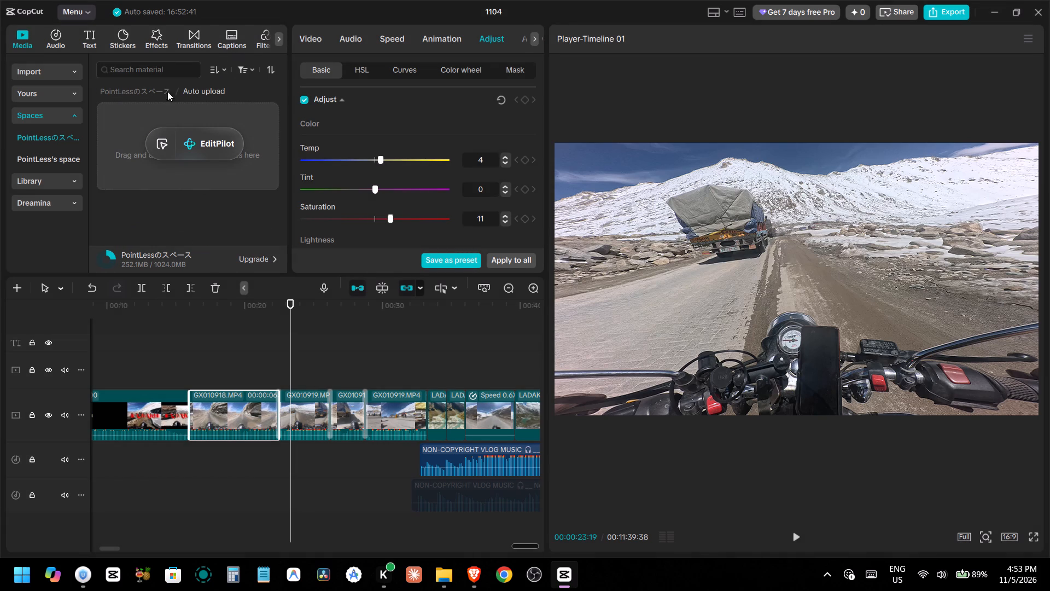
{"action": "left_click", "coordinate": [64, 136]}
{"action": "left_click", "coordinate": [60, 158]}
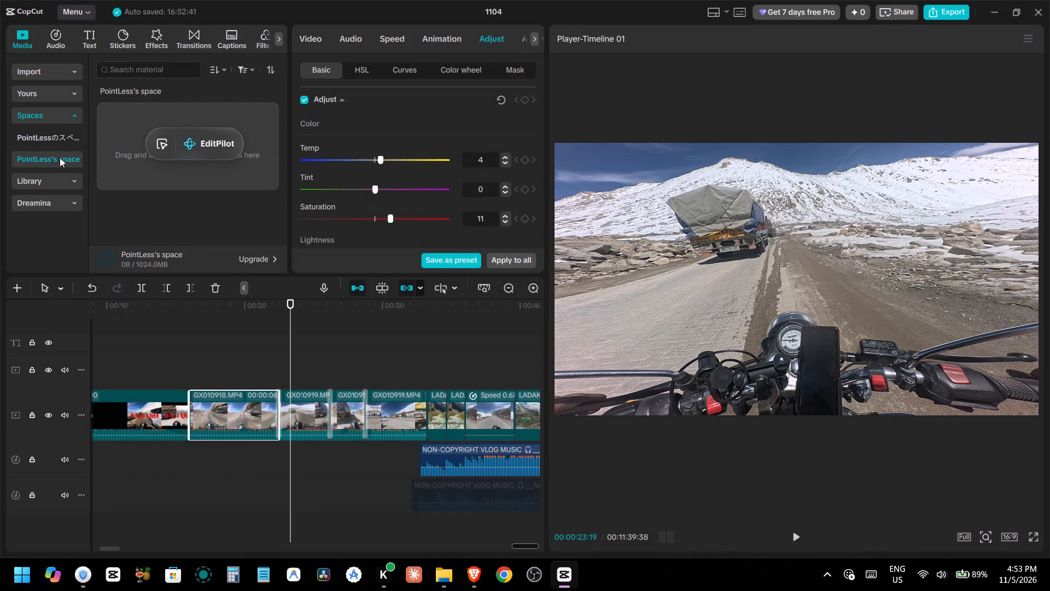
{"action": "left_click", "coordinate": [60, 143]}
{"action": "left_click", "coordinate": [116, 96]}
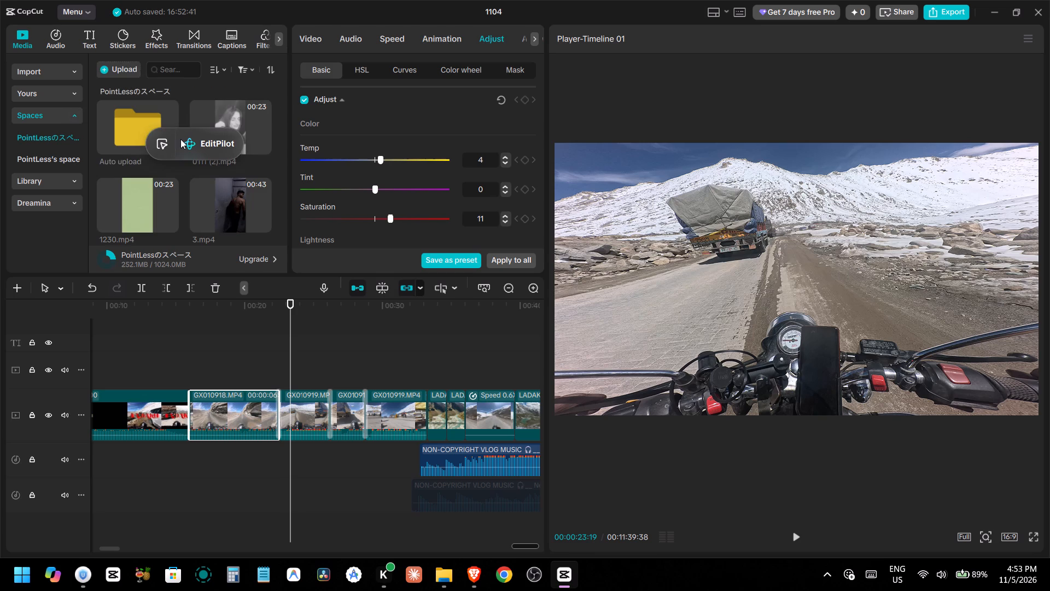
Move the EditPilot widget off the media thumbnails and look through the videos stored in PointLessのスペース.
{"action": "left_click_drag", "start_coordinate": [186, 143], "coordinate": [390, 88]}
{"action": "scroll", "coordinate": [243, 134], "scroll_direction": "down", "scroll_amount": 2}
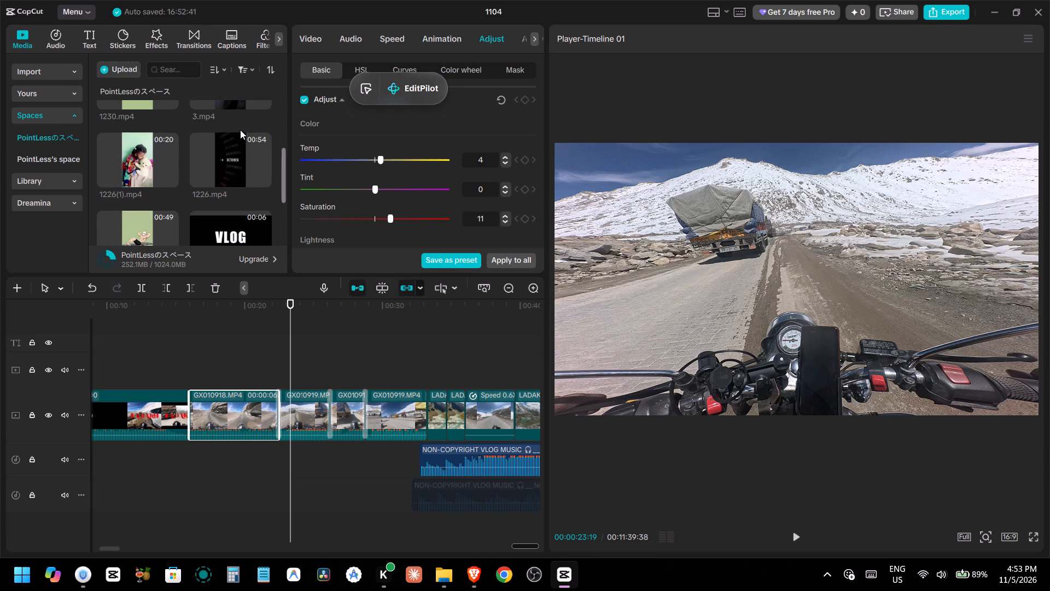
{"action": "scroll", "coordinate": [231, 160], "scroll_direction": "down", "scroll_amount": 3}
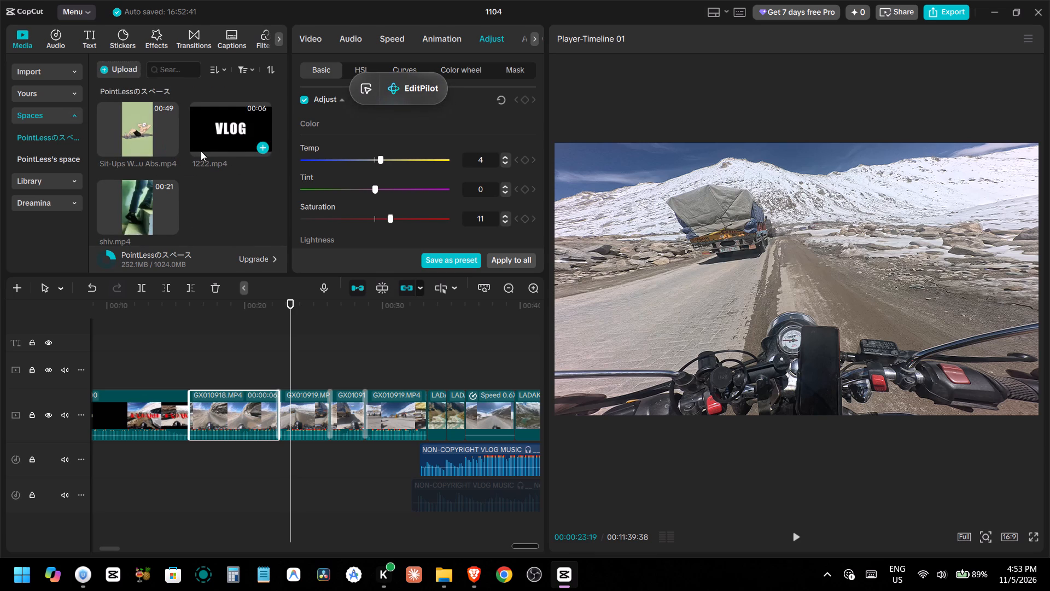
{"action": "scroll", "coordinate": [201, 151], "scroll_direction": "up", "scroll_amount": 3}
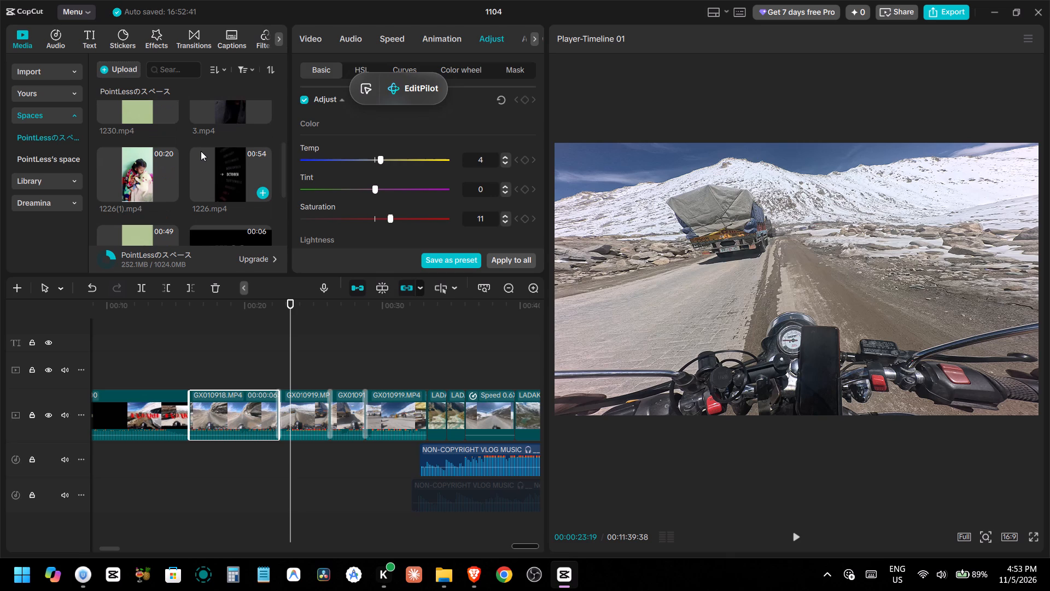
{"action": "scroll", "coordinate": [201, 151], "scroll_direction": "up", "scroll_amount": 1}
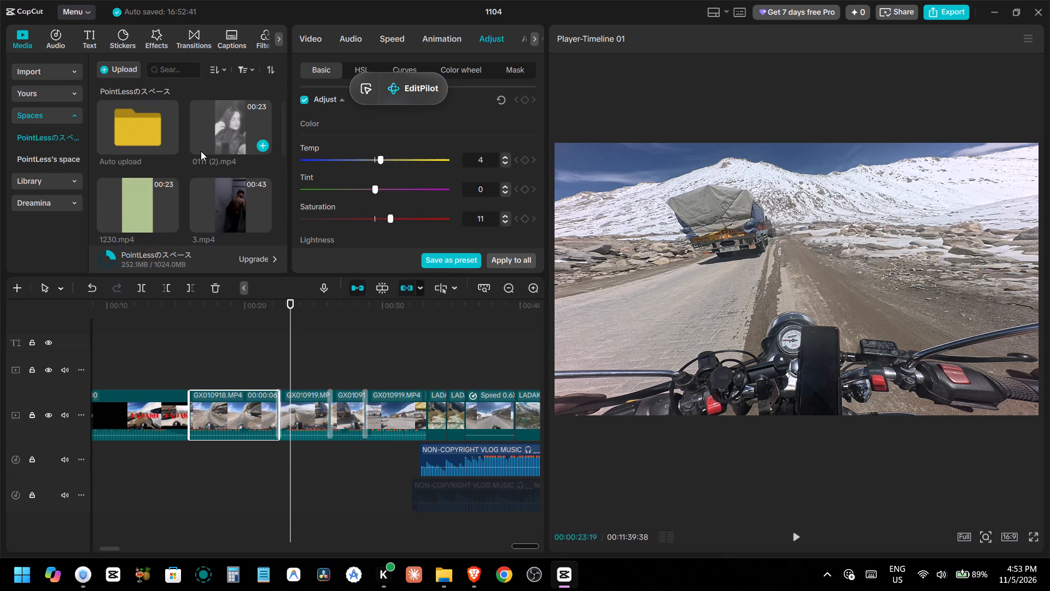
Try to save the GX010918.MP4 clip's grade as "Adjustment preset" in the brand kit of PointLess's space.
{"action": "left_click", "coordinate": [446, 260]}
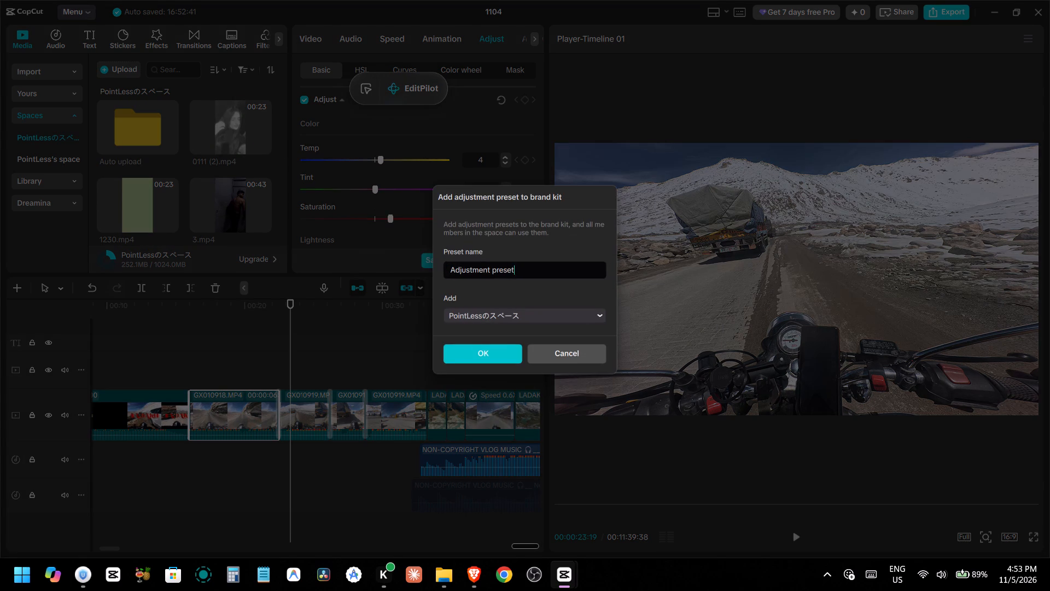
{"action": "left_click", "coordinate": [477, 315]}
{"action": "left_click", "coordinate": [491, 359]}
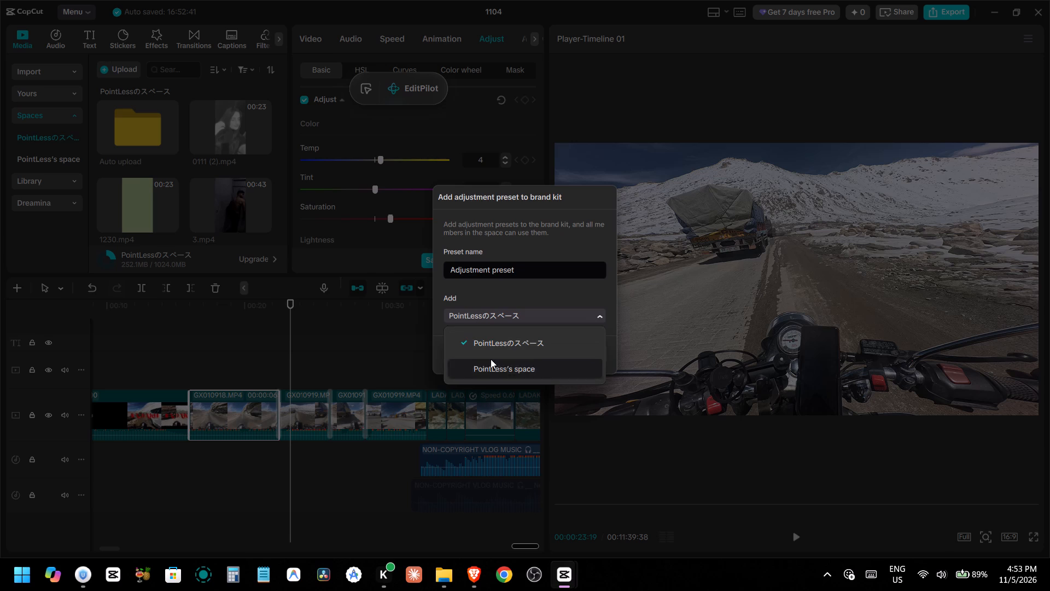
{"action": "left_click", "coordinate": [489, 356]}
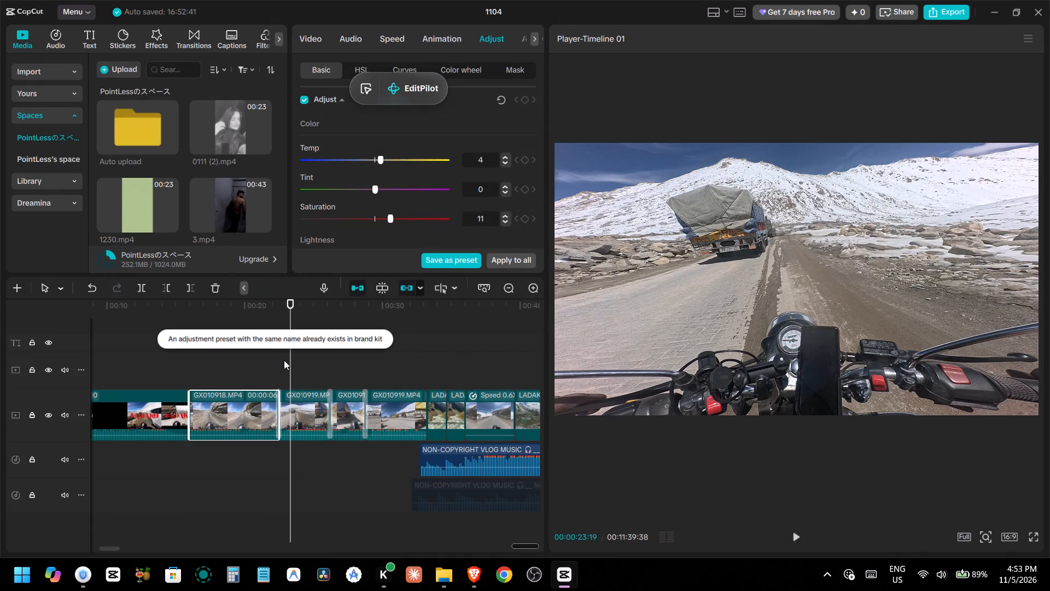
Look for the saved adjustment preset in PointLess's space, the favorites, personal presets and brand assets, and read the preset usage help.
{"action": "left_click_drag", "start_coordinate": [286, 360], "coordinate": [246, 358]}
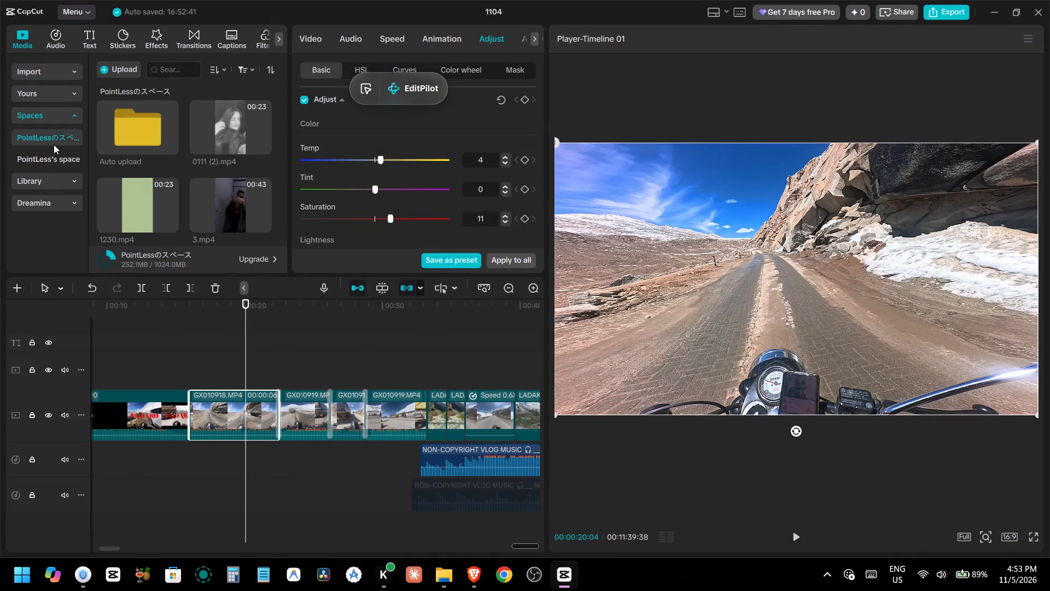
{"action": "left_click", "coordinate": [53, 155]}
{"action": "left_click", "coordinate": [140, 207]}
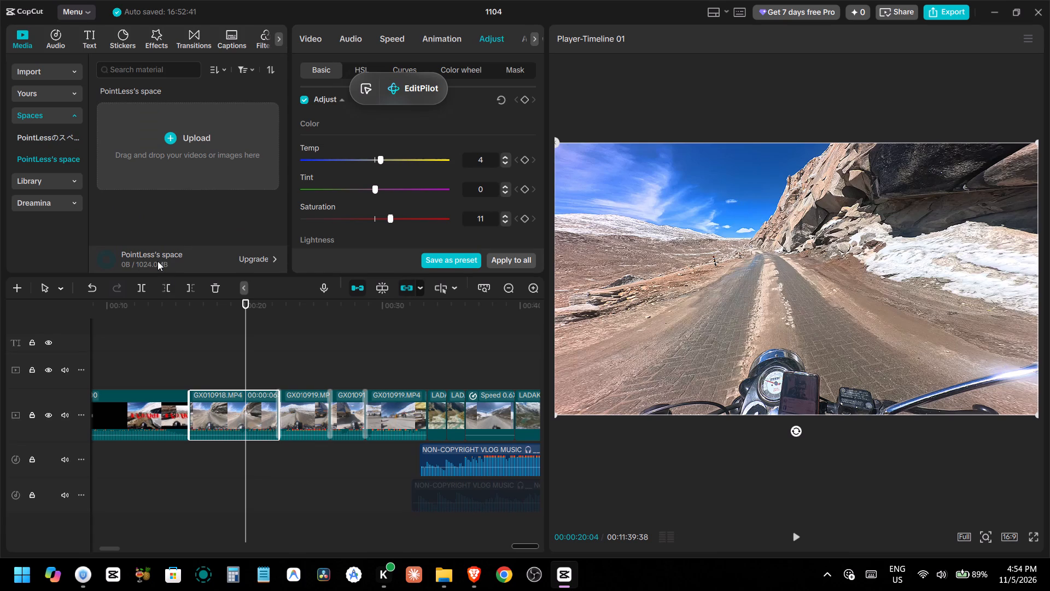
{"action": "left_click", "coordinate": [157, 261]}
{"action": "left_click_drag", "start_coordinate": [141, 261], "coordinate": [168, 263]}
{"action": "left_click", "coordinate": [47, 95]}
{"action": "left_click", "coordinate": [54, 142]}
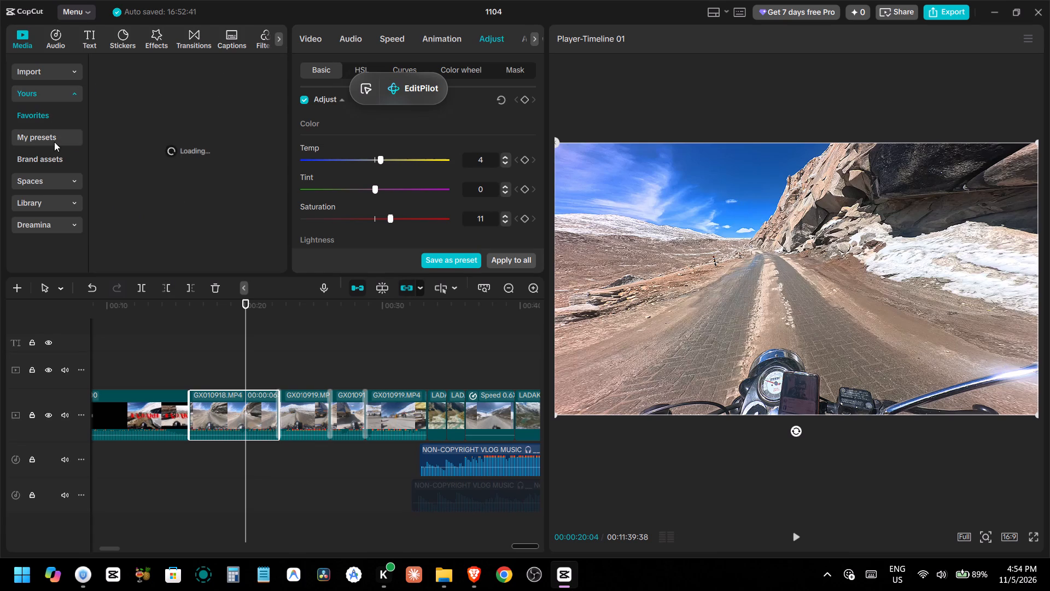
{"action": "left_click", "coordinate": [54, 157]}
{"action": "left_click", "coordinate": [54, 139]}
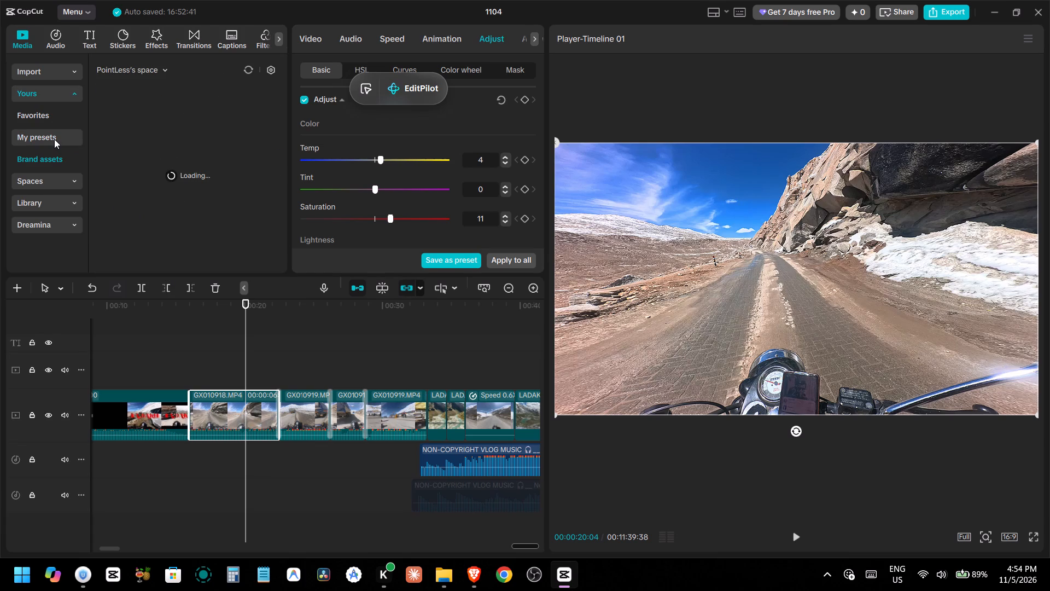
{"action": "left_click", "coordinate": [57, 118]}
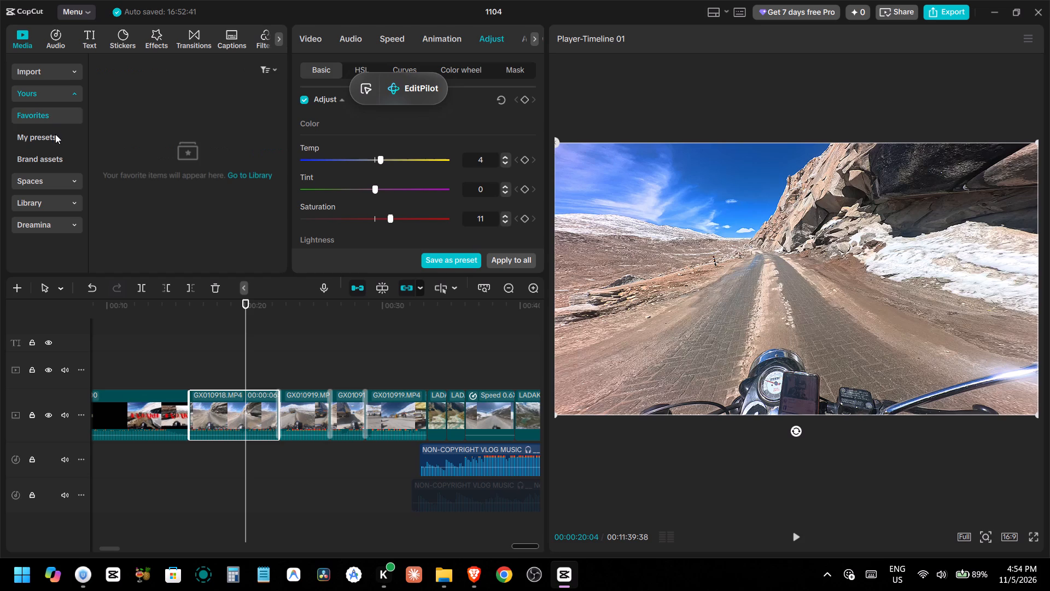
{"action": "left_click", "coordinate": [55, 136]}
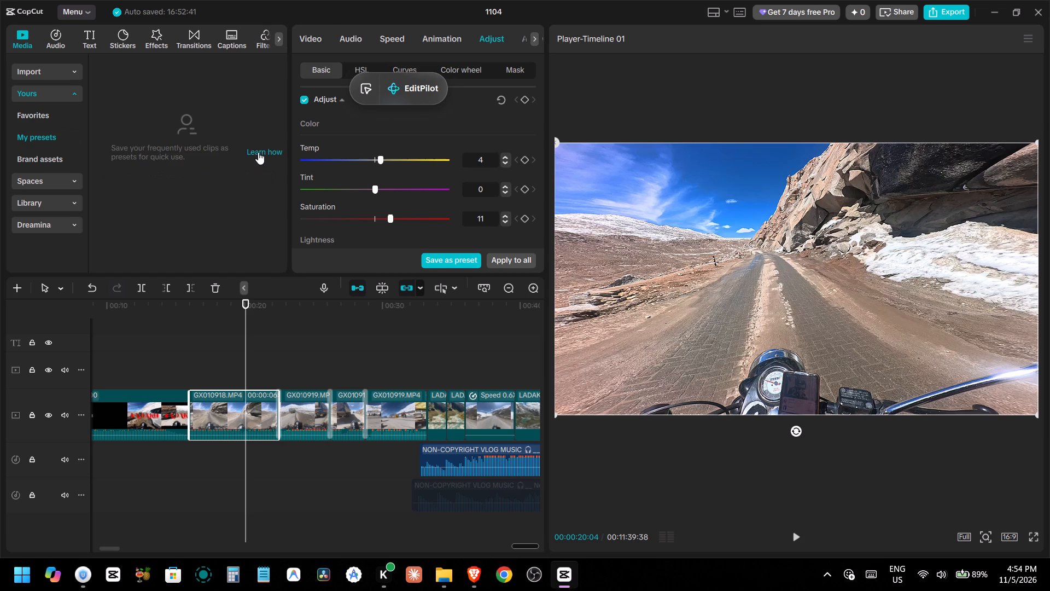
{"action": "left_click", "coordinate": [258, 152]}
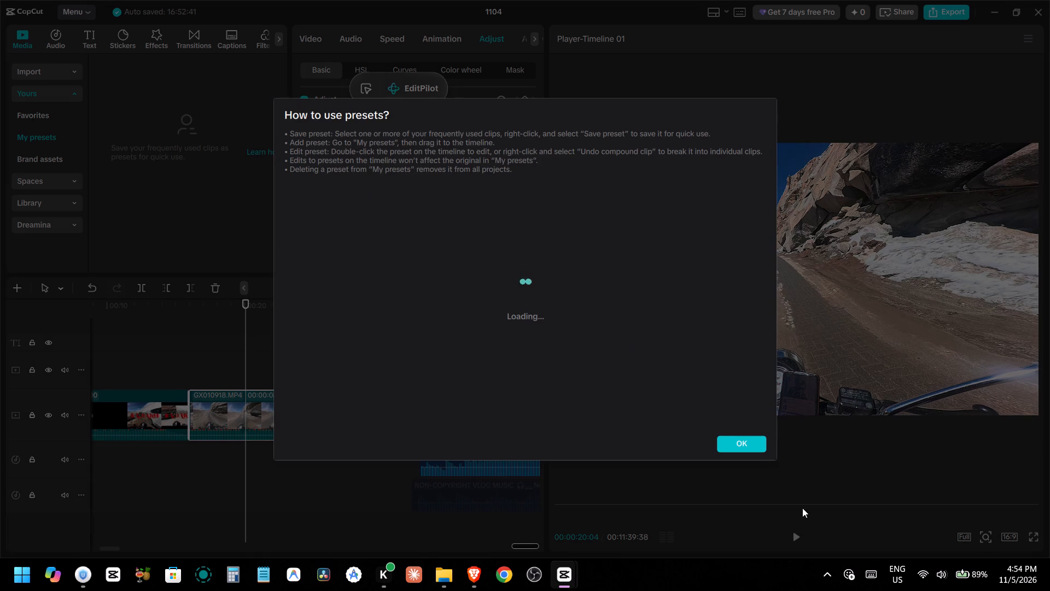
{"action": "left_click", "coordinate": [759, 444]}
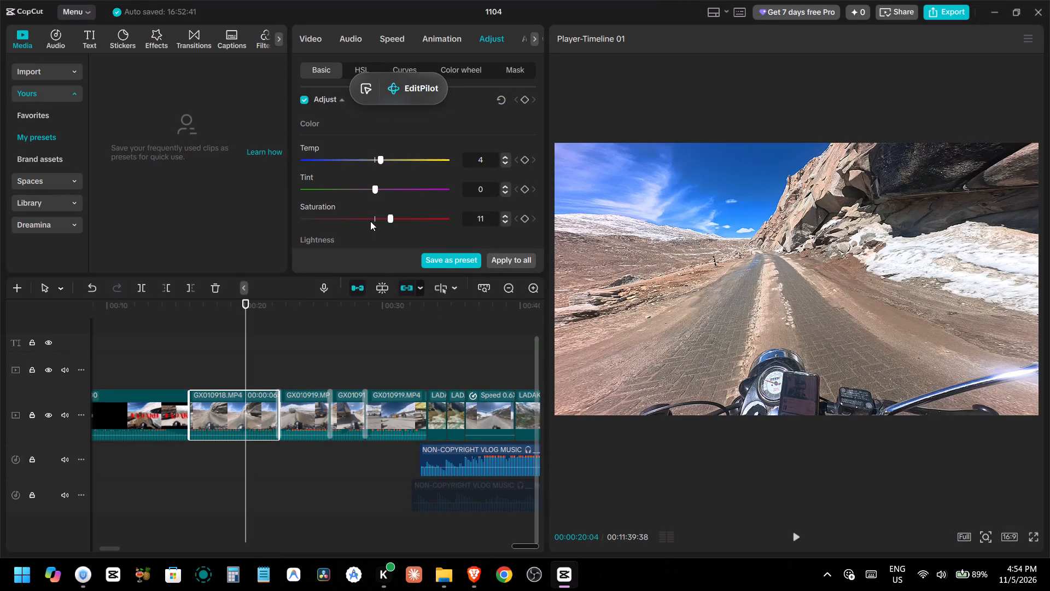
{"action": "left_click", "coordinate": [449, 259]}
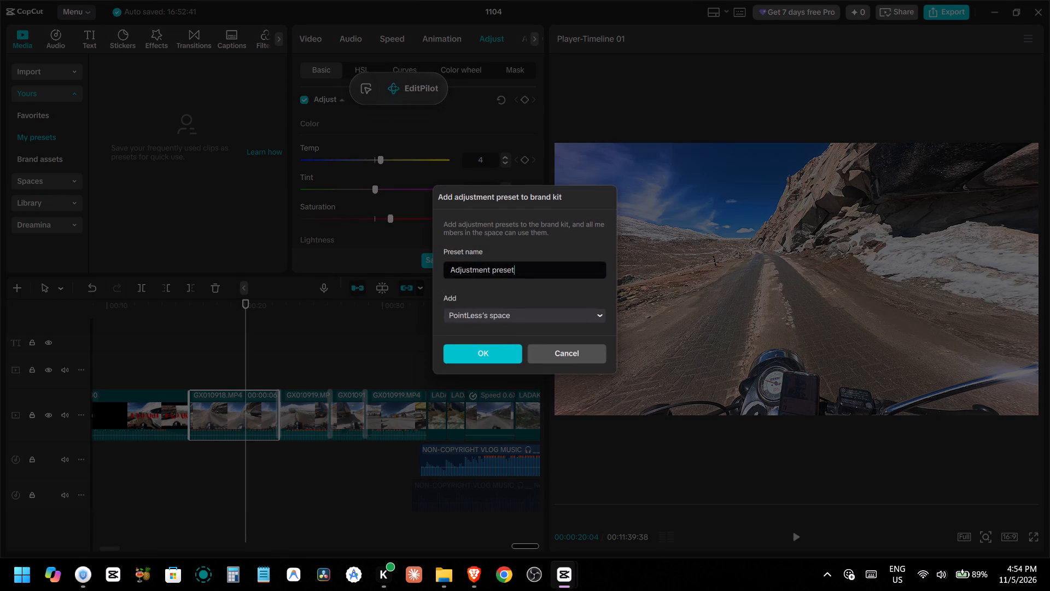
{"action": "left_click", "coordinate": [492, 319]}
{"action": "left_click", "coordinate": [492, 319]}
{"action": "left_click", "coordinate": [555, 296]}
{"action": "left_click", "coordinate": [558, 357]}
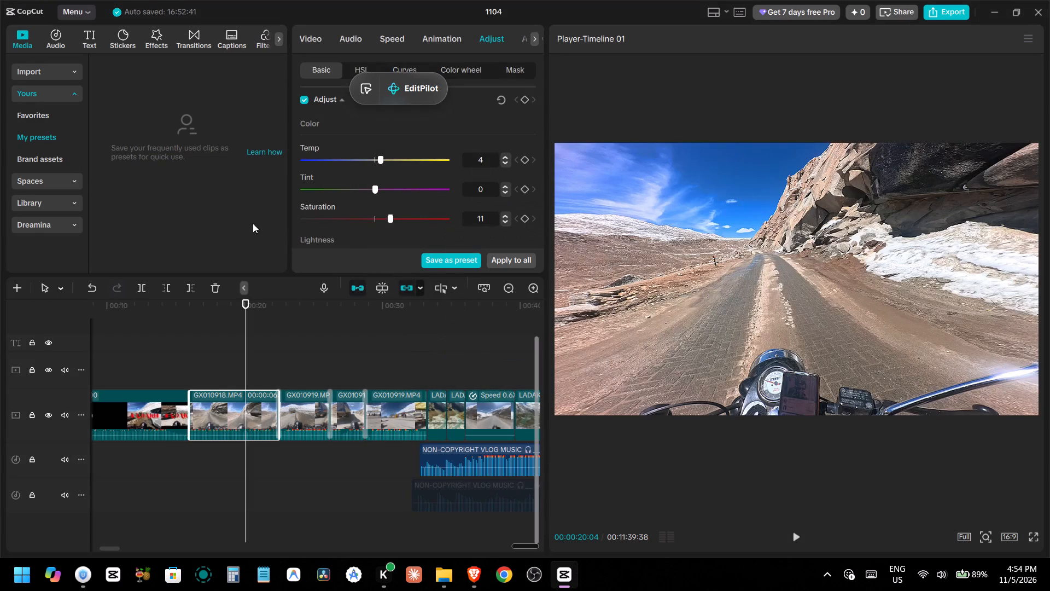
Look for the saved adjustment preset in both cloud spaces, brand assets, personal presets, and the project's imported media, timelines and subprojects.
{"action": "left_click", "coordinate": [63, 181]}
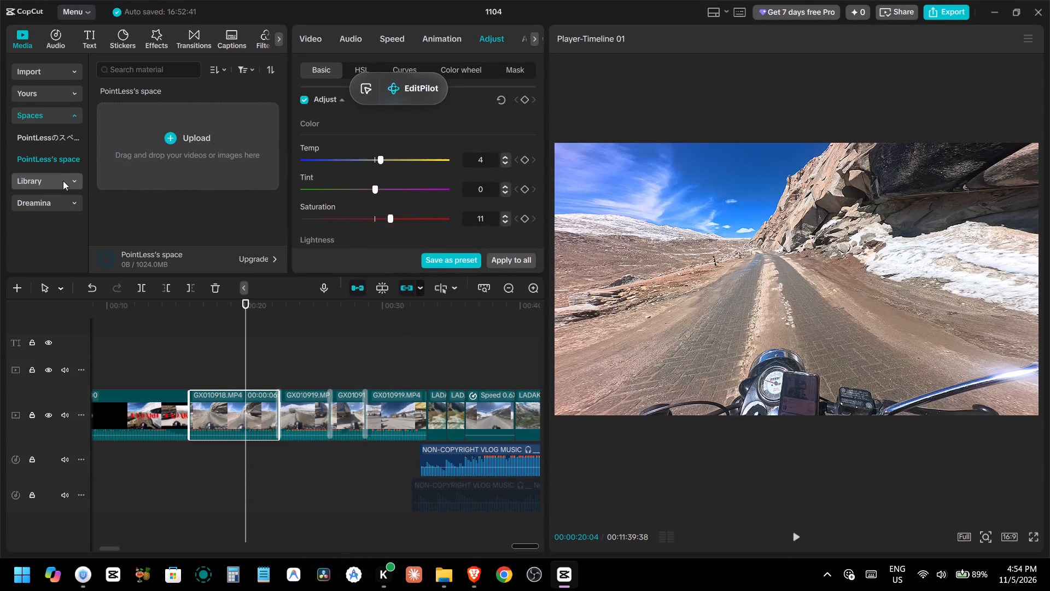
{"action": "left_click", "coordinate": [64, 140]}
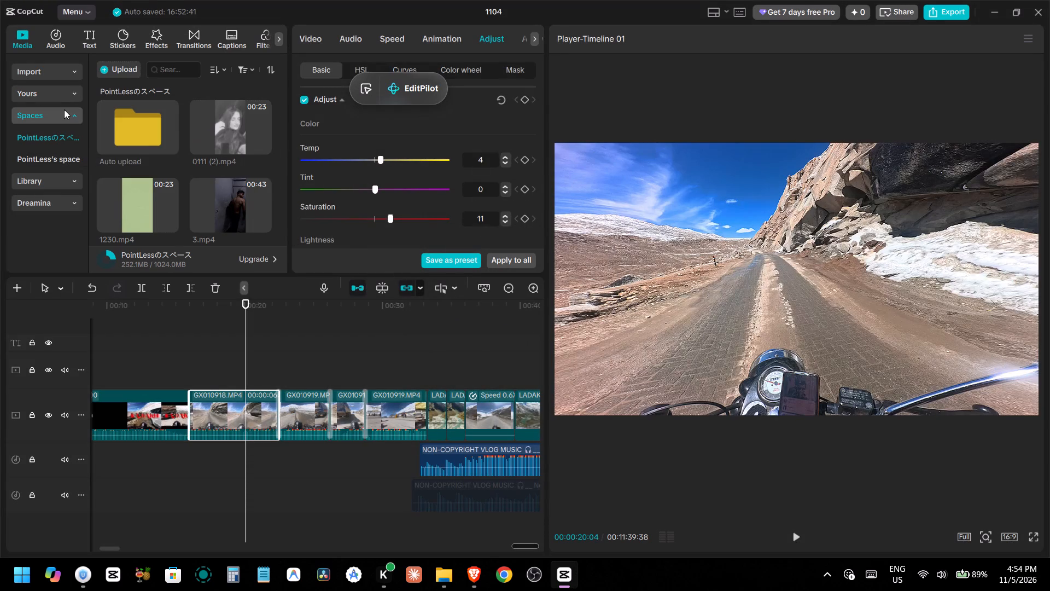
{"action": "scroll", "coordinate": [157, 148], "scroll_direction": "down", "scroll_amount": 6}
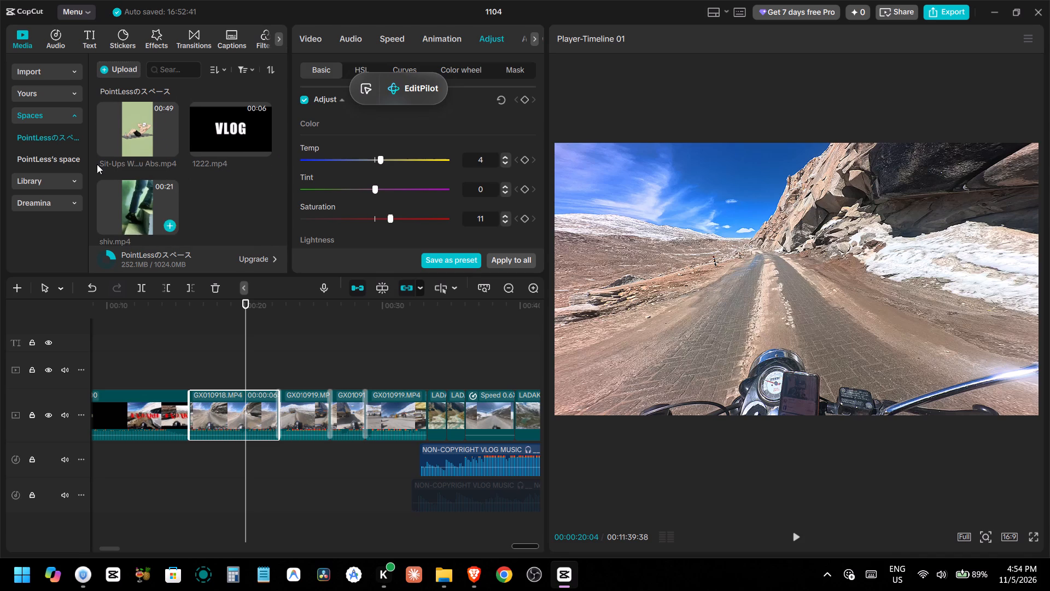
{"action": "left_click", "coordinate": [55, 97]}
{"action": "left_click", "coordinate": [41, 154]}
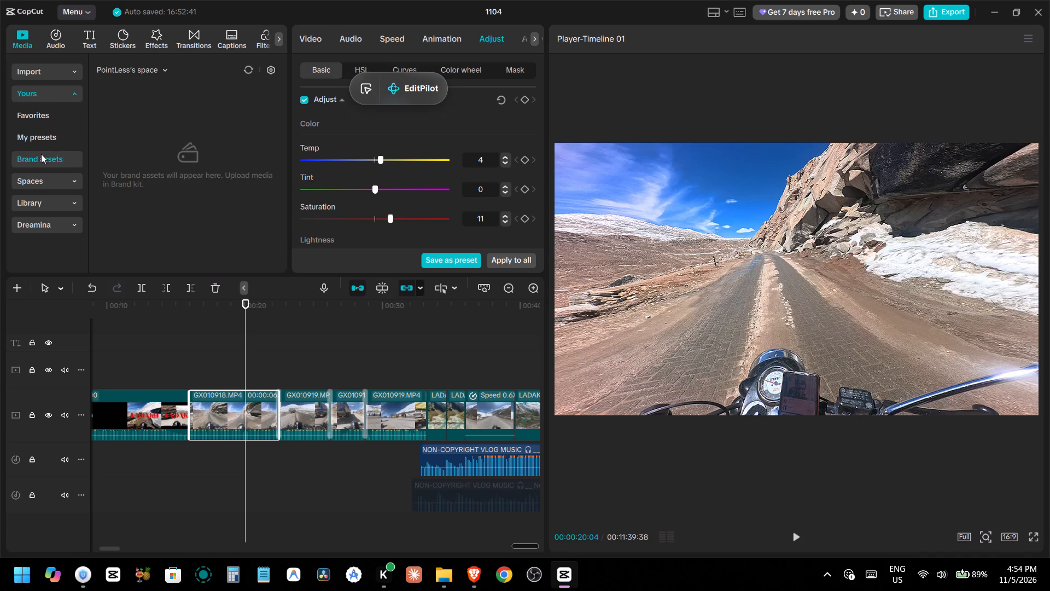
{"action": "left_click", "coordinate": [43, 143]}
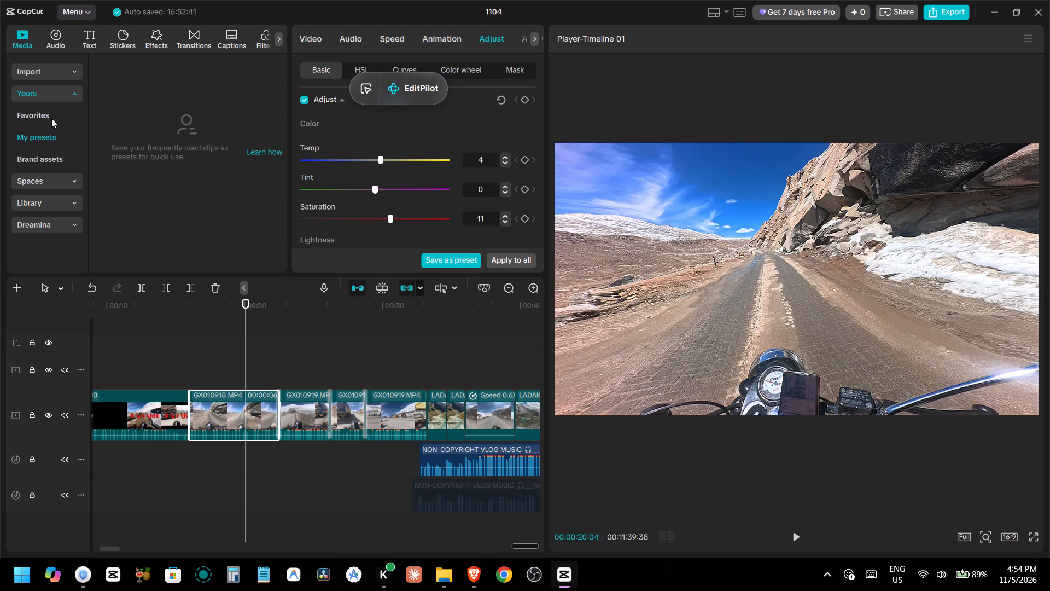
{"action": "left_click", "coordinate": [62, 89]}
{"action": "left_click", "coordinate": [62, 69]}
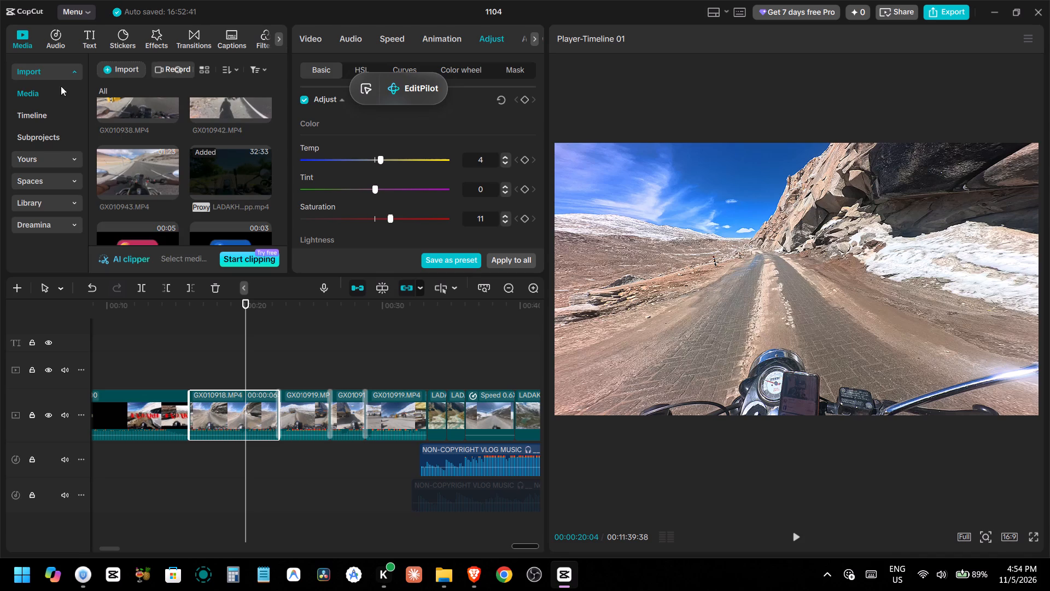
{"action": "left_click", "coordinate": [60, 104]}
{"action": "left_click", "coordinate": [59, 111]}
{"action": "left_click", "coordinate": [53, 134]}
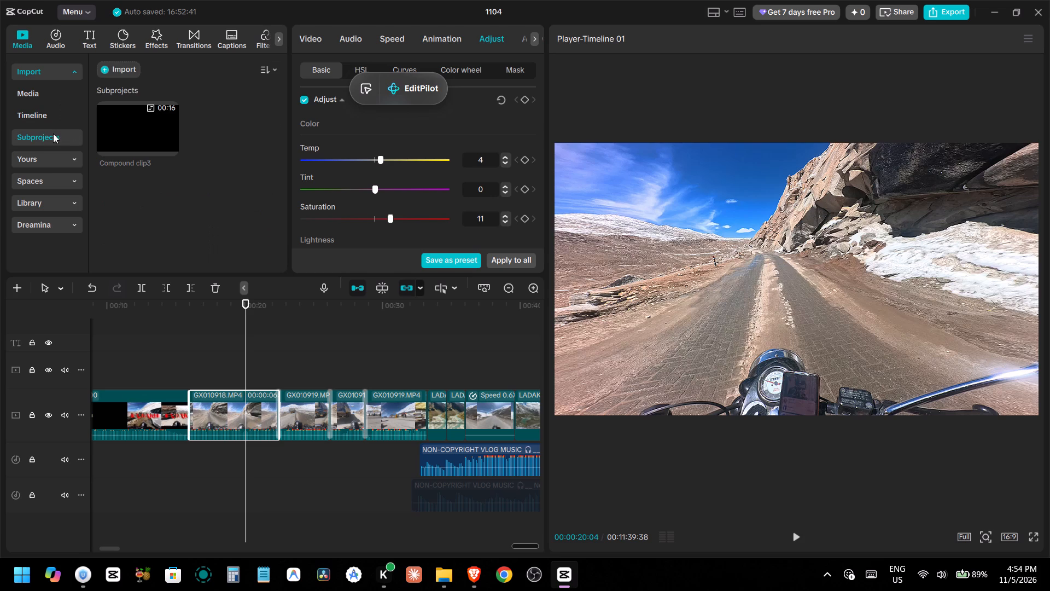
{"action": "left_click", "coordinate": [63, 99]}
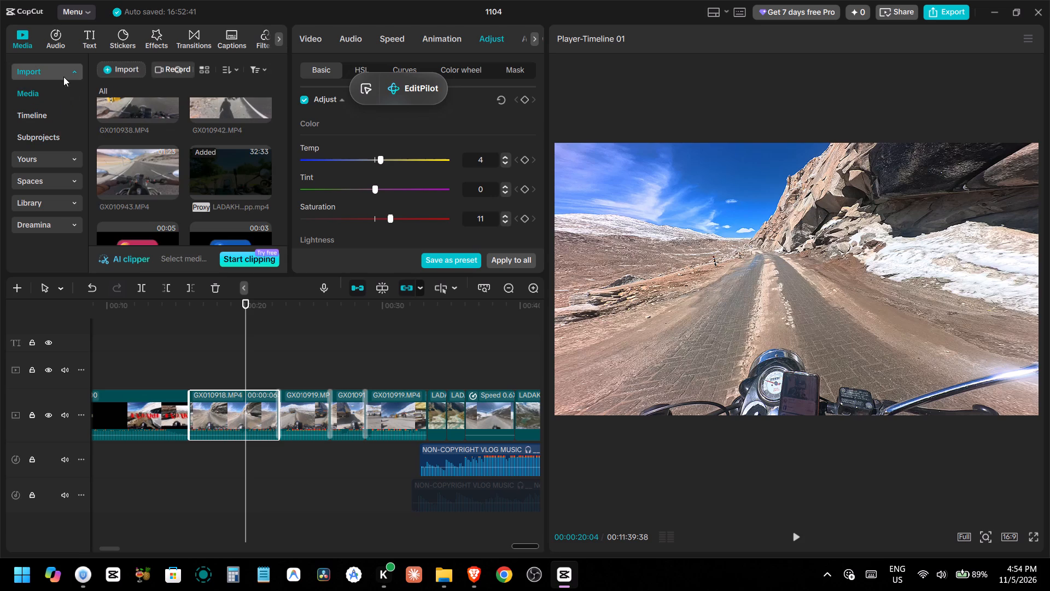
{"action": "left_click", "coordinate": [63, 75]}
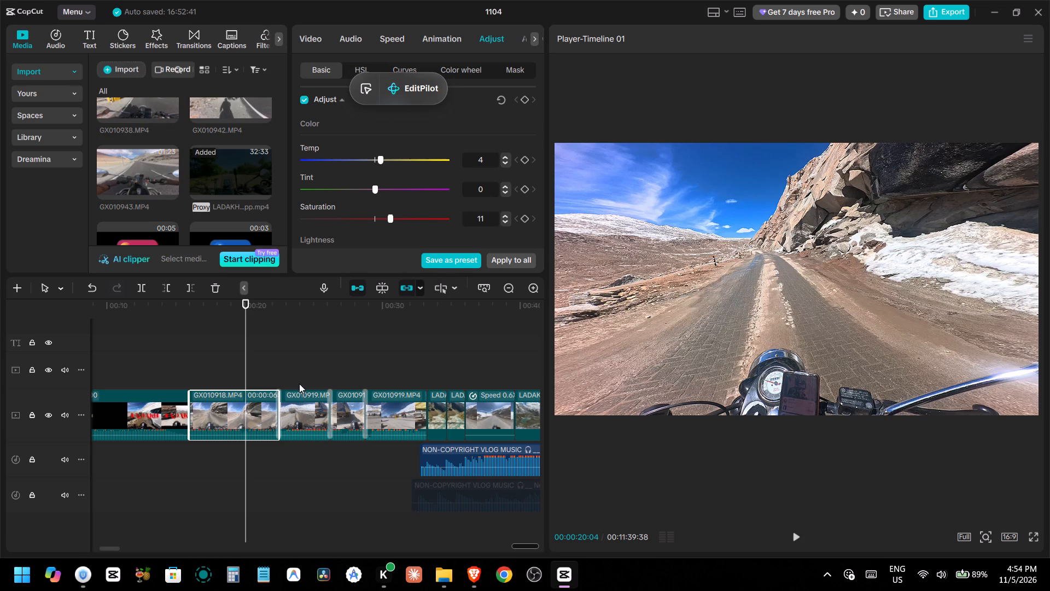
Preview a custom adjustment and add it to the timeline as a layer starting at 00:00:21:30, above the GX010918.MP4 clip.
{"action": "scroll", "coordinate": [299, 375], "scroll_direction": "up", "scroll_amount": 3, "text": "ctrl"}
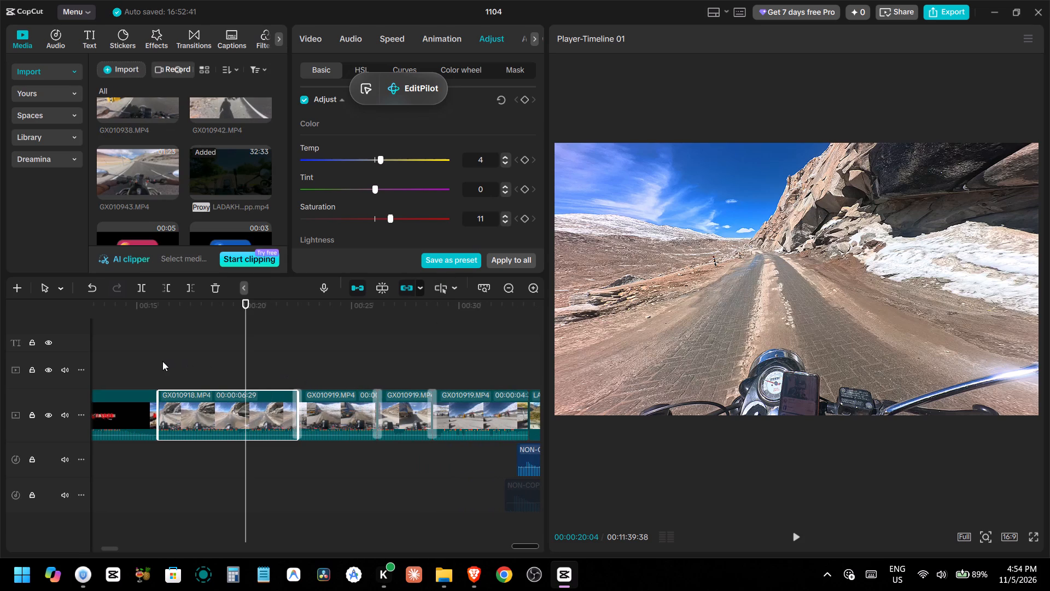
{"action": "scroll", "coordinate": [190, 381], "scroll_direction": "down", "scroll_amount": 1, "text": "ctrl"}
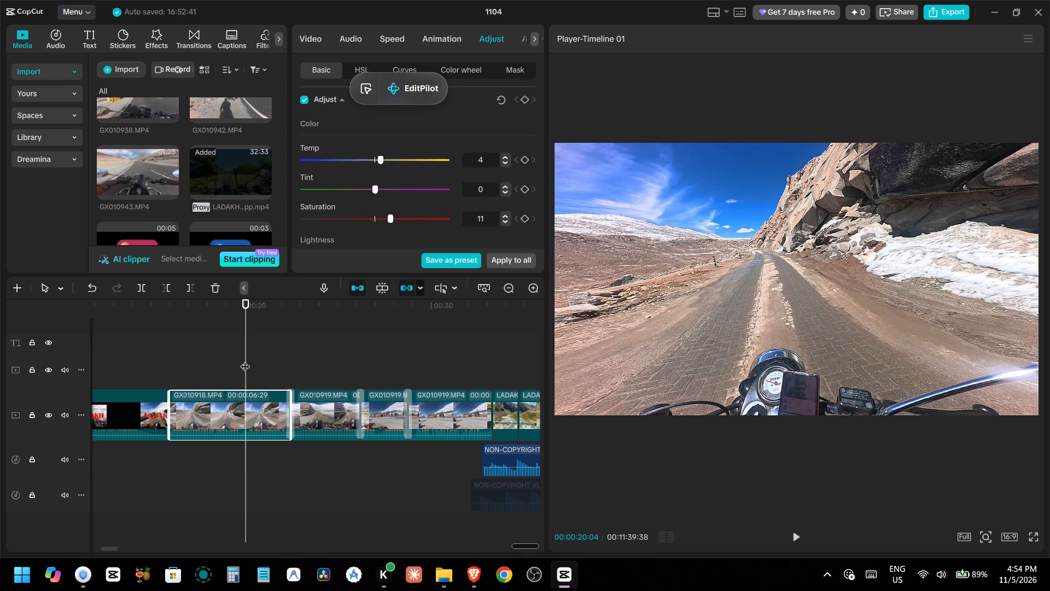
{"action": "left_click_drag", "start_coordinate": [245, 360], "coordinate": [265, 364]}
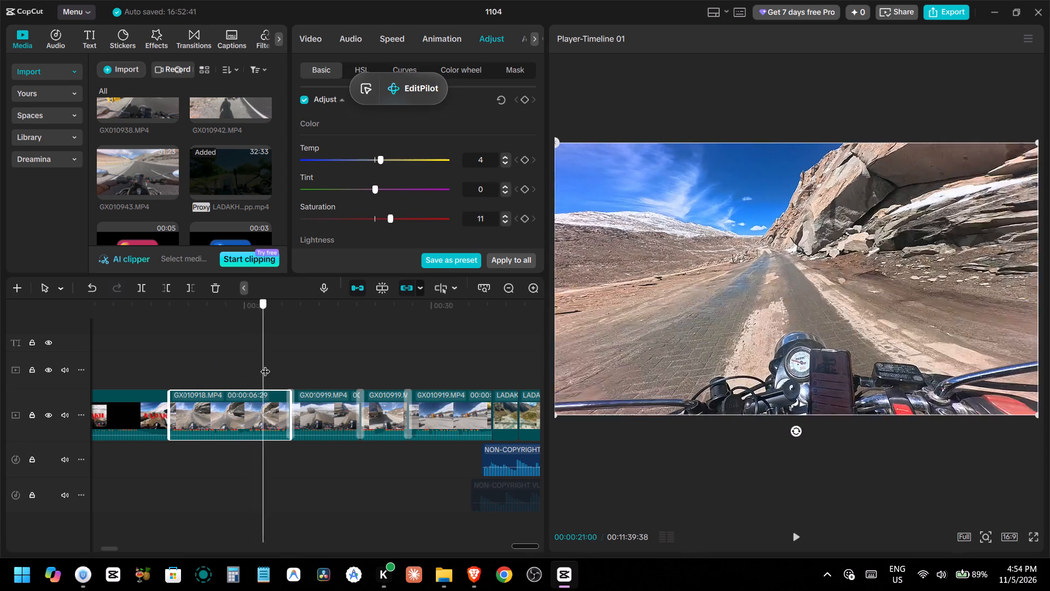
{"action": "left_click_drag", "start_coordinate": [265, 364], "coordinate": [302, 378]}
{"action": "left_click_drag", "start_coordinate": [302, 378], "coordinate": [288, 381]}
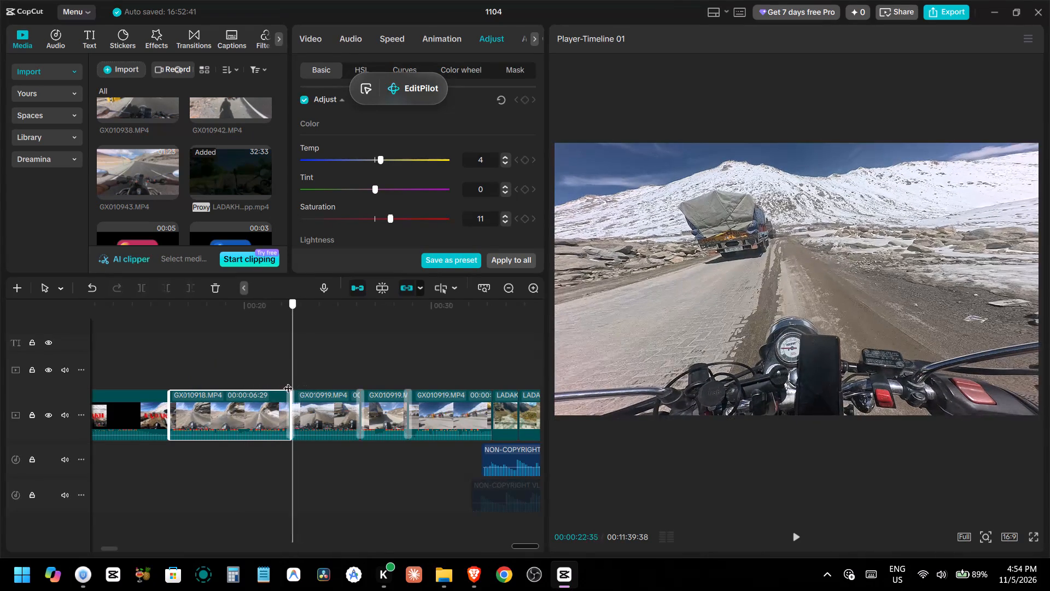
{"action": "left_click_drag", "start_coordinate": [288, 381], "coordinate": [272, 384]}
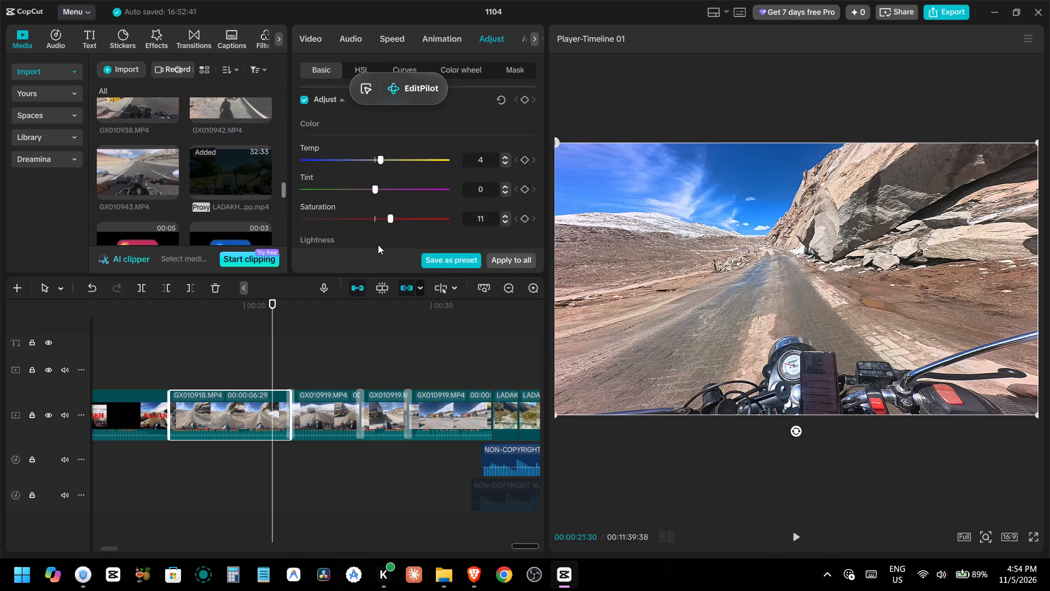
{"action": "scroll", "coordinate": [393, 214], "scroll_direction": "down", "scroll_amount": 1}
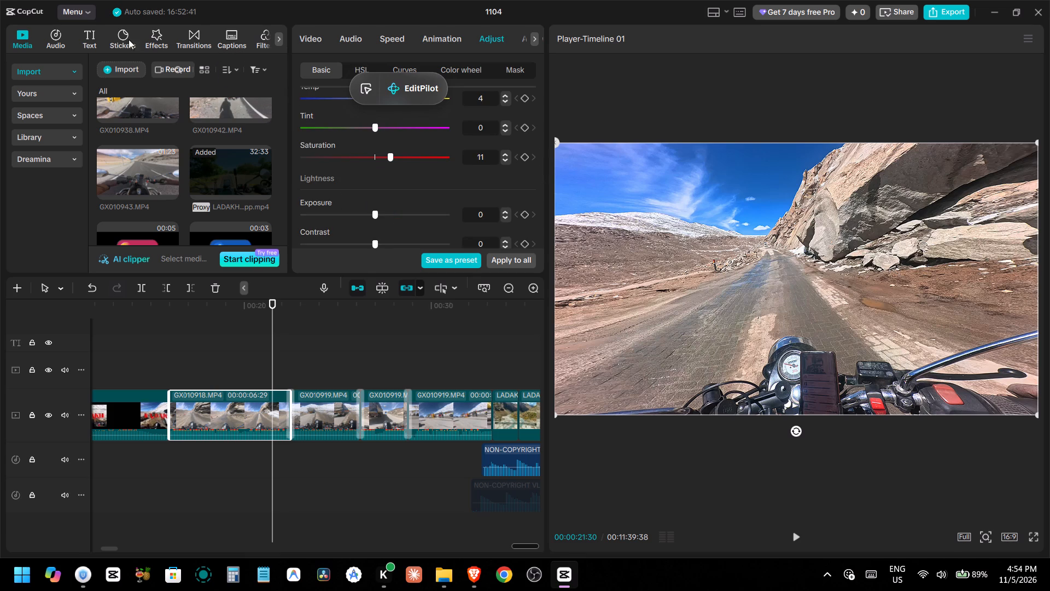
{"action": "left_click", "coordinate": [280, 38]}
{"action": "left_click", "coordinate": [267, 39]}
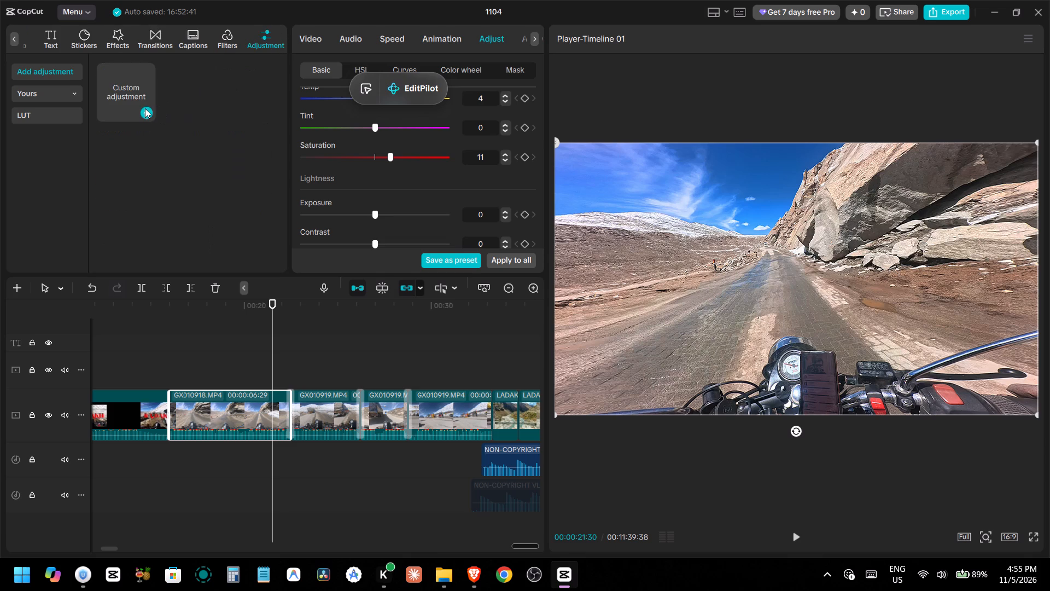
{"action": "left_click", "coordinate": [147, 119]}
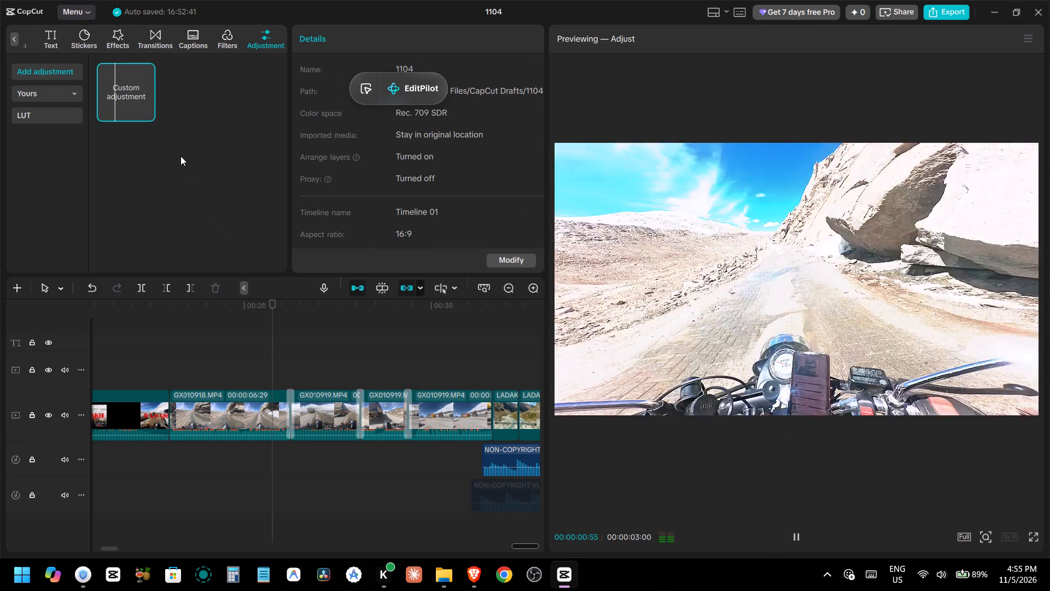
{"action": "left_click", "coordinate": [149, 111]}
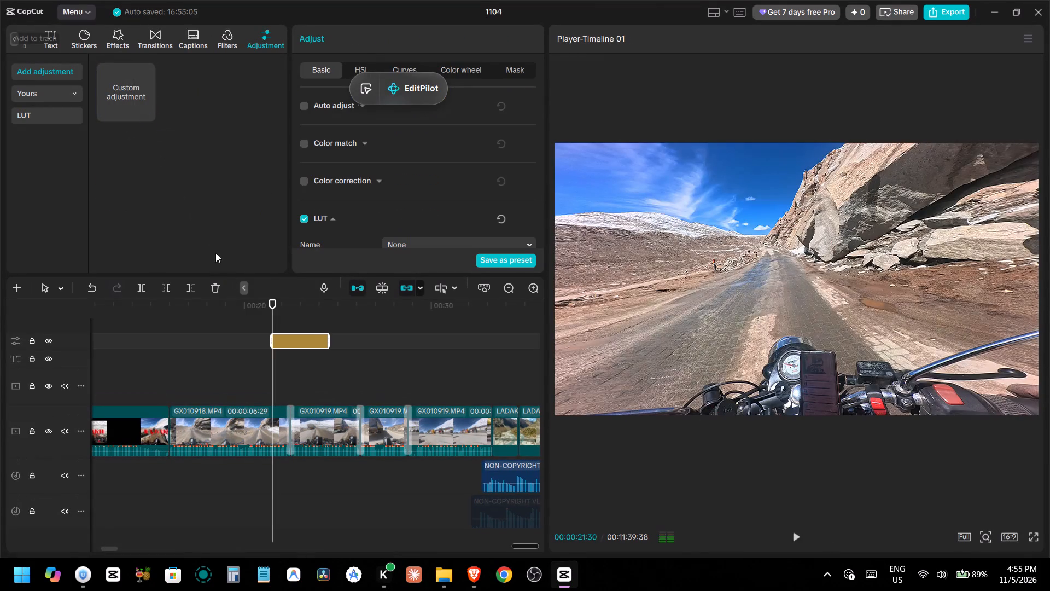
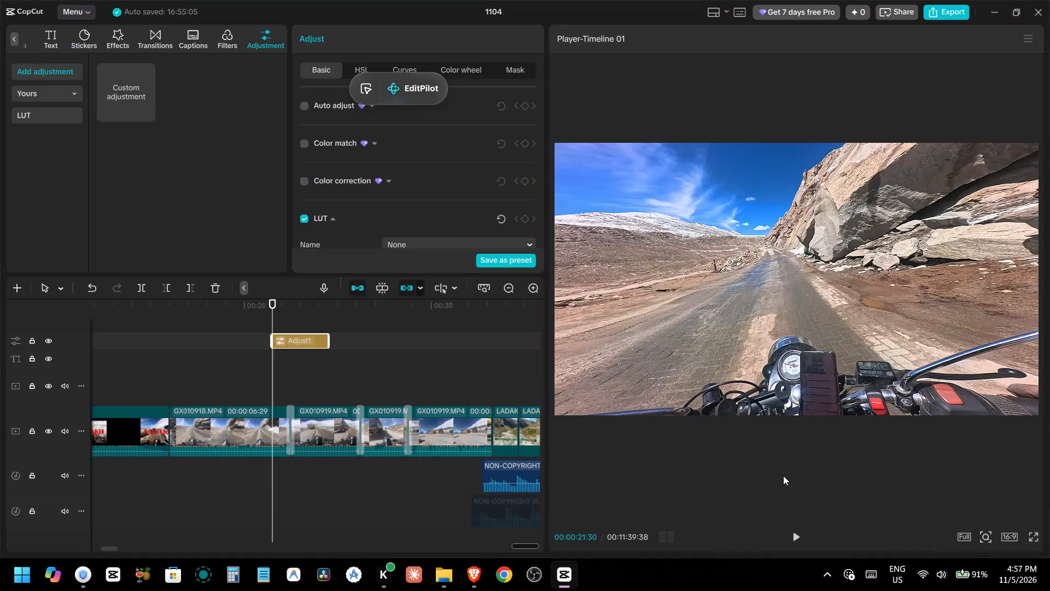
Compare the basic colour adjustment values of the adjustment layer with those of the GX010918.MP4 clip.
{"action": "scroll", "coordinate": [403, 205], "scroll_direction": "down", "scroll_amount": 4}
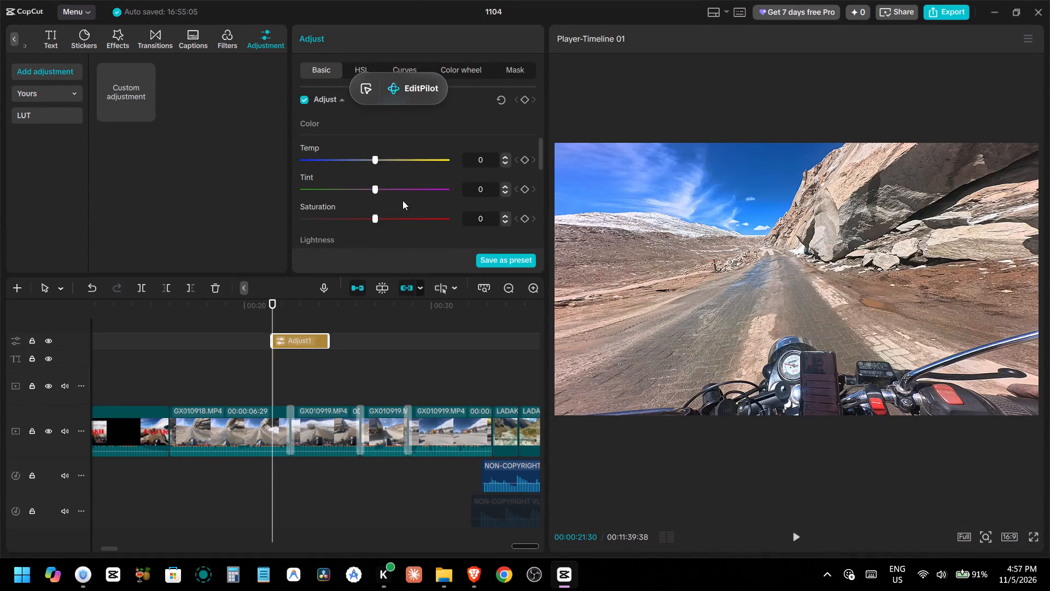
{"action": "scroll", "coordinate": [402, 200], "scroll_direction": "down", "scroll_amount": 1}
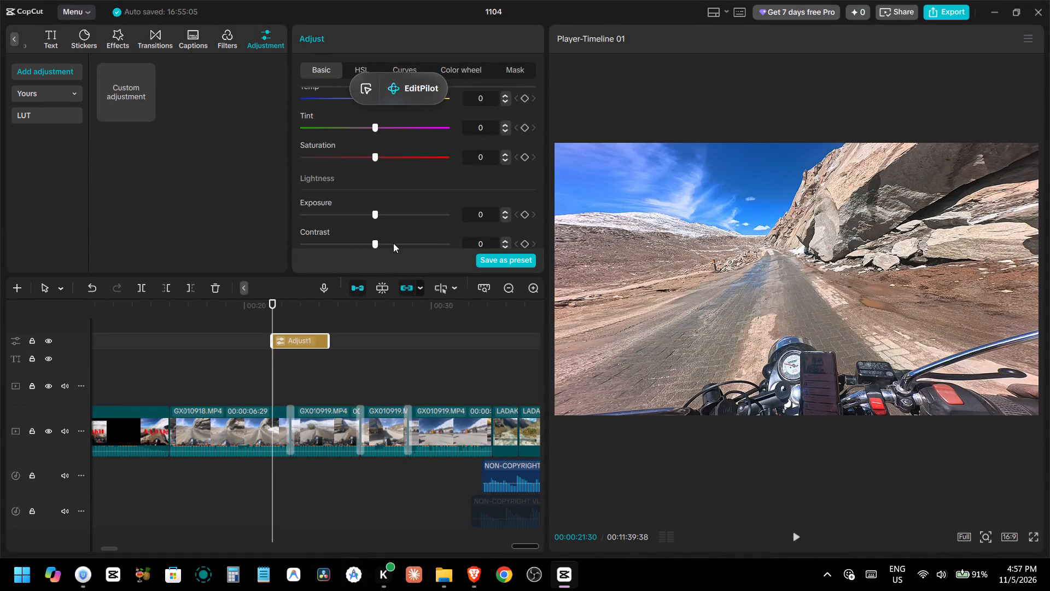
{"action": "scroll", "coordinate": [393, 242], "scroll_direction": "up", "scroll_amount": 1}
{"action": "left_click", "coordinate": [260, 423]}
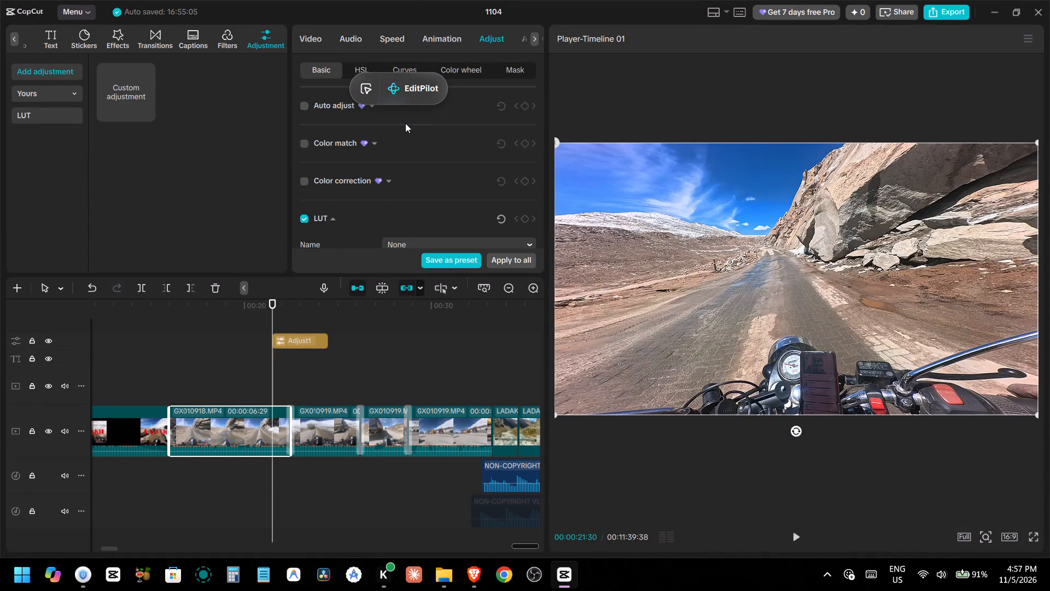
{"action": "scroll", "coordinate": [404, 121], "scroll_direction": "down", "scroll_amount": 4}
{"action": "scroll", "coordinate": [410, 181], "scroll_direction": "down", "scroll_amount": 4}
{"action": "scroll", "coordinate": [410, 179], "scroll_direction": "up", "scroll_amount": 2}
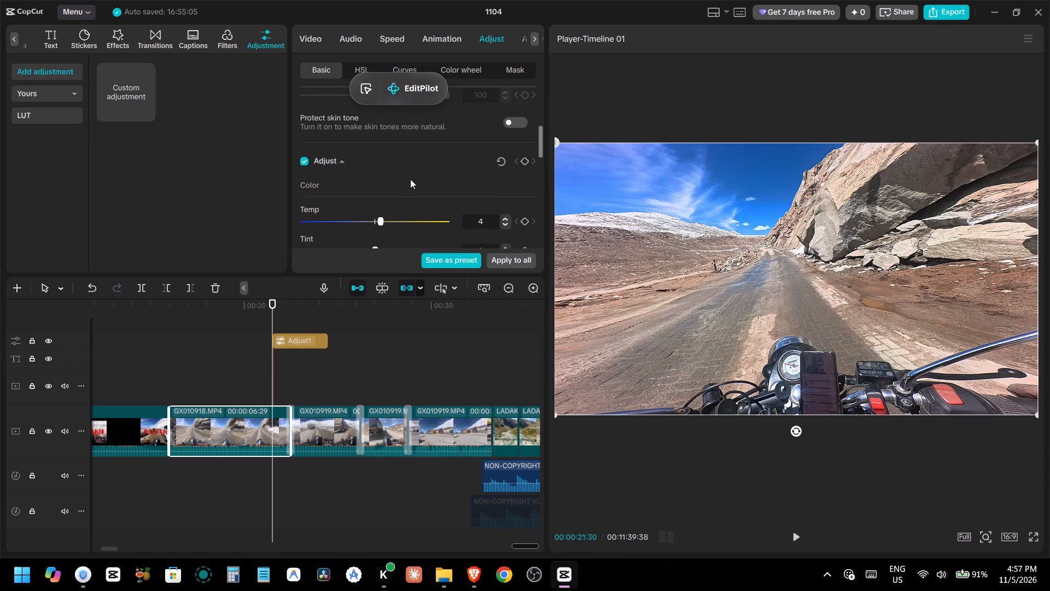
{"action": "scroll", "coordinate": [410, 179], "scroll_direction": "down", "scroll_amount": 1}
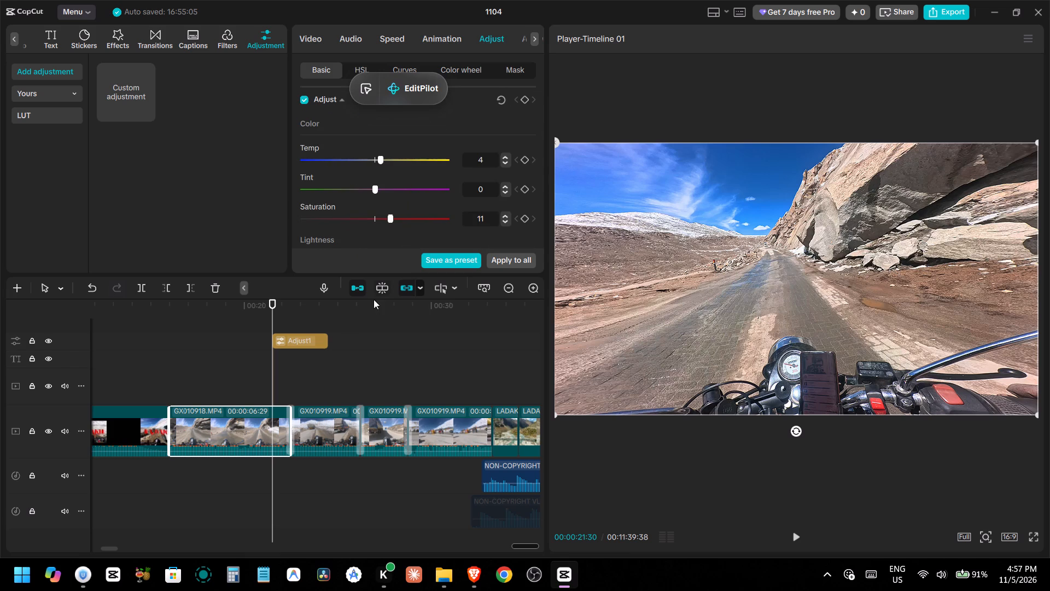
Cut the Adjust1 adjustment layer out of the timeline.
{"action": "left_click", "coordinate": [311, 341]}
{"action": "key", "text": "ctrl+x"}
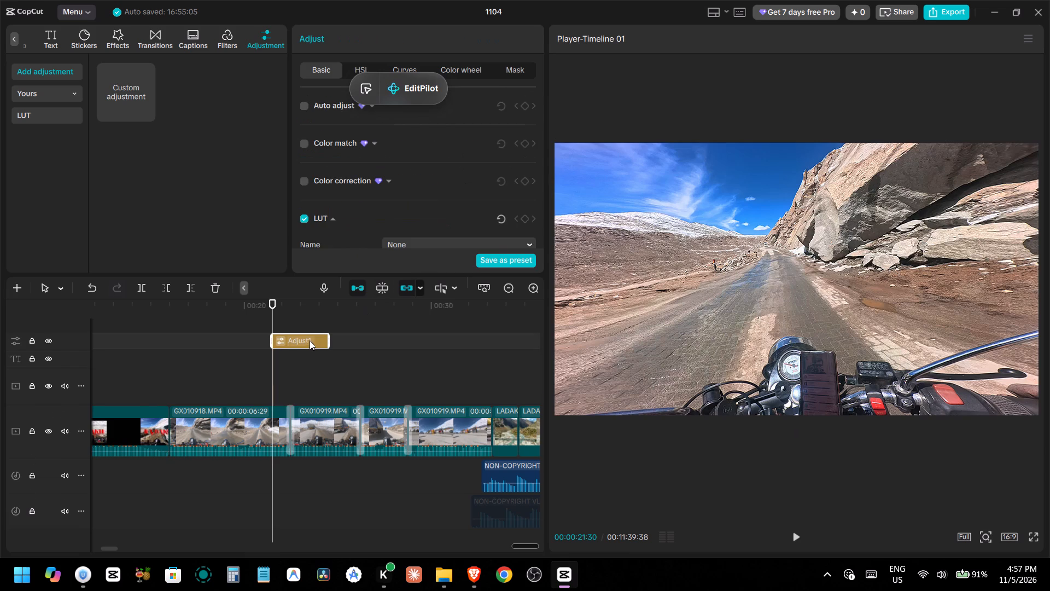
Review the GX010918.MP4 clip's colour adjustments, the saved adjustment presets and the LUT library.
{"action": "left_click", "coordinate": [255, 409]}
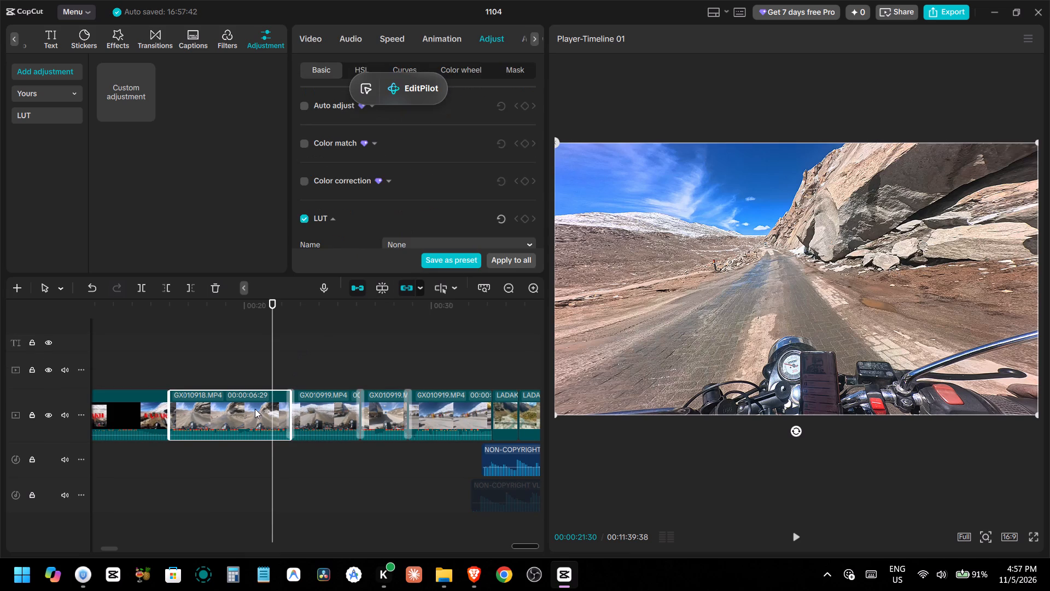
{"action": "scroll", "coordinate": [422, 184], "scroll_direction": "down", "scroll_amount": 2}
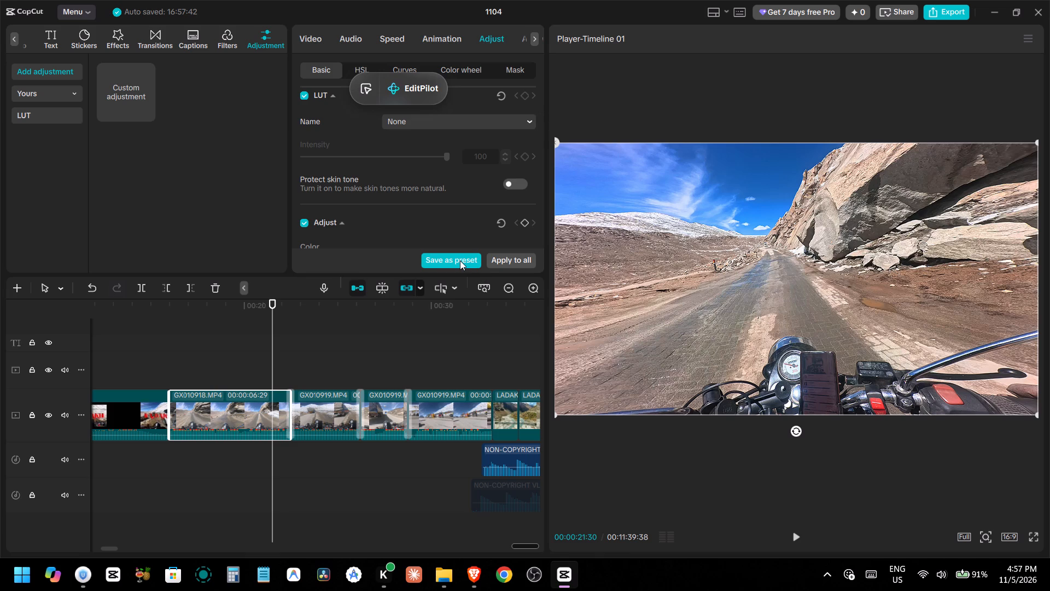
{"action": "scroll", "coordinate": [428, 171], "scroll_direction": "down", "scroll_amount": 3}
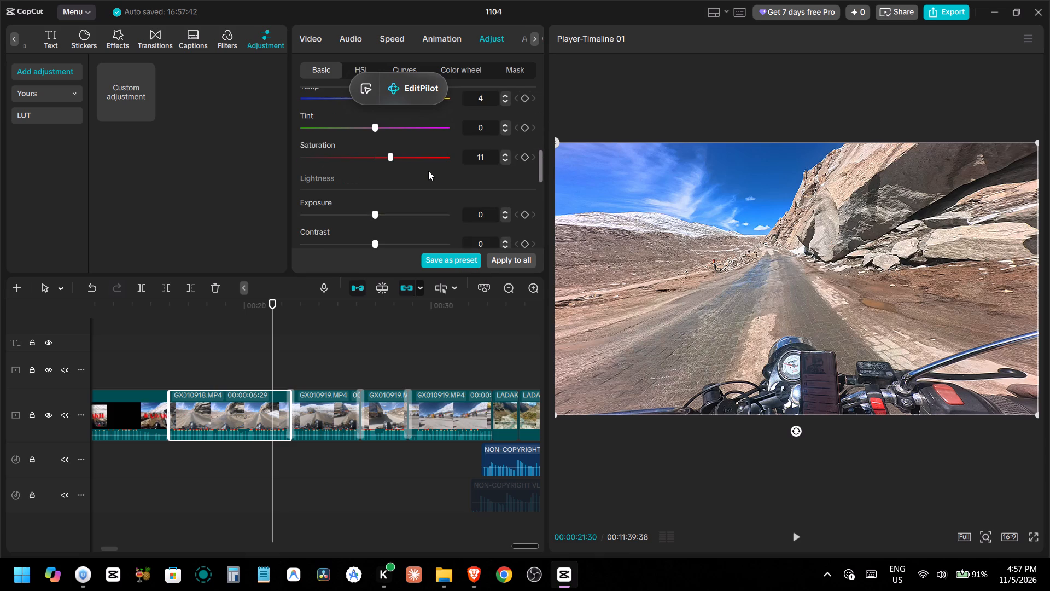
{"action": "left_click", "coordinate": [24, 90]}
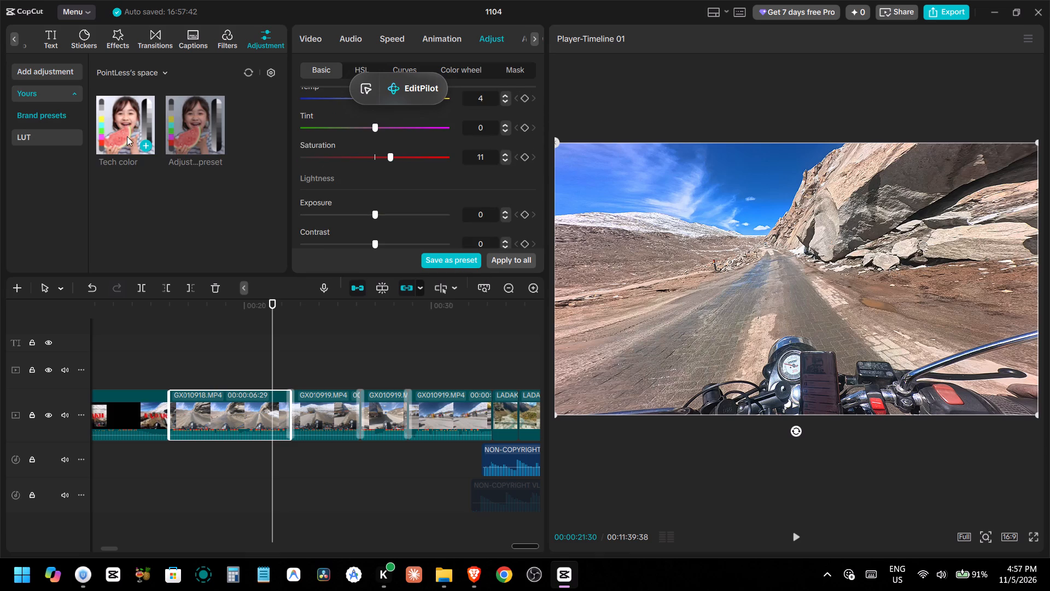
{"action": "left_click", "coordinate": [54, 142]}
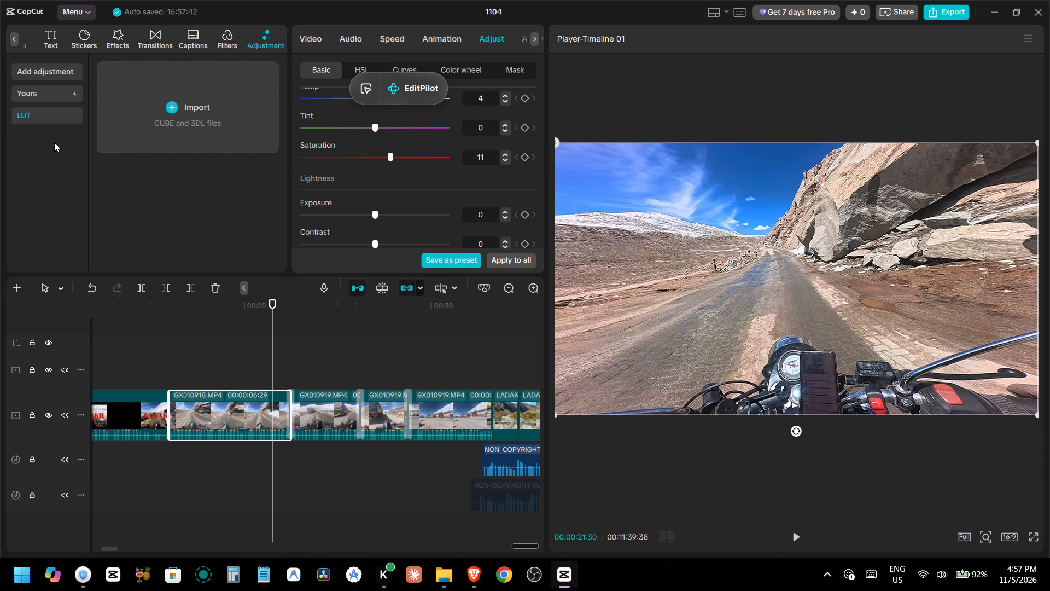
{"action": "left_click", "coordinate": [50, 93]}
{"action": "left_click", "coordinate": [53, 117]}
{"action": "left_click", "coordinate": [53, 135]}
{"action": "left_click", "coordinate": [230, 180]}
{"action": "left_click", "coordinate": [68, 70]}
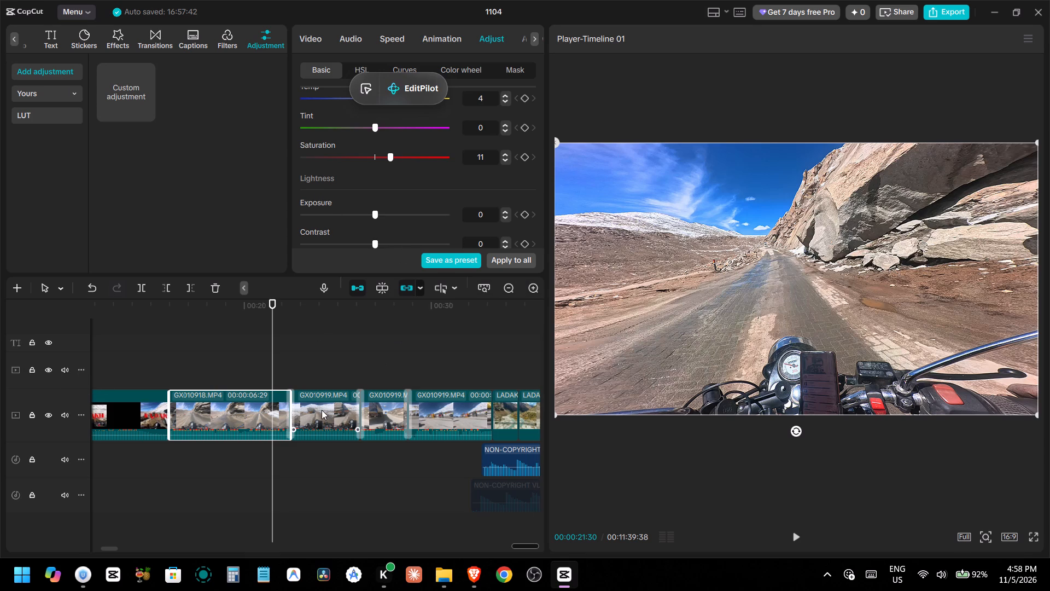
Apply the GX010918.MP4 clip's colour adjustments to all clips in the timeline.
{"action": "scroll", "coordinate": [320, 405], "scroll_direction": "down", "scroll_amount": 12, "text": "ctrl"}
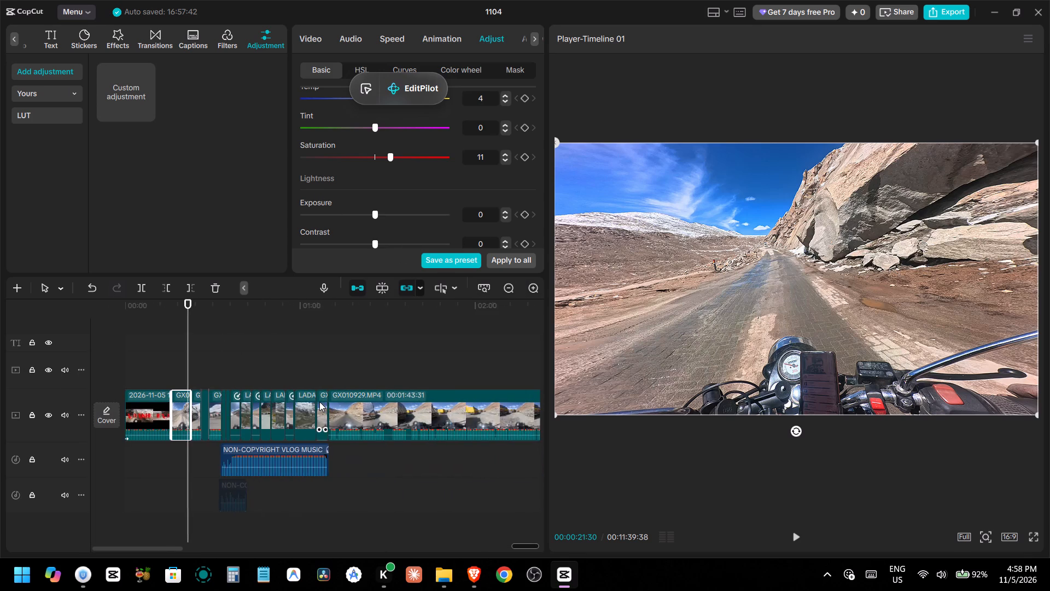
{"action": "scroll", "coordinate": [319, 402], "scroll_direction": "down", "scroll_amount": 6, "text": "ctrl"}
{"action": "scroll", "coordinate": [319, 395], "scroll_direction": "up", "scroll_amount": 20, "text": "ctrl"}
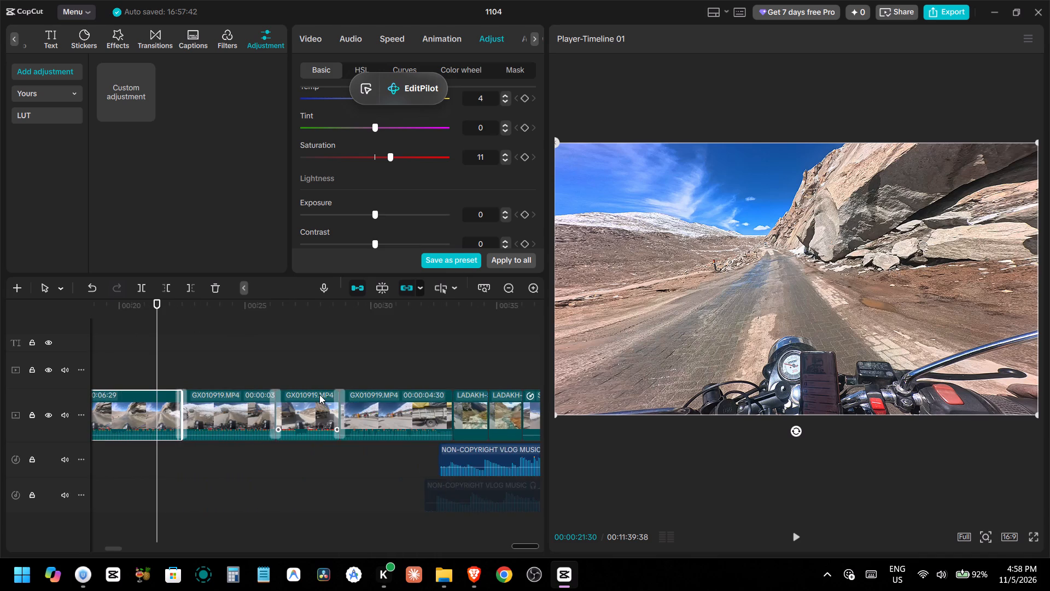
{"action": "scroll", "coordinate": [319, 395], "scroll_direction": "up", "scroll_amount": 3, "text": "ctrl"}
{"action": "scroll", "coordinate": [319, 395], "scroll_direction": "down", "scroll_amount": 6, "text": "ctrl"}
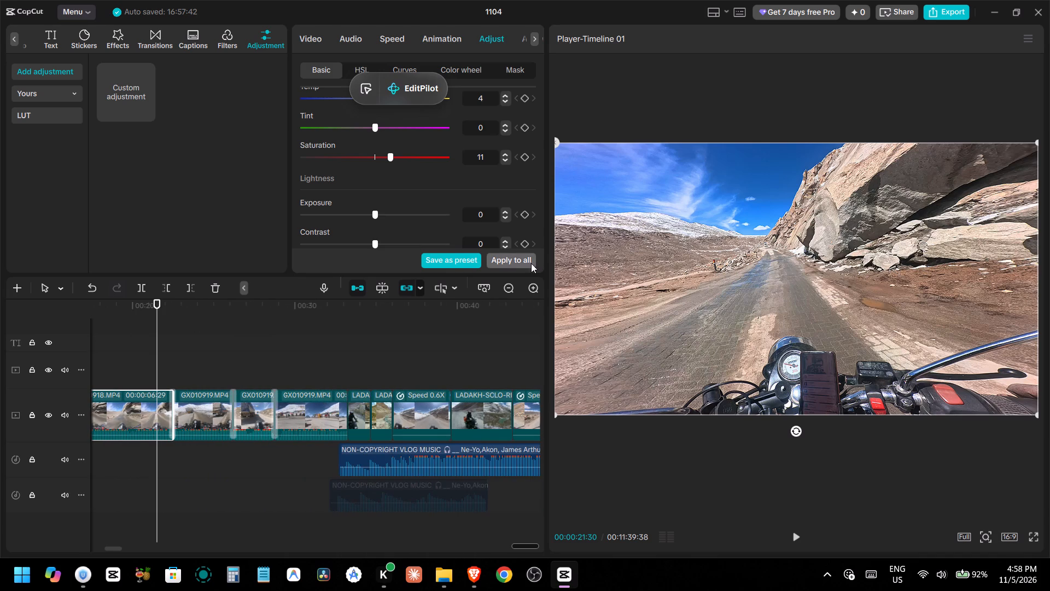
{"action": "left_click", "coordinate": [521, 263]}
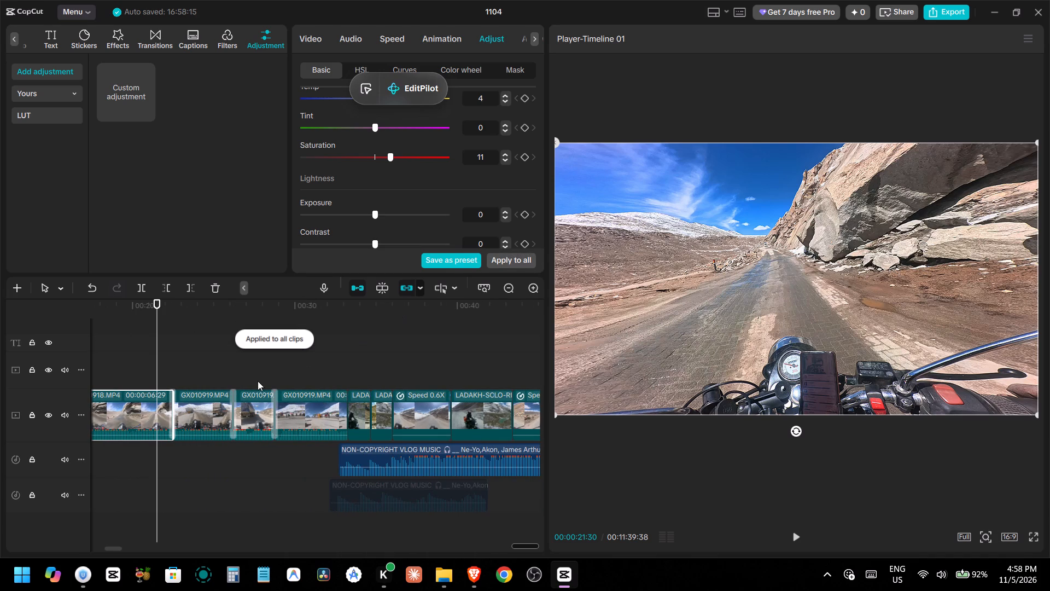
{"action": "double_click", "coordinate": [121, 366]}
{"action": "left_click_drag", "start_coordinate": [121, 366], "coordinate": [89, 371]}
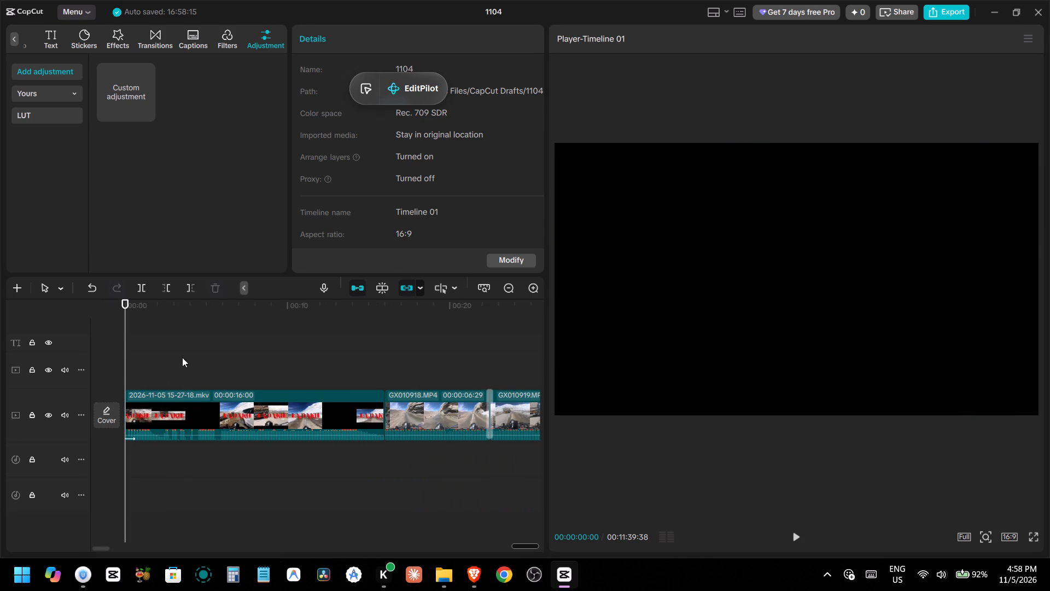
{"action": "left_click", "coordinate": [182, 357]}
{"action": "left_click_drag", "start_coordinate": [182, 357], "coordinate": [129, 372]}
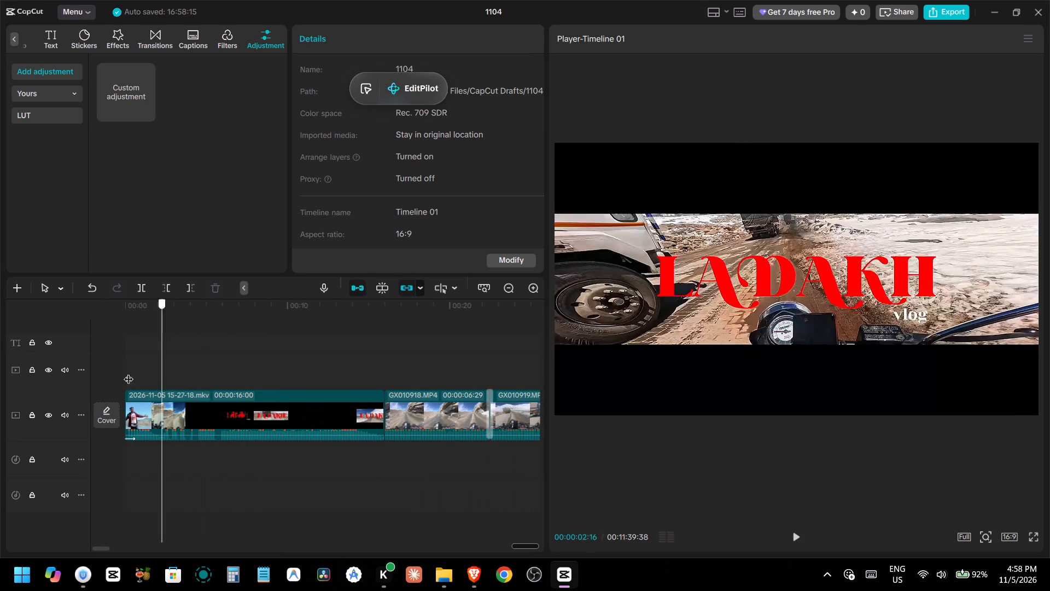
{"action": "left_click_drag", "start_coordinate": [129, 372], "coordinate": [113, 372]}
{"action": "left_click", "coordinate": [201, 409]}
{"action": "scroll", "coordinate": [446, 126], "scroll_direction": "down", "scroll_amount": 3}
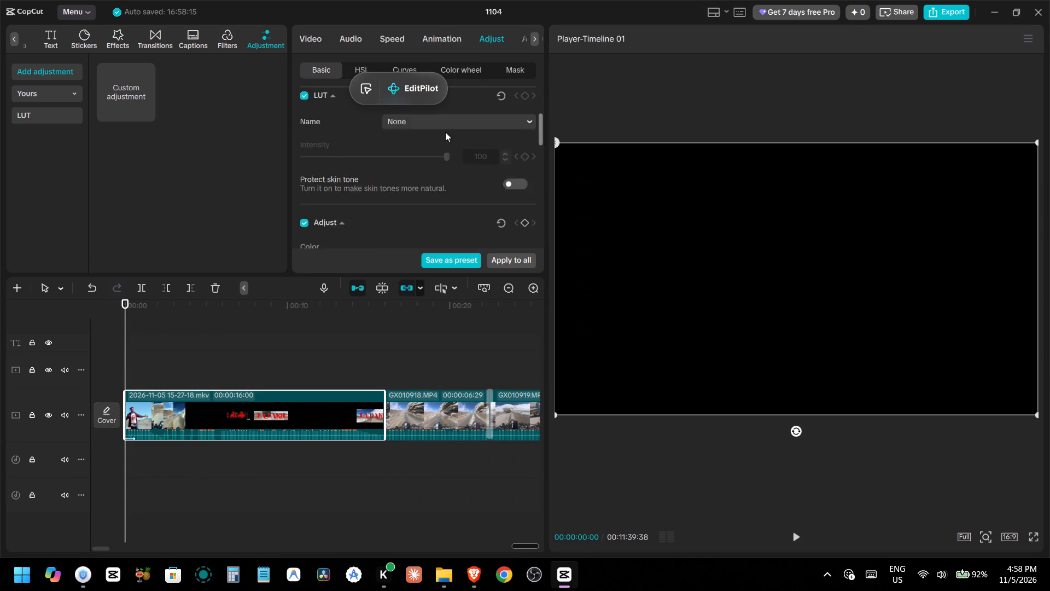
{"action": "scroll", "coordinate": [444, 135], "scroll_direction": "down", "scroll_amount": 1}
{"action": "scroll", "coordinate": [439, 143], "scroll_direction": "up", "scroll_amount": 1}
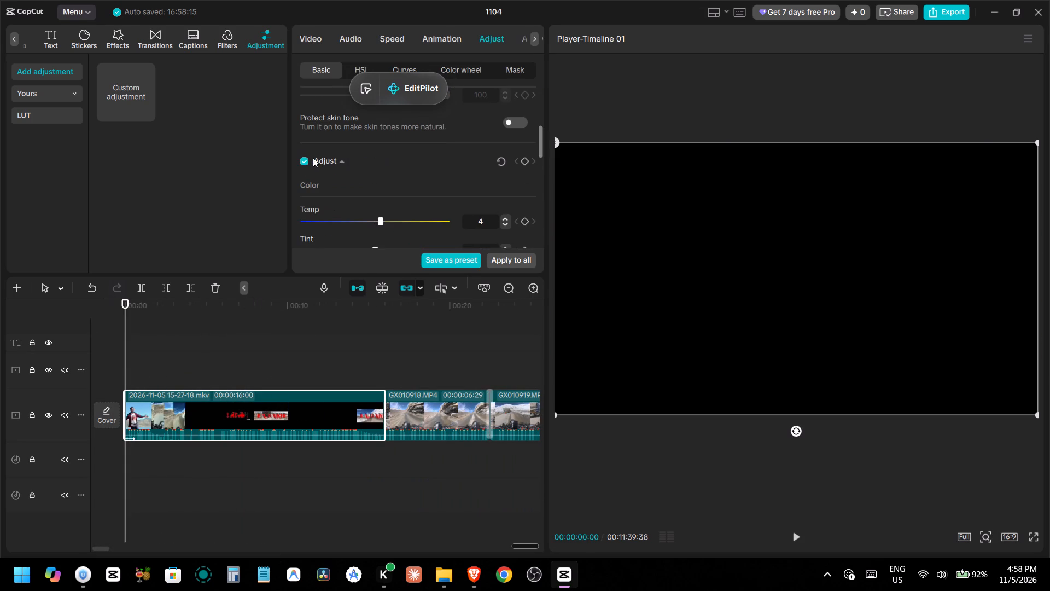
{"action": "left_click", "coordinate": [304, 163]}
{"action": "scroll", "coordinate": [388, 184], "scroll_direction": "down", "scroll_amount": 5}
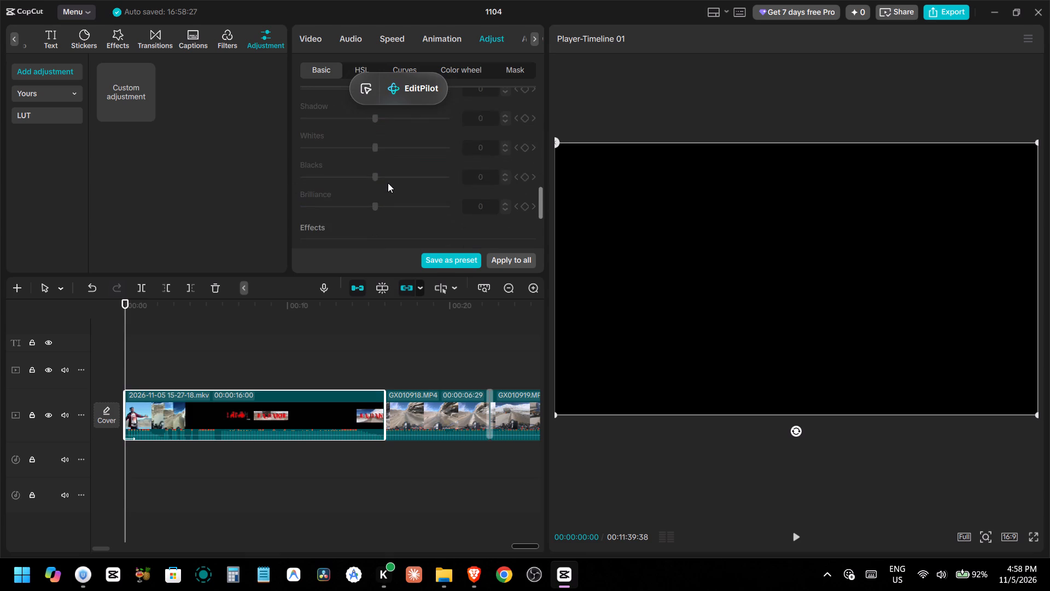
{"action": "scroll", "coordinate": [388, 183], "scroll_direction": "down", "scroll_amount": 6}
Move the floating EditPilot bar clear of the adjustment settings and turn off HSL Basic for the opening title clip.
{"action": "left_click_drag", "start_coordinate": [392, 84], "coordinate": [210, 36]}
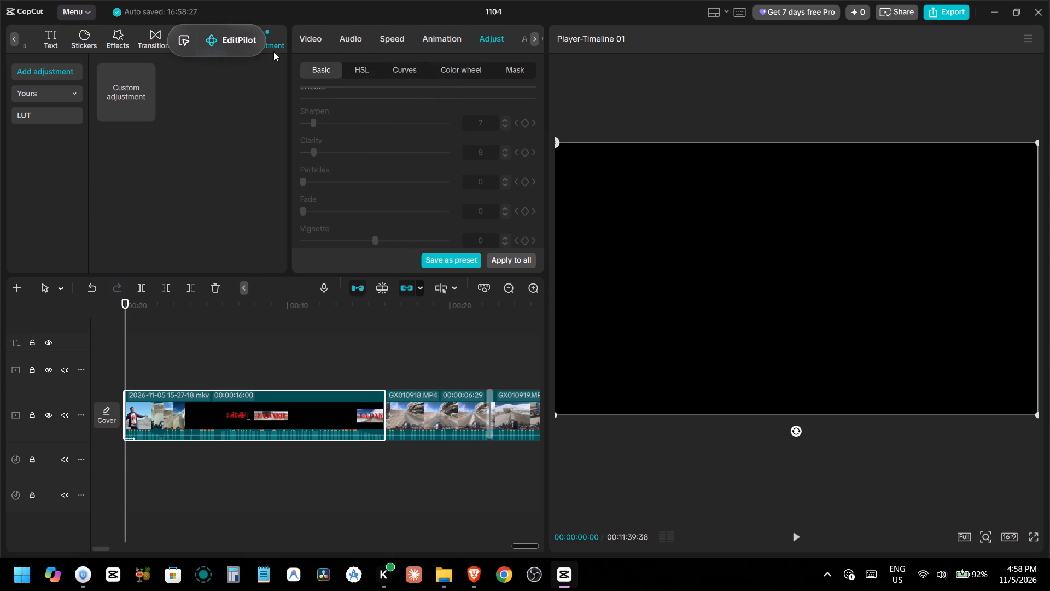
{"action": "left_click", "coordinate": [365, 65]}
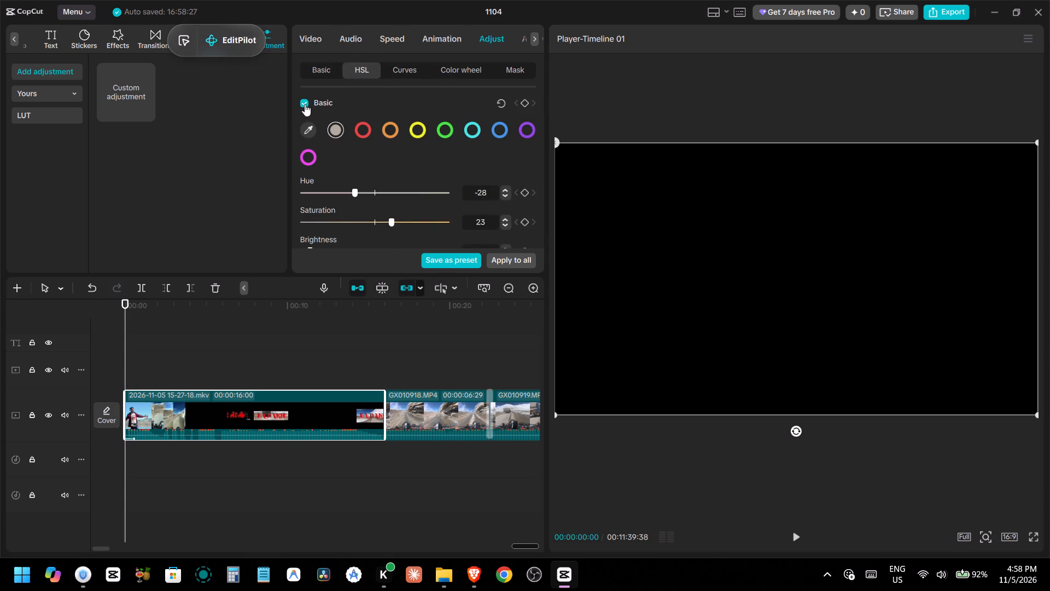
{"action": "left_click", "coordinate": [305, 104]}
Scrub through the clips from about 00:16 to 00:35 to examine how the applied colour grade looks on each.
{"action": "scroll", "coordinate": [308, 332], "scroll_direction": "down", "scroll_amount": 4, "text": "ctrl"}
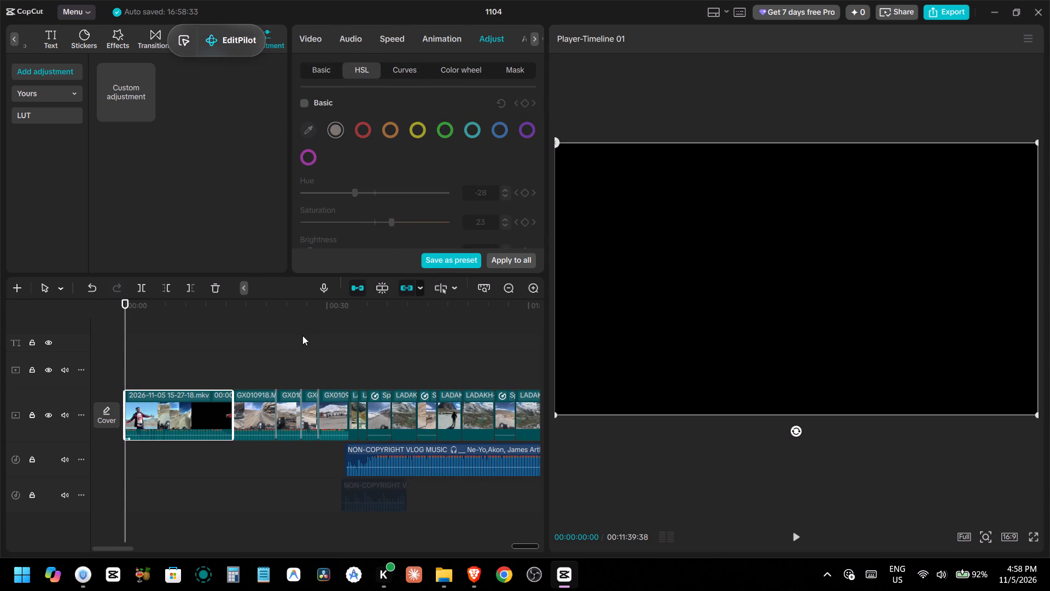
{"action": "left_click", "coordinate": [235, 364]}
{"action": "scroll", "coordinate": [236, 357], "scroll_direction": "up", "scroll_amount": 3, "text": "ctrl"}
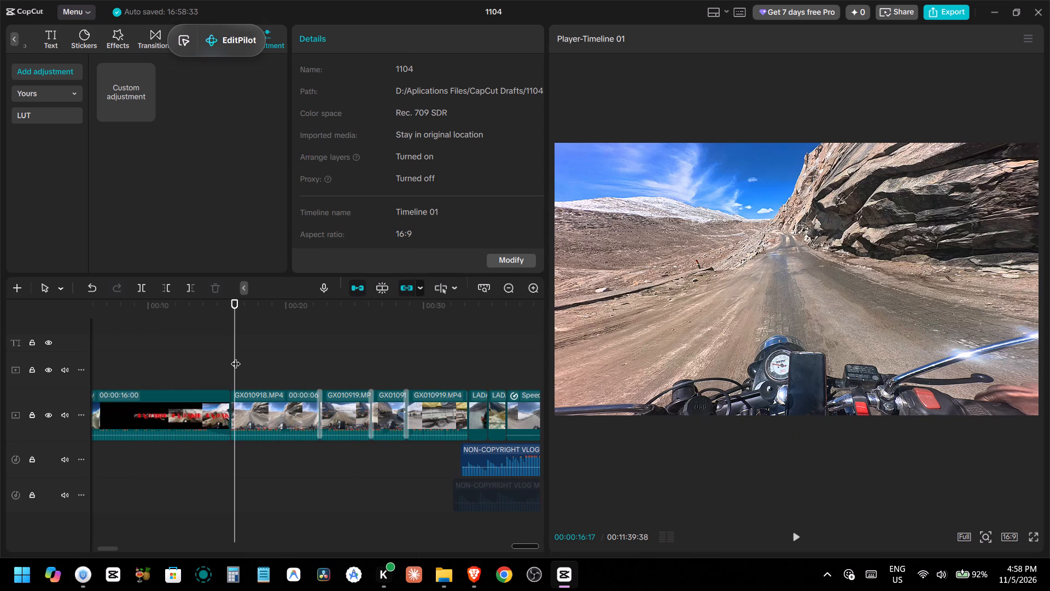
{"action": "left_click", "coordinate": [195, 351]}
{"action": "left_click_drag", "start_coordinate": [195, 351], "coordinate": [250, 376]}
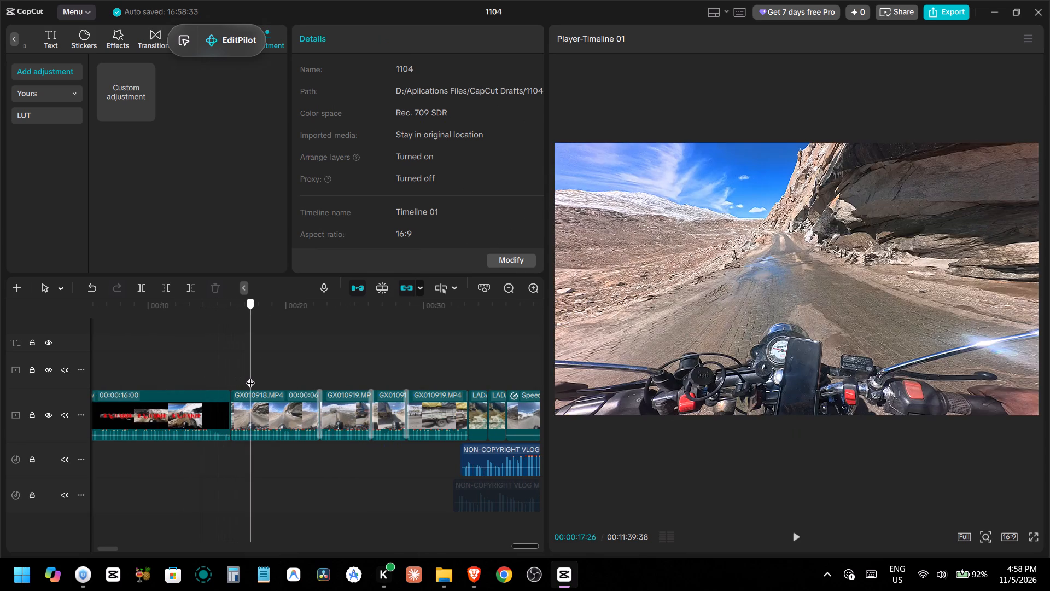
{"action": "left_click_drag", "start_coordinate": [250, 376], "coordinate": [341, 392]}
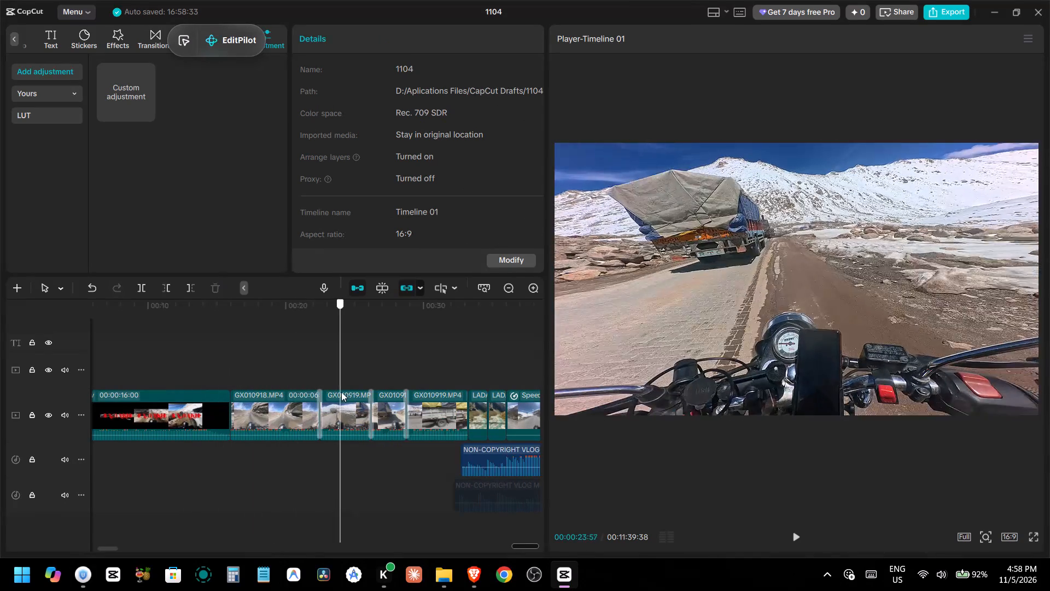
{"action": "left_click_drag", "start_coordinate": [341, 392], "coordinate": [370, 417]}
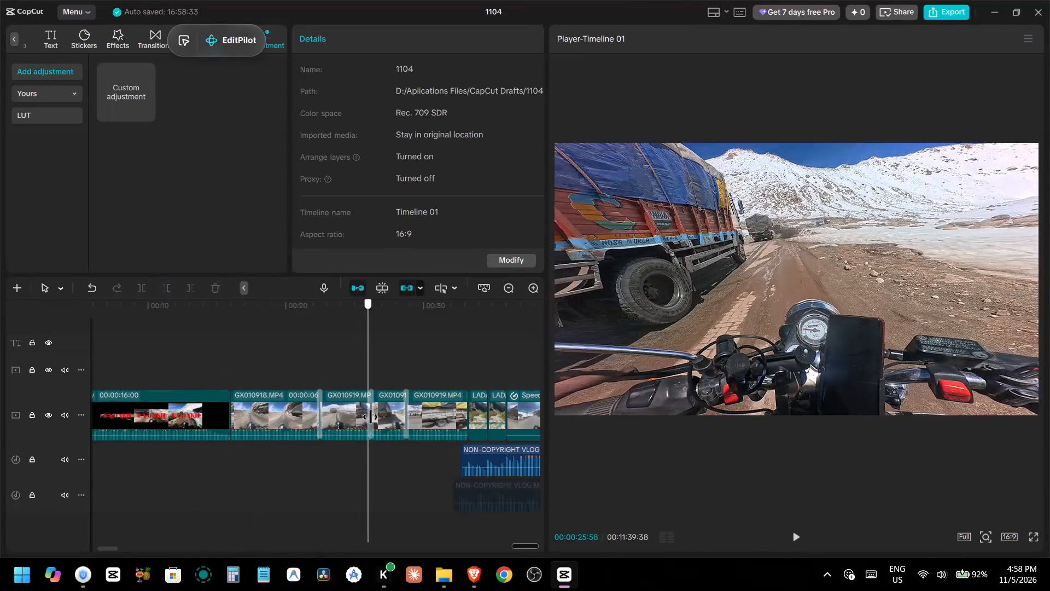
{"action": "left_click_drag", "start_coordinate": [370, 417], "coordinate": [434, 451]}
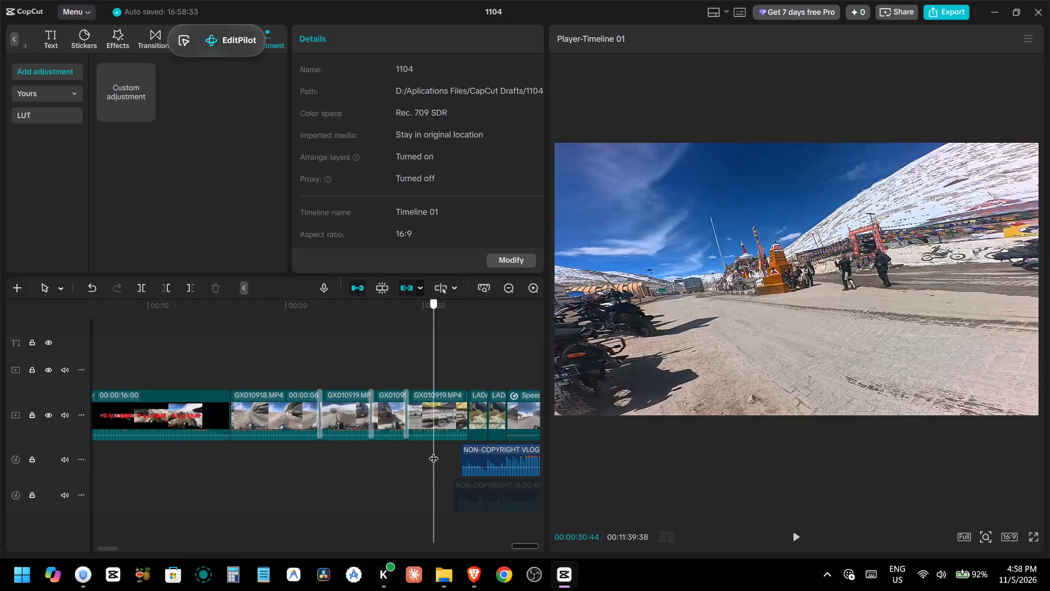
{"action": "left_click_drag", "start_coordinate": [434, 451], "coordinate": [477, 460]}
{"action": "scroll", "coordinate": [354, 387], "scroll_direction": "up", "scroll_amount": 3, "text": "ctrl"}
{"action": "scroll", "coordinate": [354, 386], "scroll_direction": "down", "scroll_amount": 2, "text": "alt"}
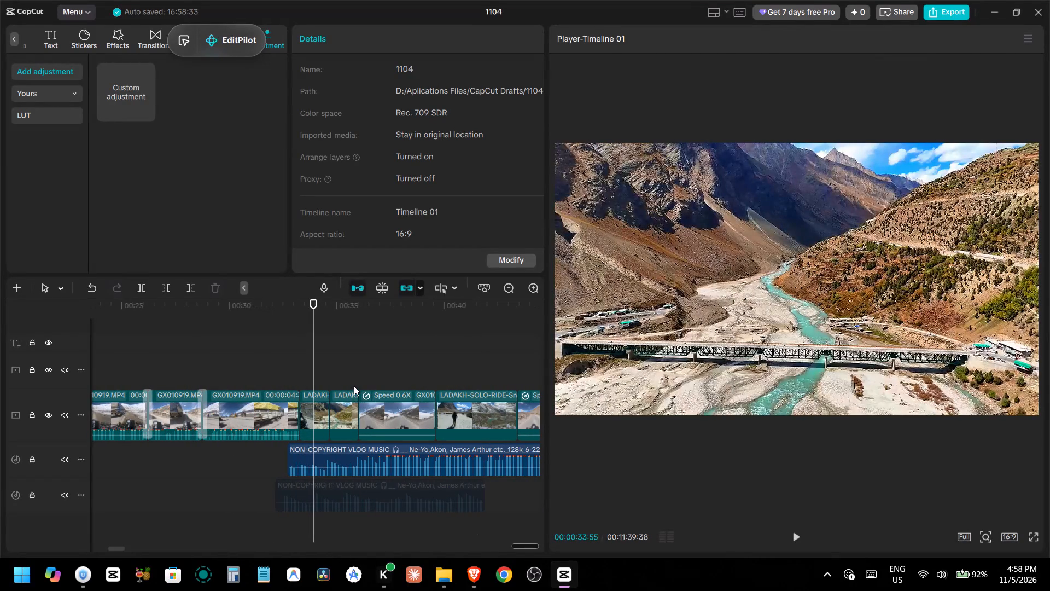
{"action": "left_click", "coordinate": [304, 372]}
{"action": "left_click_drag", "start_coordinate": [304, 372], "coordinate": [320, 373]}
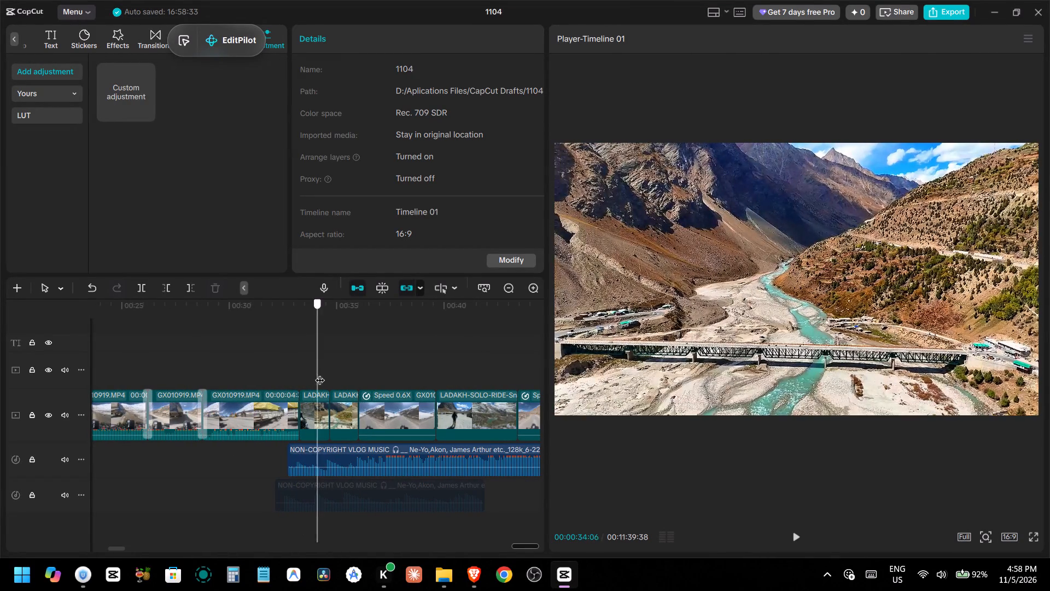
{"action": "left_click_drag", "start_coordinate": [320, 373], "coordinate": [350, 384]}
Turn off the basic Adjust settings on the two consecutive LADAKH-SOLO clips at about 00:33 to 00:36.
{"action": "left_click_drag", "start_coordinate": [308, 375], "coordinate": [312, 378]}
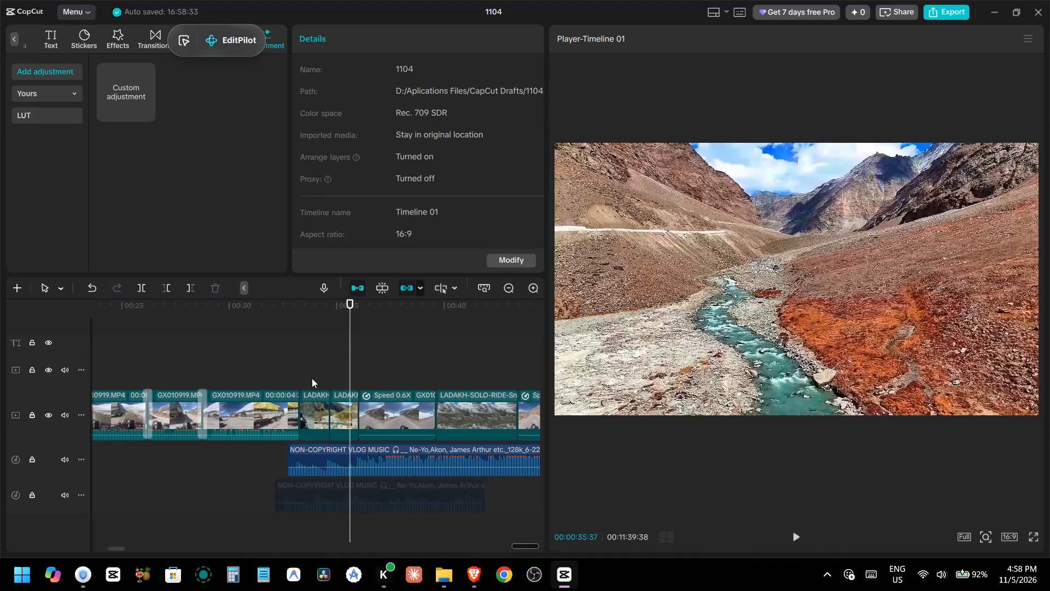
{"action": "left_click_drag", "start_coordinate": [312, 378], "coordinate": [342, 413]}
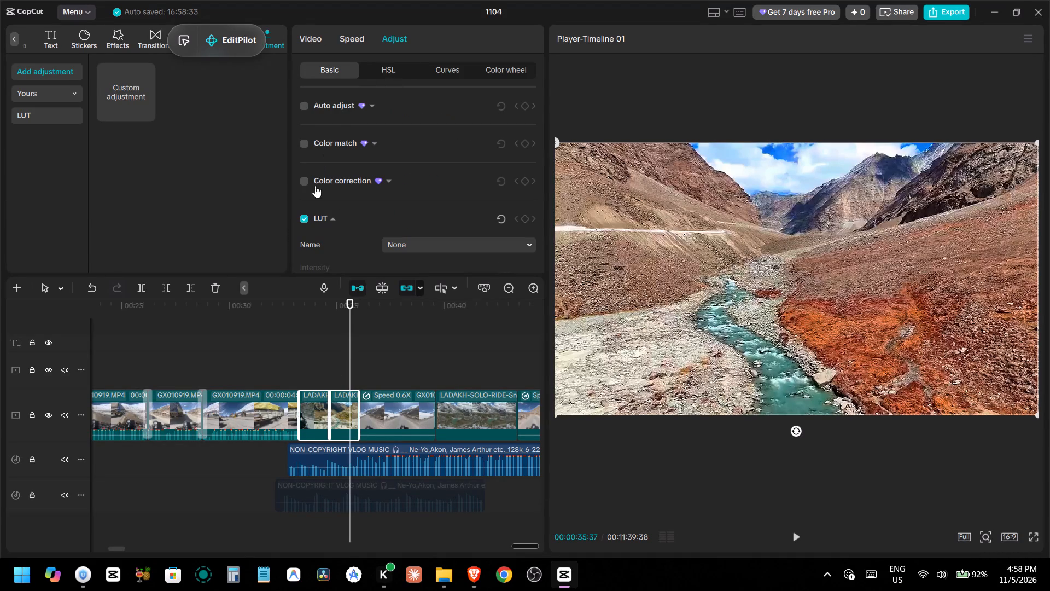
{"action": "scroll", "coordinate": [318, 193], "scroll_direction": "down", "scroll_amount": 2}
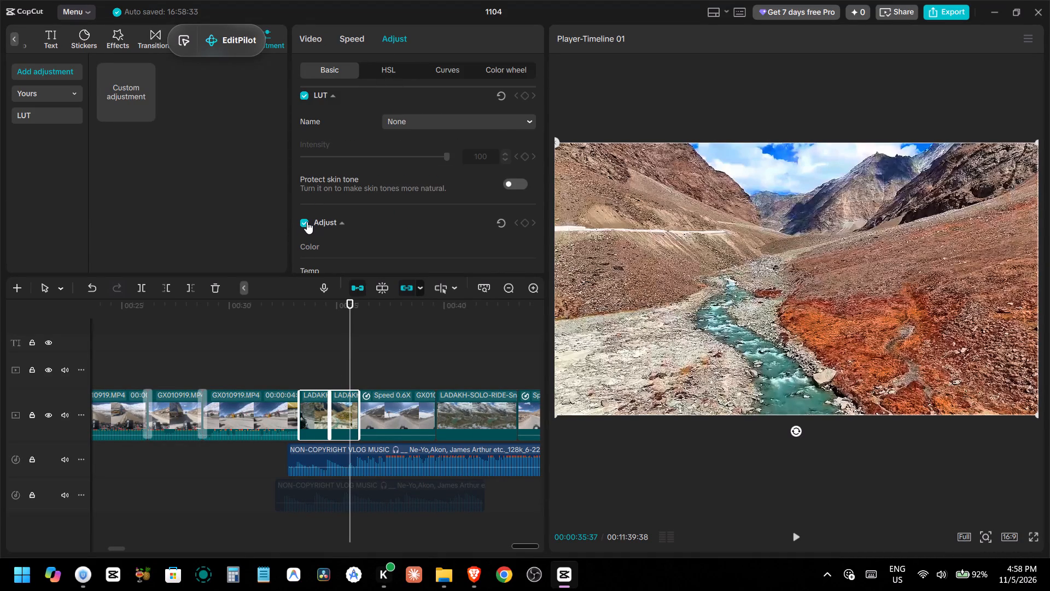
{"action": "left_click", "coordinate": [307, 222]}
{"action": "left_click", "coordinate": [307, 222]}
{"action": "left_click", "coordinate": [307, 222]}
Compare the two selected LADAKH-SOLO clips with HSL Basic off and back on.
{"action": "left_click", "coordinate": [387, 74]}
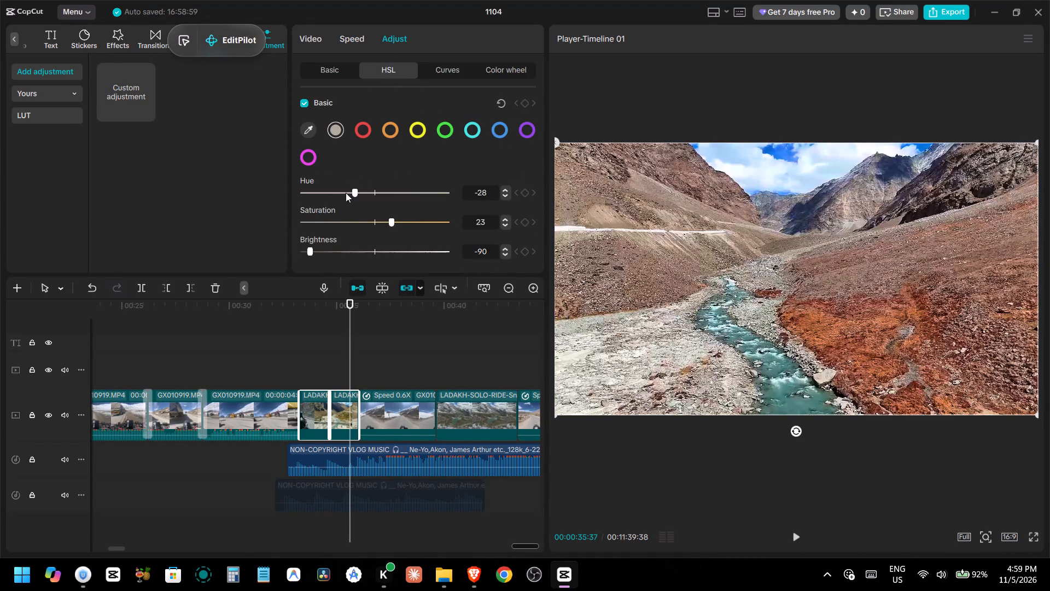
{"action": "left_click", "coordinate": [305, 103]}
{"action": "left_click", "coordinate": [305, 103]}
Play the two LADAKH-SOLO clips from about 00:33 to 00:35 in normal and full-screen view to examine their colours.
{"action": "left_click", "coordinate": [302, 374]}
{"action": "key", "text": "space"}
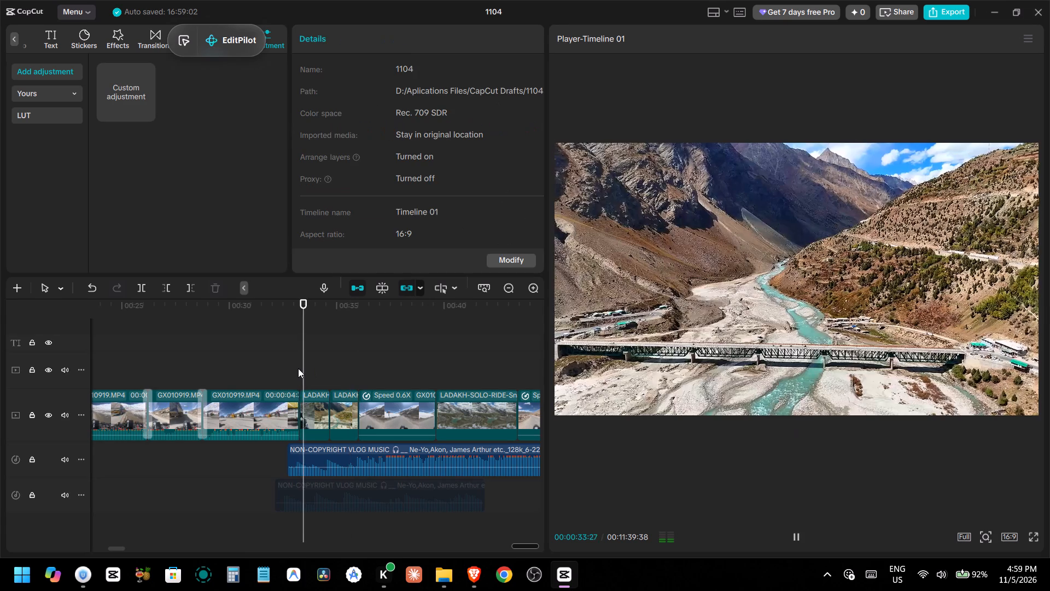
{"action": "key", "text": "space"}
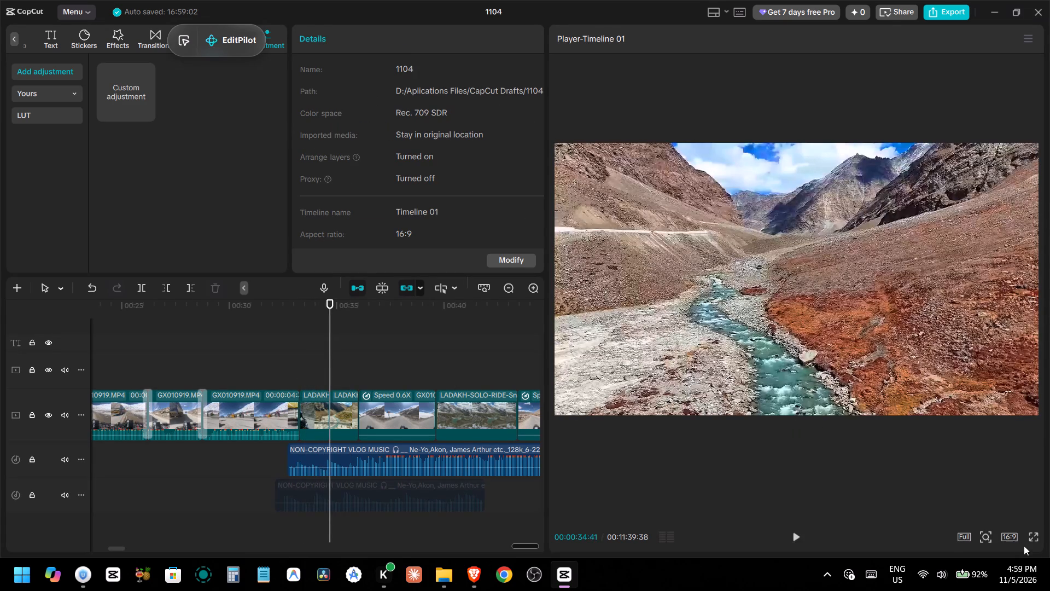
{"action": "left_click", "coordinate": [1034, 537]}
{"action": "key", "text": "space"}
{"action": "key", "text": "space"}
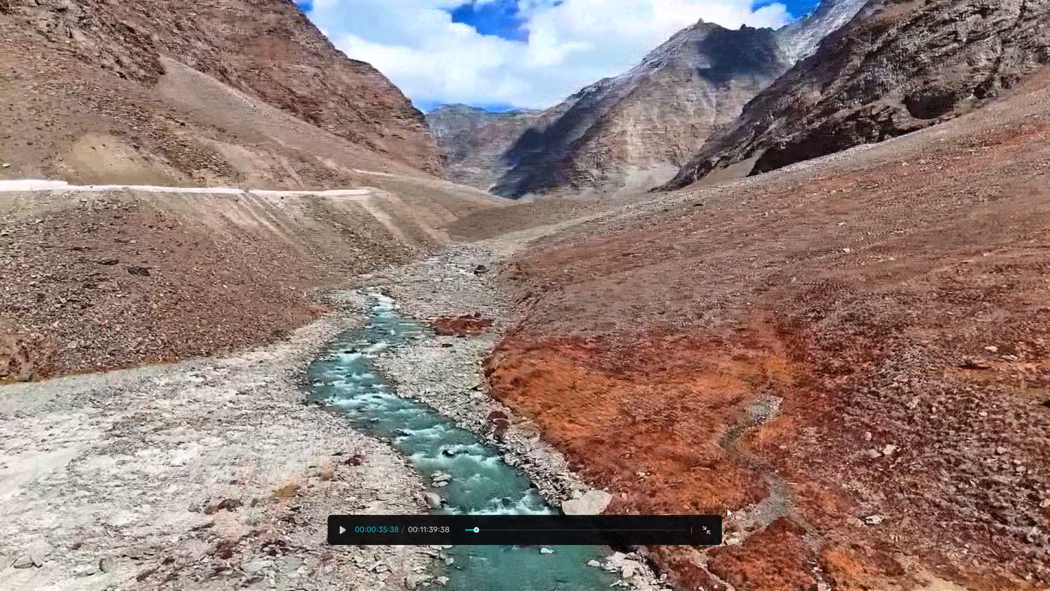
{"action": "left_click", "coordinate": [708, 527]}
{"action": "scroll", "coordinate": [304, 390], "scroll_direction": "up", "scroll_amount": 5, "text": "ctrl"}
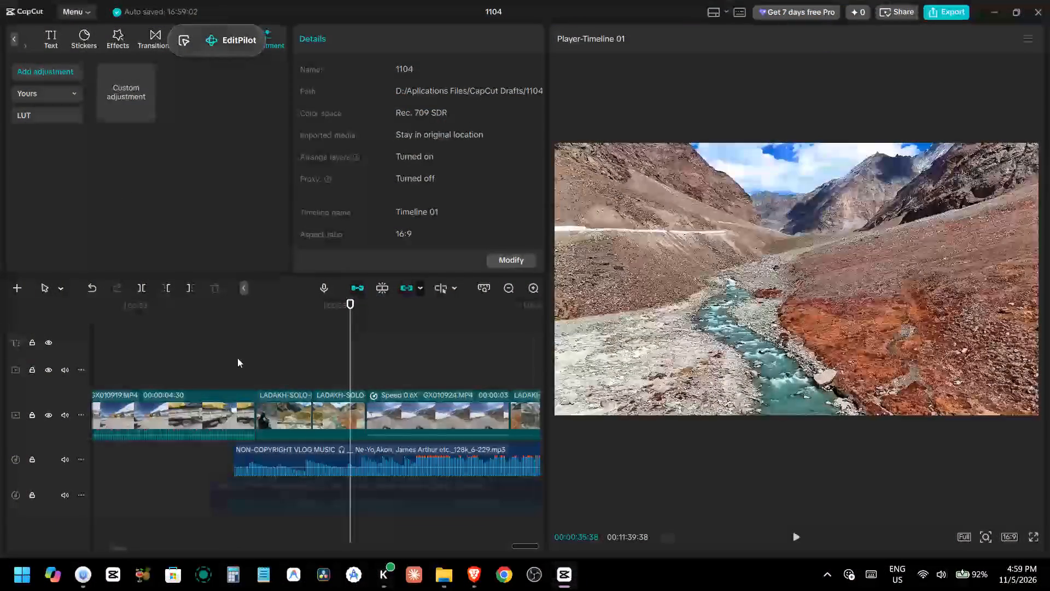
{"action": "left_click", "coordinate": [235, 358]}
{"action": "key", "text": "space"}
{"action": "key", "text": "space"}
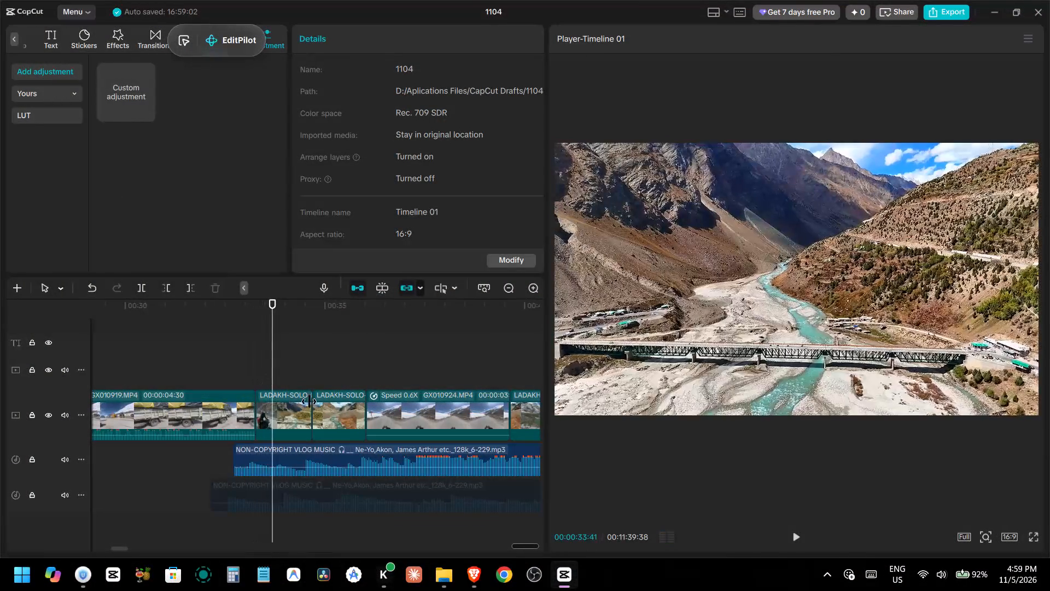
{"action": "left_click", "coordinate": [1035, 537]}
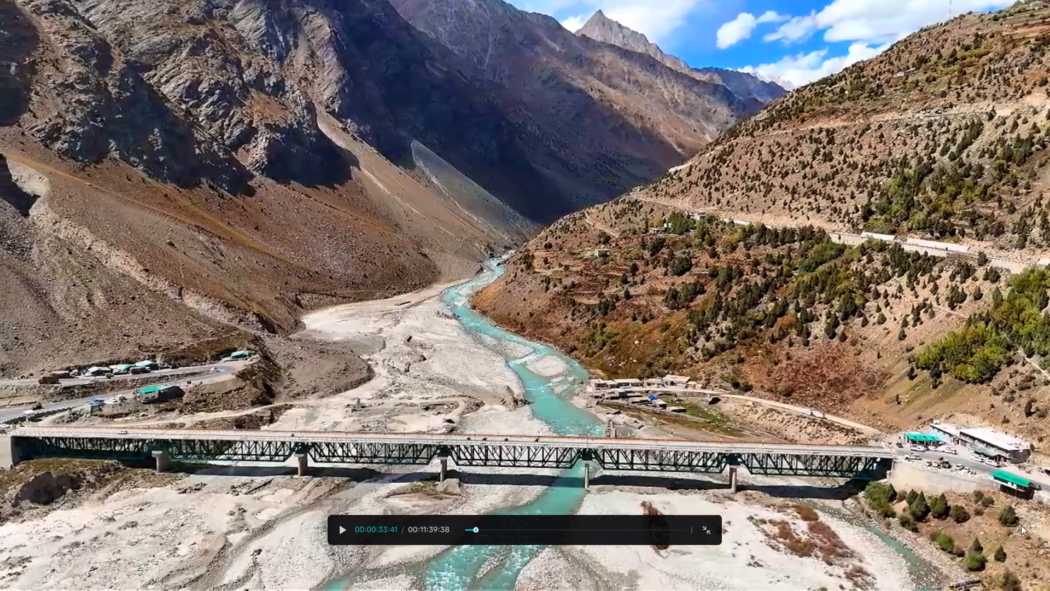
{"action": "key", "text": "space"}
{"action": "key", "text": "space"}
{"action": "left_click", "coordinate": [714, 531]}
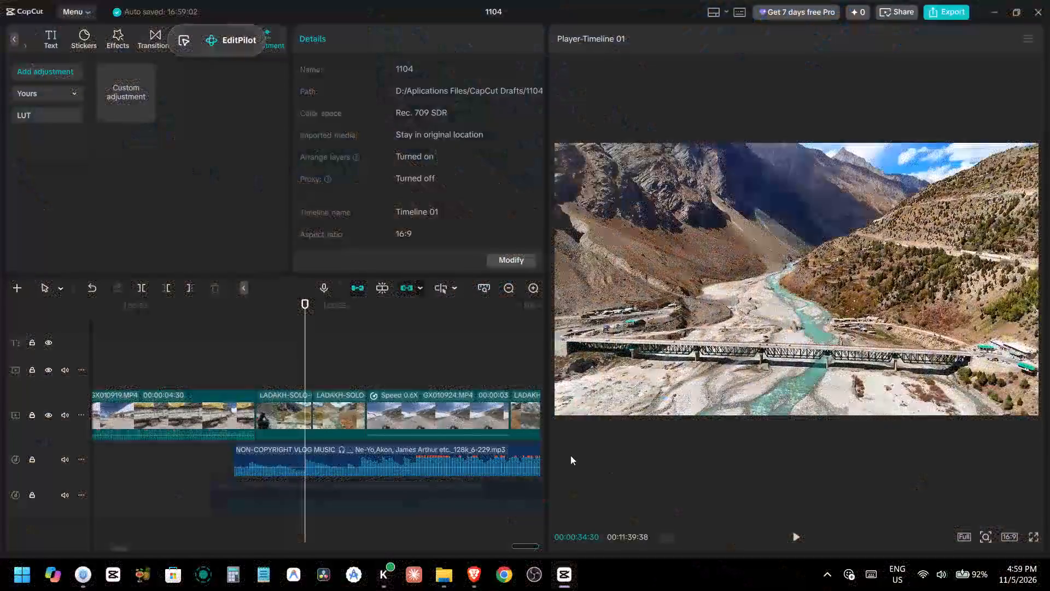
Compare the first LADAKH-SOLO clip, the bridge view, with its basic Adjust settings on and back off.
{"action": "left_click", "coordinate": [284, 406]}
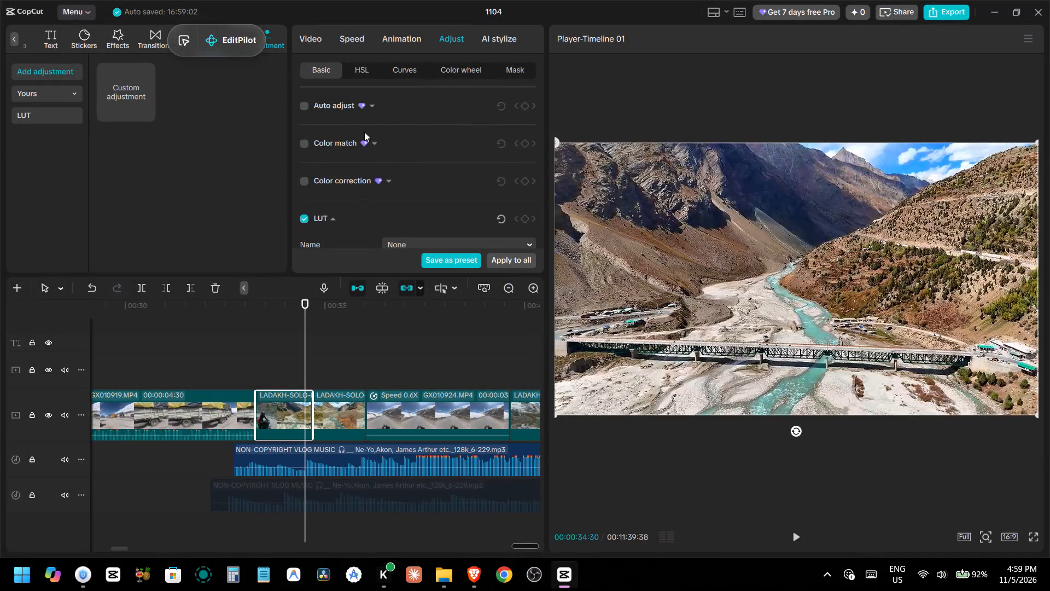
{"action": "scroll", "coordinate": [350, 155], "scroll_direction": "down", "scroll_amount": 4}
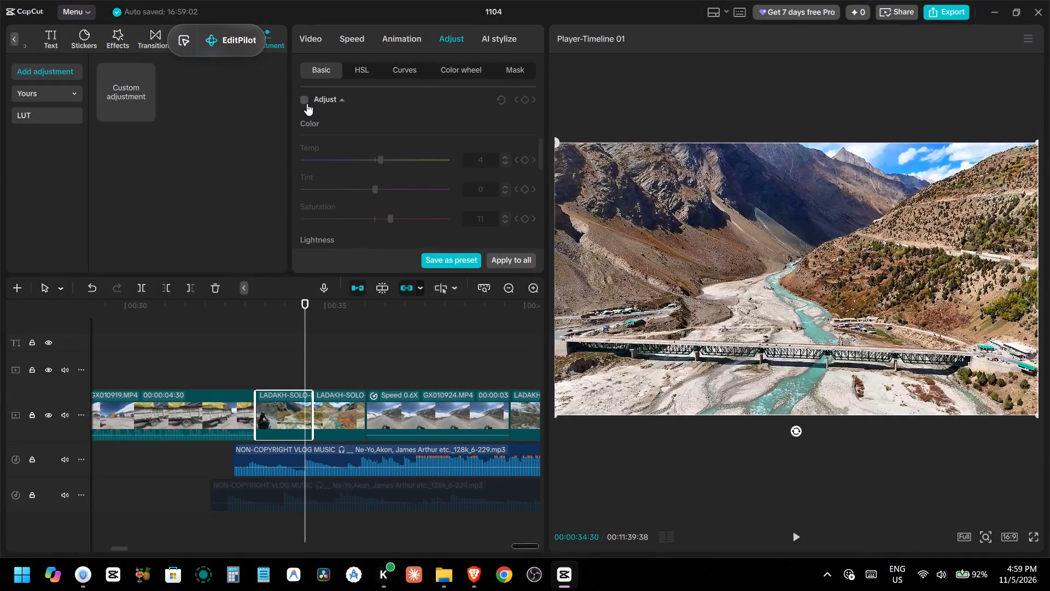
{"action": "left_click", "coordinate": [306, 102]}
{"action": "left_click", "coordinate": [306, 102]}
Examine the GX010924.MP4 clip and its Adjust settings, and play the lake-view LADAKH-SOLO-RIDE clip after it up to full screen.
{"action": "left_click", "coordinate": [362, 359]}
{"action": "key", "text": "space"}
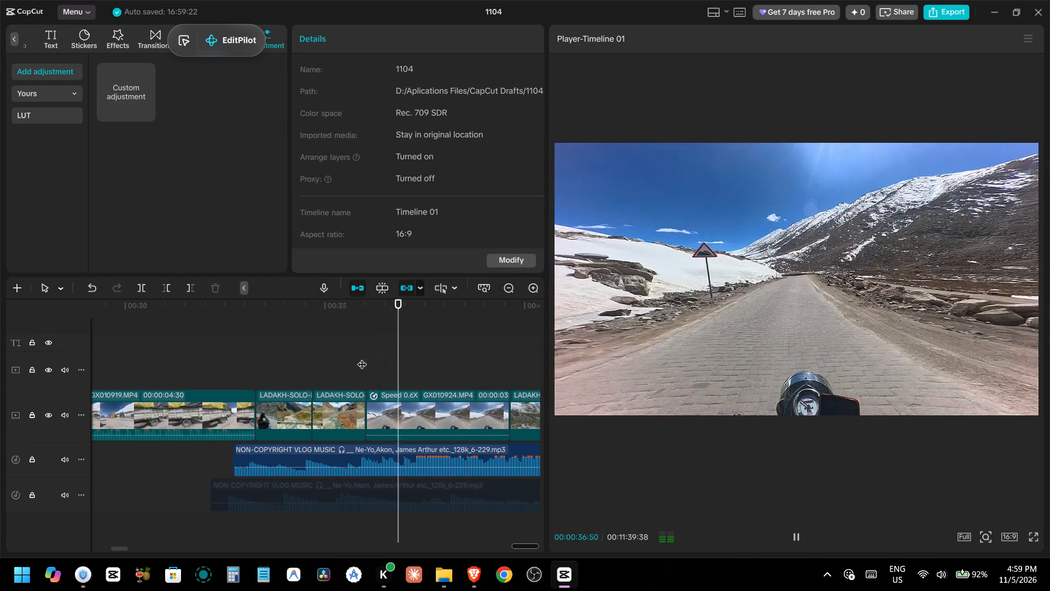
{"action": "key", "text": "space"}
{"action": "left_click", "coordinate": [438, 414]}
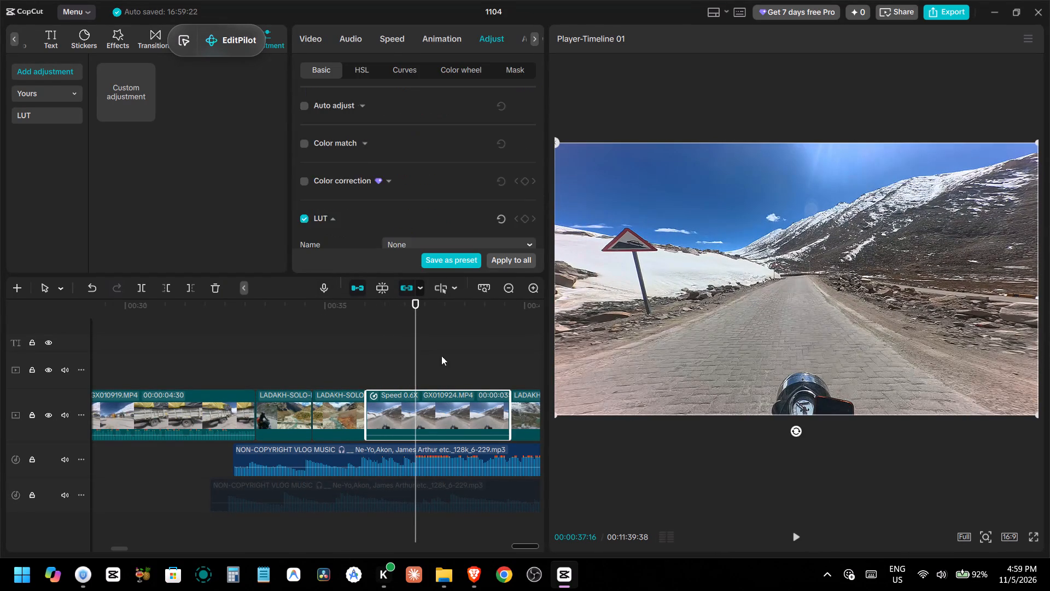
{"action": "scroll", "coordinate": [412, 181], "scroll_direction": "down", "scroll_amount": 4}
{"action": "scroll", "coordinate": [470, 379], "scroll_direction": "down", "scroll_amount": 4, "text": "alt"}
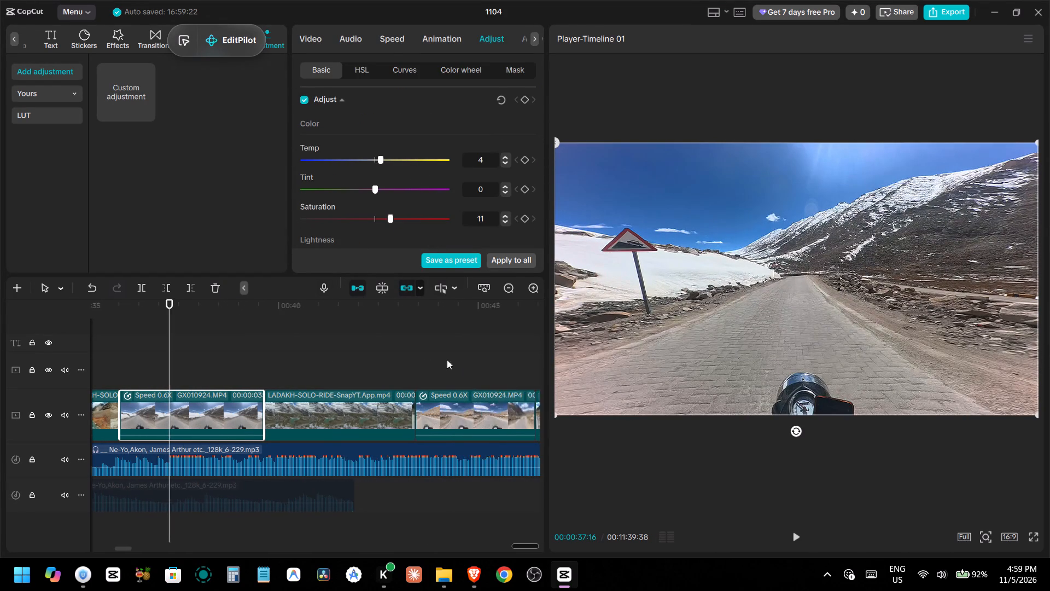
{"action": "left_click", "coordinate": [244, 363]}
{"action": "key", "text": "space"}
{"action": "key", "text": "space"}
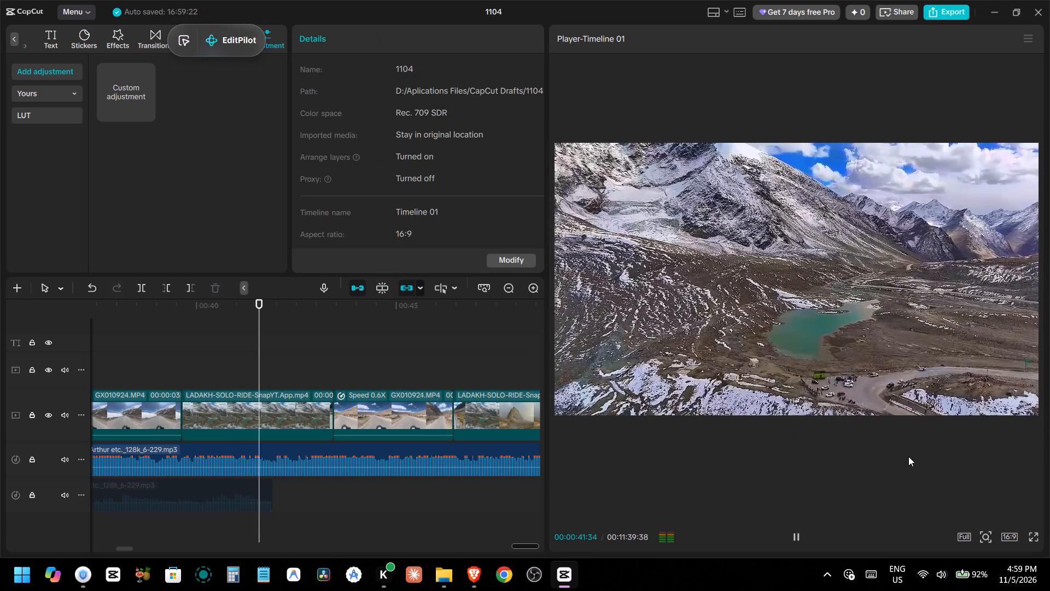
{"action": "left_click", "coordinate": [1036, 536]}
{"action": "key", "text": "space"}
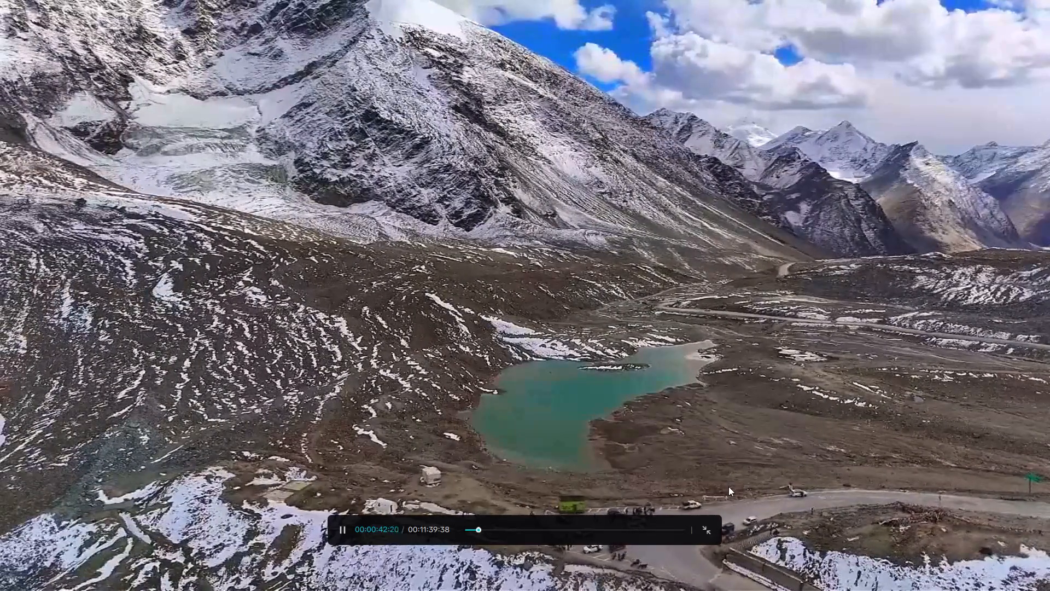
{"action": "key", "text": "space"}
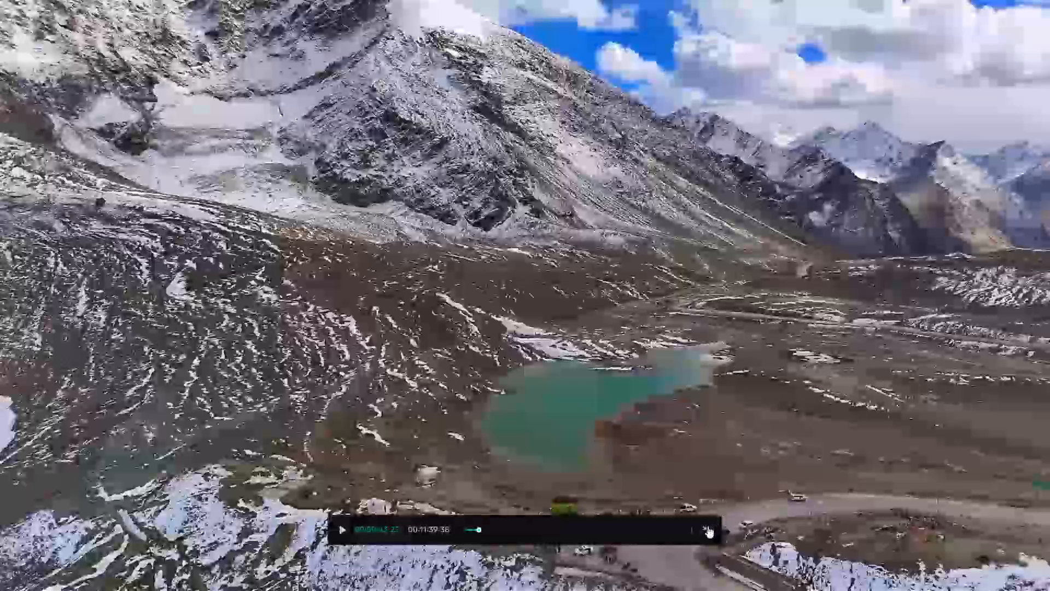
{"action": "left_click", "coordinate": [708, 526]}
Check the effect of the basic Adjust settings on the LADAKH-SOLO-RIDE clip at about 00:41 and turn off its HSL Basic.
{"action": "left_click", "coordinate": [241, 369]}
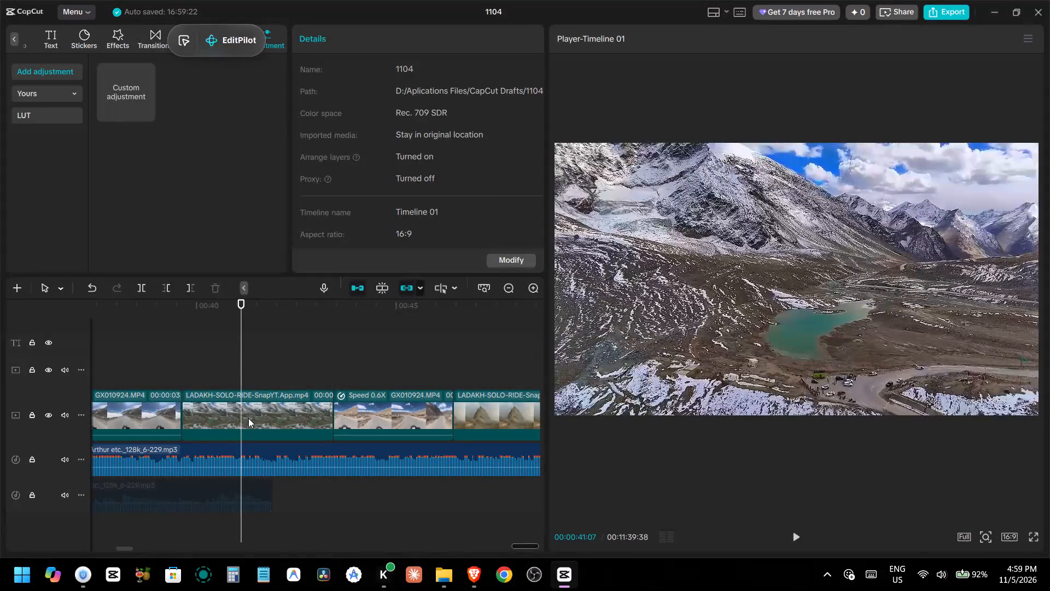
{"action": "left_click", "coordinate": [248, 418]}
{"action": "scroll", "coordinate": [330, 164], "scroll_direction": "down", "scroll_amount": 3}
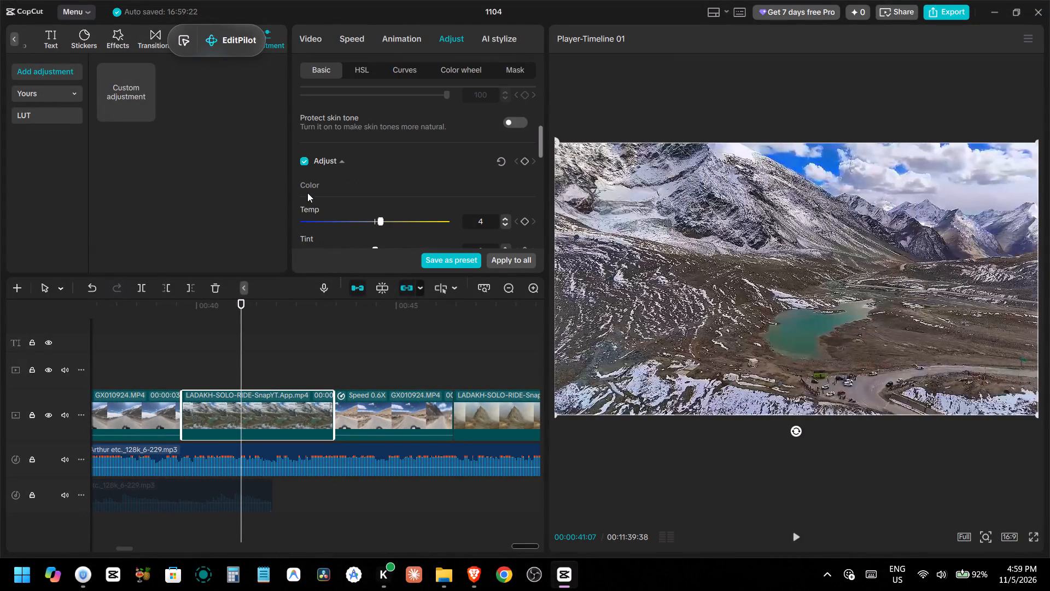
{"action": "left_click", "coordinate": [306, 157]}
{"action": "left_click", "coordinate": [303, 163]}
{"action": "left_click", "coordinate": [374, 69]}
{"action": "left_click", "coordinate": [307, 102]}
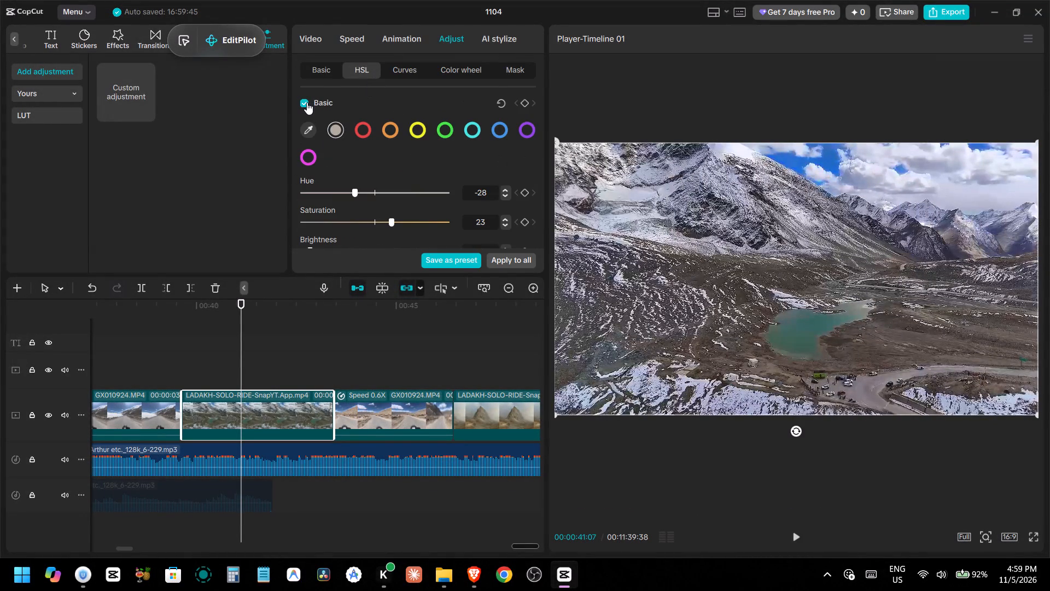
Play on from about 00:41 to 00:47, finishing in full screen, to examine the colours of the next two clips.
{"action": "key", "text": "space"}
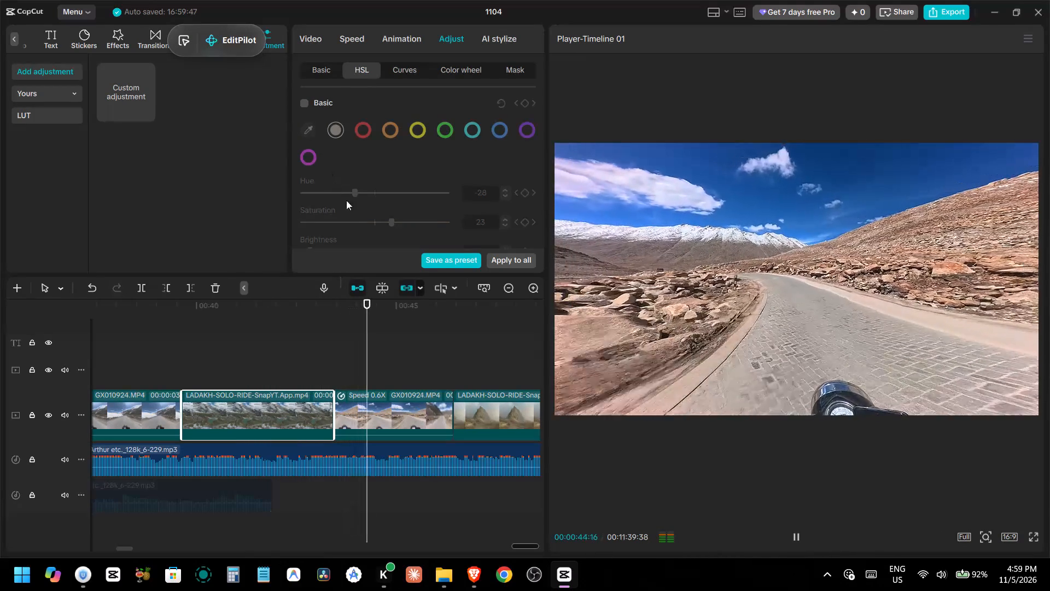
{"action": "key", "text": "space"}
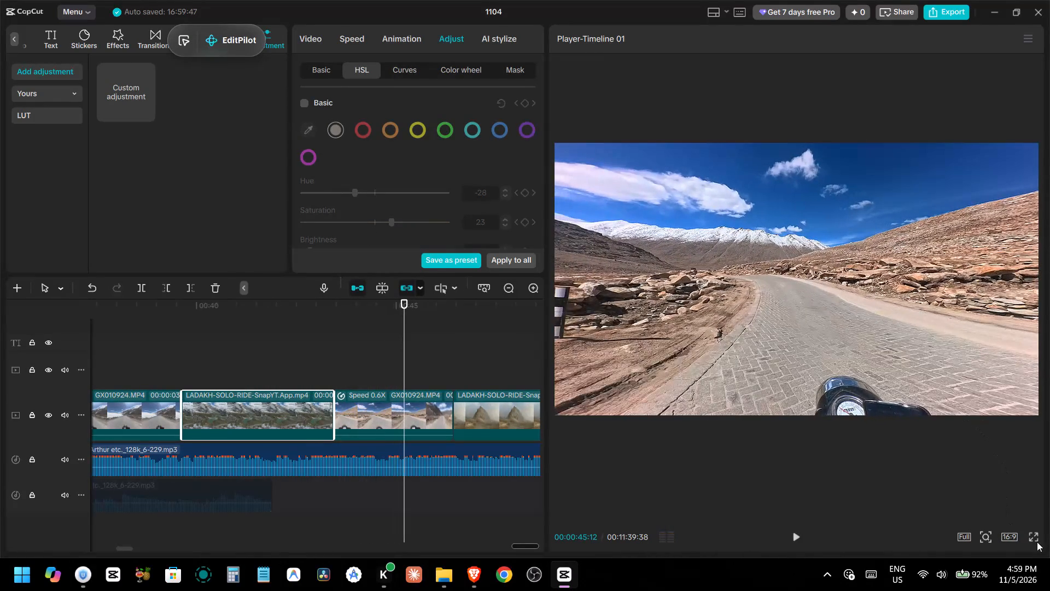
{"action": "left_click", "coordinate": [1037, 542]}
{"action": "left_click", "coordinate": [1037, 538]}
{"action": "key", "text": "space"}
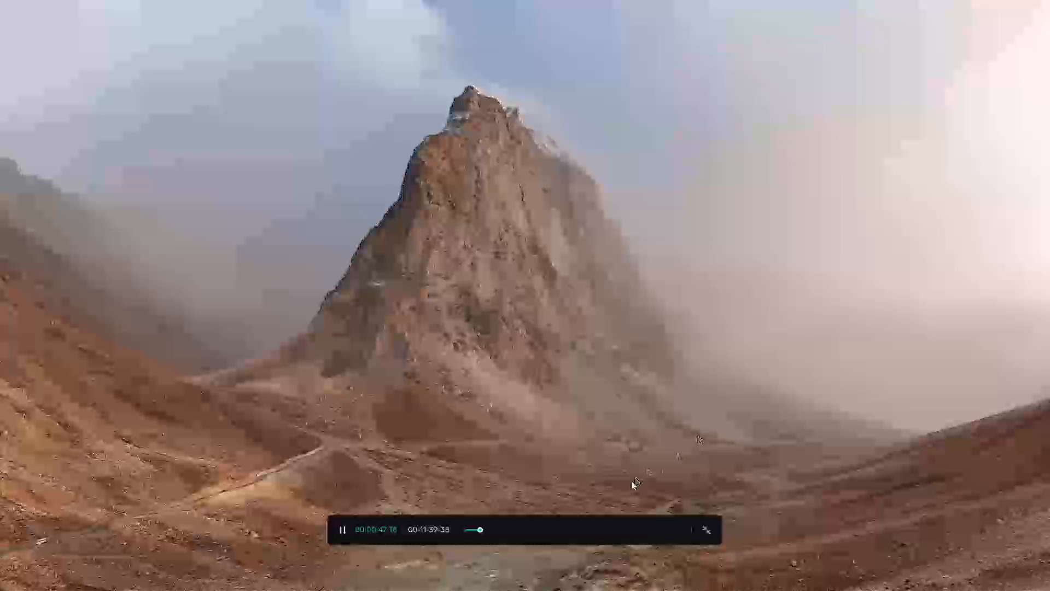
{"action": "key", "text": "space"}
{"action": "left_click", "coordinate": [703, 535]}
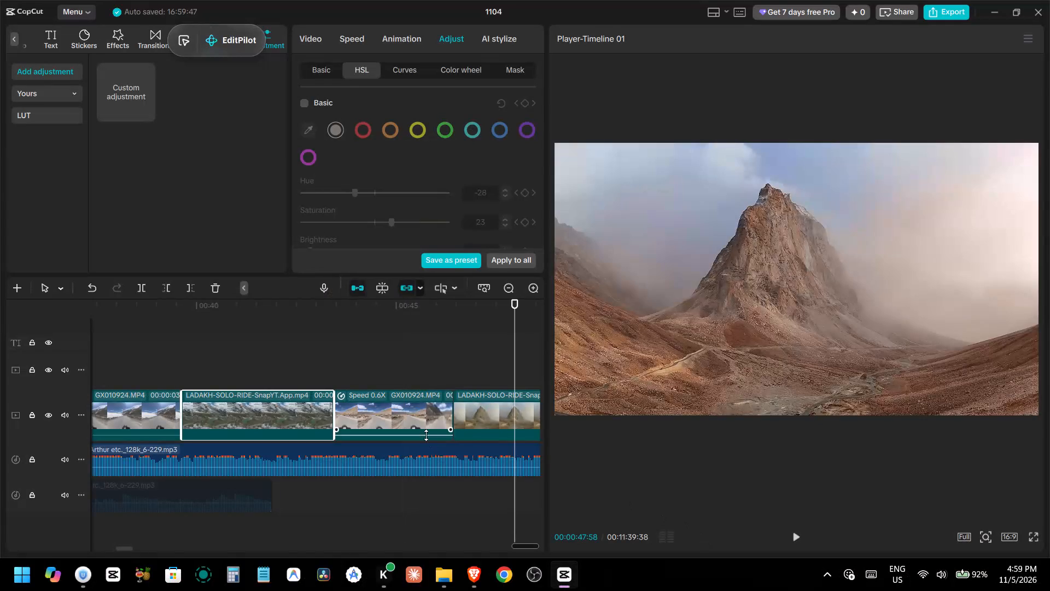
Turn off the basic Adjust settings on the mountain-peak LADAKH-SOLO clip at about 00:47, trying HSL Basic off and turning it back on.
{"action": "left_click", "coordinate": [485, 405]}
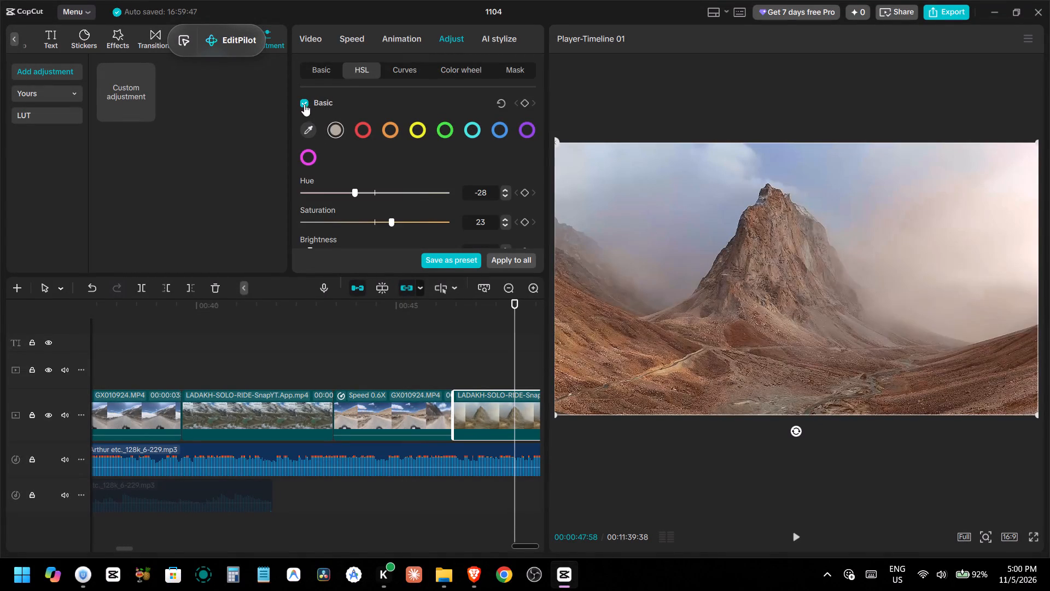
{"action": "left_click", "coordinate": [304, 104]}
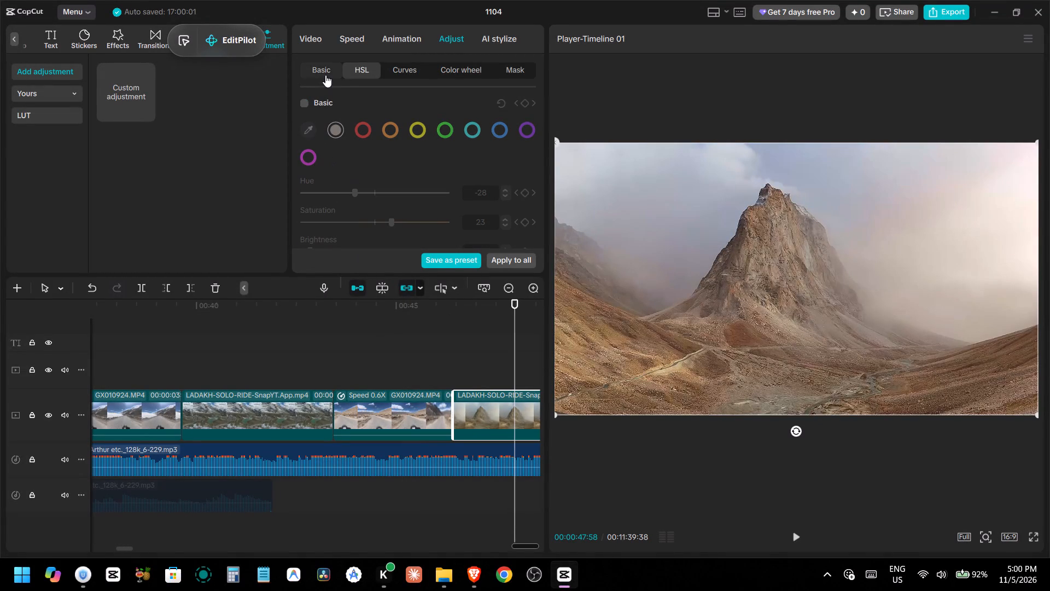
{"action": "left_click", "coordinate": [325, 76]}
{"action": "scroll", "coordinate": [322, 159], "scroll_direction": "down", "scroll_amount": 2}
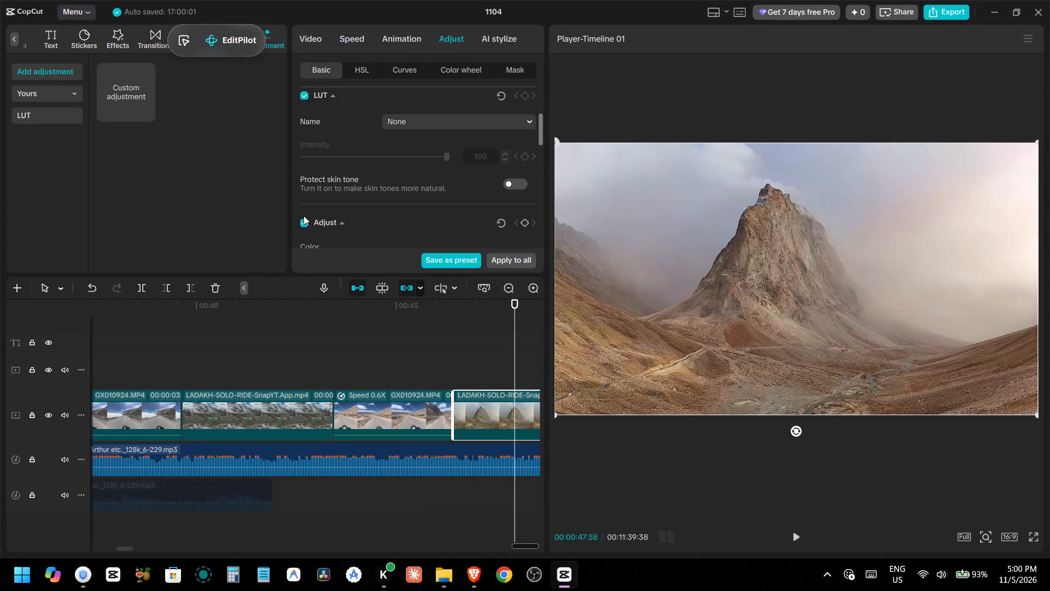
{"action": "left_click", "coordinate": [304, 221]}
{"action": "left_click", "coordinate": [355, 65]}
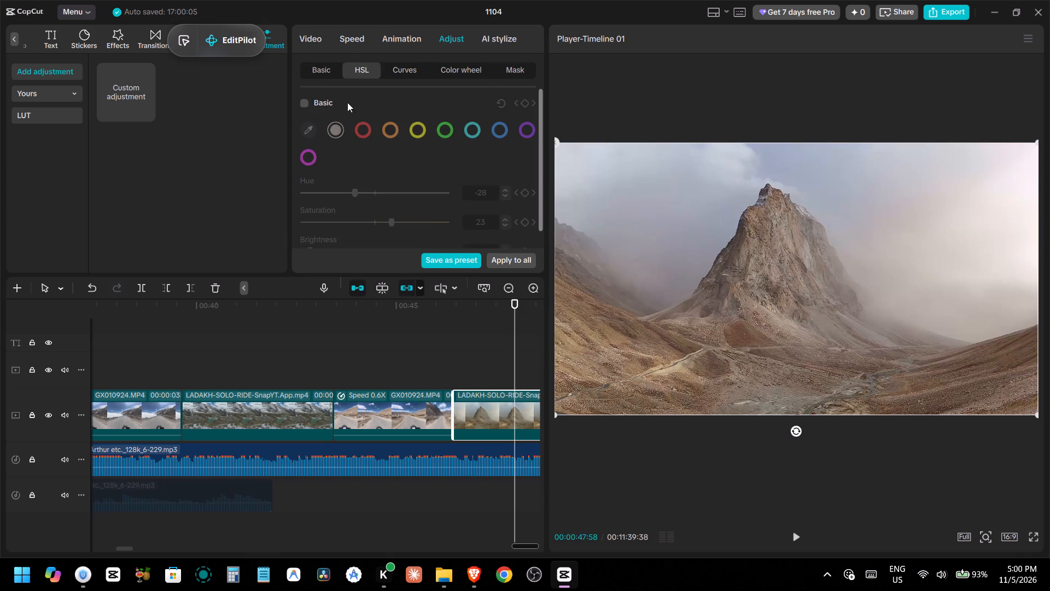
{"action": "left_click", "coordinate": [307, 102]}
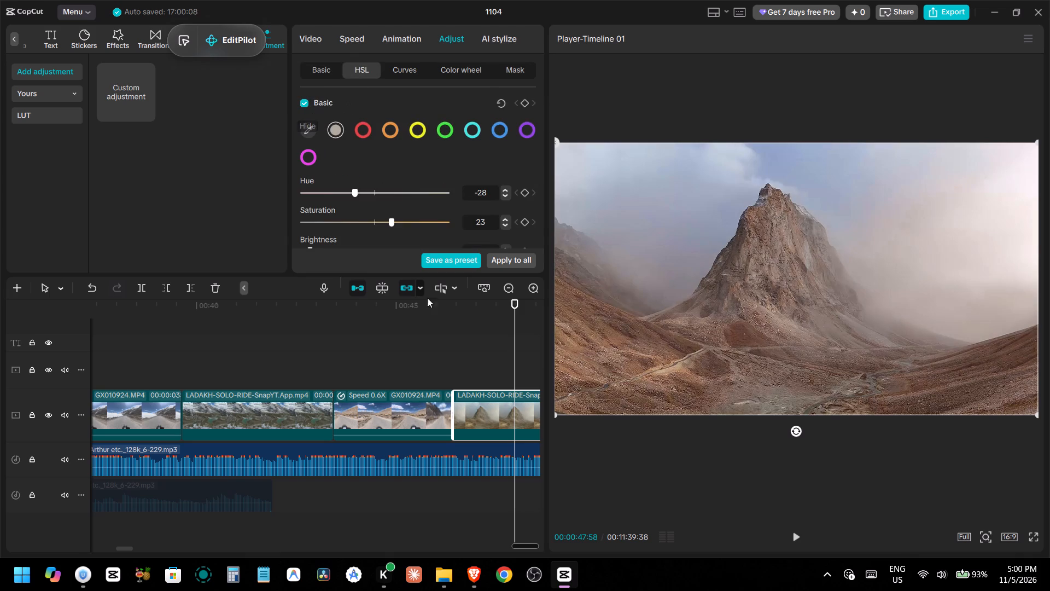
Compare the basic Adjust settings on and off on the river-bridge LADAKH-SOLO-RIDE clip at about 00:51, and leave them off.
{"action": "key", "text": "space"}
{"action": "key", "text": "space"}
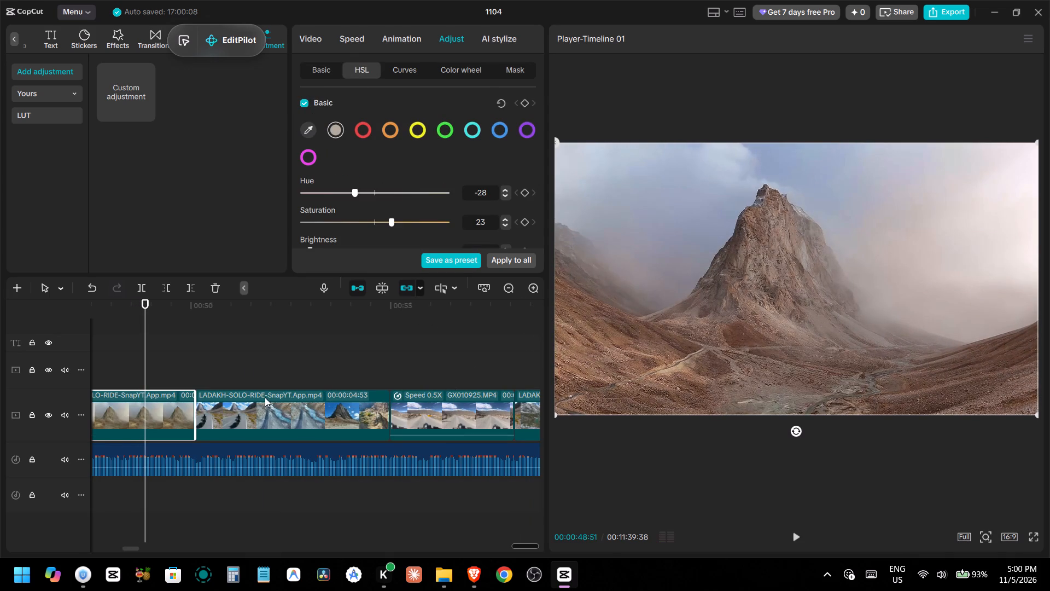
{"action": "left_click", "coordinate": [245, 367]}
{"action": "left_click_drag", "start_coordinate": [245, 367], "coordinate": [261, 368]}
{"action": "left_click", "coordinate": [267, 402]}
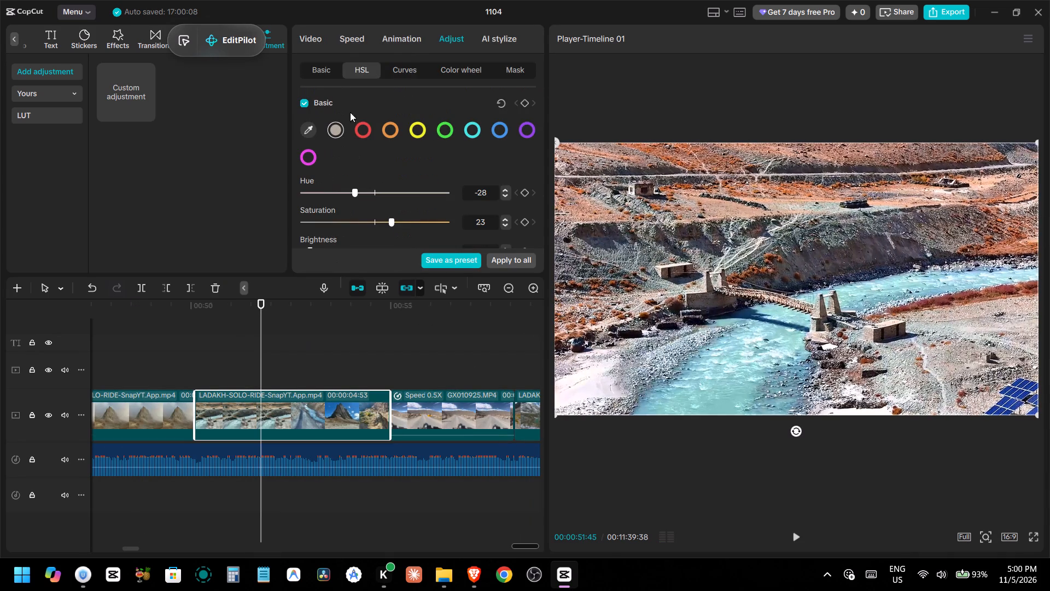
{"action": "left_click", "coordinate": [324, 69]}
{"action": "scroll", "coordinate": [318, 140], "scroll_direction": "down", "scroll_amount": 2}
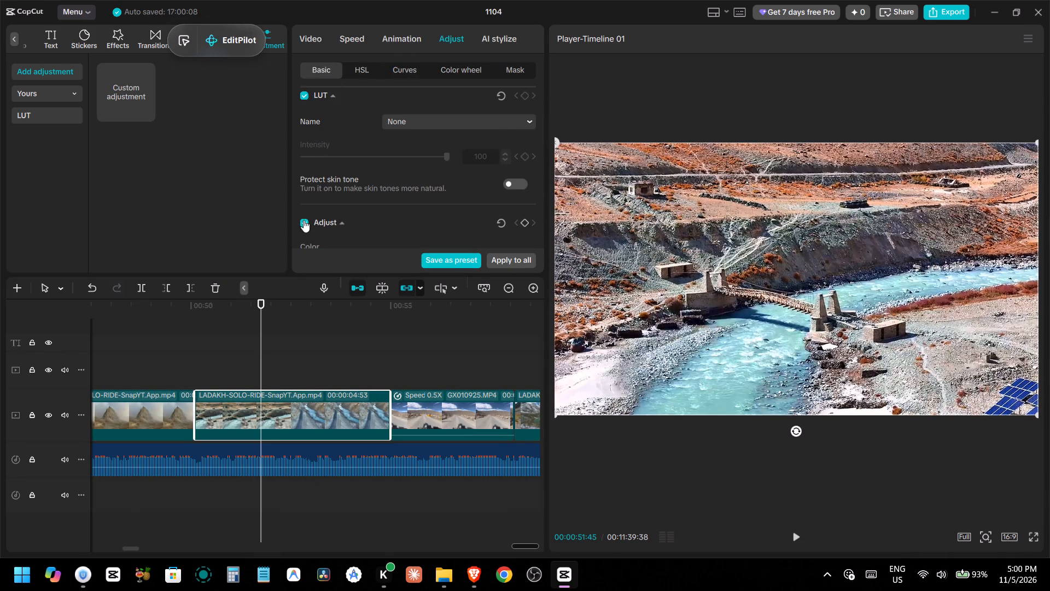
{"action": "left_click", "coordinate": [305, 224]}
{"action": "left_click", "coordinate": [305, 224]}
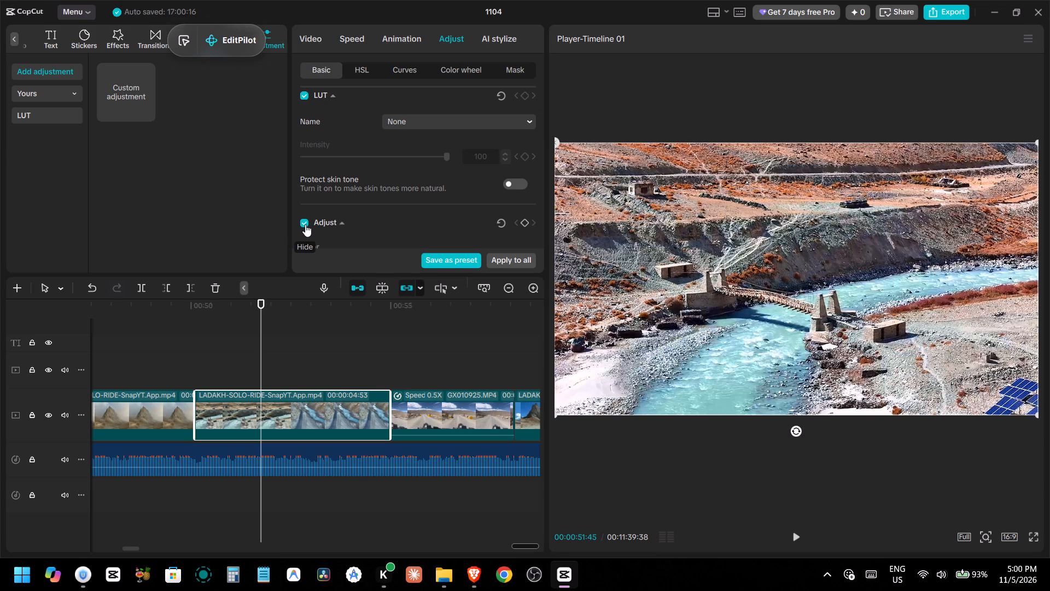
{"action": "left_click", "coordinate": [305, 224]}
{"action": "left_click", "coordinate": [305, 224]}
{"action": "left_click", "coordinate": [305, 224]}
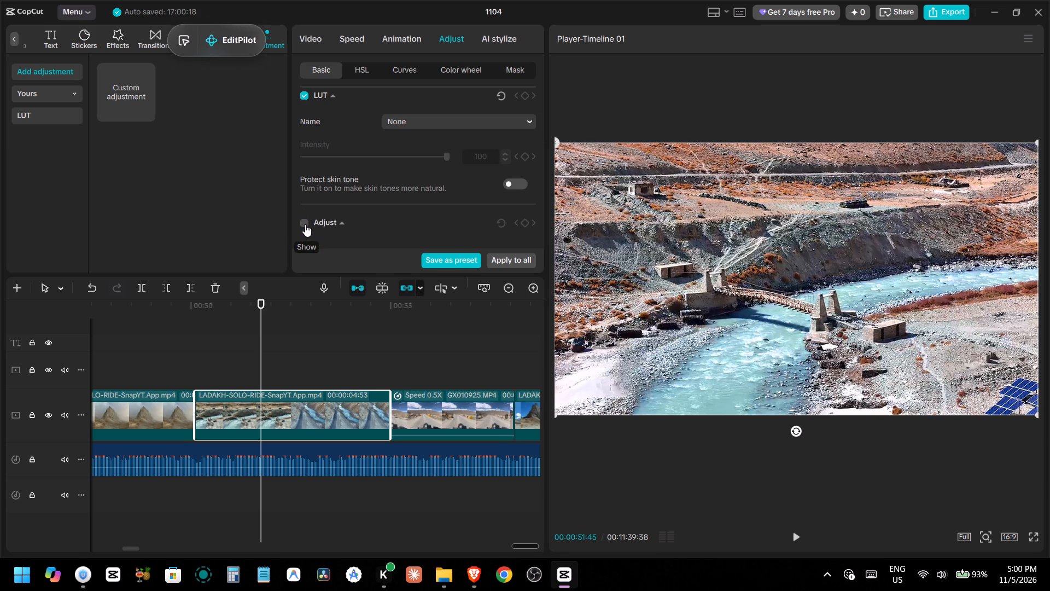
Play on to about 00:59 and turn off the basic Adjust settings on the mountain-peak LADAKH-SOLO-RIDE clip, comparing both states.
{"action": "key", "text": "space"}
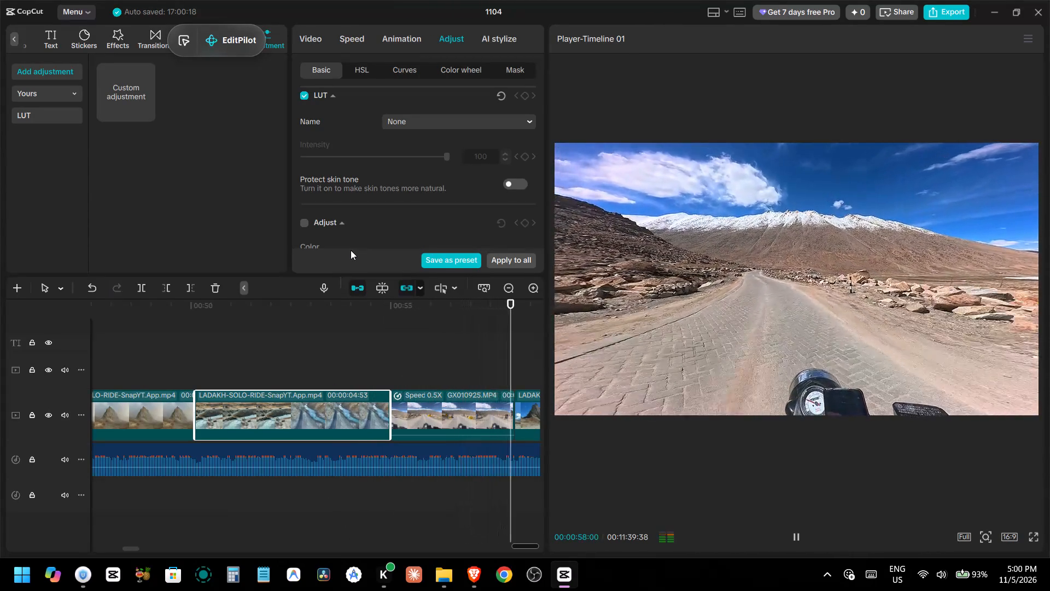
{"action": "key", "text": "space"}
{"action": "left_click", "coordinate": [243, 397]}
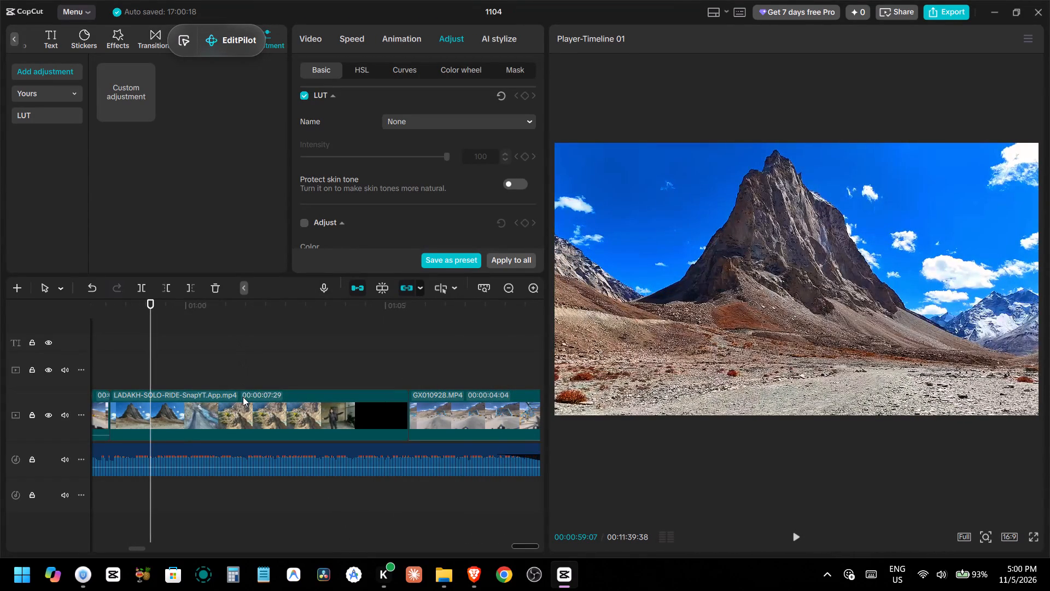
{"action": "left_click", "coordinate": [304, 222]}
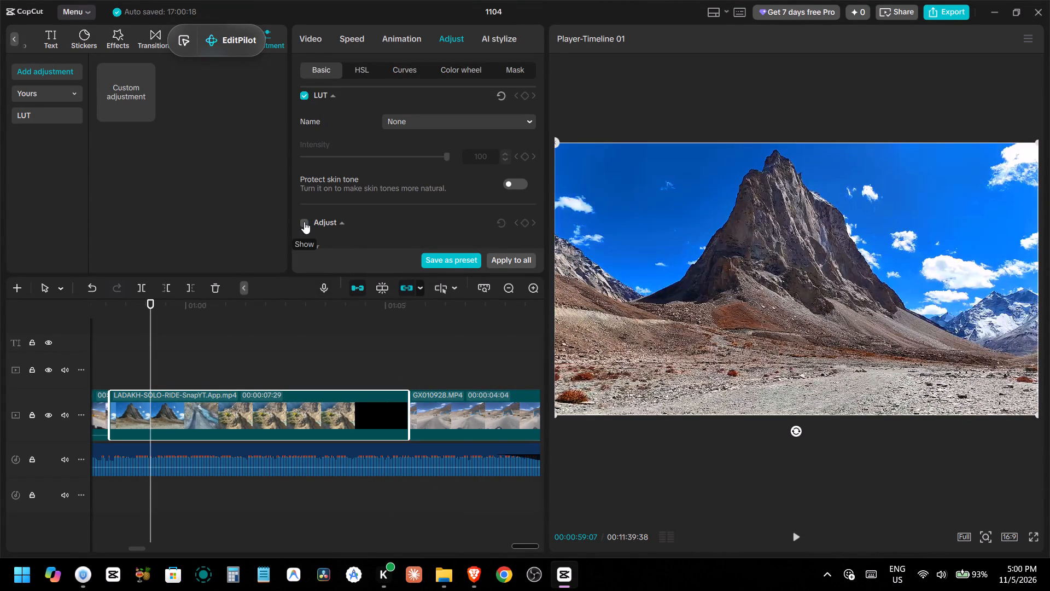
{"action": "left_click", "coordinate": [304, 222]}
{"action": "left_click", "coordinate": [304, 222]}
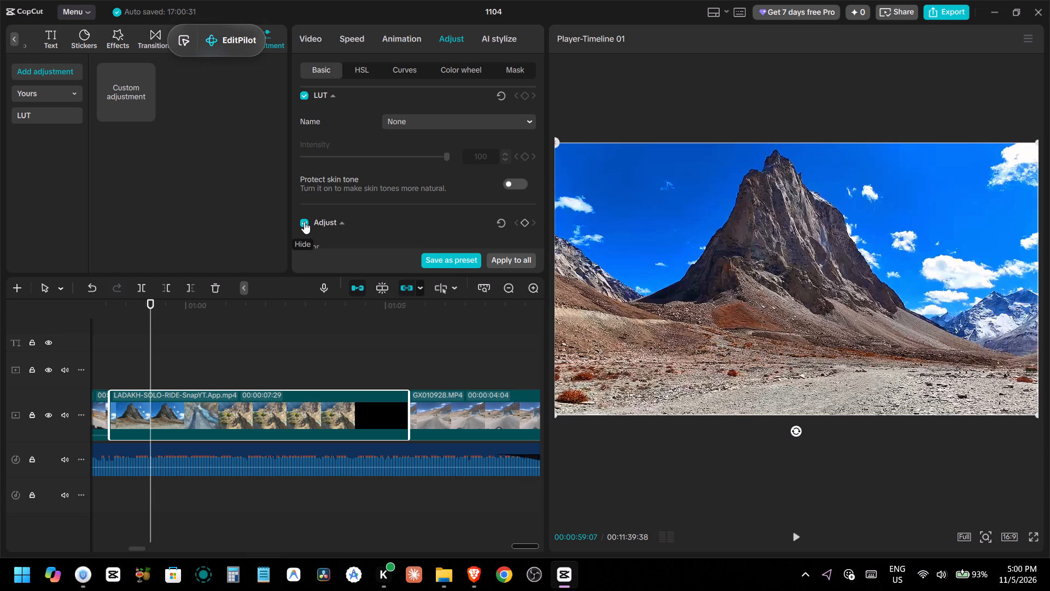
{"action": "left_click", "coordinate": [304, 222]}
Play on from about 00:59 to 01:17, partly in full screen, to examine the colours through clips GX010928.MP4 and GX010929.MP4.
{"action": "key", "text": "space"}
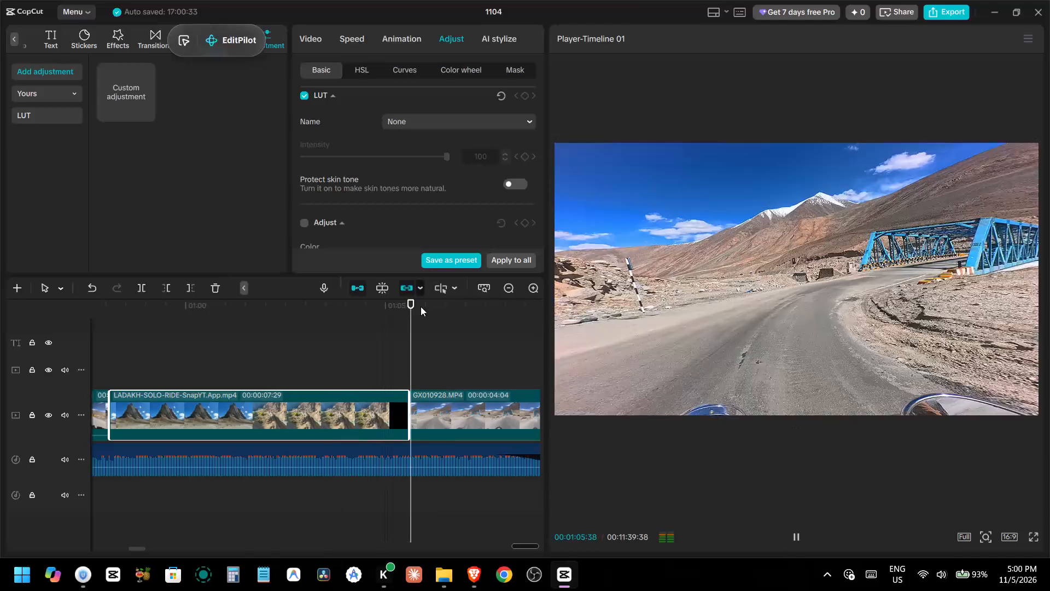
{"action": "key", "text": "space"}
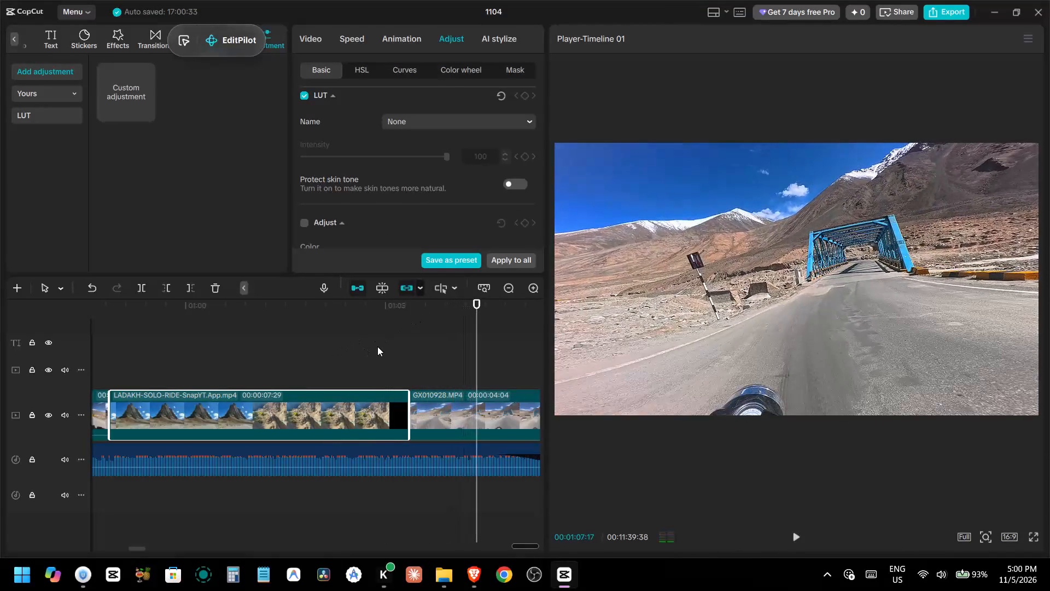
{"action": "scroll", "coordinate": [377, 356], "scroll_direction": "down", "scroll_amount": 6, "text": "alt"}
{"action": "key", "text": "space"}
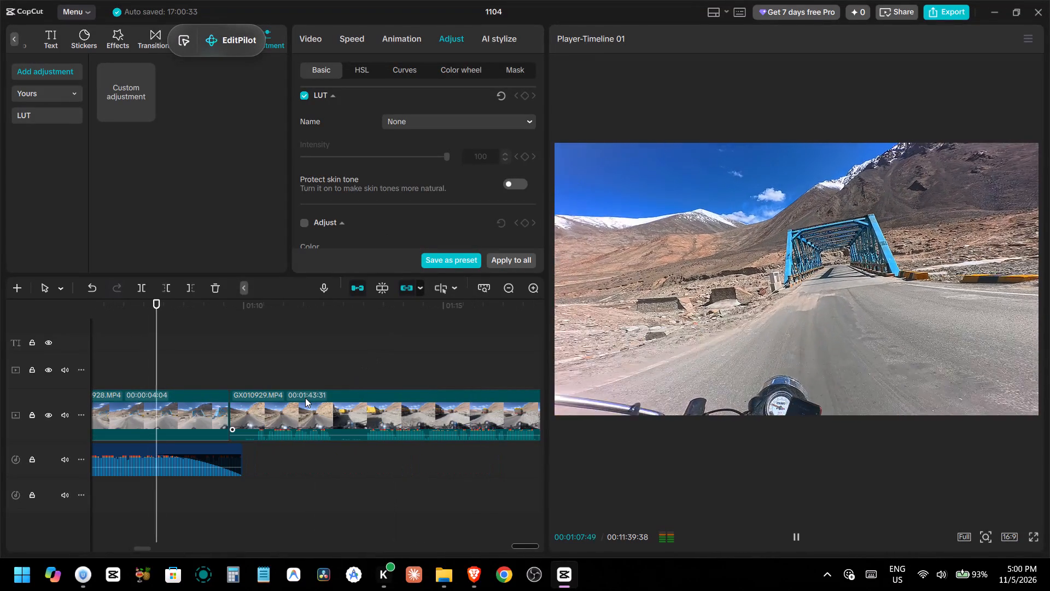
{"action": "key", "text": "space"}
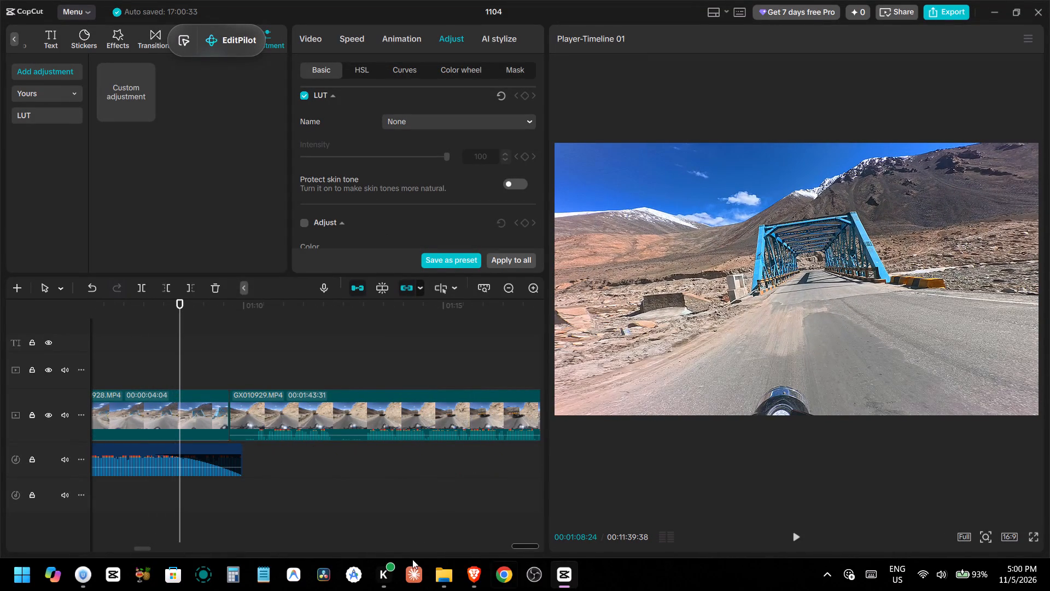
{"action": "key", "text": "space"}
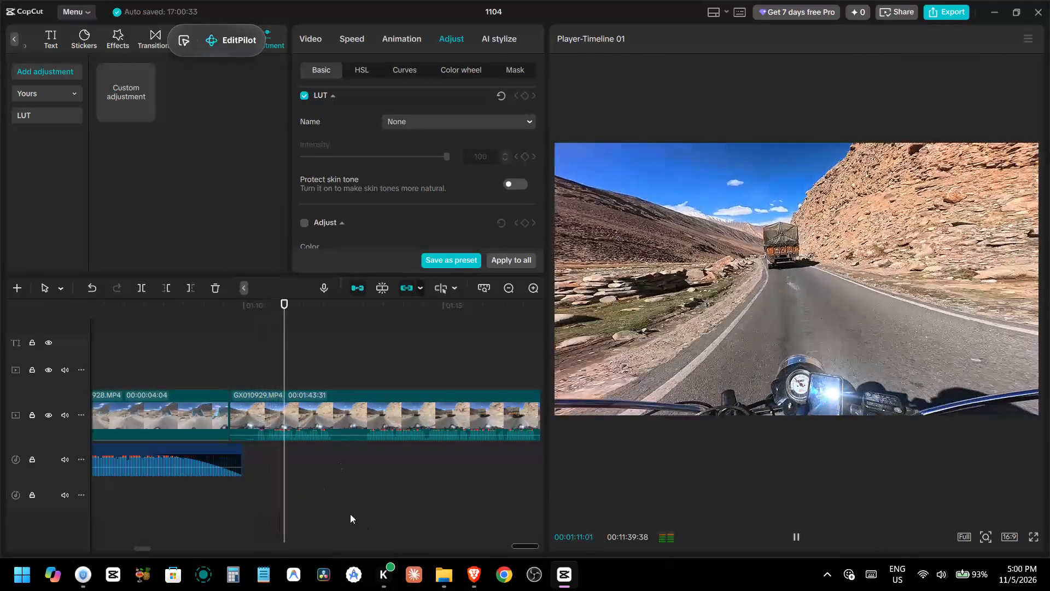
{"action": "key", "text": "space"}
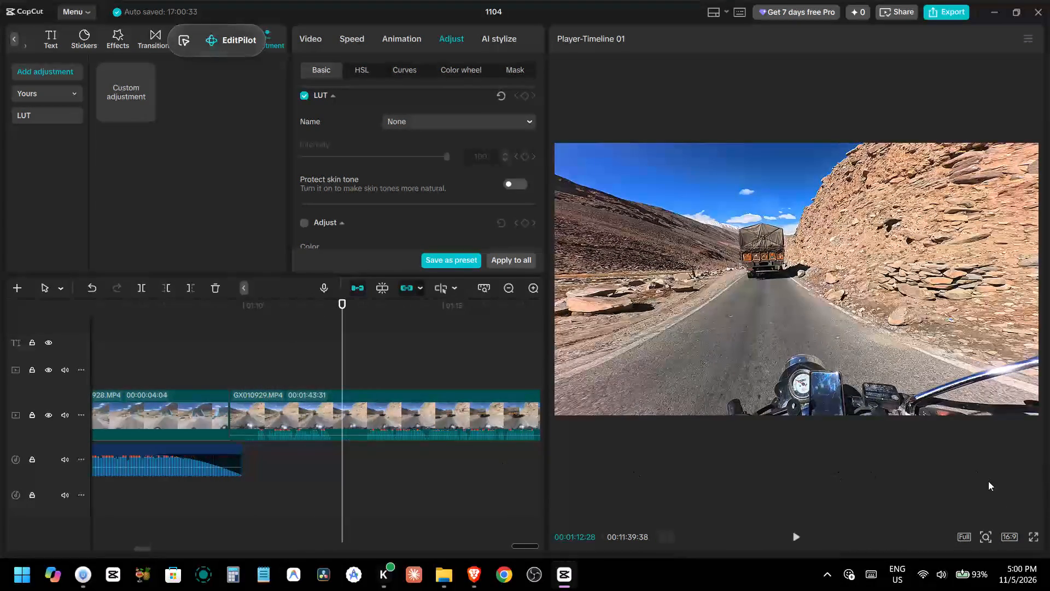
{"action": "left_click", "coordinate": [1032, 537]}
{"action": "key", "text": "space"}
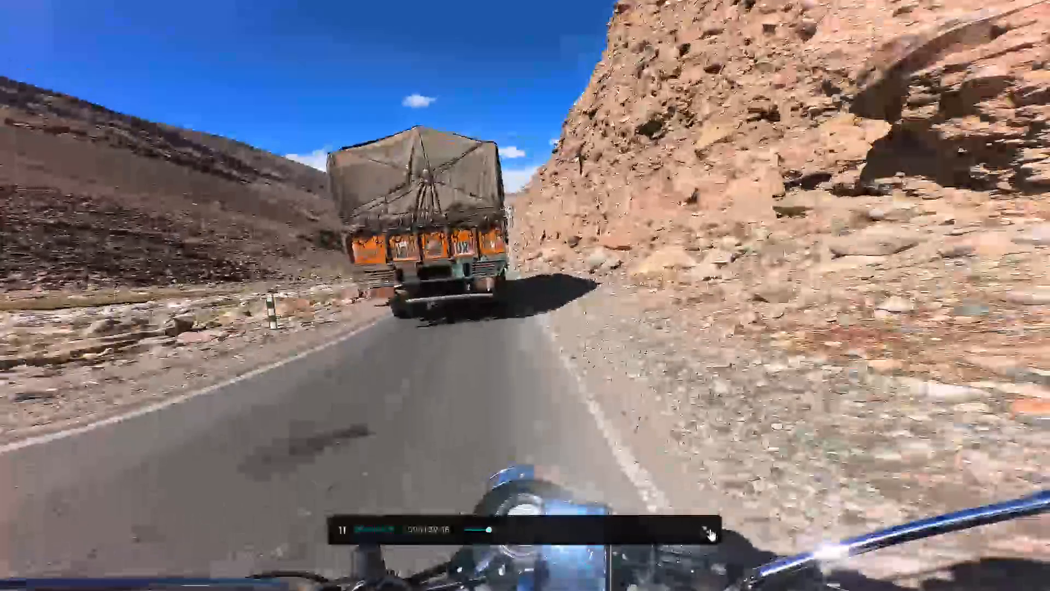
{"action": "left_click", "coordinate": [710, 529]}
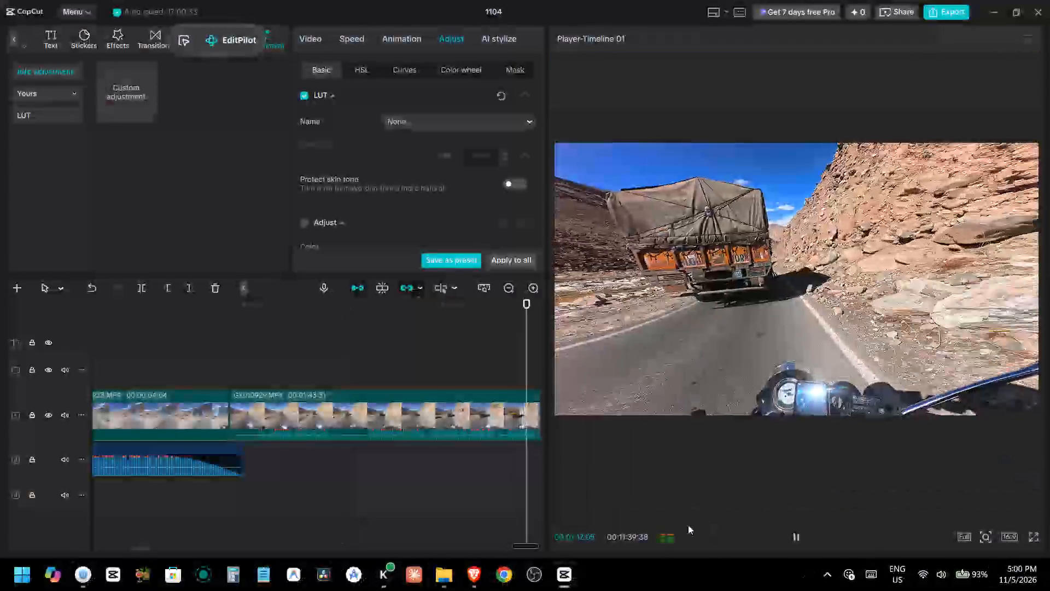
{"action": "key", "text": "space"}
Go back to the timeline start, scrub the opening LADAKH title clip to about 00:04, and look over the clips following it.
{"action": "left_click_drag", "start_coordinate": [153, 551], "coordinate": [65, 544]}
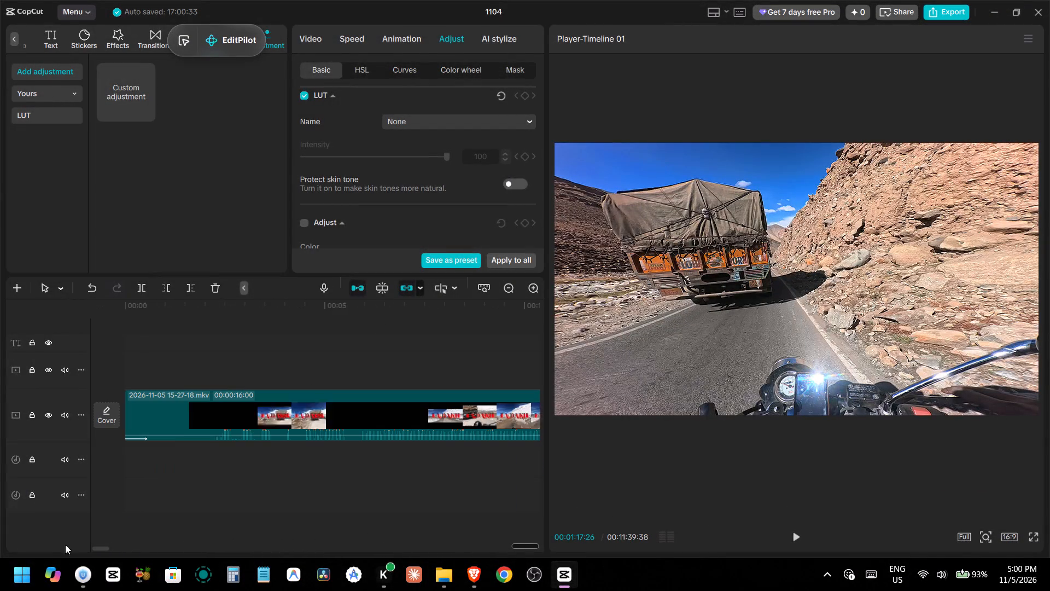
{"action": "left_click_drag", "start_coordinate": [65, 544], "coordinate": [44, 547]}
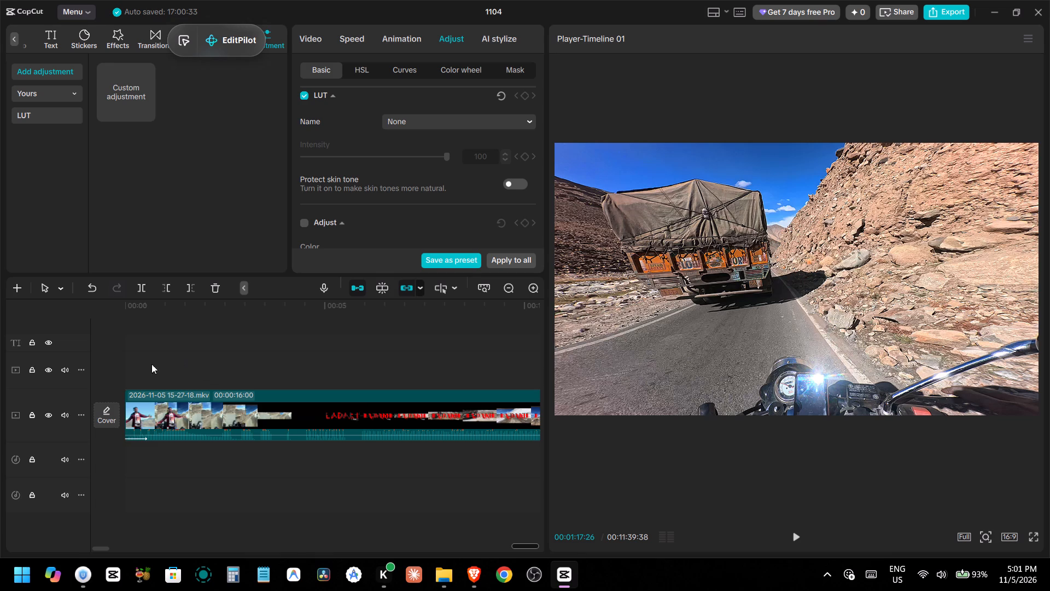
{"action": "double_click", "coordinate": [165, 315]}
{"action": "left_click_drag", "start_coordinate": [165, 315], "coordinate": [272, 330]}
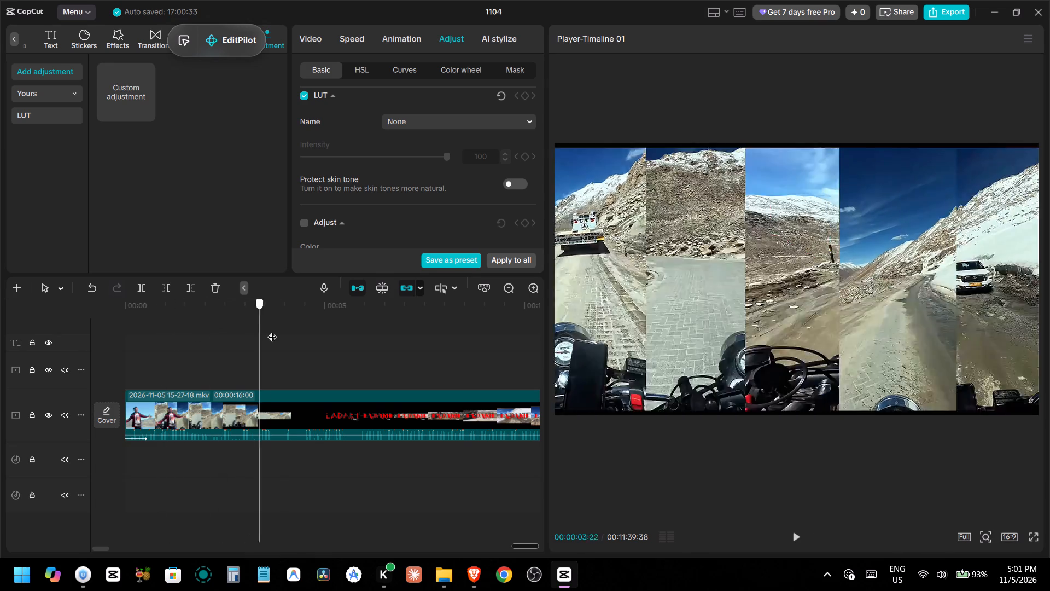
{"action": "left_click_drag", "start_coordinate": [272, 330], "coordinate": [314, 332]}
{"action": "scroll", "coordinate": [270, 364], "scroll_direction": "down", "scroll_amount": 4, "text": "alt"}
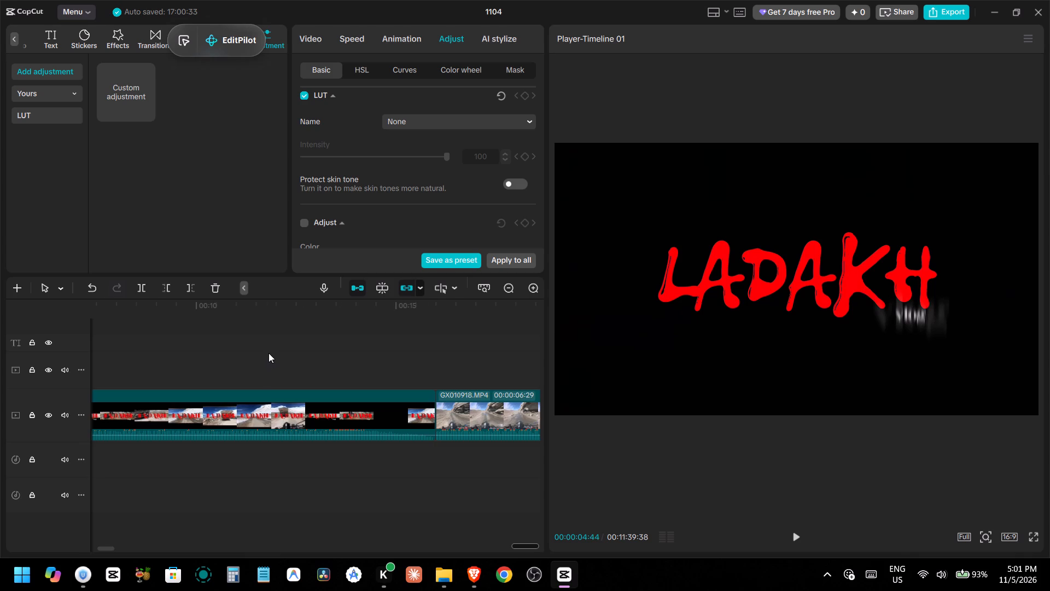
{"action": "scroll", "coordinate": [269, 353], "scroll_direction": "down", "scroll_amount": 6, "text": "ctrl"}
{"action": "scroll", "coordinate": [184, 346], "scroll_direction": "up", "scroll_amount": 6, "text": "ctrl"}
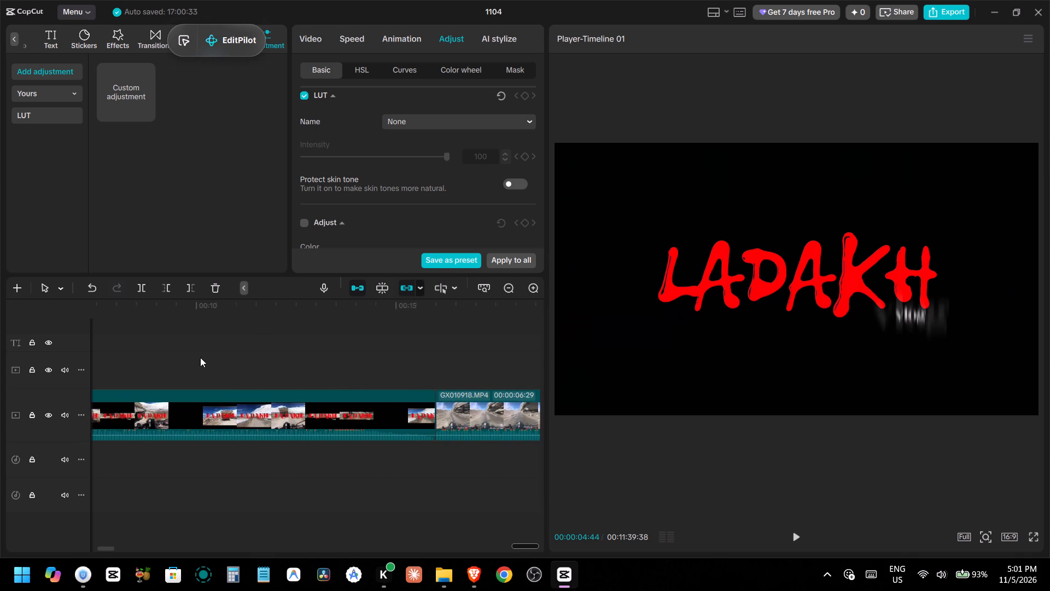
{"action": "scroll", "coordinate": [201, 360], "scroll_direction": "up", "scroll_amount": 14, "text": "ctrl"}
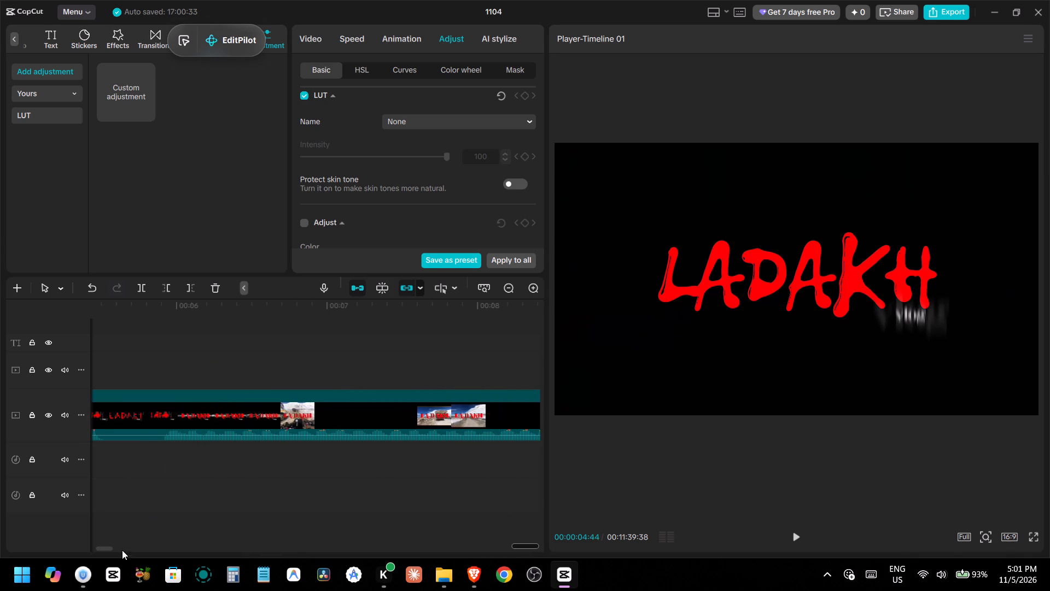
{"action": "left_click_drag", "start_coordinate": [107, 550], "coordinate": [79, 555]}
{"action": "scroll", "coordinate": [229, 517], "scroll_direction": "down", "scroll_amount": 13, "text": "ctrl"}
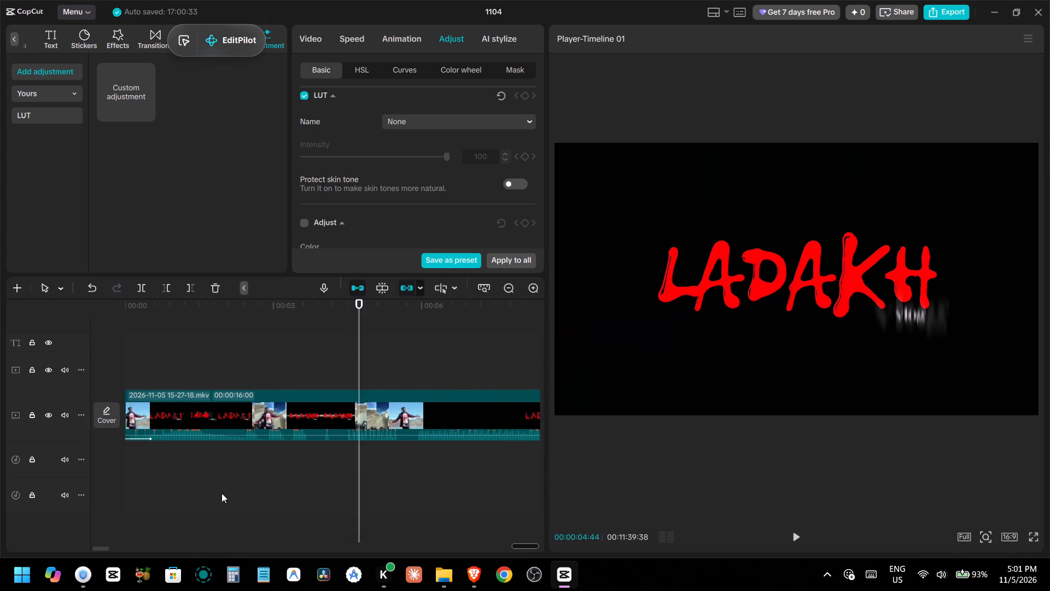
{"action": "scroll", "coordinate": [220, 492], "scroll_direction": "down", "scroll_amount": 13, "text": "ctrl"}
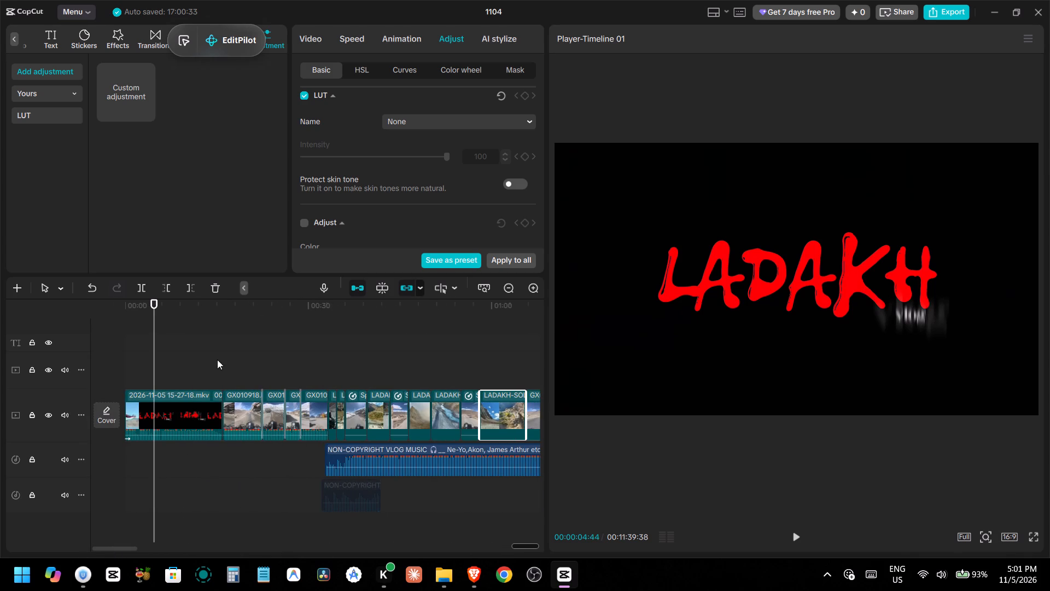
Play from about 00:18 to 00:28 to review the GX010918.MP4 and GX010919.MP4 riding clips.
{"action": "left_click", "coordinate": [217, 360]}
{"action": "left_click_drag", "start_coordinate": [215, 358], "coordinate": [238, 364]}
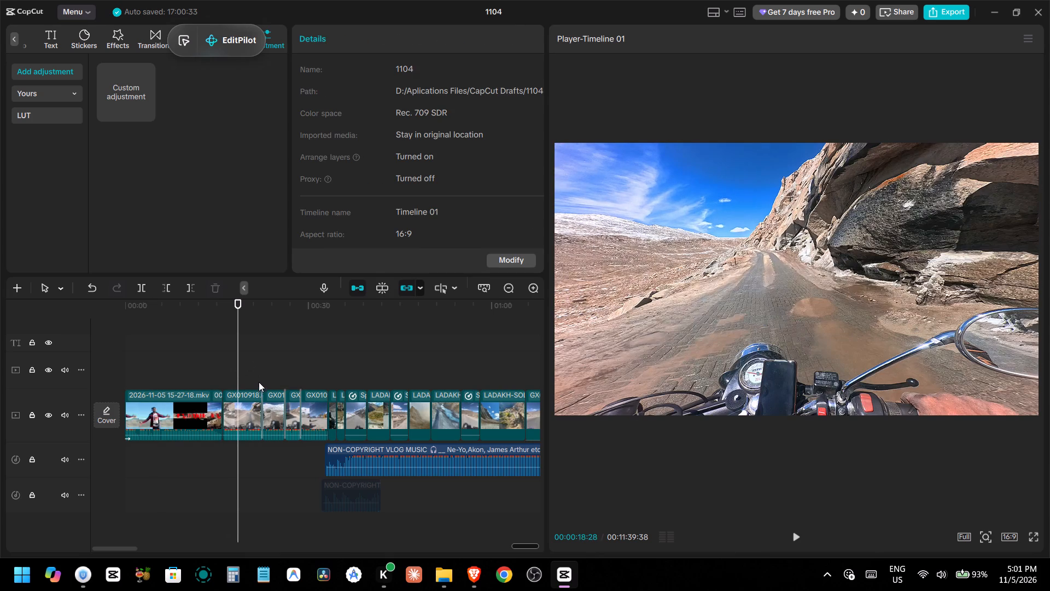
{"action": "key", "text": "space"}
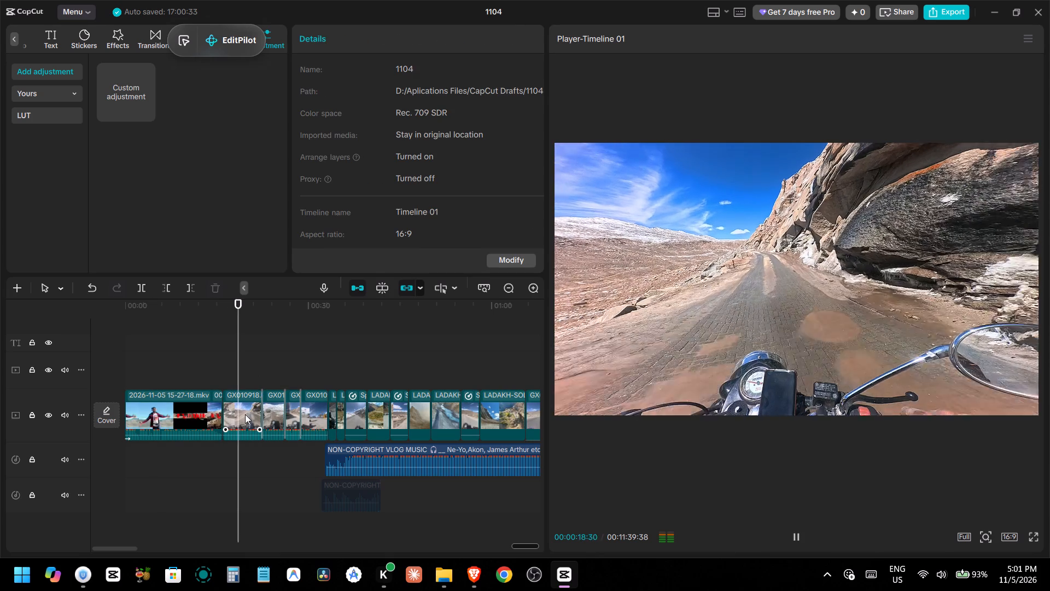
{"action": "scroll", "coordinate": [245, 414], "scroll_direction": "up", "scroll_amount": 6, "text": "ctrl"}
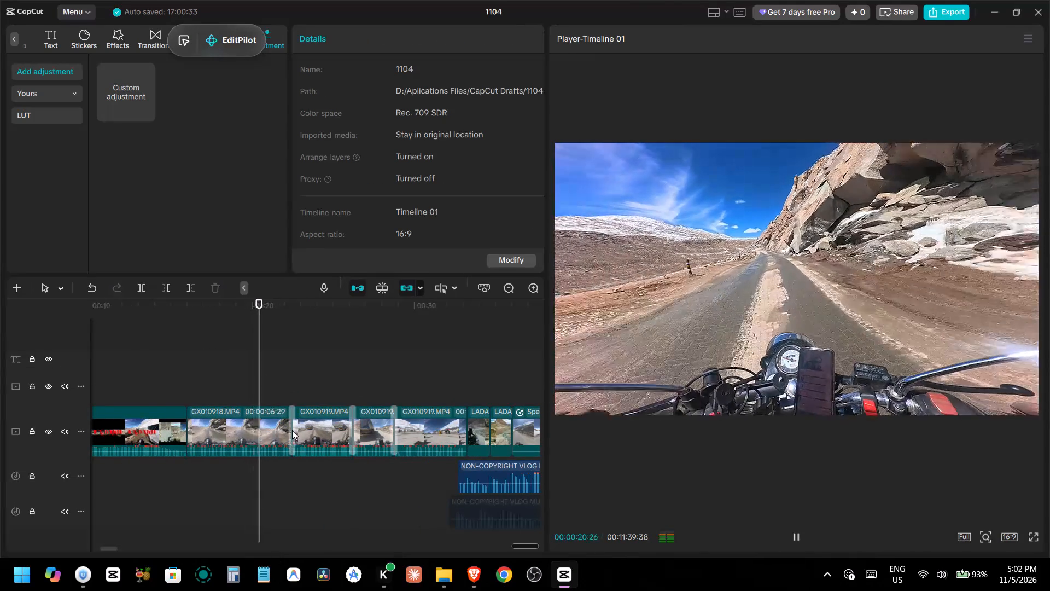
{"action": "scroll", "coordinate": [279, 412], "scroll_direction": "down", "scroll_amount": 3, "text": "ctrl"}
{"action": "scroll", "coordinate": [264, 405], "scroll_direction": "up", "scroll_amount": 2, "text": "alt"}
{"action": "scroll", "coordinate": [264, 405], "scroll_direction": "down", "scroll_amount": 1, "text": "alt"}
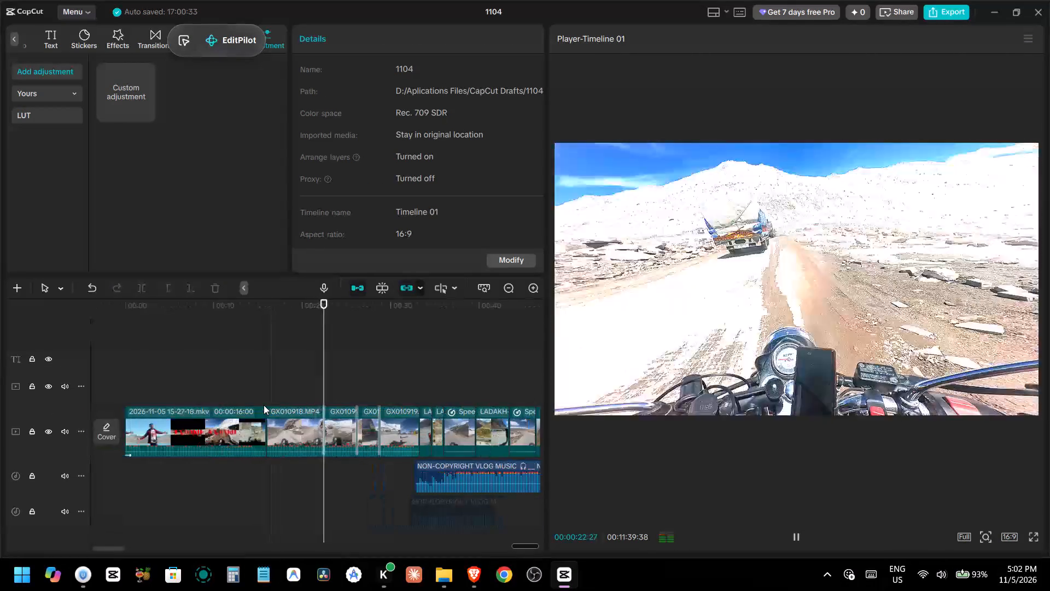
{"action": "scroll", "coordinate": [264, 405], "scroll_direction": "down", "scroll_amount": 2, "text": "alt"}
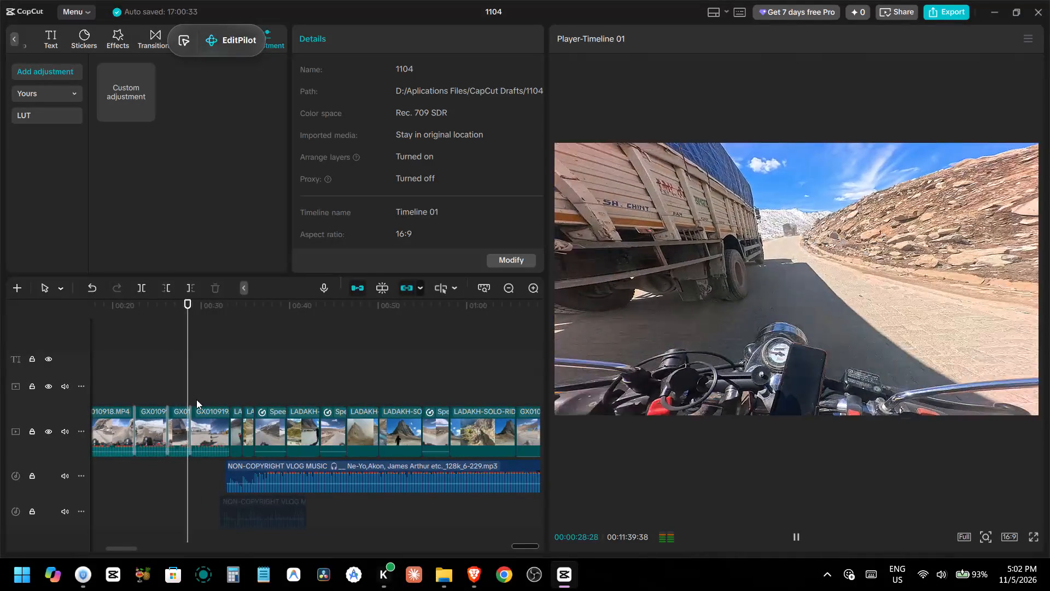
Cut the short, dimmed NON-COPYRIGHT VLOG MUSIC clip from the lower audio track.
{"action": "left_click", "coordinate": [246, 522]}
{"action": "key", "text": "ctrl+x"}
Play on to about 00:34 and turn on Enhance quality at HD level for the valley-bridge LADAKH-SOLO-RIDE clip.
{"action": "key", "text": "space"}
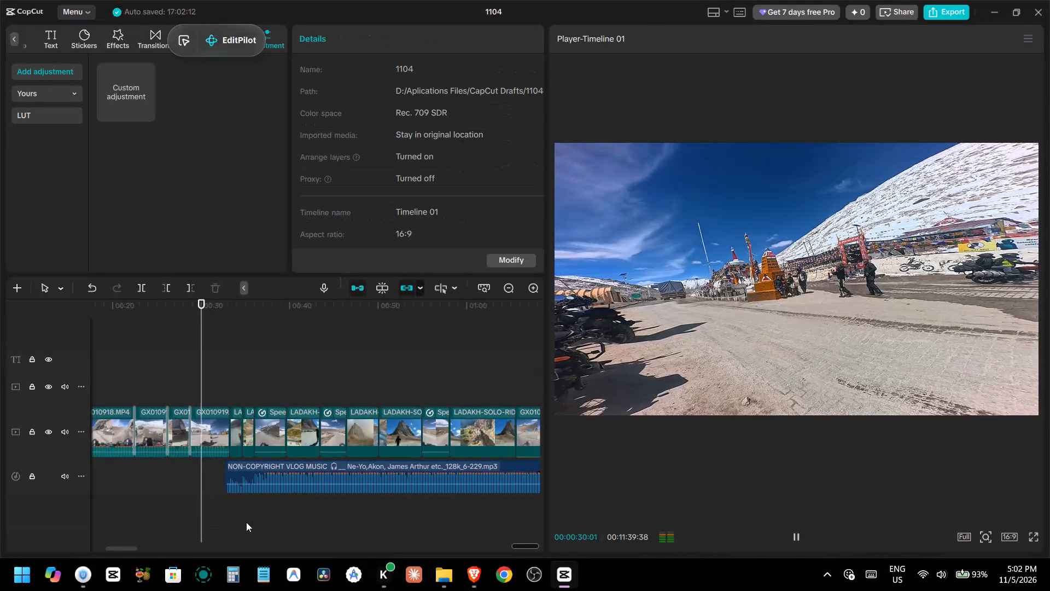
{"action": "scroll", "coordinate": [232, 449], "scroll_direction": "up", "scroll_amount": 3, "text": "ctrl"}
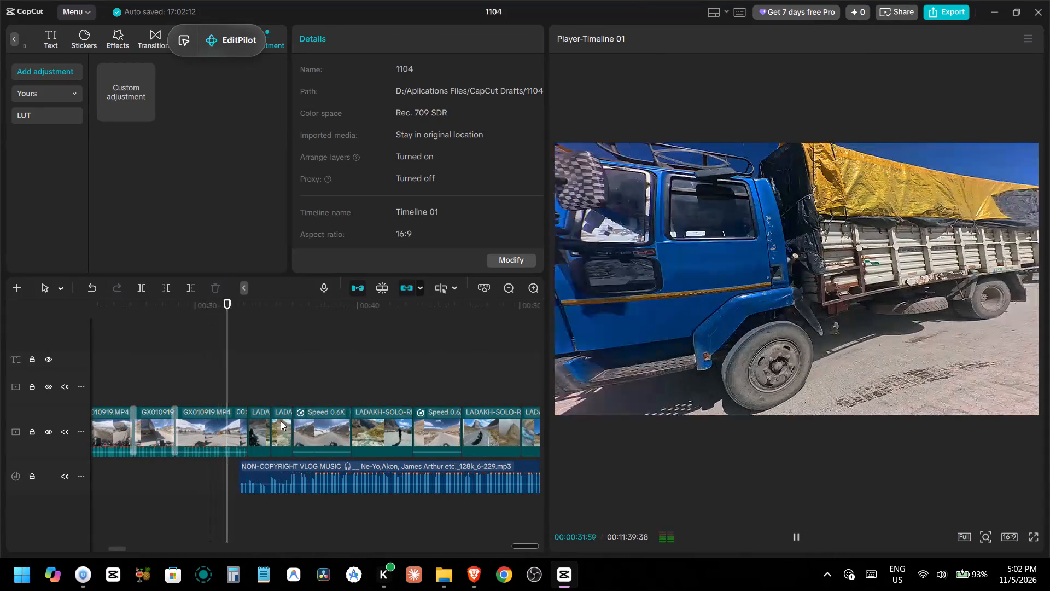
{"action": "scroll", "coordinate": [281, 421], "scroll_direction": "down", "scroll_amount": 1, "text": "alt"}
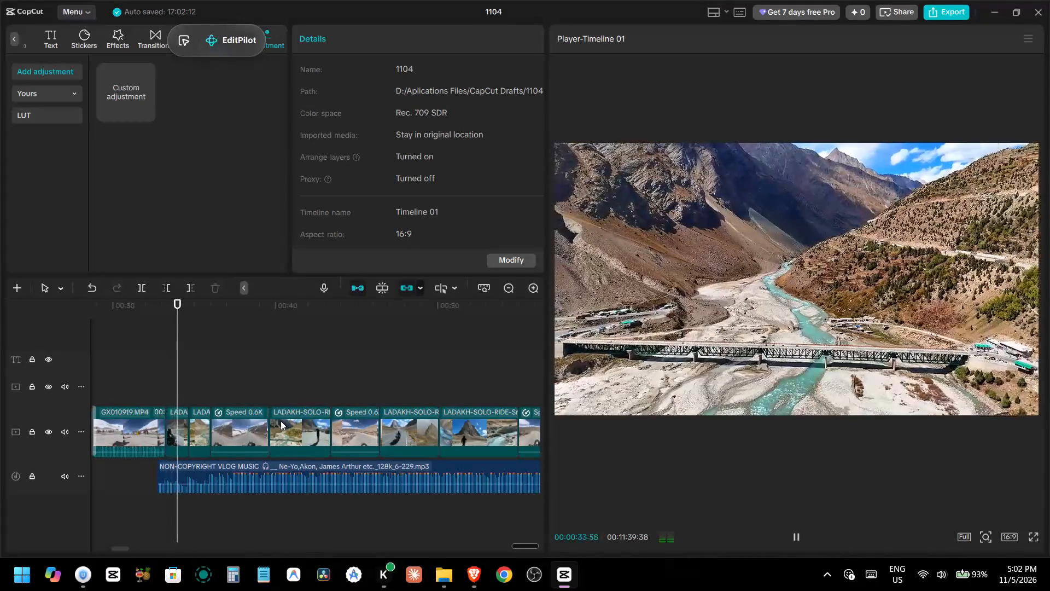
{"action": "key", "text": "space"}
{"action": "left_click", "coordinate": [181, 426]}
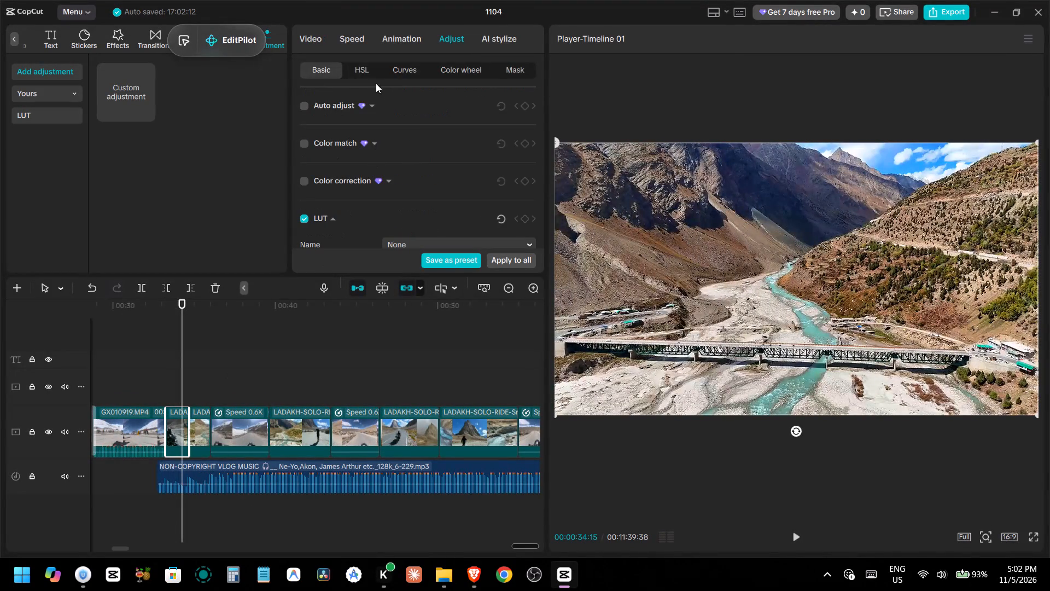
{"action": "scroll", "coordinate": [376, 83], "scroll_direction": "down", "scroll_amount": 3}
{"action": "left_click", "coordinate": [320, 42]}
{"action": "scroll", "coordinate": [343, 139], "scroll_direction": "down", "scroll_amount": 6}
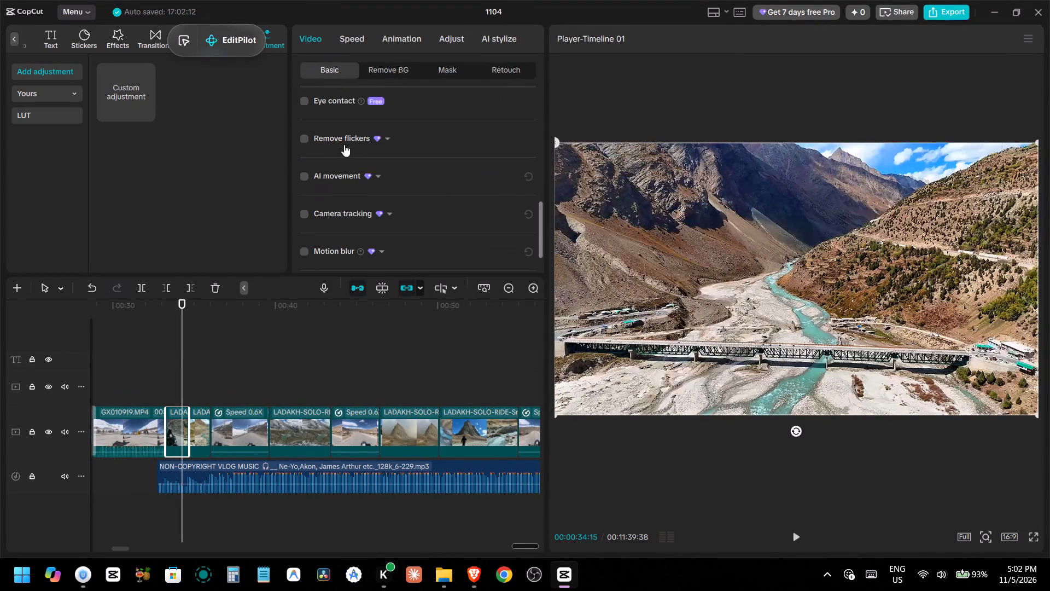
{"action": "scroll", "coordinate": [314, 144], "scroll_direction": "up", "scroll_amount": 2}
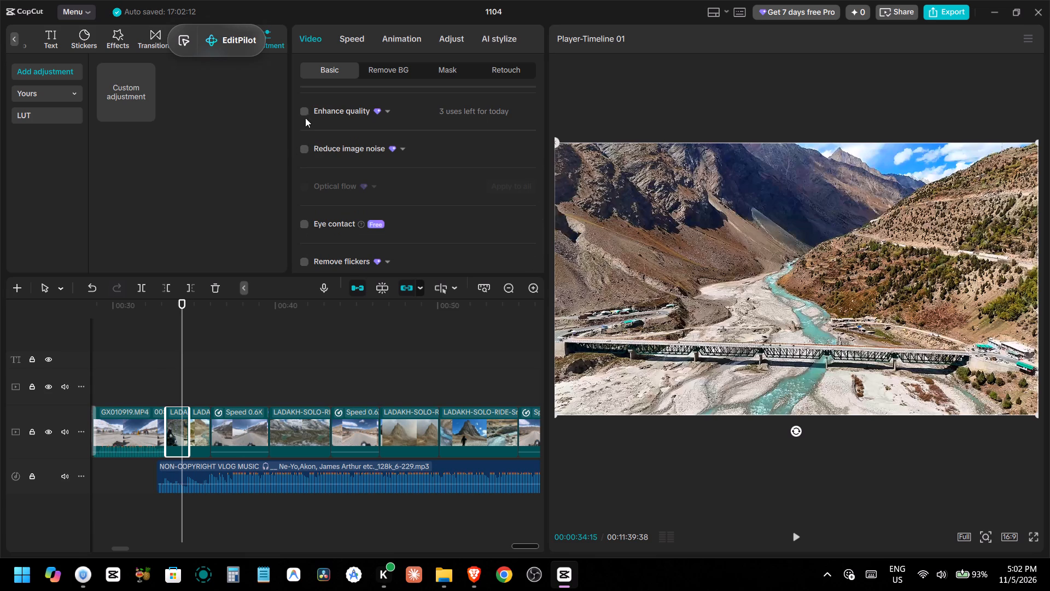
{"action": "left_click", "coordinate": [304, 112]}
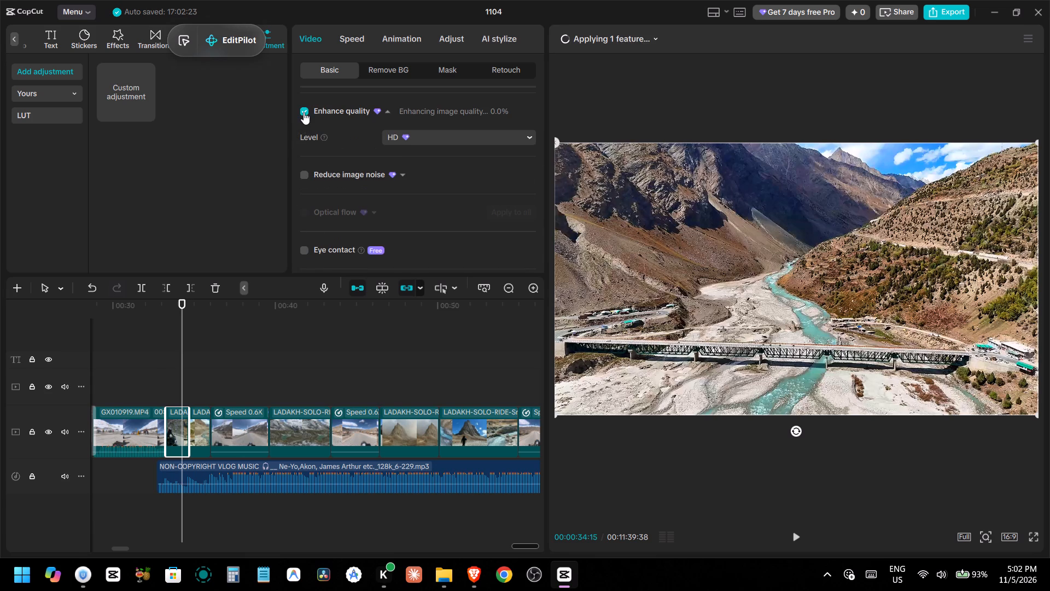
Turn on Enhance quality at HD level for the adjacent LADAKH clip at about 00:35.
{"action": "left_click", "coordinate": [201, 430]}
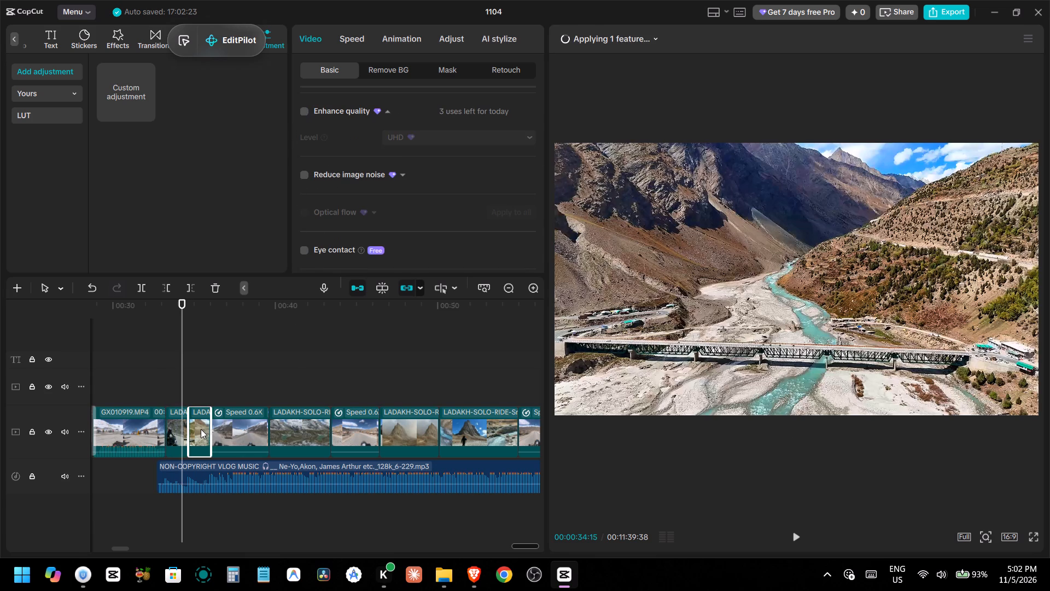
{"action": "left_click", "coordinate": [306, 112]}
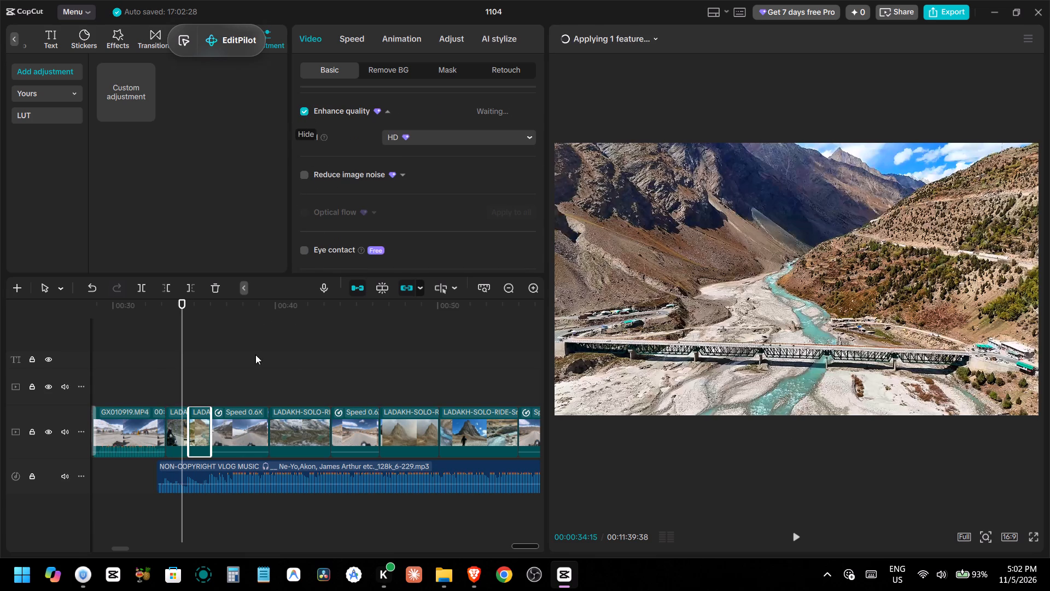
Select the LADAKH-SOLO-RIDE clip at about 00:41, just after the first Speed 0.6X clip, for quality enhancement.
{"action": "left_click", "coordinate": [295, 426]}
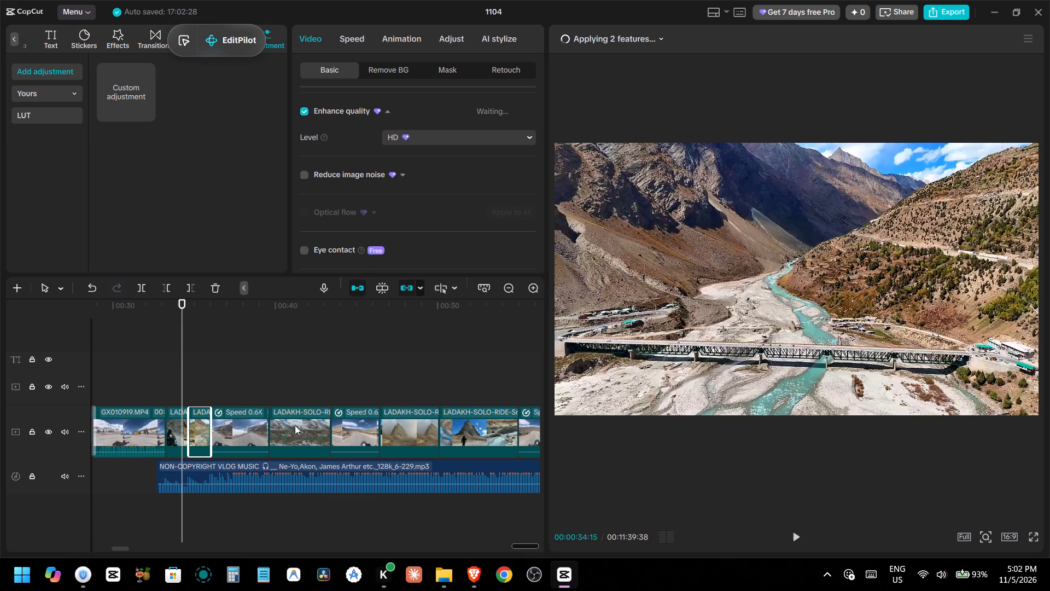